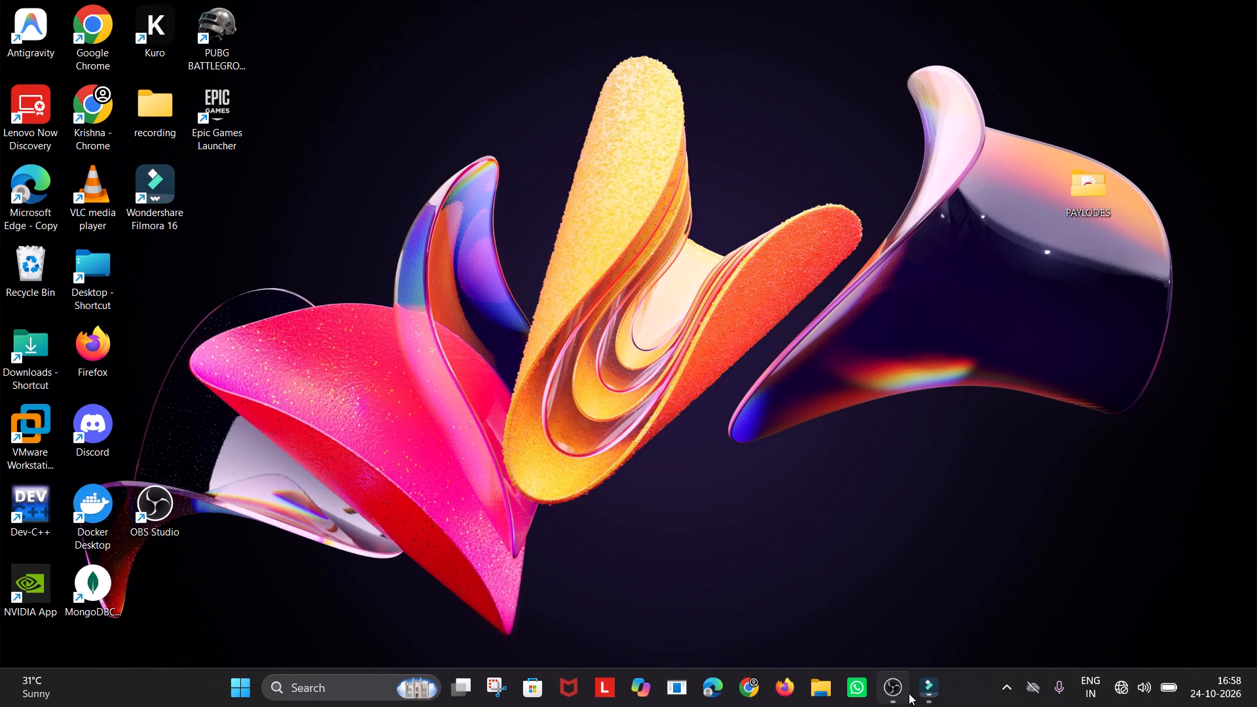
# Switch to Wondershare Filmora and dismiss the notice about upgraded basic shapes.
pyautogui.doubleClick(934, 706)
pyautogui.click(937, 690)
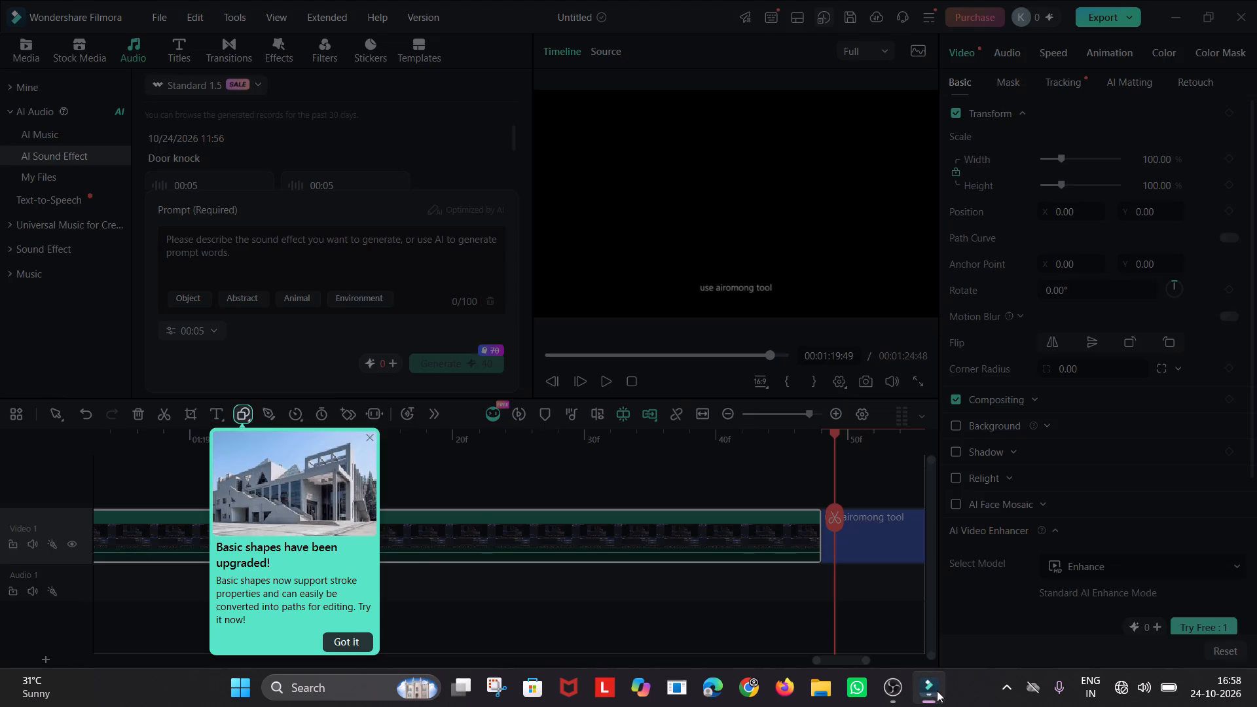
pyautogui.click(357, 640)
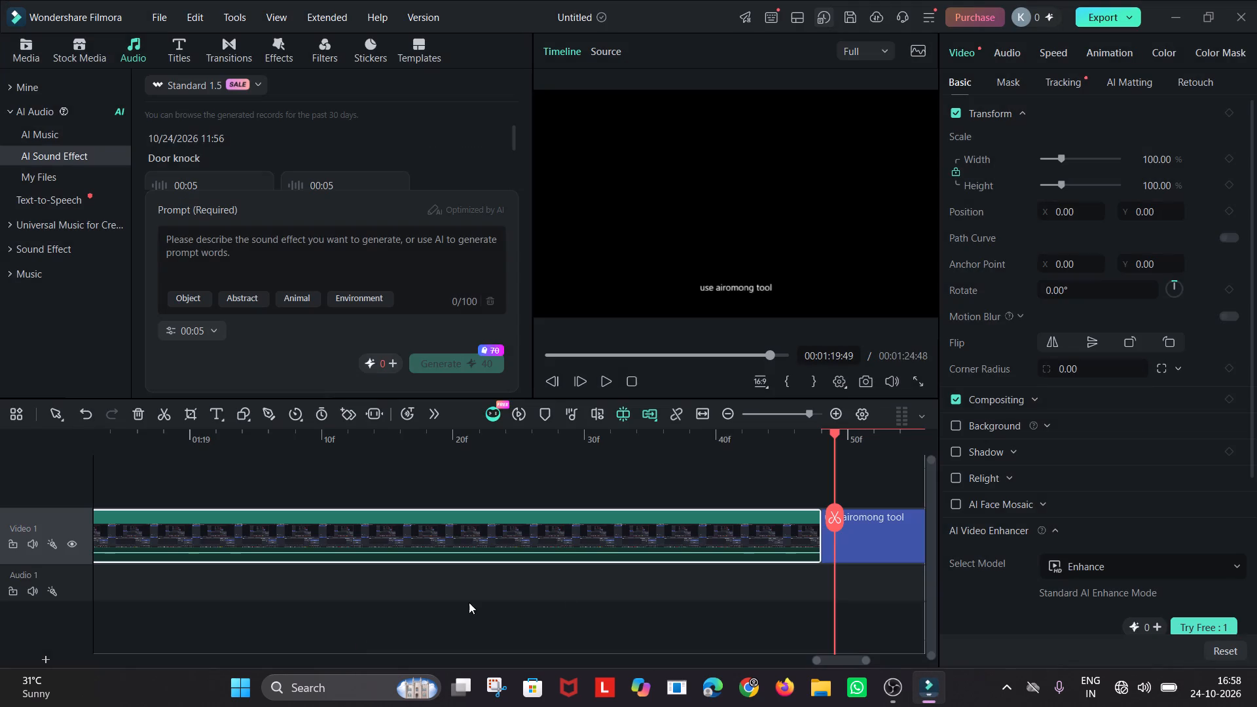
# Select the "use airomong tool" title in the preview and look through its text settings.
pyautogui.click(683, 545)
pyautogui.click(676, 499)
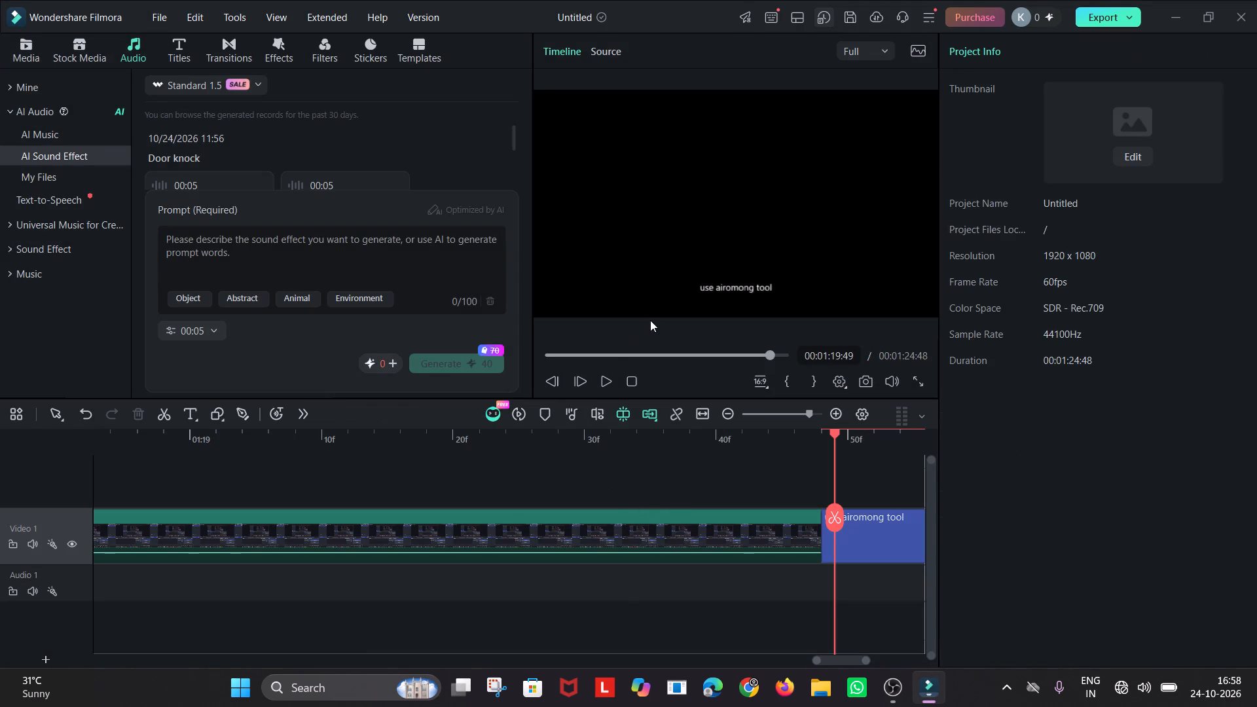
pyautogui.moveTo(701, 237); pyautogui.dragTo(651, 338)
pyautogui.moveTo(651, 338); pyautogui.dragTo(651, 316)
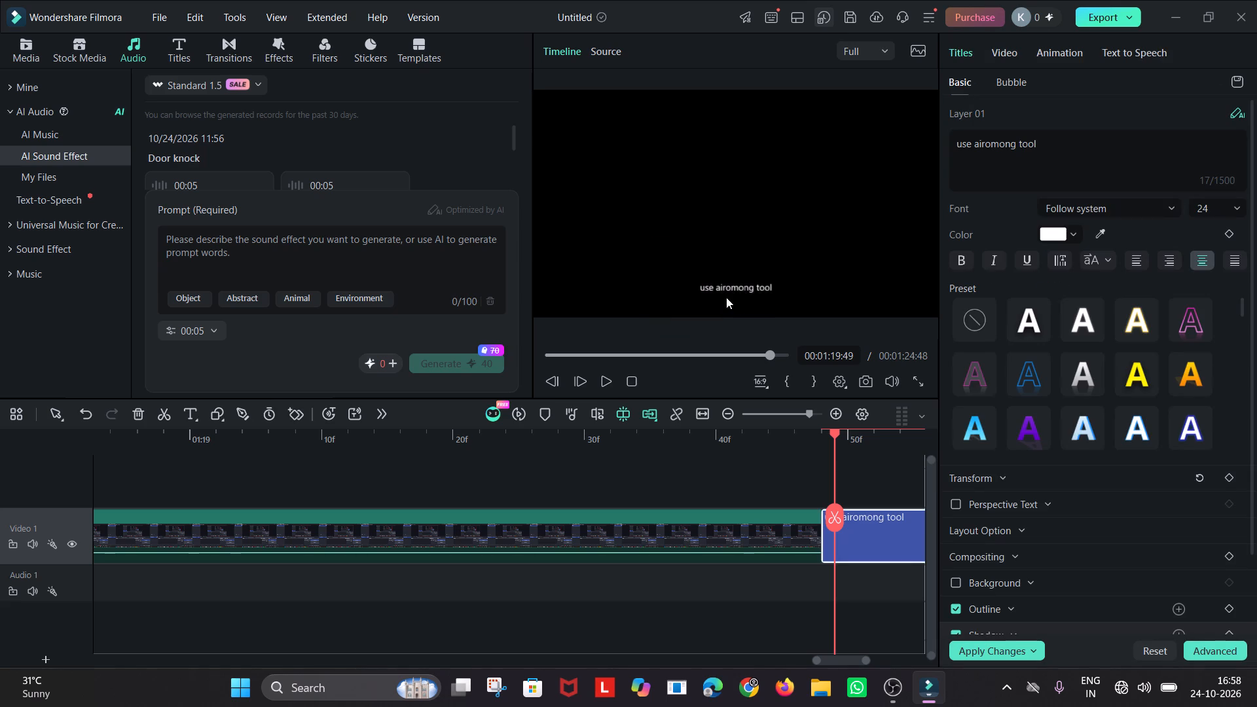
pyautogui.doubleClick(744, 304)
pyautogui.moveTo(610, 249); pyautogui.dragTo(615, 309)
pyautogui.moveTo(571, 259); pyautogui.dragTo(587, 260)
pyautogui.moveTo(608, 260); pyautogui.dragTo(621, 261)
pyautogui.click(635, 263)
pyautogui.scroll(-3, 1070, 209)
pyautogui.scroll(2, 1146, 391)
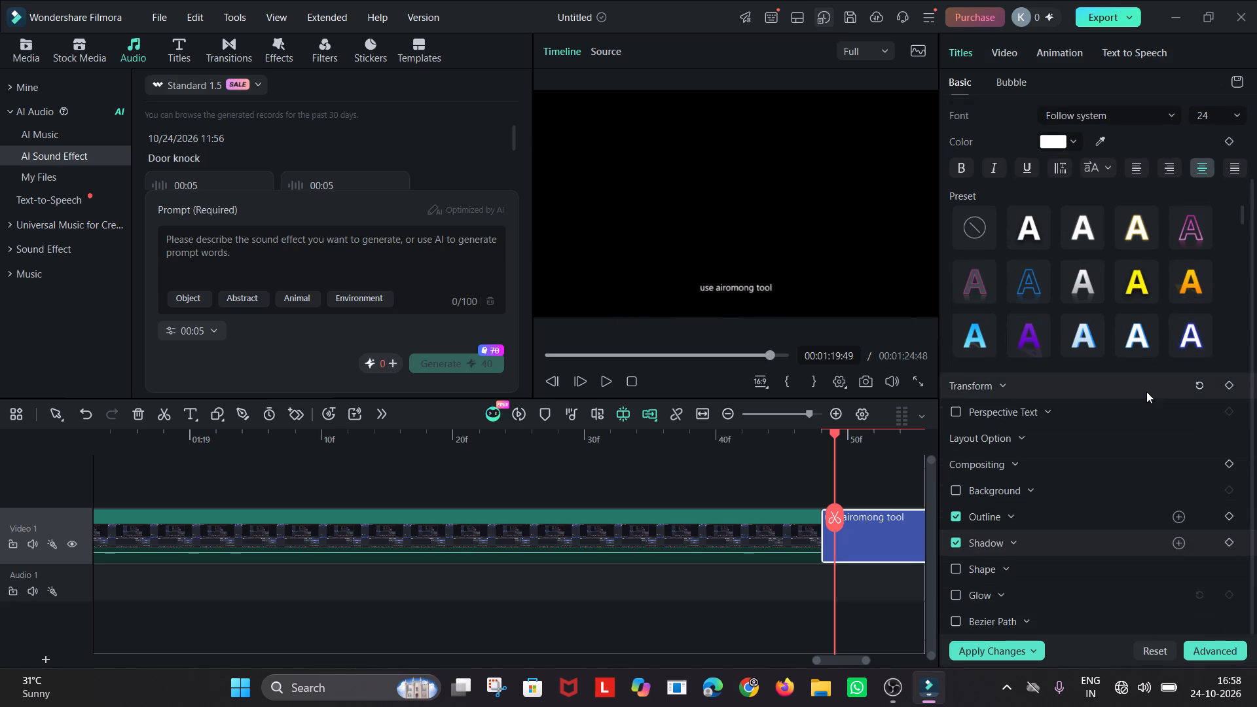
pyautogui.scroll(2, 1146, 391)
pyautogui.click(822, 145)
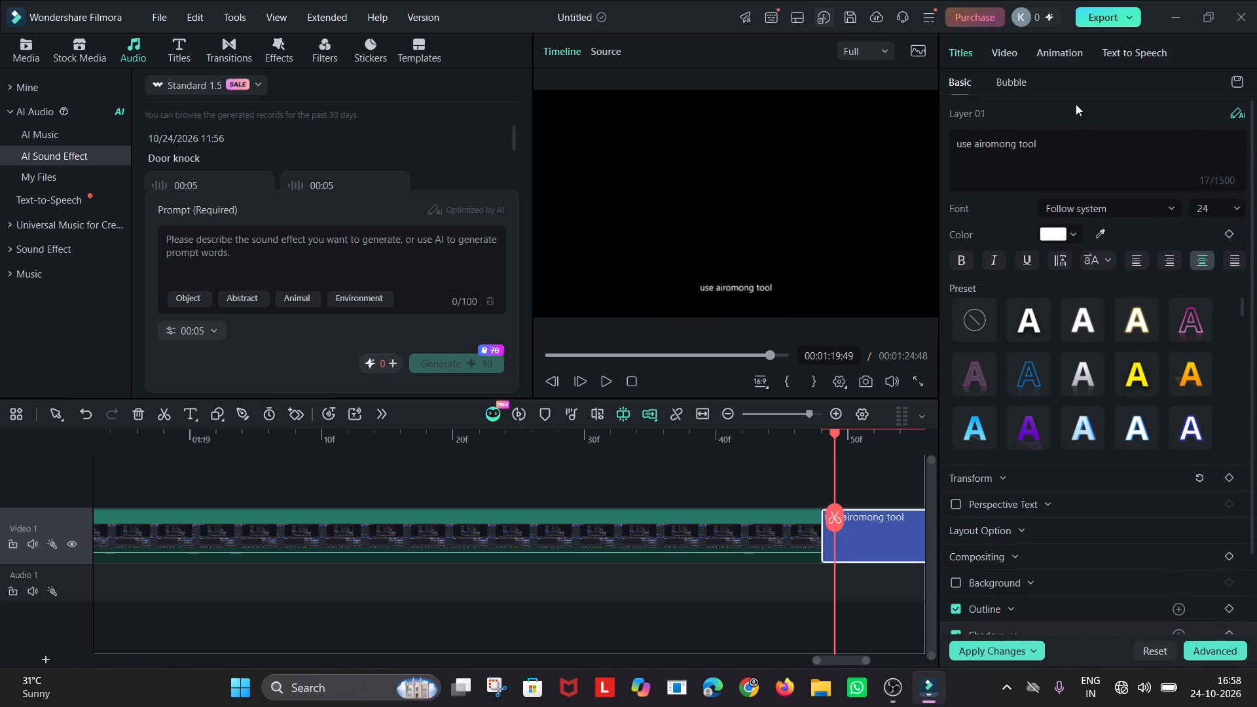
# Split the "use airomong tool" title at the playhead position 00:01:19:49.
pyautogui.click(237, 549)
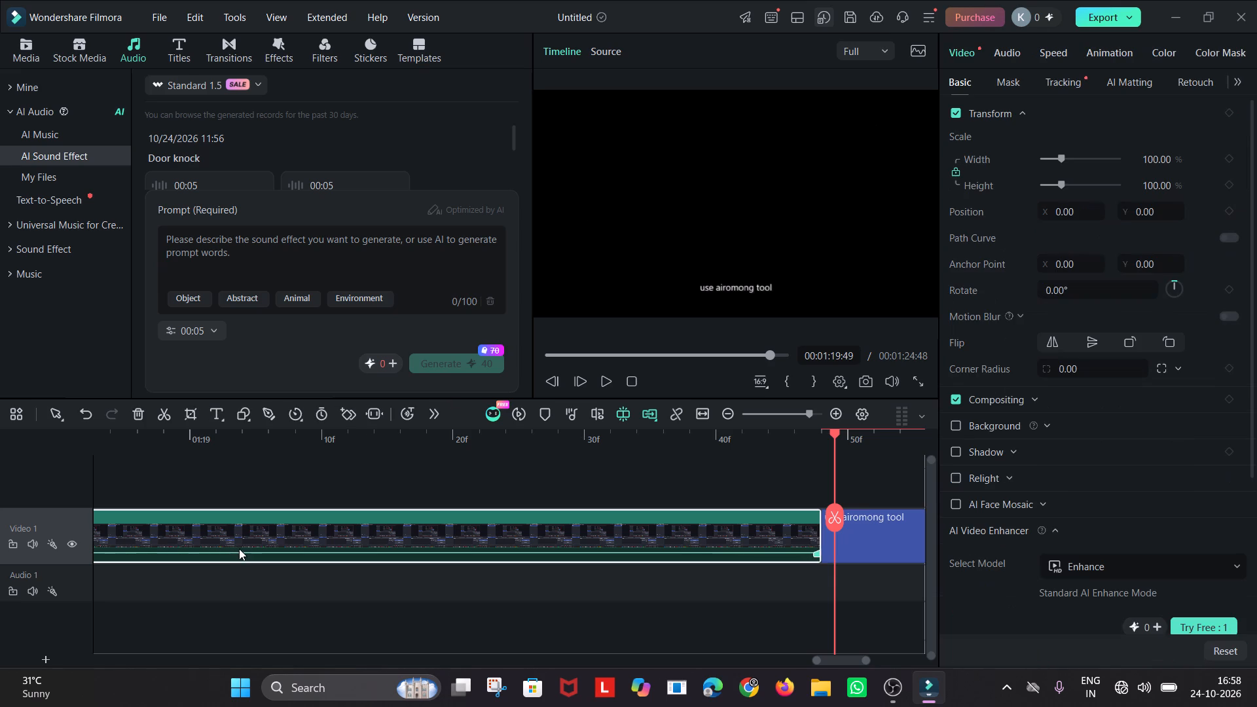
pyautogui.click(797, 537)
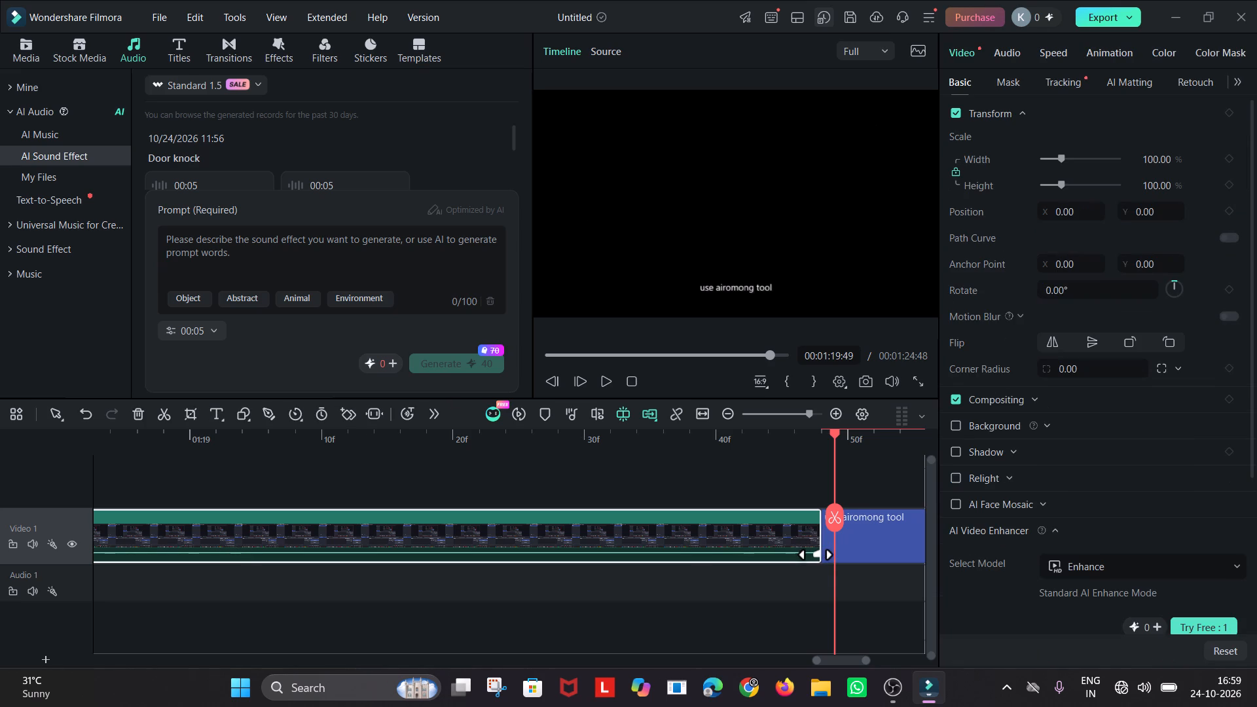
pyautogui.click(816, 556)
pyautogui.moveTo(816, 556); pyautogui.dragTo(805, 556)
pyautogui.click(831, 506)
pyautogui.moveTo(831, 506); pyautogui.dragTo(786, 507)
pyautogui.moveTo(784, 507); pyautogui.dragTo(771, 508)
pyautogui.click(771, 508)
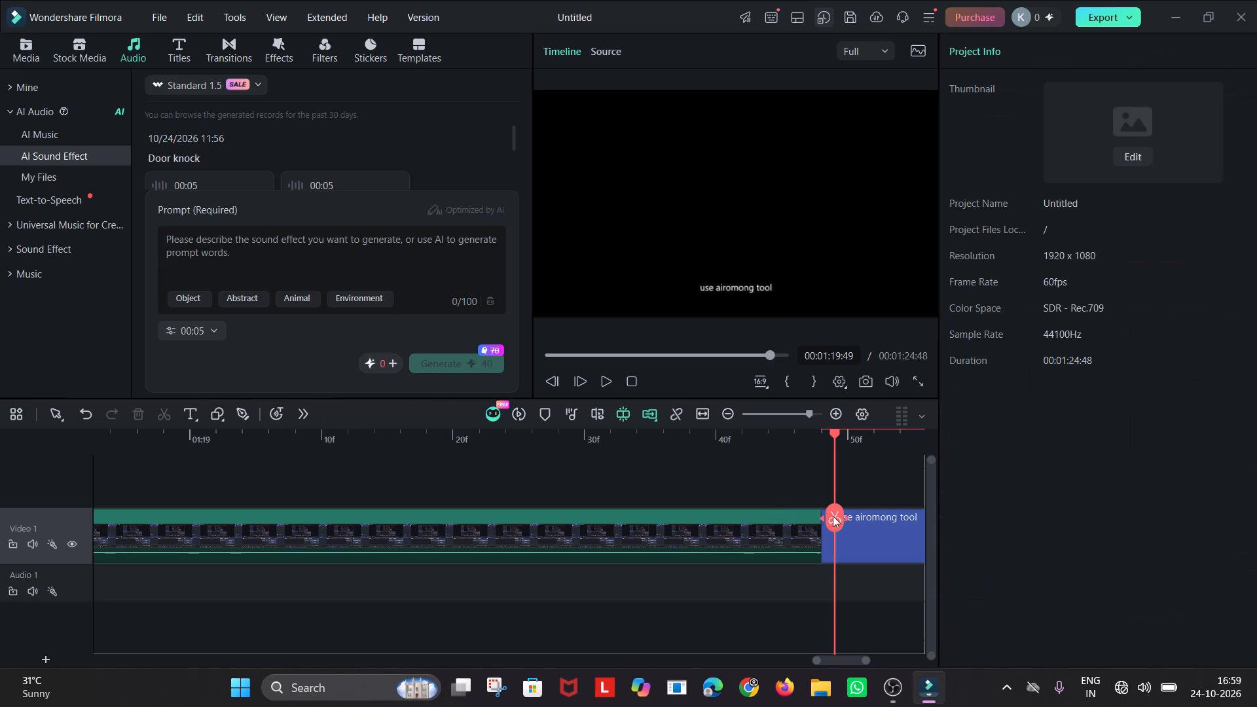
# Open the text of the title's second part for editing.
pyautogui.doubleClick(882, 551)
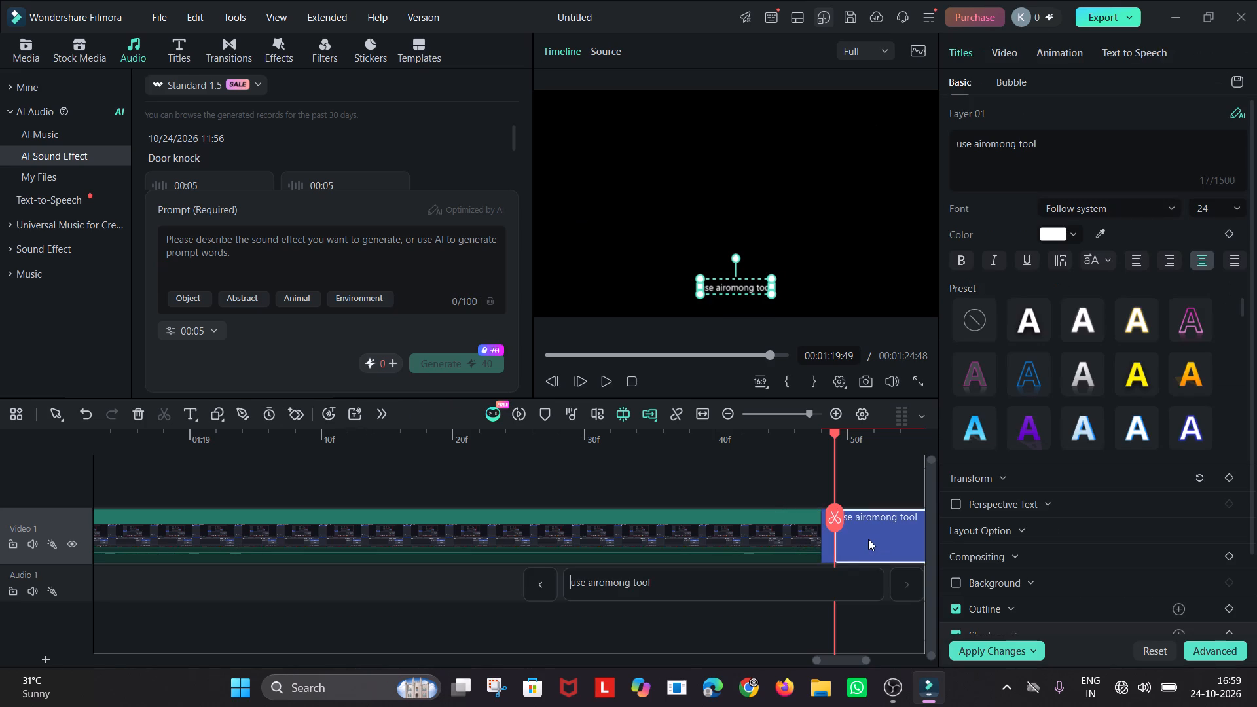
pyautogui.click(874, 526)
pyautogui.click(874, 526)
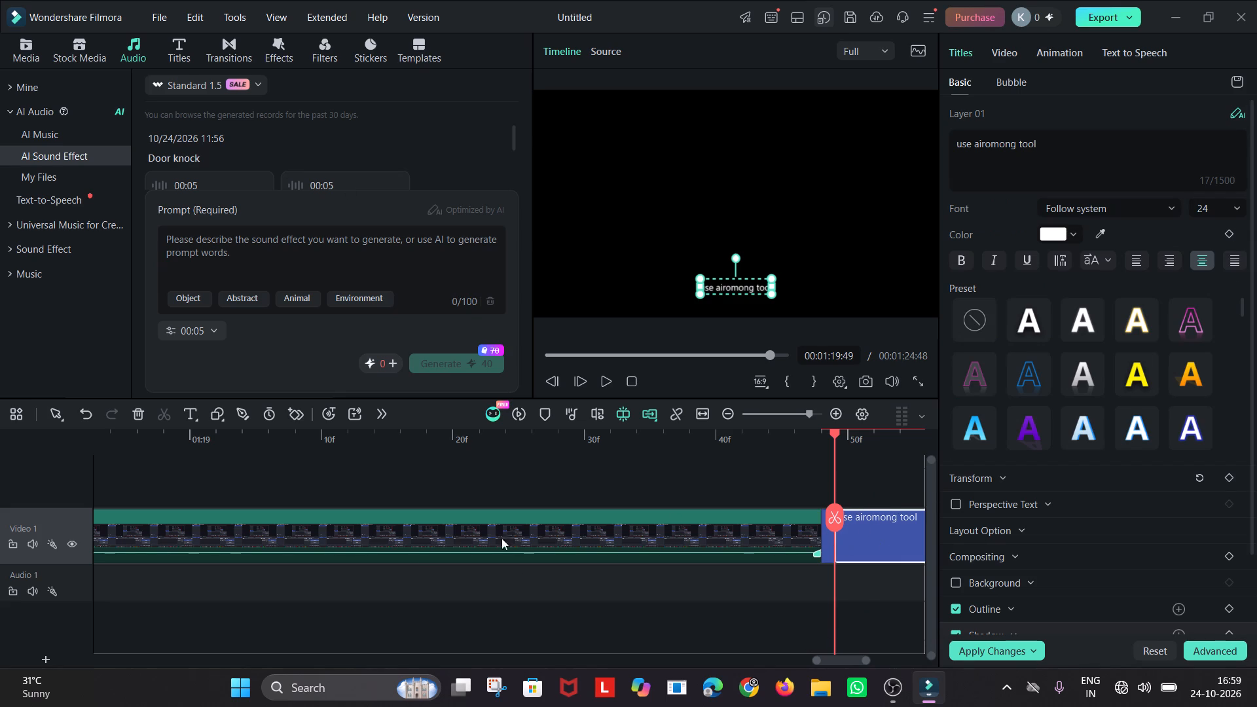
pyautogui.scroll(8, 420, 547)
pyautogui.scroll(-6, 420, 547)
# Select the video clip and scrub back through it to 00:01:16:27.
pyautogui.click(269, 526)
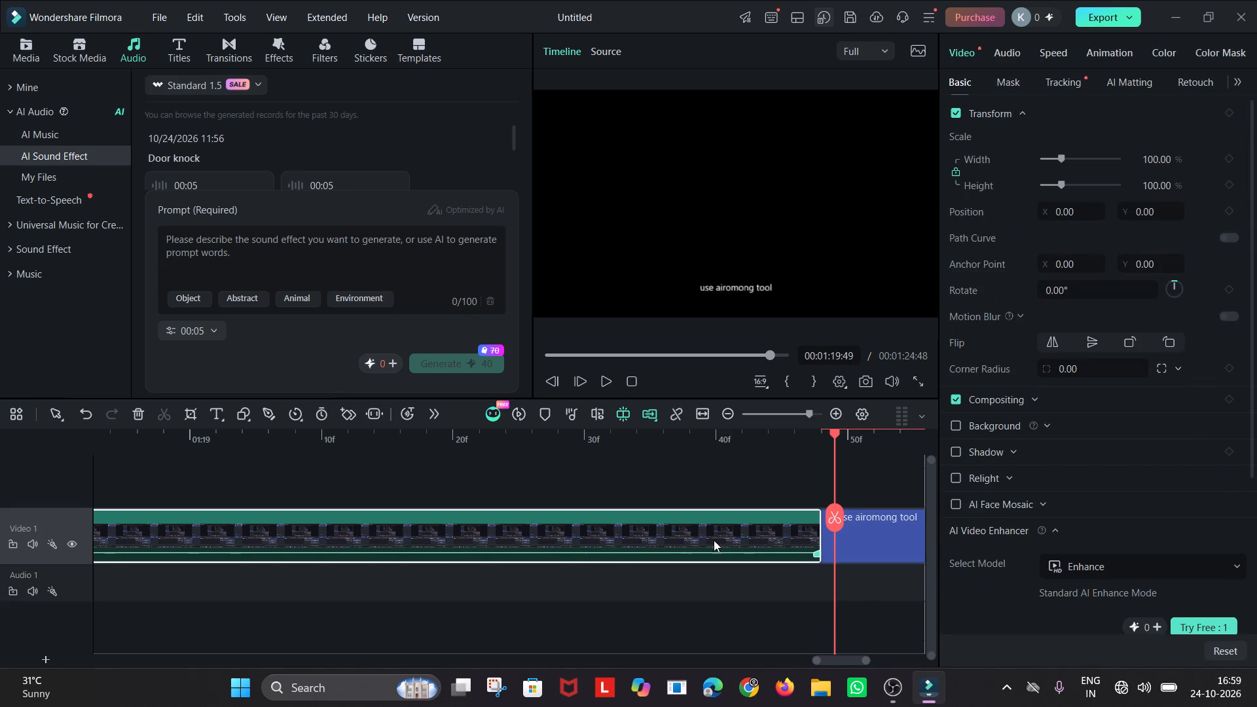
pyautogui.moveTo(835, 520); pyautogui.dragTo(658, 527)
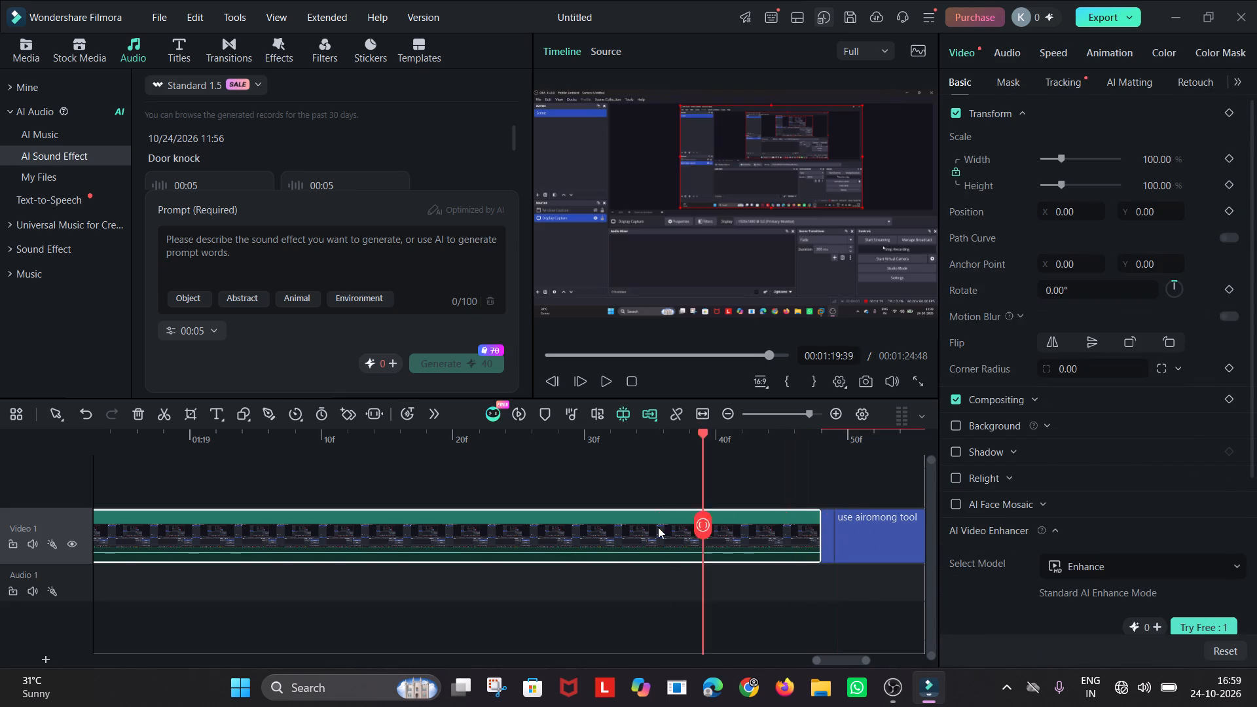
pyautogui.moveTo(658, 527); pyautogui.dragTo(0, 551)
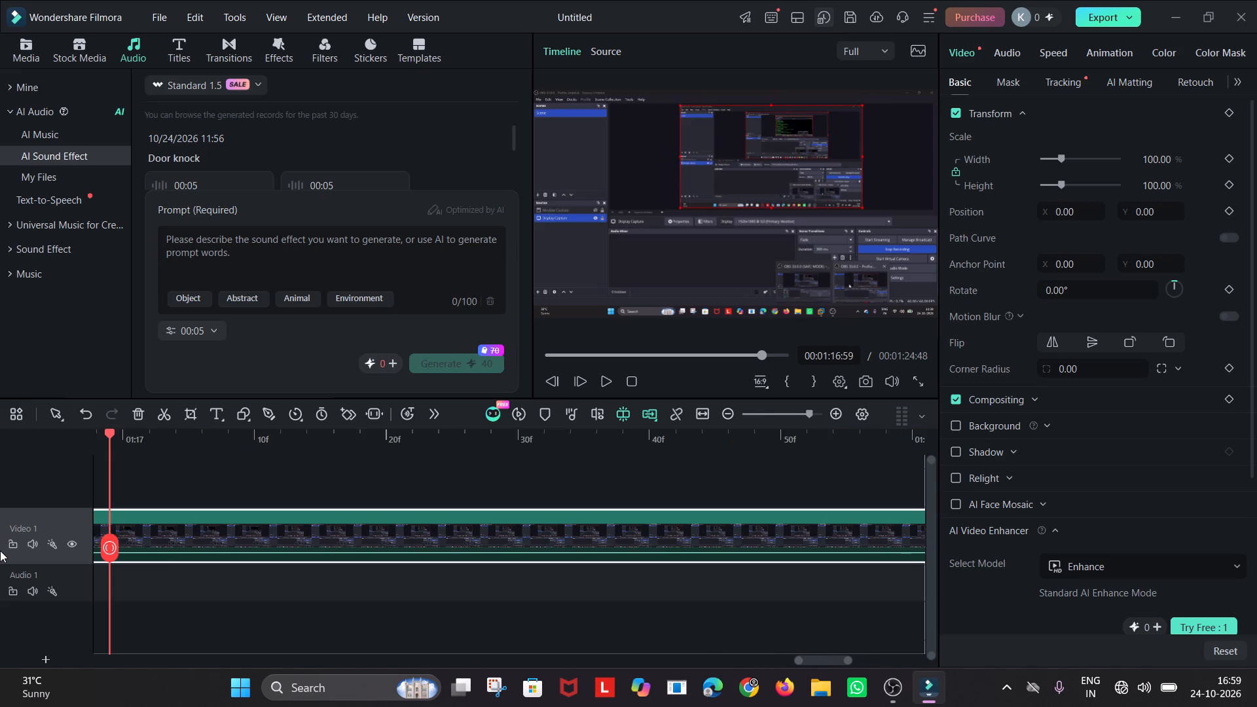
pyautogui.moveTo(0, 551); pyautogui.dragTo(0, 553)
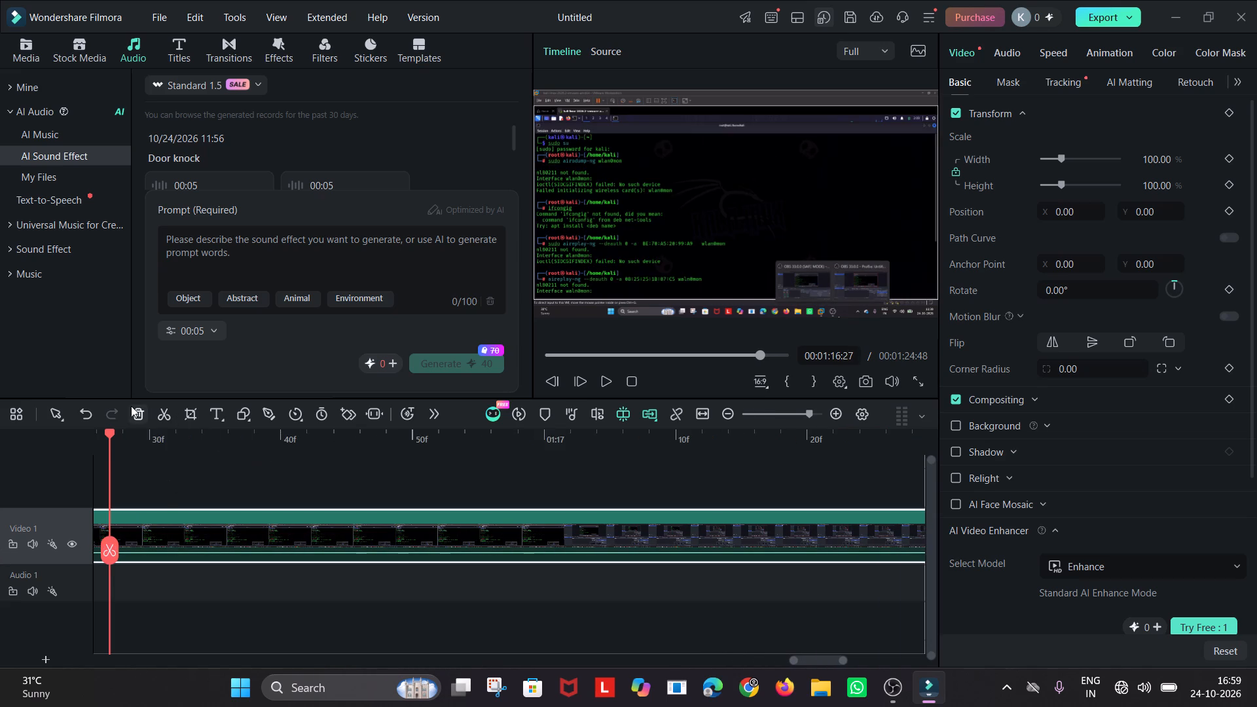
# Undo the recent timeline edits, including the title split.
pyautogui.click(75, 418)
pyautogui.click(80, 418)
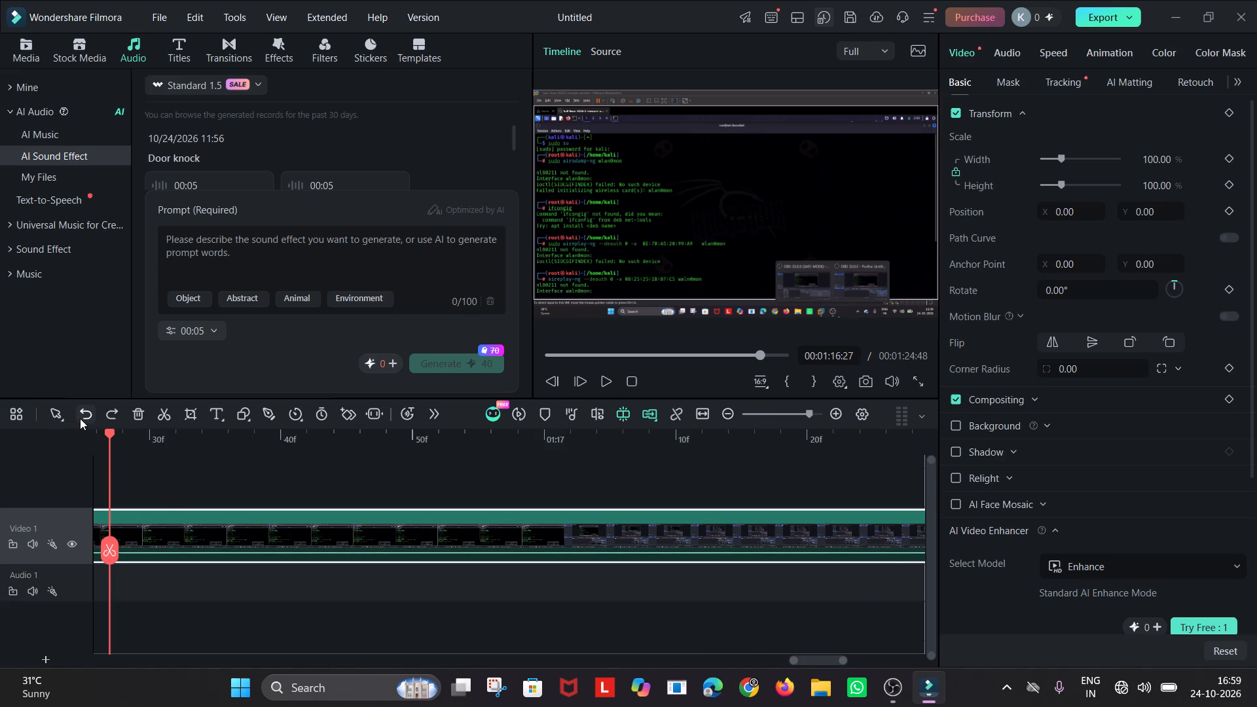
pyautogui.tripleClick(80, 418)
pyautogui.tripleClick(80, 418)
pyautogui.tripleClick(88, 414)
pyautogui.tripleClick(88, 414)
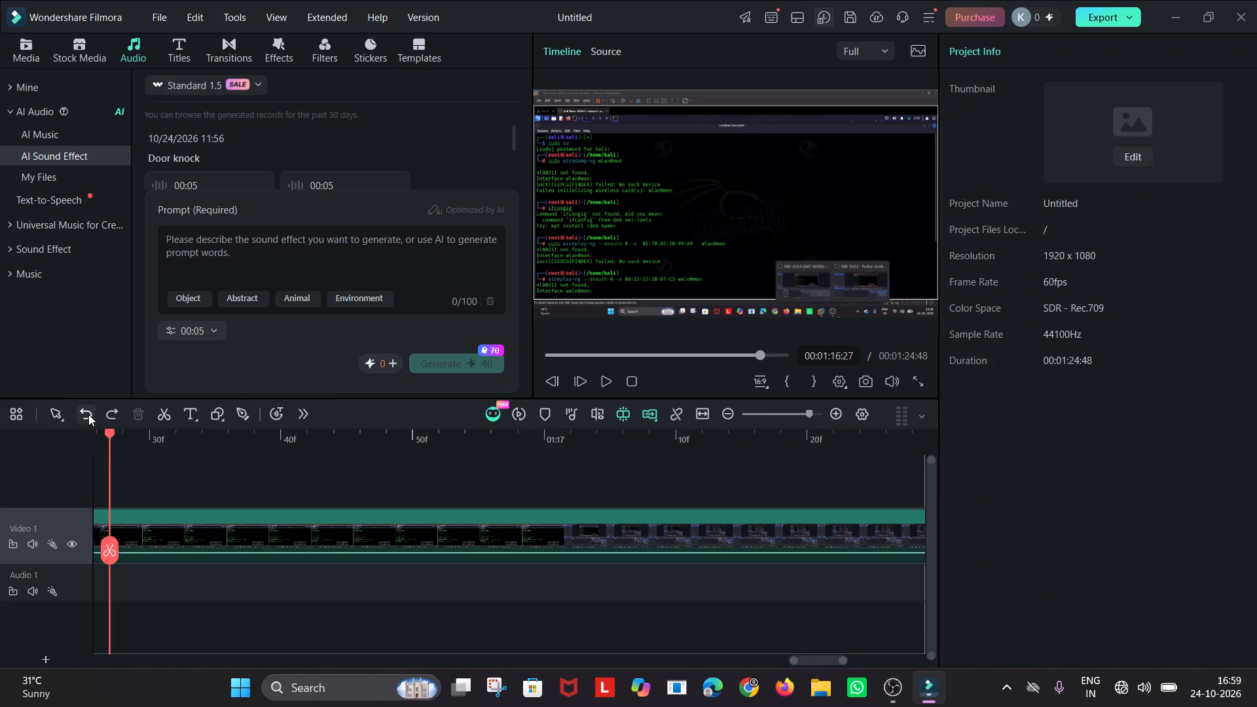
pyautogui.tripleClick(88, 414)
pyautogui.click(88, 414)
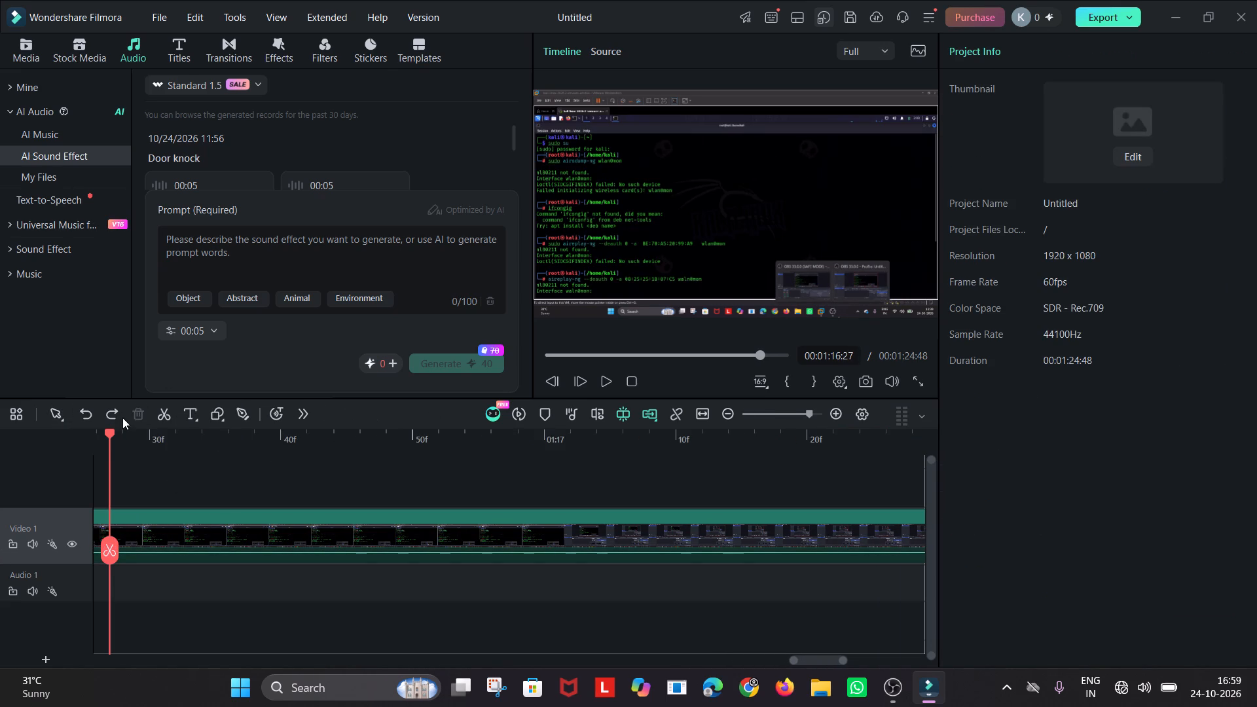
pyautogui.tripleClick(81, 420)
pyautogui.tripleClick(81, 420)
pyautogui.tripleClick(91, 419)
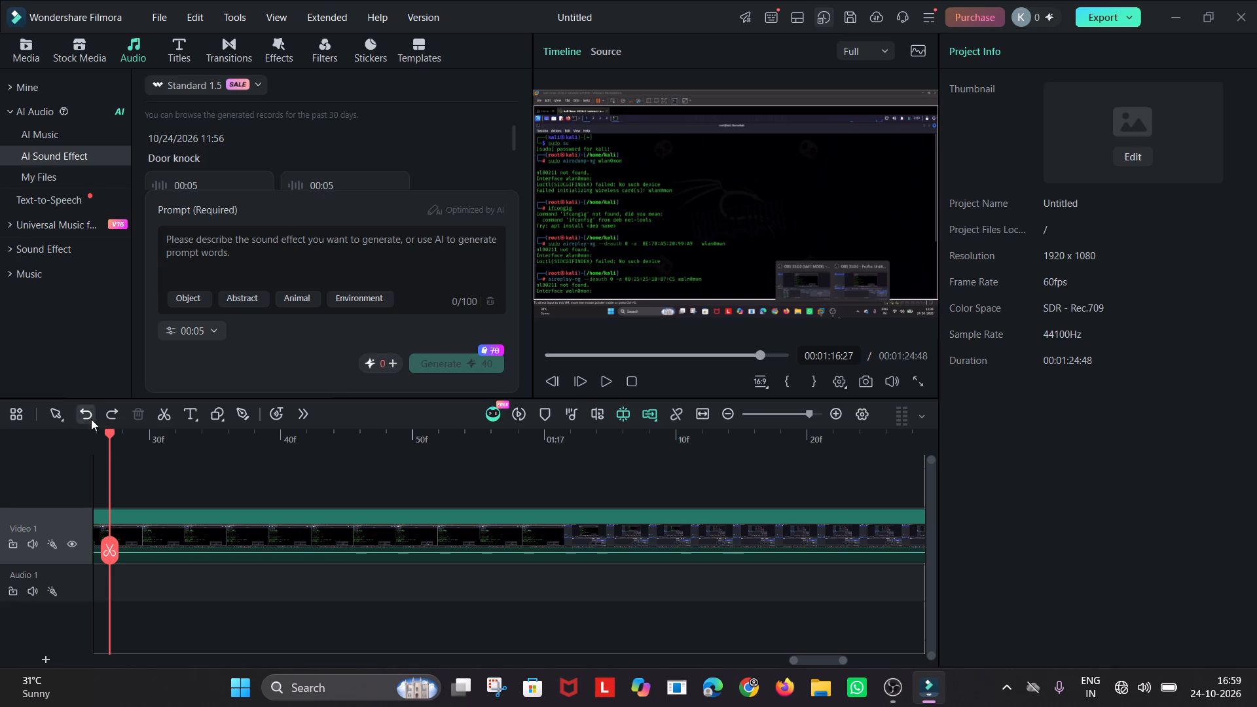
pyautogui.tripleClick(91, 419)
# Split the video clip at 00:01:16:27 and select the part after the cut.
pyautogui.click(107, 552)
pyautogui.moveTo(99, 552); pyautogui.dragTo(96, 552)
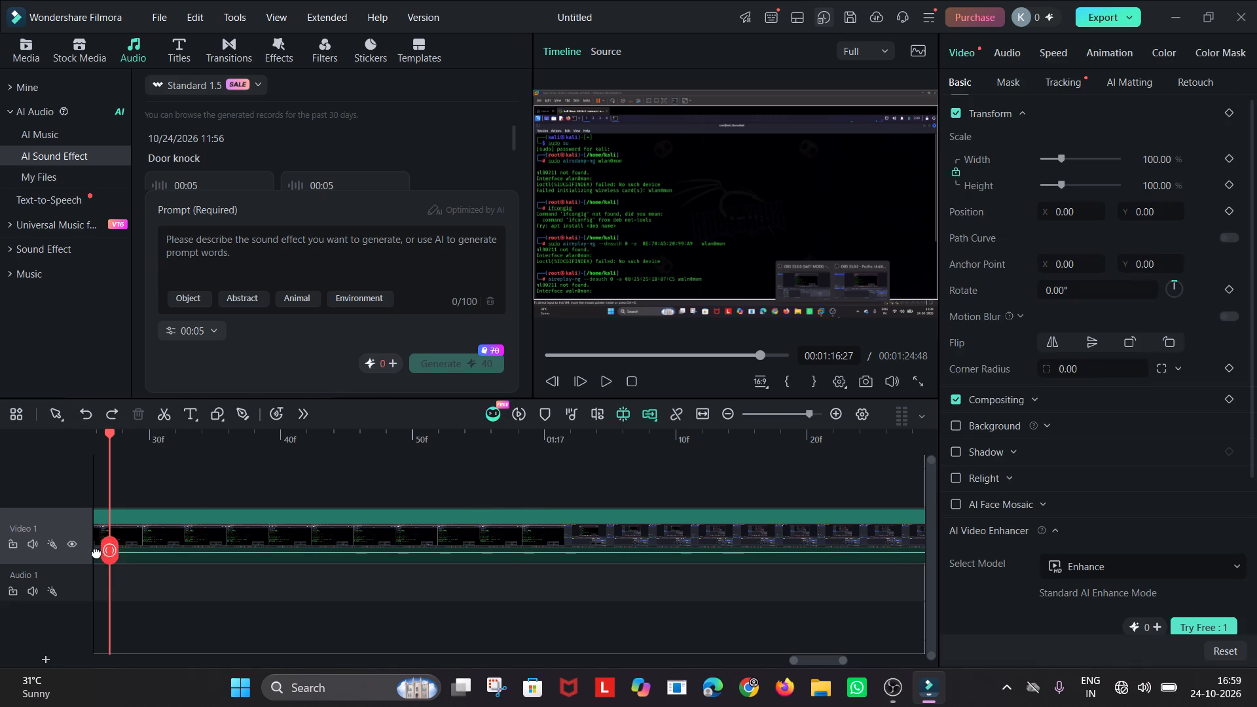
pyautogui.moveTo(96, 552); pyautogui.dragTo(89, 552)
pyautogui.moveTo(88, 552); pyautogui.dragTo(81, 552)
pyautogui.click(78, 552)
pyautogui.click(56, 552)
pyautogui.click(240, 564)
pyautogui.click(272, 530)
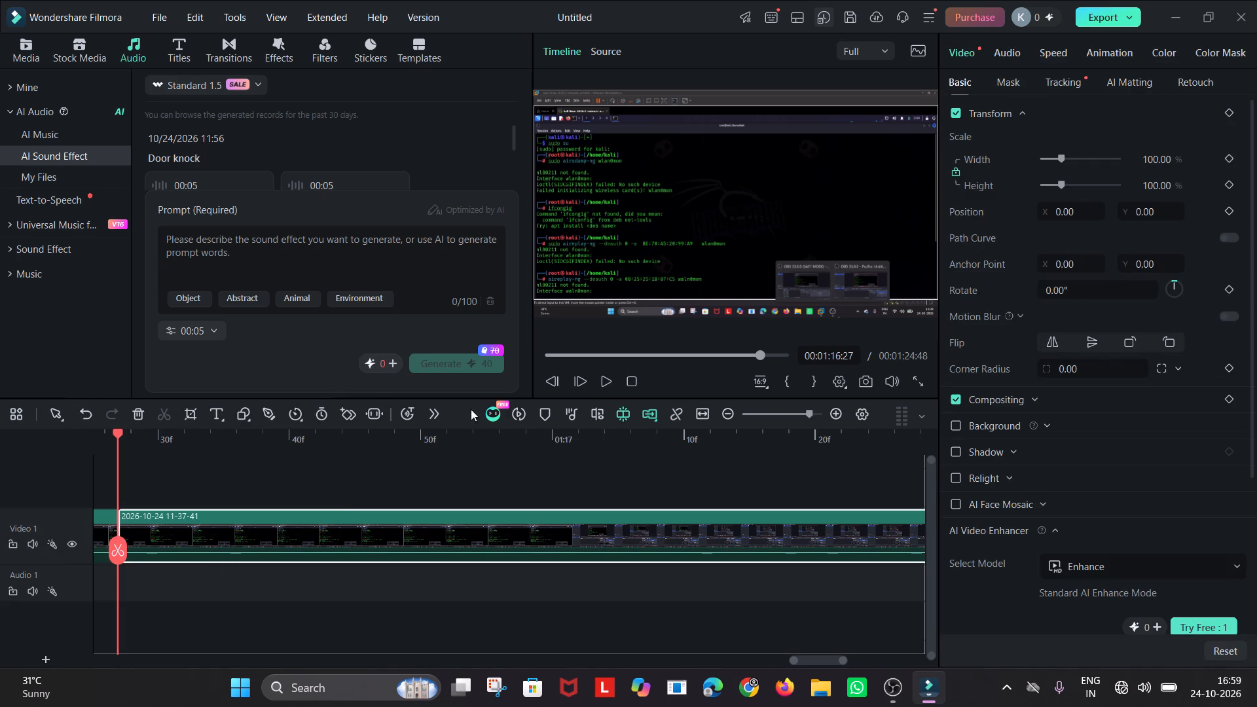
# Play the timeline from the cut at 00:01:16:27.
pyautogui.click(905, 368)
pyautogui.click(602, 390)
pyautogui.click(602, 390)
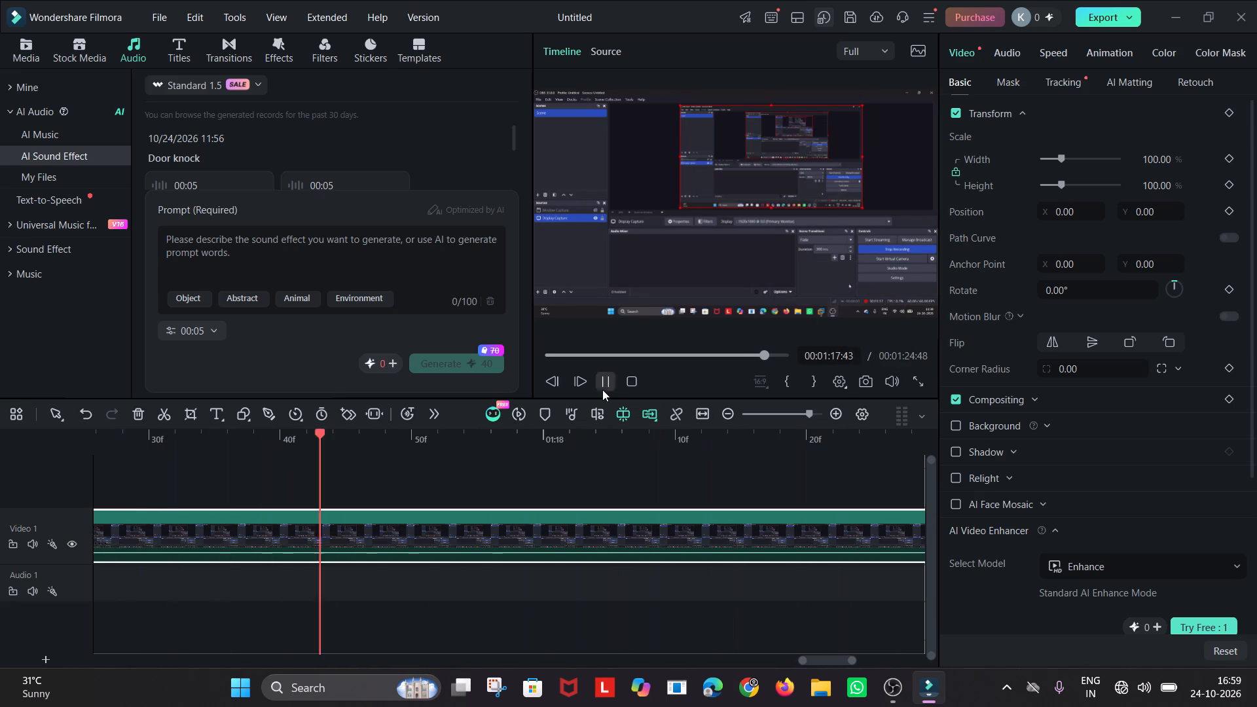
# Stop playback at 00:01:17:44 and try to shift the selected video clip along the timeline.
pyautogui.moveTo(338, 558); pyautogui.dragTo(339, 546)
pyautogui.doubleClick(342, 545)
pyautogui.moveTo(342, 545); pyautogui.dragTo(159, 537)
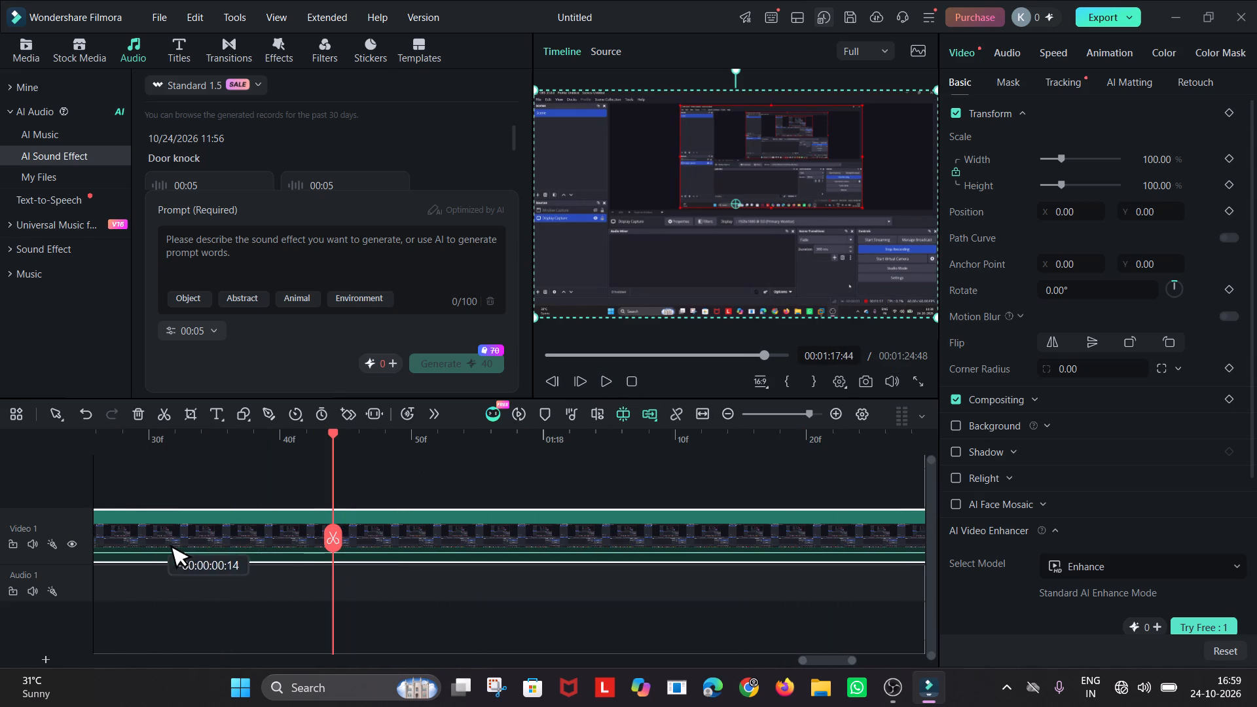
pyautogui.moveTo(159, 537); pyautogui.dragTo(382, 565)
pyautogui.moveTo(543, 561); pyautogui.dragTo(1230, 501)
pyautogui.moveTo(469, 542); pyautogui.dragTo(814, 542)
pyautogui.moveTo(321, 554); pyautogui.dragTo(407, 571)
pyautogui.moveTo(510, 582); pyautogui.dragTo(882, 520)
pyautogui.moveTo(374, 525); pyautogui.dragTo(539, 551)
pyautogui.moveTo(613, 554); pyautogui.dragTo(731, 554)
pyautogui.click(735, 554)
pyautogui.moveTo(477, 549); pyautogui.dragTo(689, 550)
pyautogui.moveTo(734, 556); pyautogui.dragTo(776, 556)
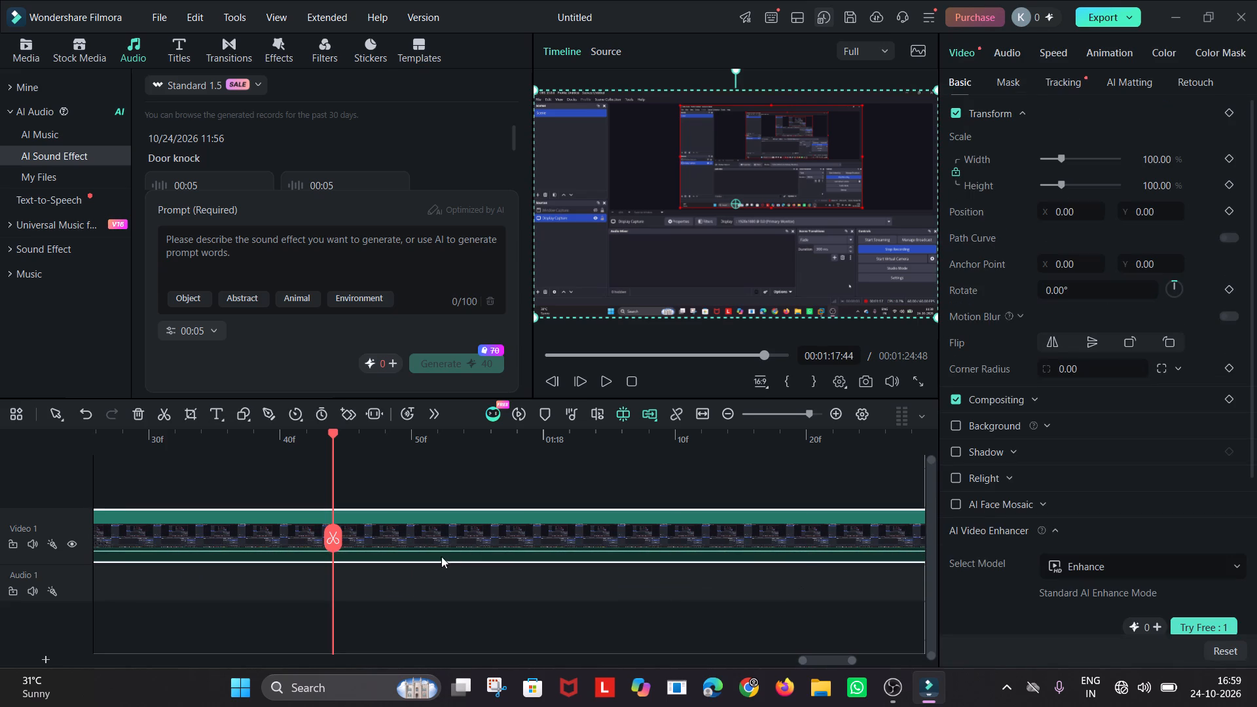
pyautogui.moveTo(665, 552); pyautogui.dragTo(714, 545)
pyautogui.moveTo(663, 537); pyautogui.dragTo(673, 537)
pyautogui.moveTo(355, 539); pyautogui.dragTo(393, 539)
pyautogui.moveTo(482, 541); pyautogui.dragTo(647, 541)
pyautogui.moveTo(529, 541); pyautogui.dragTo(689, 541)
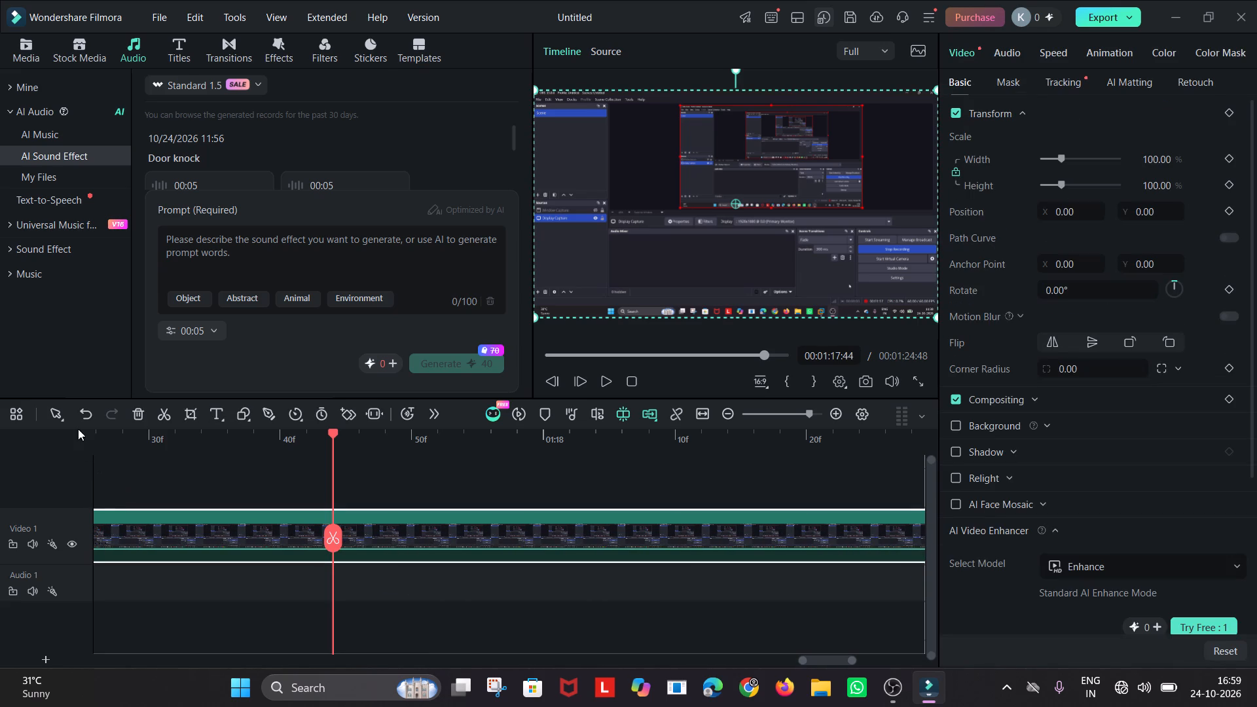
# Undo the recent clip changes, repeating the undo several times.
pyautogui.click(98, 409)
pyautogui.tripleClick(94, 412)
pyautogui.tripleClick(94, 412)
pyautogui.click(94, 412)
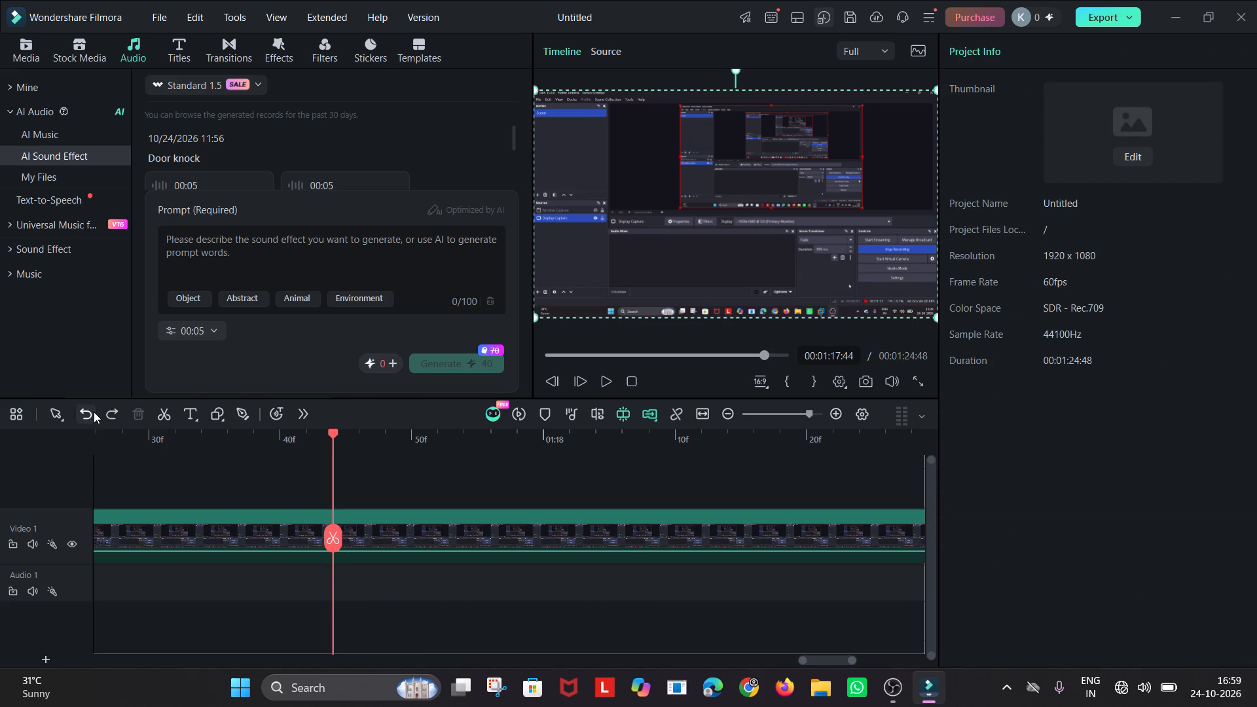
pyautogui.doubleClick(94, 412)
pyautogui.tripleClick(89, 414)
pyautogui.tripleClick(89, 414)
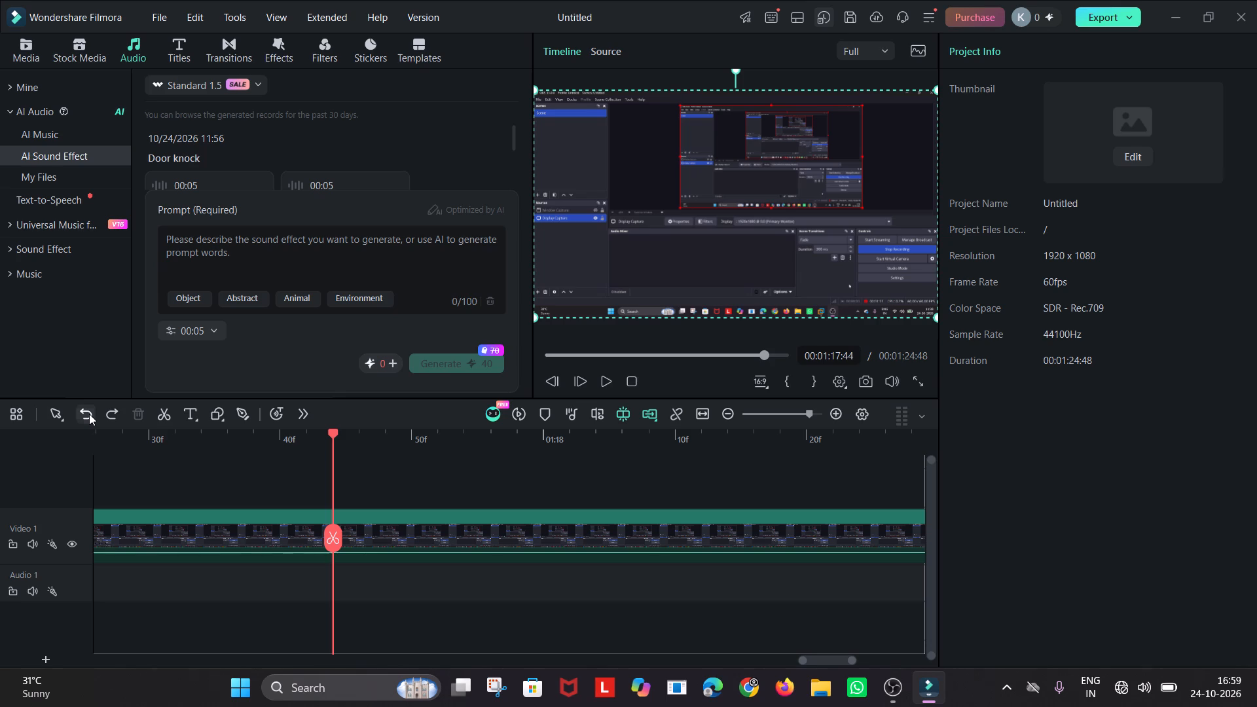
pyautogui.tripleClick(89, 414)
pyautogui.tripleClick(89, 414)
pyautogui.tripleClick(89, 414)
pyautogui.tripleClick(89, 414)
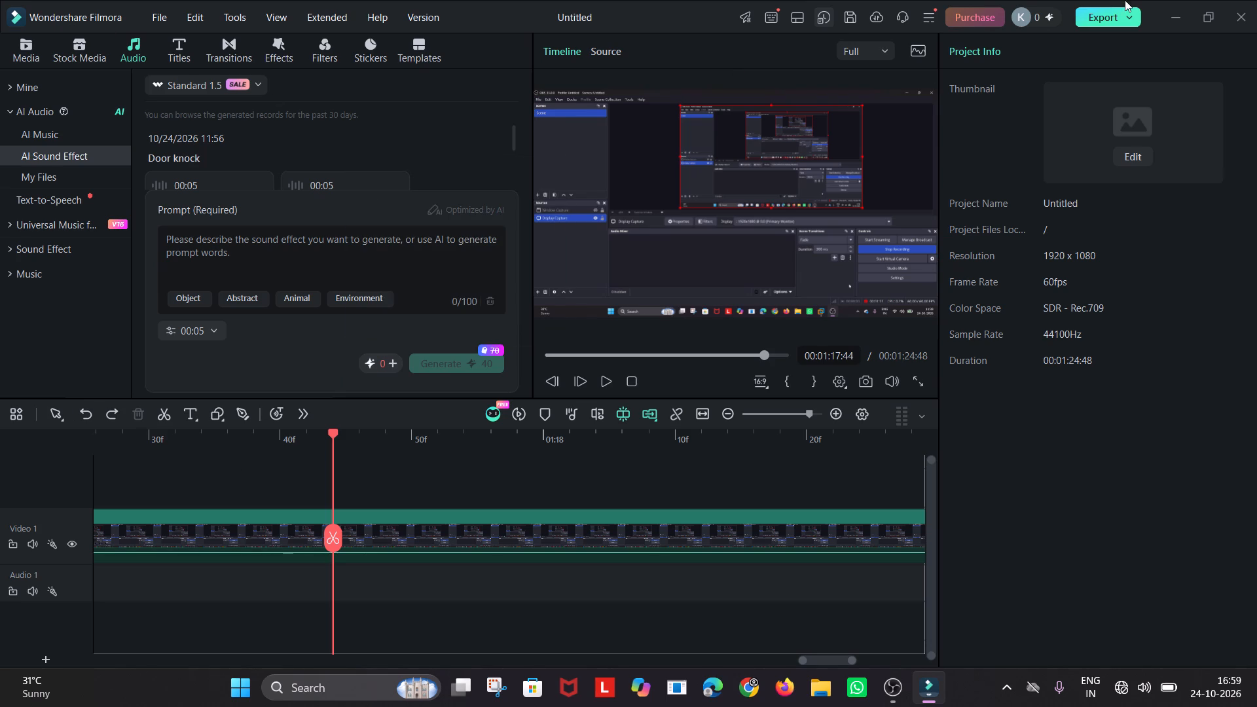
# Close the current project without saving its changes.
pyautogui.click(1254, 14)
pyautogui.click(1246, 20)
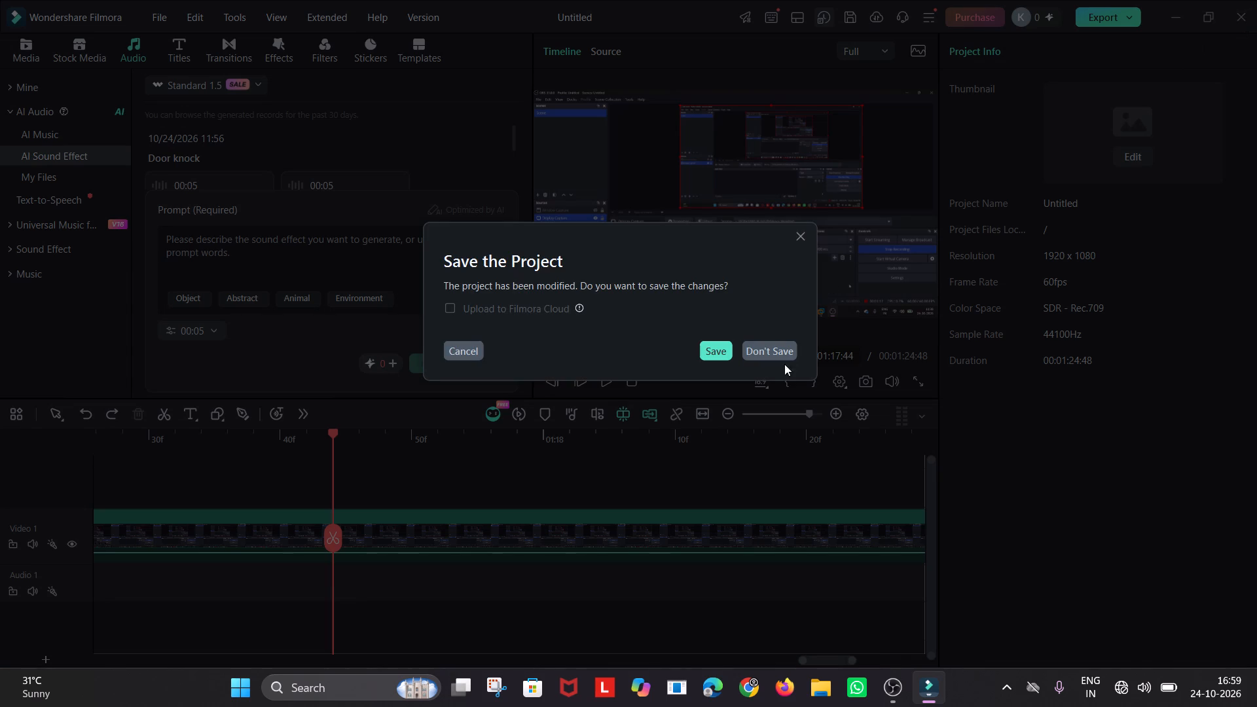
pyautogui.click(771, 346)
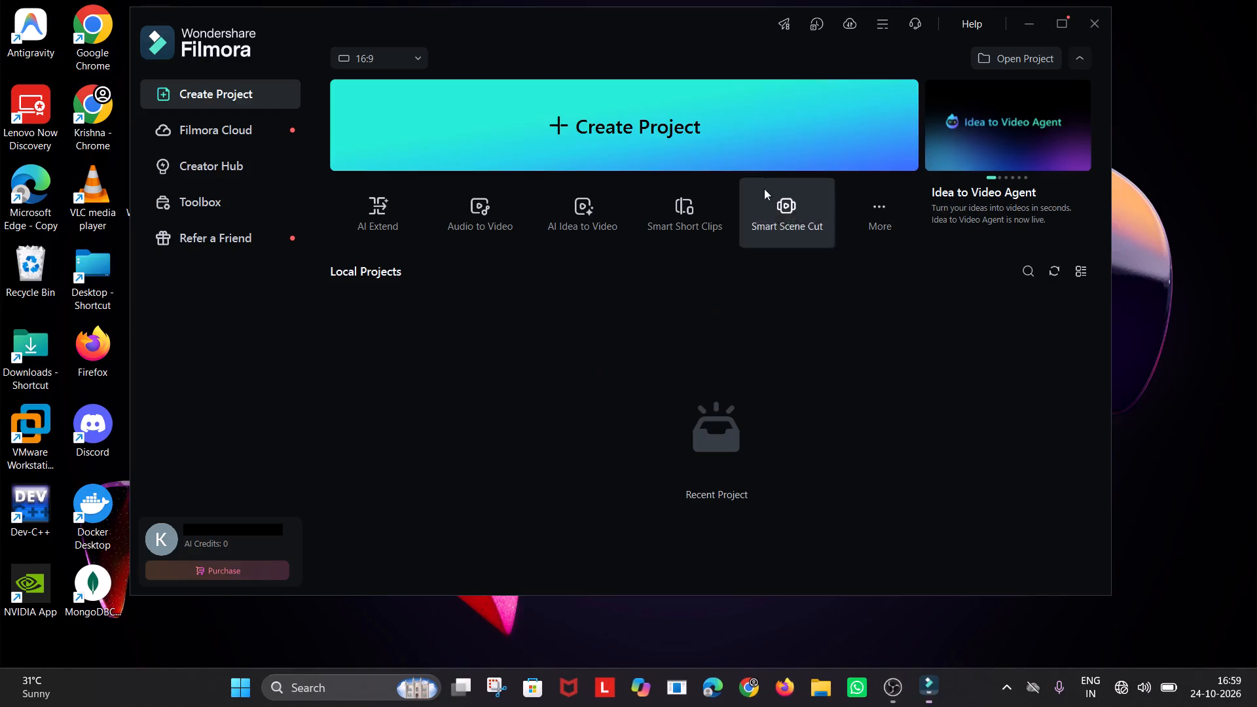
# Create a new 16:9 project.
pyautogui.click(660, 149)
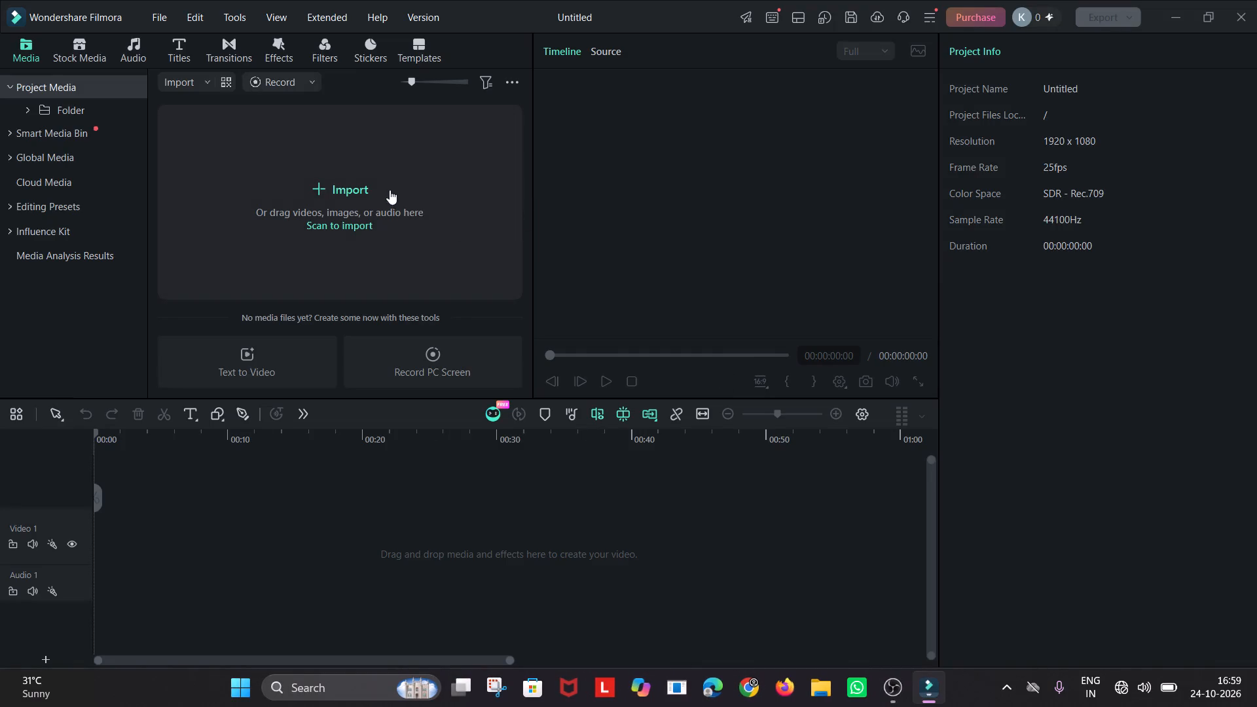
pyautogui.click(390, 190)
pyautogui.click(346, 192)
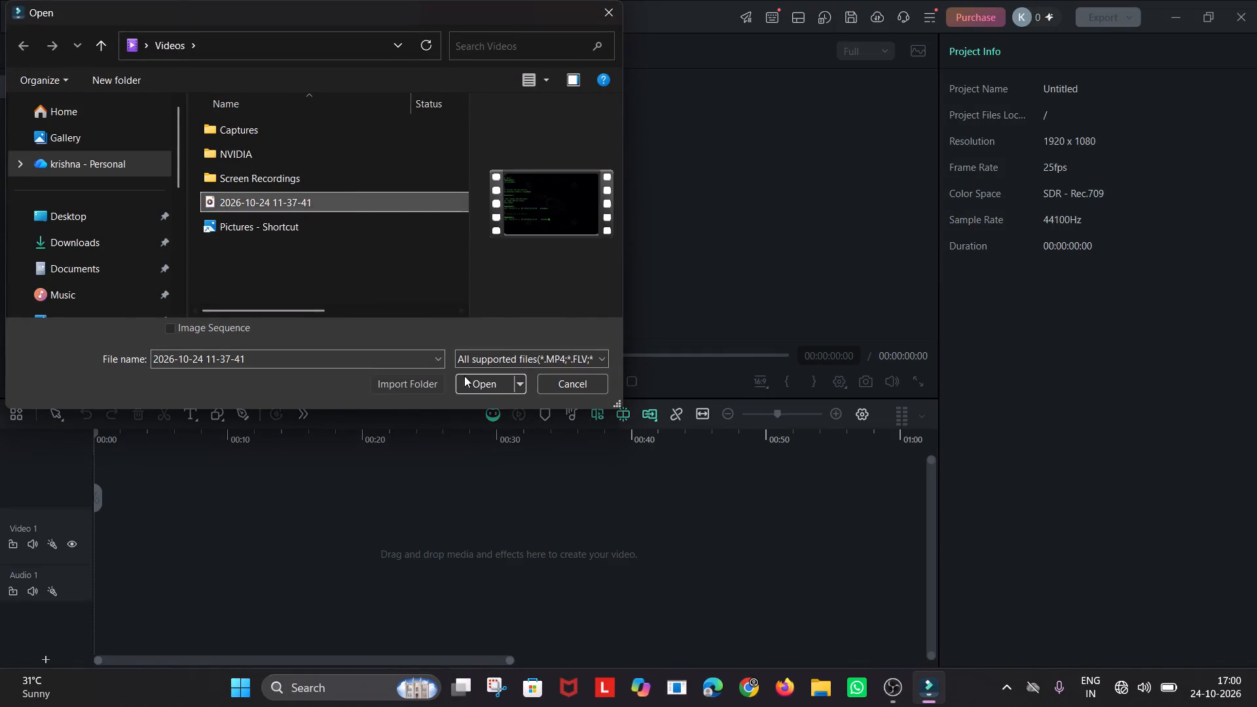
pyautogui.click(494, 395)
pyautogui.click(491, 391)
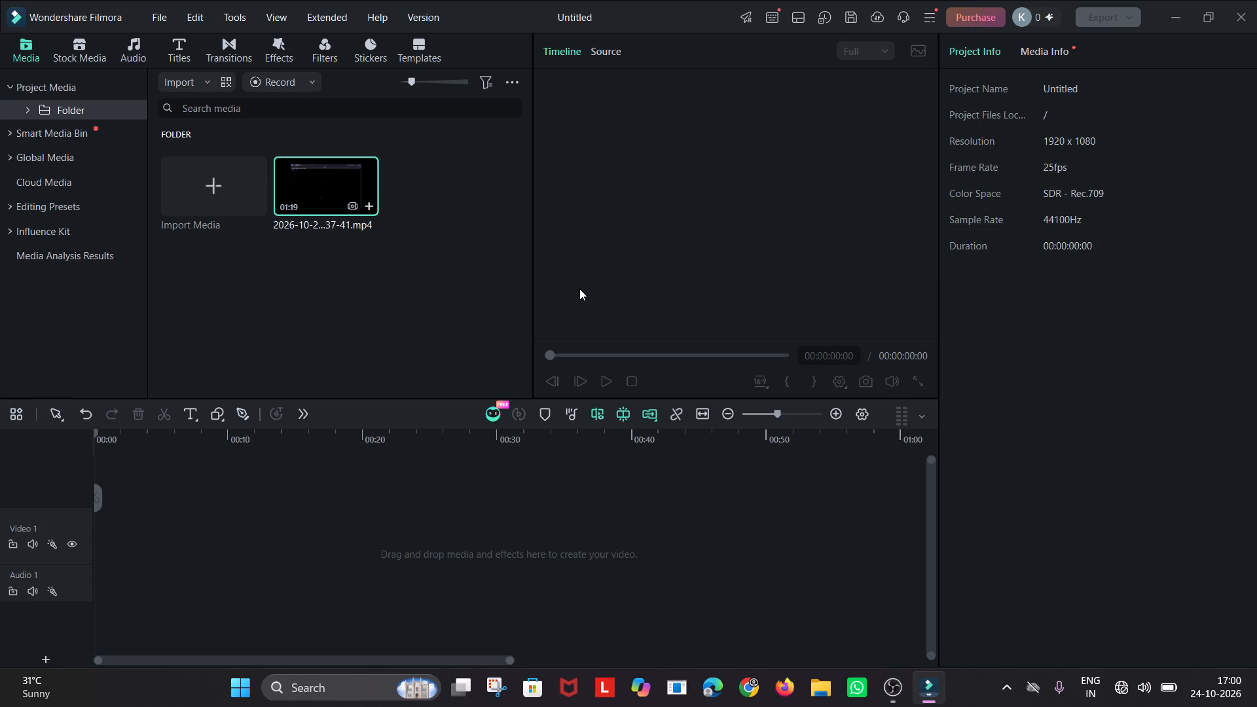
# Select the imported clip in the project media and briefly play it from around 00:00:38 in the source preview.
pyautogui.click(314, 193)
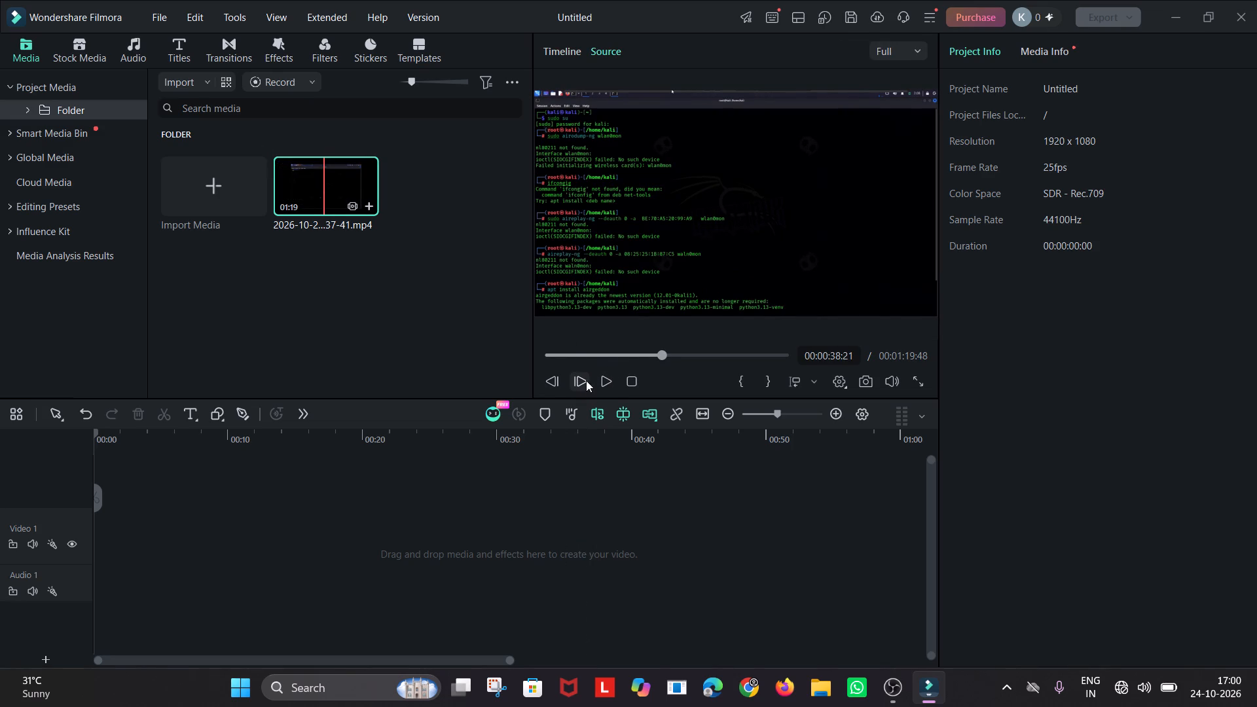
pyautogui.click(608, 381)
pyautogui.click(609, 381)
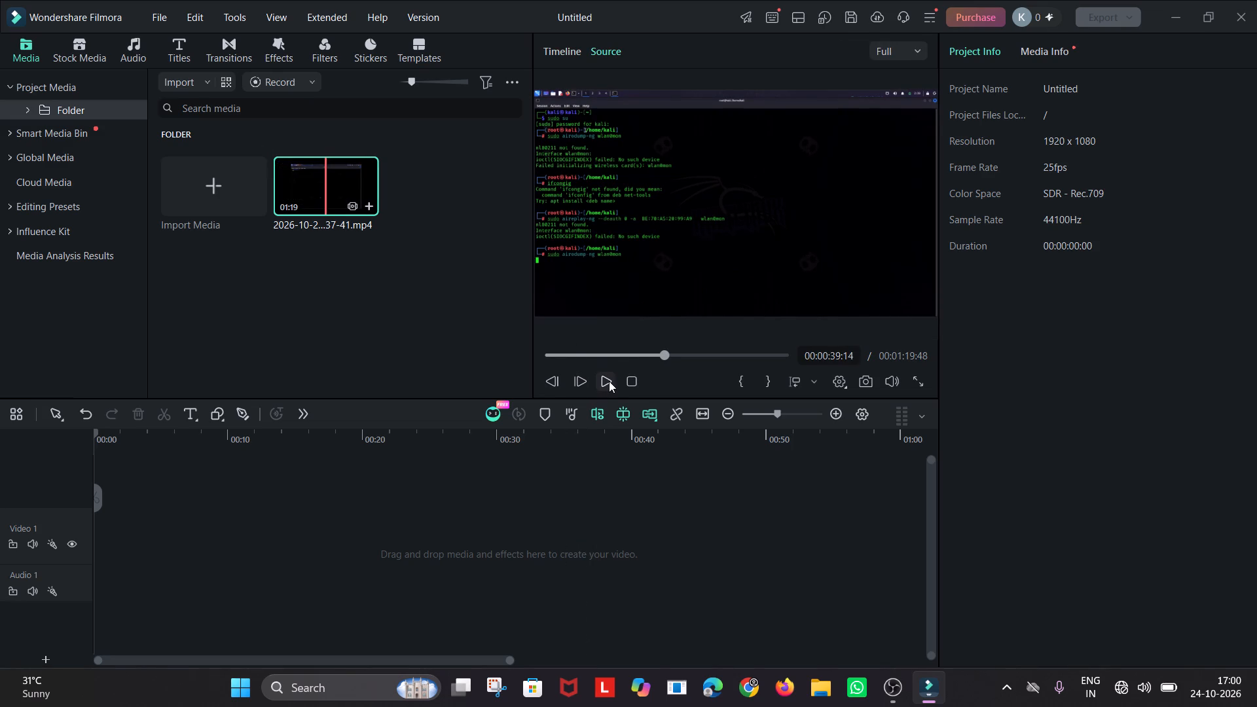
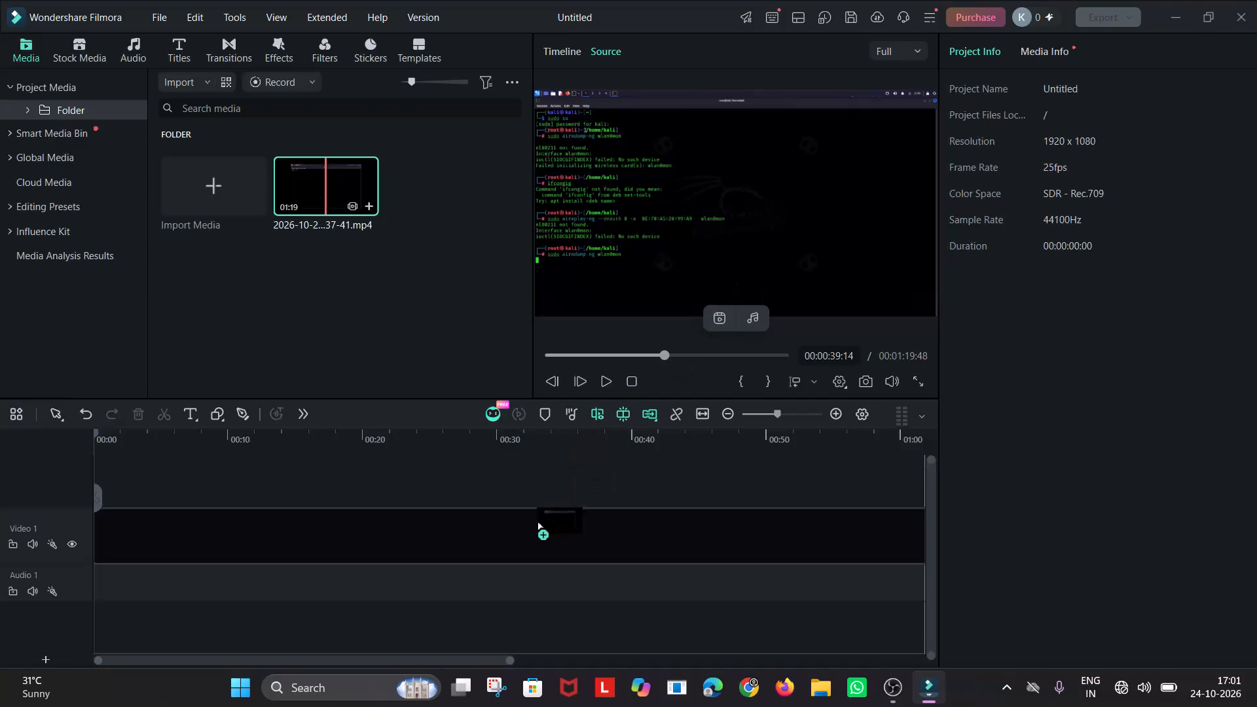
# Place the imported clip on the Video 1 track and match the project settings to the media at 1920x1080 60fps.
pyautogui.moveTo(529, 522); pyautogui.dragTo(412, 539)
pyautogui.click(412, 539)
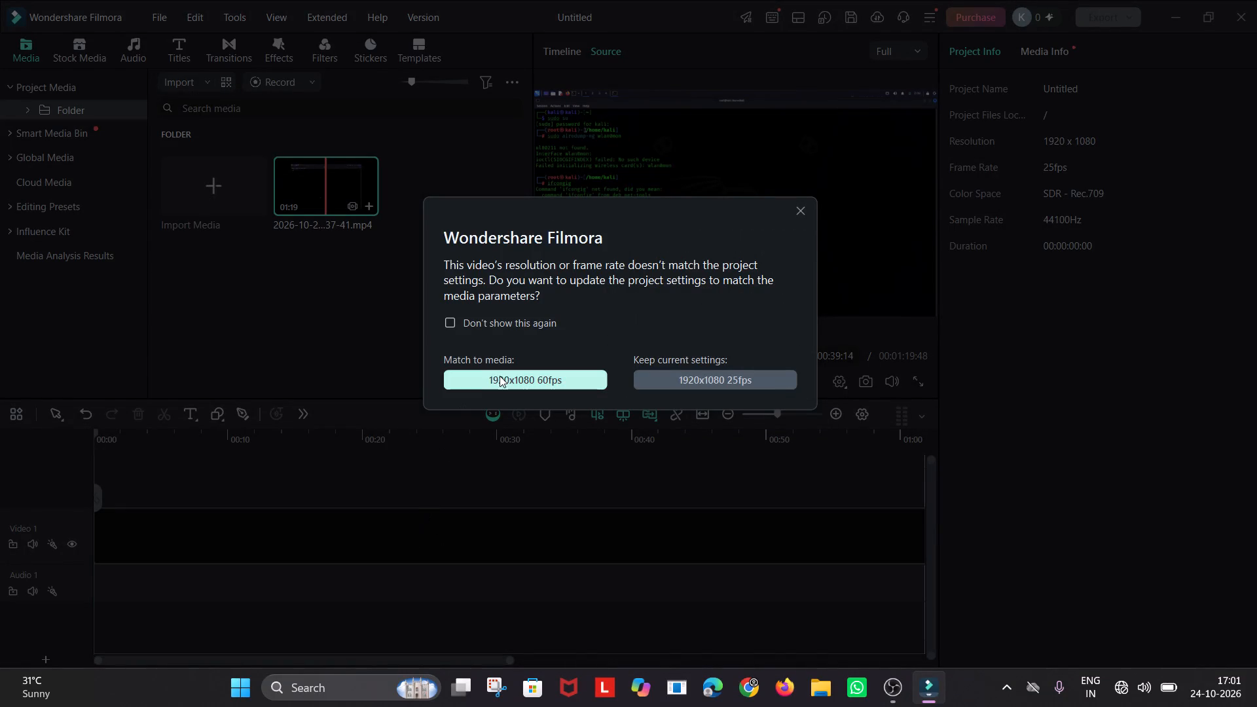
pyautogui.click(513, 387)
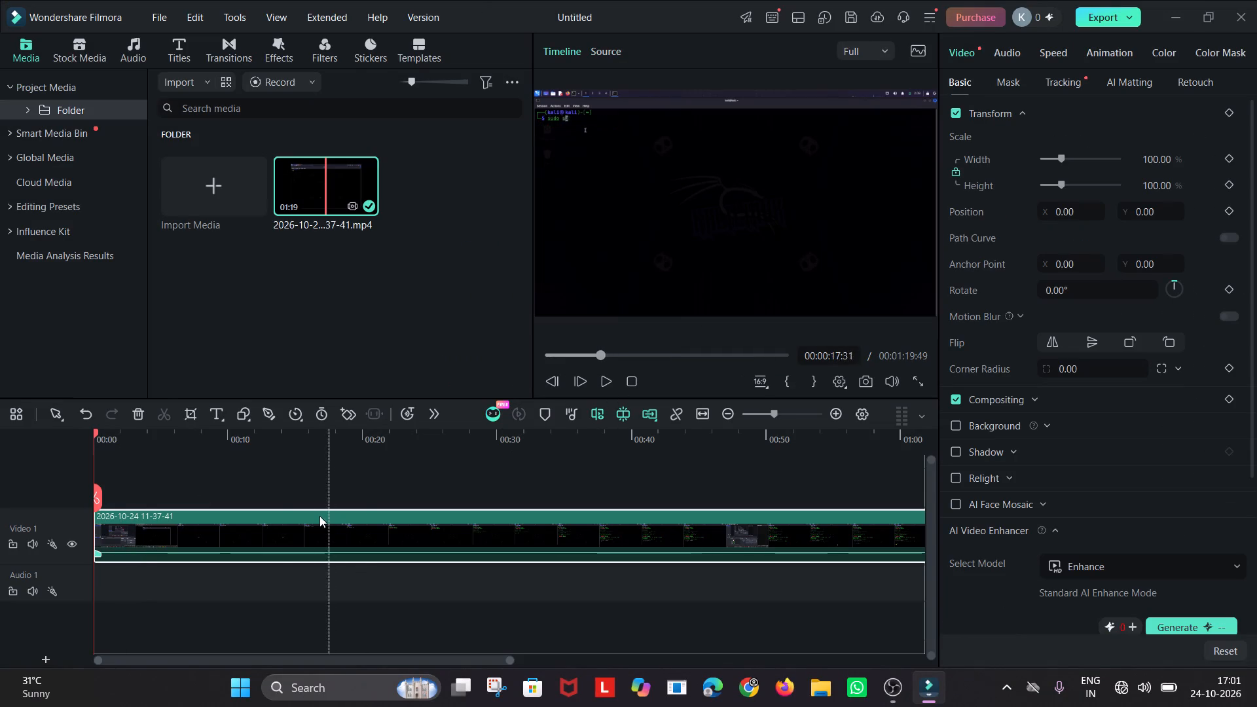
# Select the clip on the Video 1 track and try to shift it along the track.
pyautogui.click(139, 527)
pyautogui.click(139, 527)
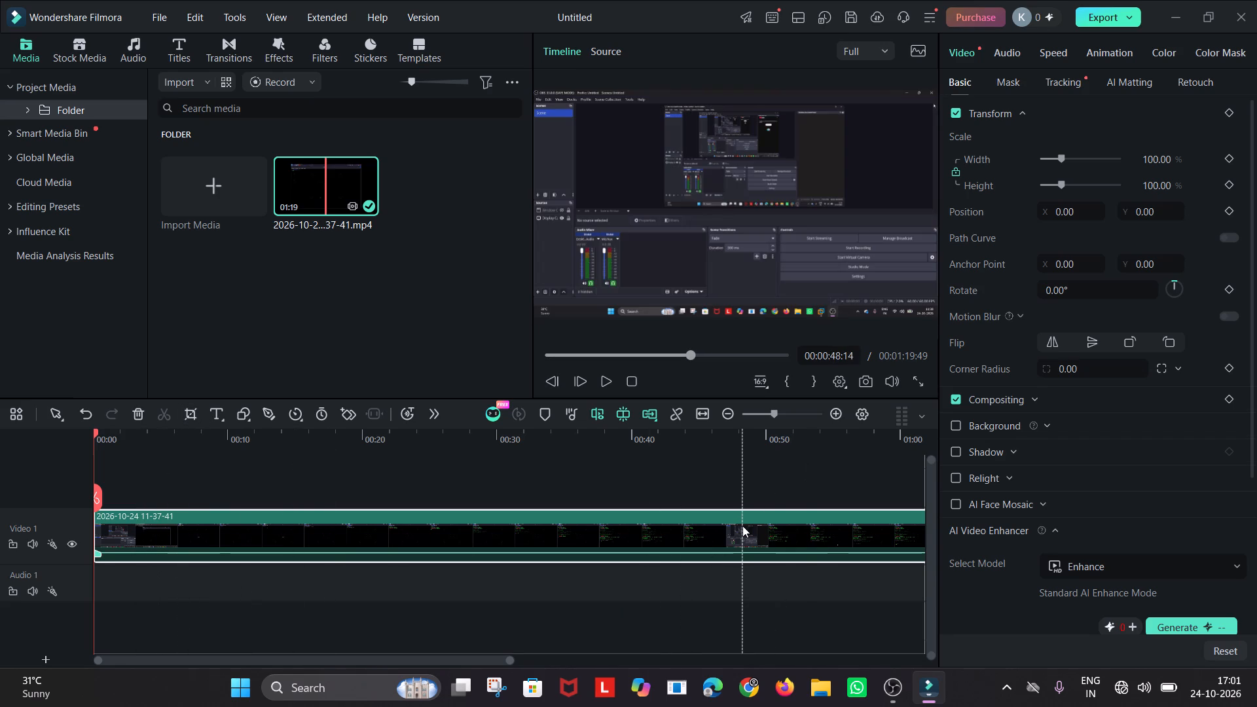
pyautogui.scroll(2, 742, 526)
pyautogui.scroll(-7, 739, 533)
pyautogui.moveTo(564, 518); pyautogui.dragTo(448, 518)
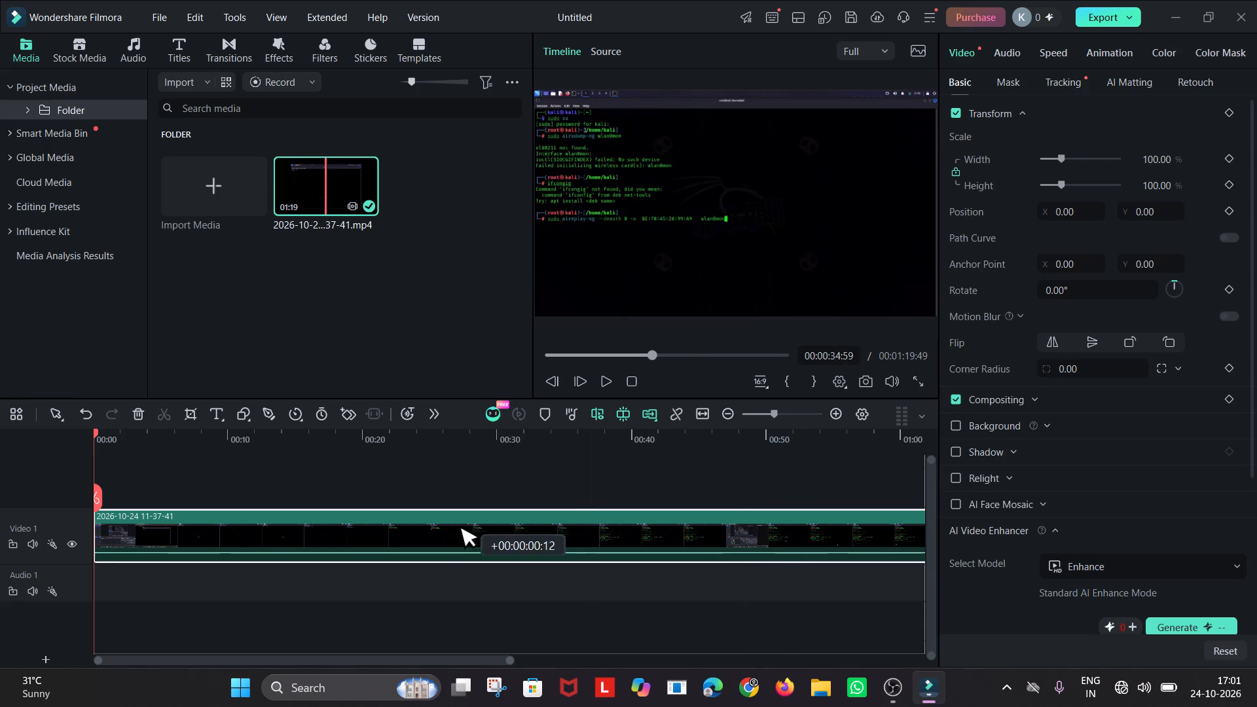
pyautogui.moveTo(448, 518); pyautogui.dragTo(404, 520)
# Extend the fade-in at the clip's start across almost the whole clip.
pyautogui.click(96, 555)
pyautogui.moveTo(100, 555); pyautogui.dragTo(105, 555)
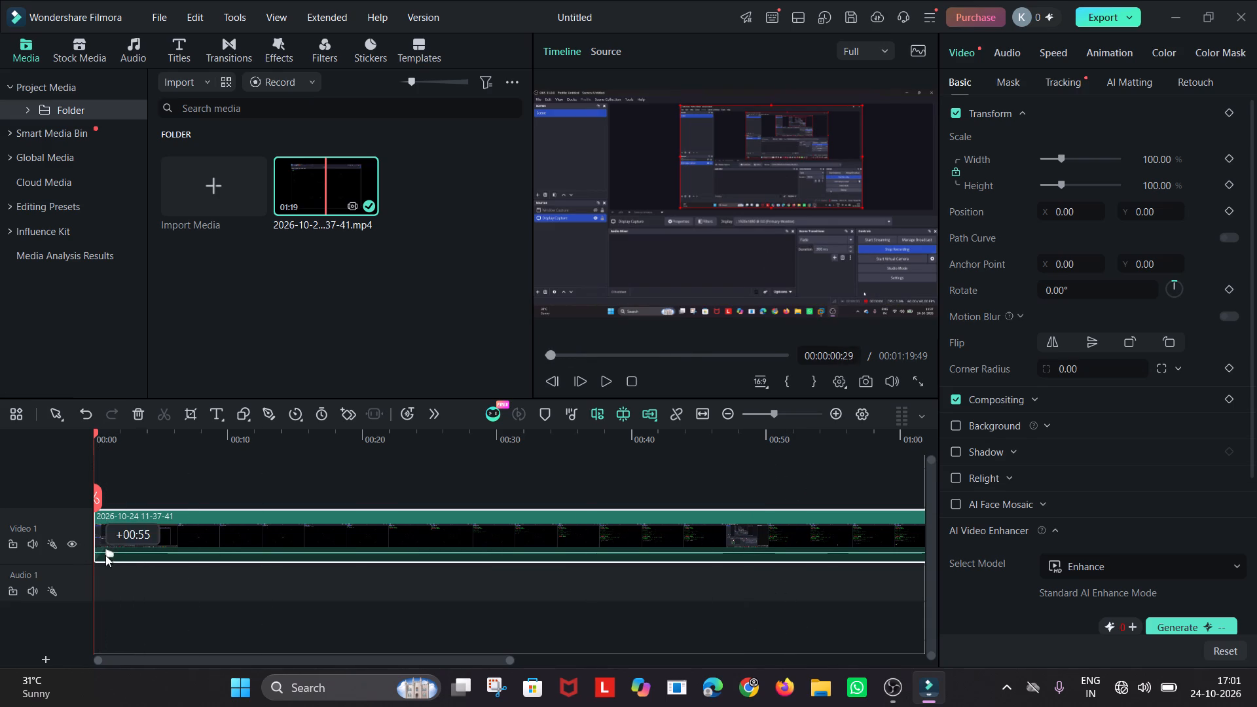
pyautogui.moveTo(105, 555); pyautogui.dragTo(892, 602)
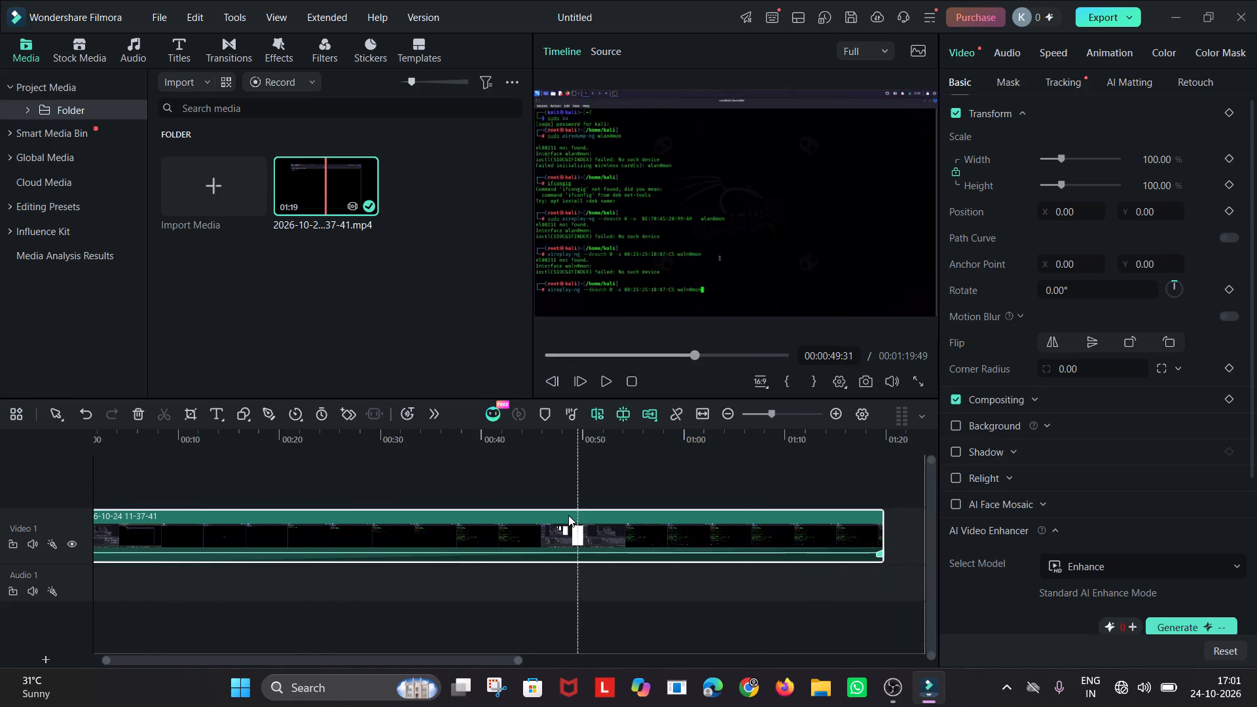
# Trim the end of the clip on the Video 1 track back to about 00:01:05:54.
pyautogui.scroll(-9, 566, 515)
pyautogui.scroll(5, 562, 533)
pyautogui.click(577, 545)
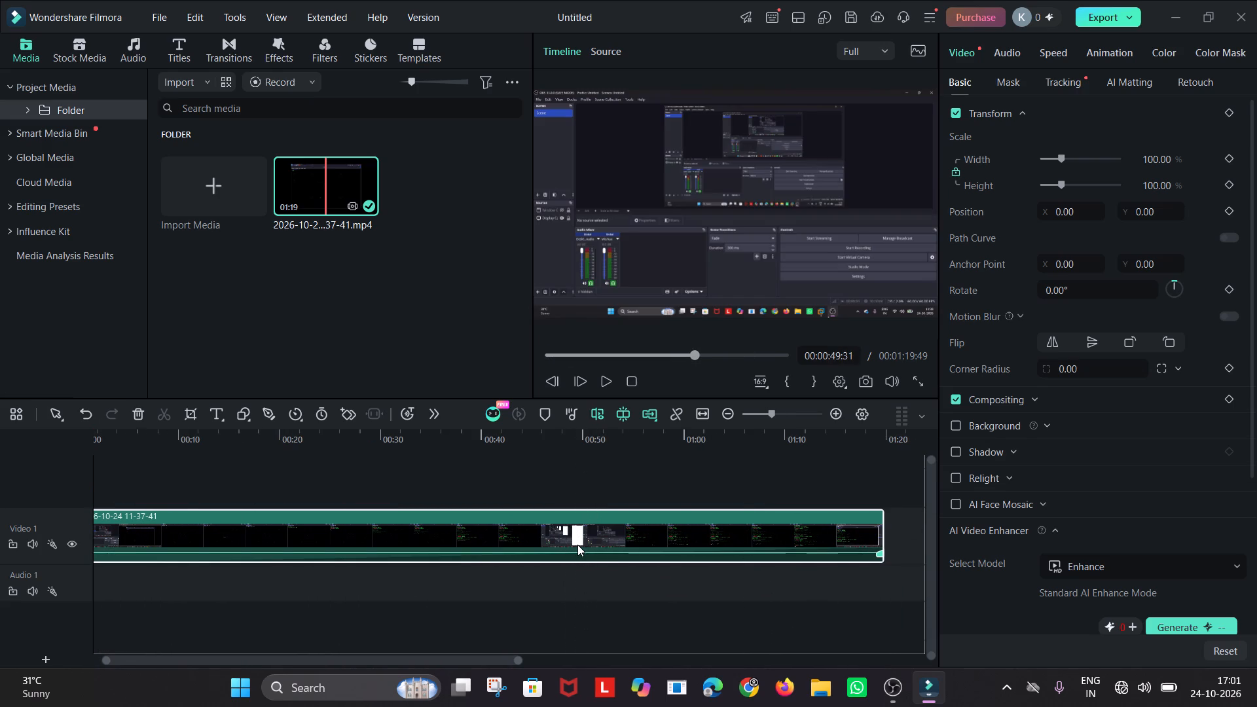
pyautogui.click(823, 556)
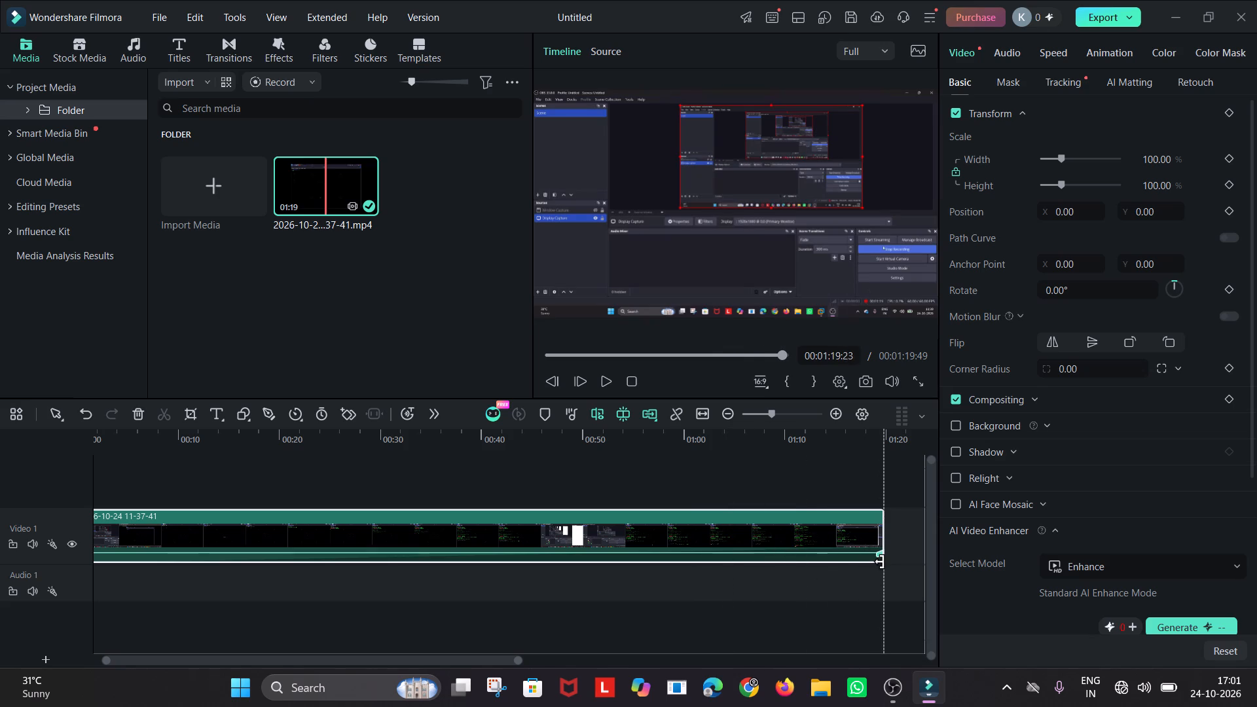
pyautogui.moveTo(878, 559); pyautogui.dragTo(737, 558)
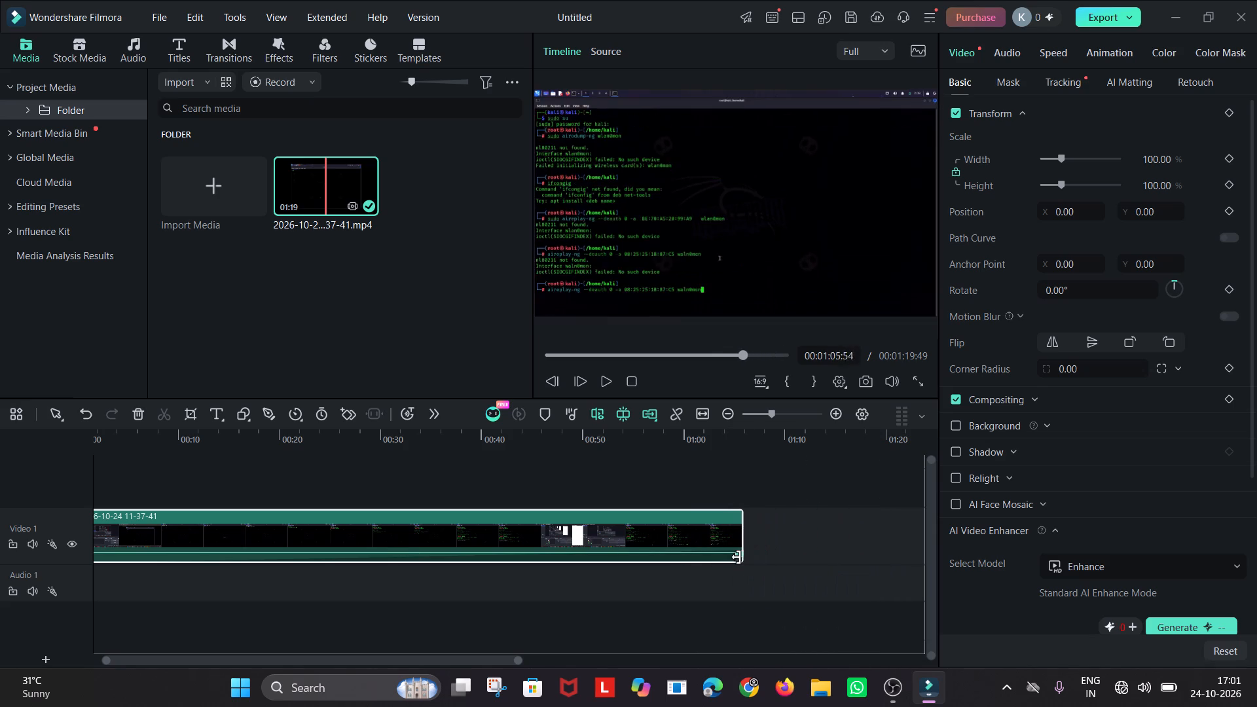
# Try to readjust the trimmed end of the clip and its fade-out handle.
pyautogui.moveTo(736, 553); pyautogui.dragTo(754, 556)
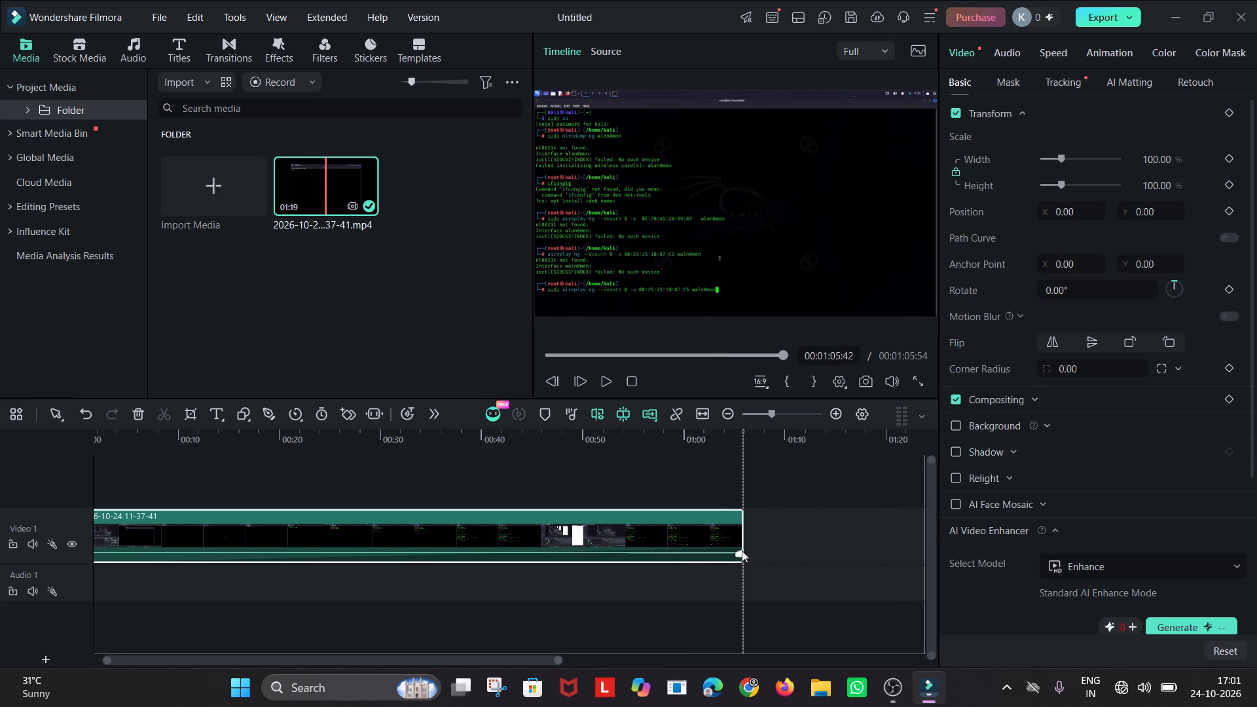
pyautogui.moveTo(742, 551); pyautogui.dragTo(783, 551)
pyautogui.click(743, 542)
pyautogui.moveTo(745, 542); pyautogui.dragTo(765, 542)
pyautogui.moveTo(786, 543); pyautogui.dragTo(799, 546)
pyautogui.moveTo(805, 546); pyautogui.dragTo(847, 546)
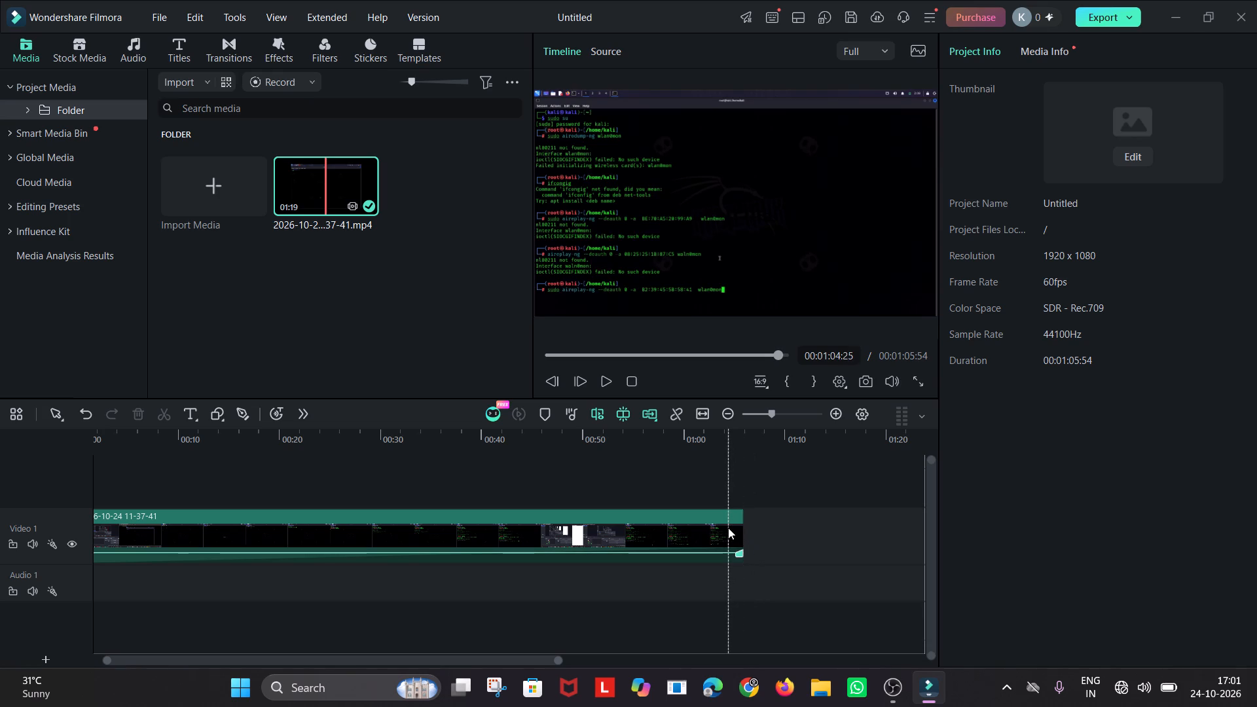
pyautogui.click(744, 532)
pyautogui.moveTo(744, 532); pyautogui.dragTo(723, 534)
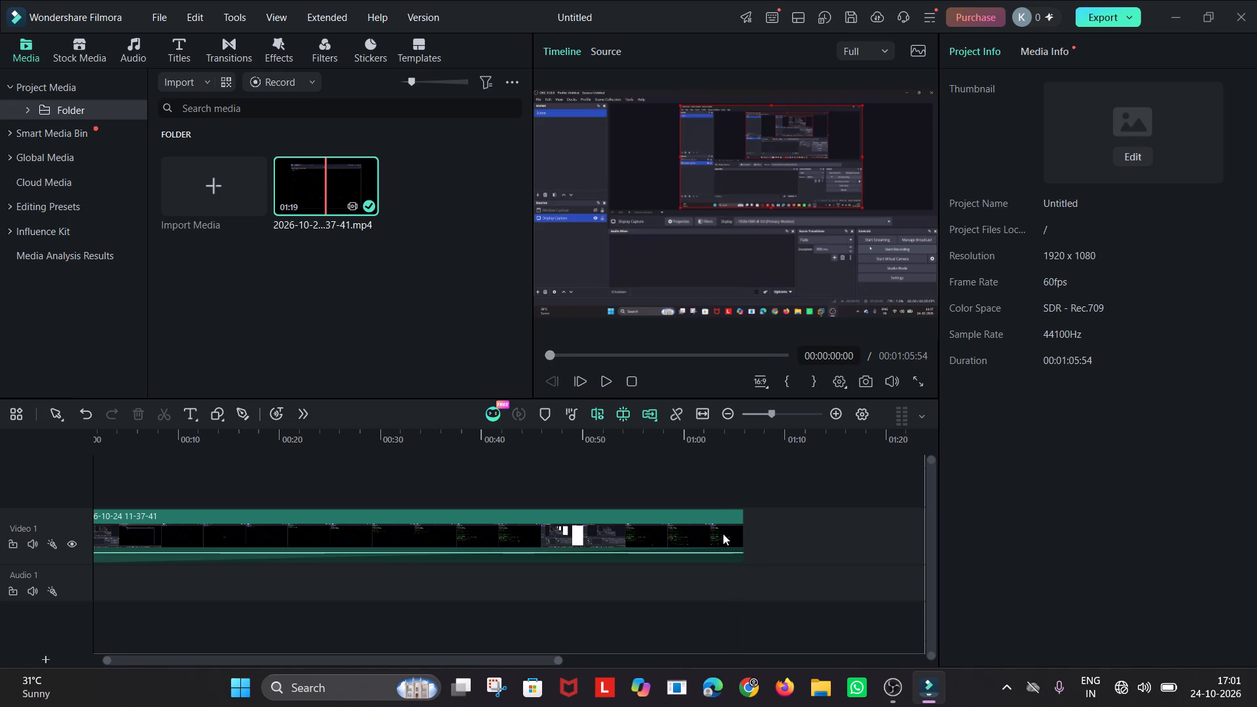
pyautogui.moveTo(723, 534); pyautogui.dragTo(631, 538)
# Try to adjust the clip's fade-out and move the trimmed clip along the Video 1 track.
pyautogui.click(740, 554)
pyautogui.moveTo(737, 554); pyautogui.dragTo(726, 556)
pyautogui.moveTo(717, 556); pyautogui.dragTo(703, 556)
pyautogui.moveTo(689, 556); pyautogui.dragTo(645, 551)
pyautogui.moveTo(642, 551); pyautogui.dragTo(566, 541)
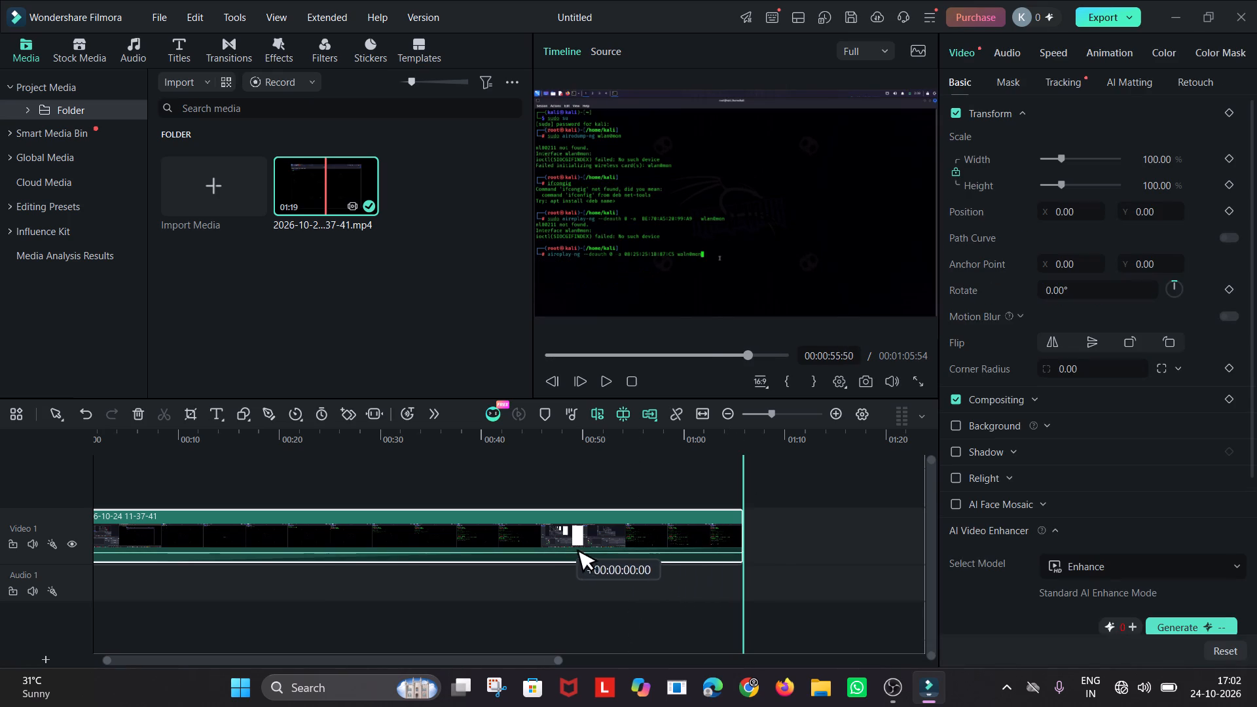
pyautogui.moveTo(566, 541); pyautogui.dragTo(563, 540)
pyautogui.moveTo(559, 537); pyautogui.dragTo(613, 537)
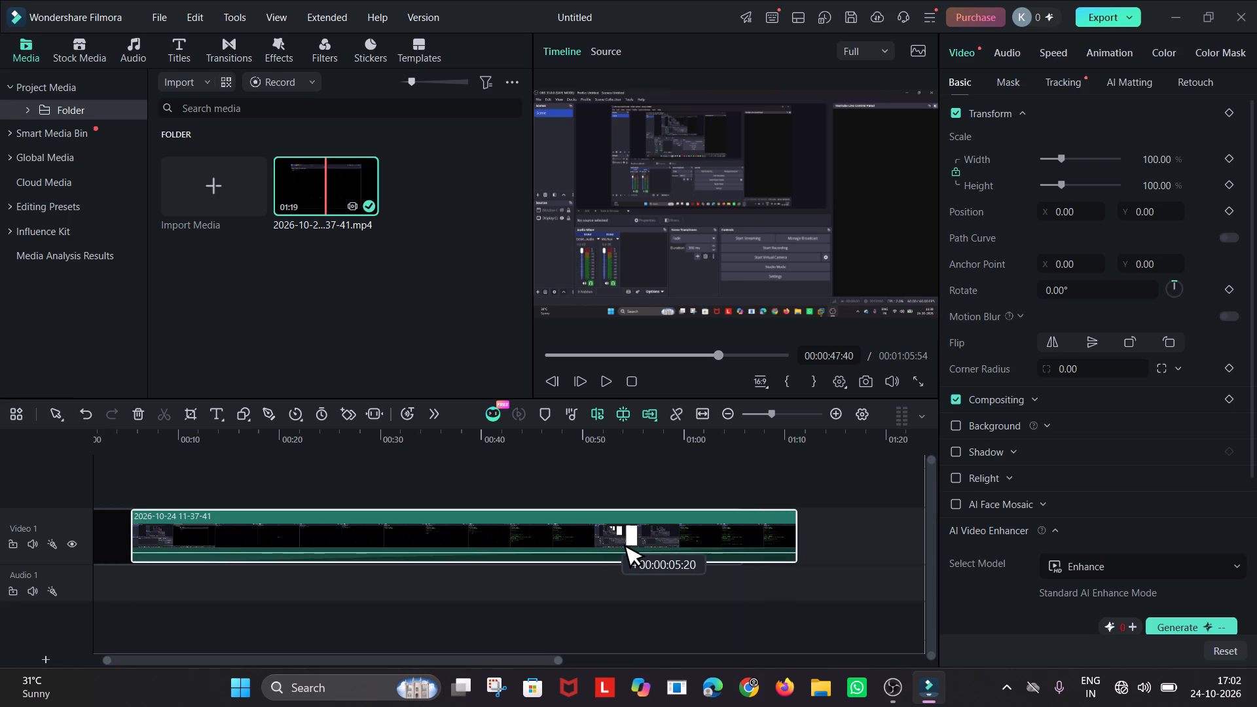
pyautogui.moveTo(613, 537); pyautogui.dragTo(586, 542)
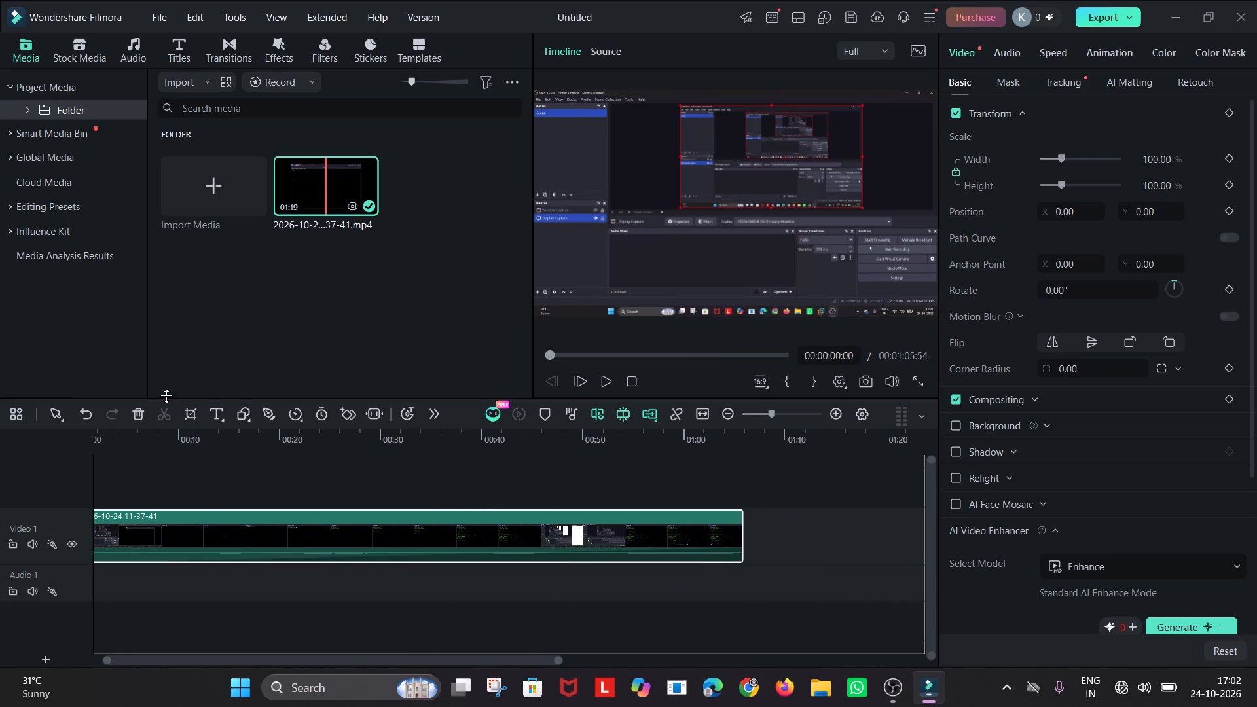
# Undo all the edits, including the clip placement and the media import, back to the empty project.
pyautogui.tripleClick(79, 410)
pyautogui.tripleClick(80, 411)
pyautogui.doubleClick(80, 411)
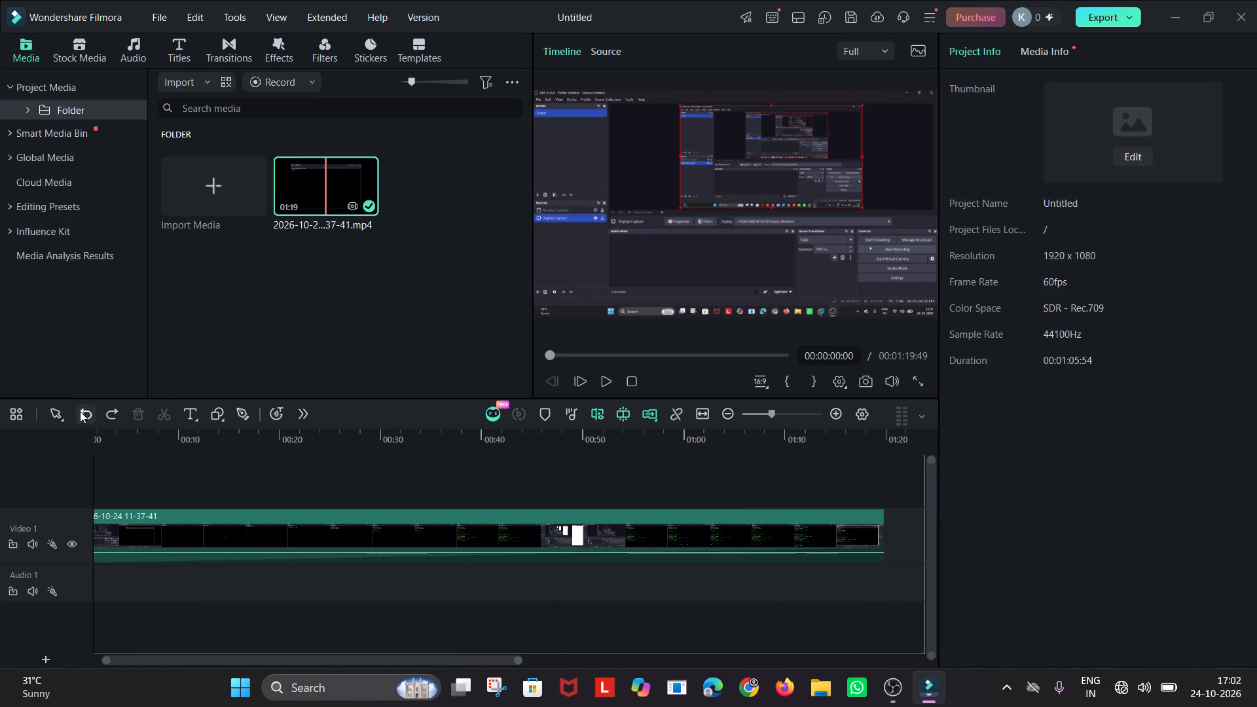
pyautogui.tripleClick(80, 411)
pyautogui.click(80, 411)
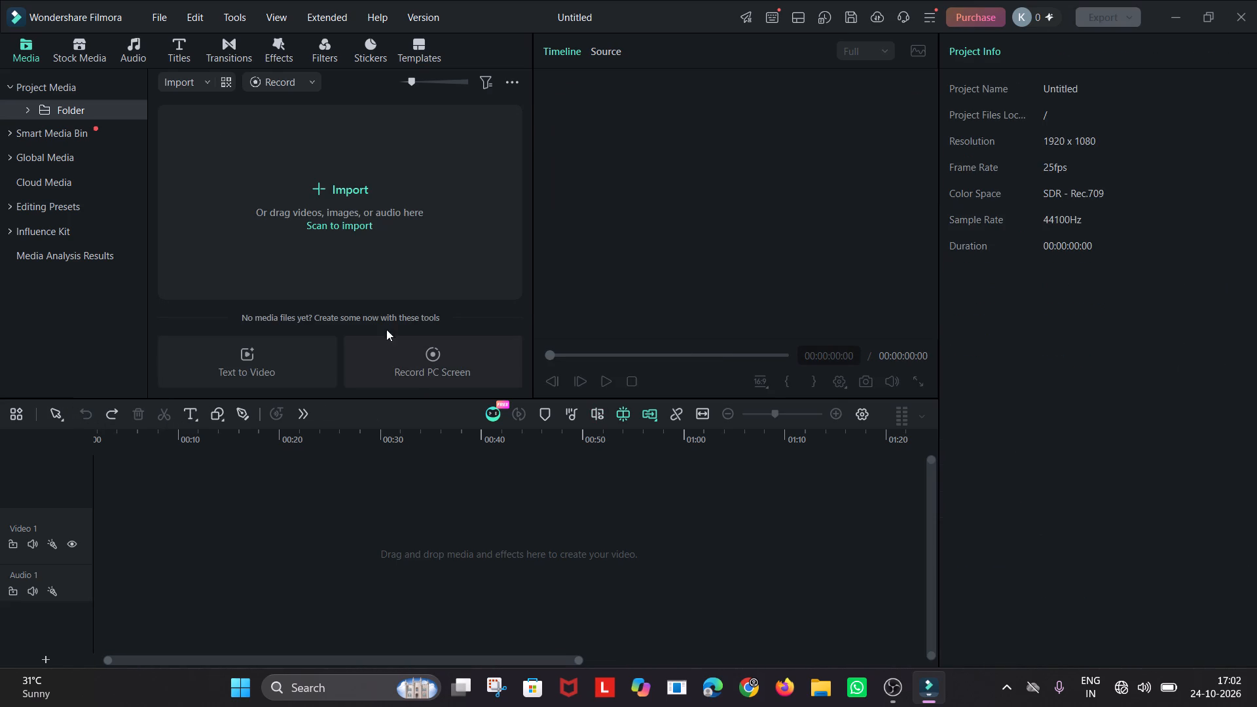
pyautogui.click(347, 195)
pyautogui.click(343, 198)
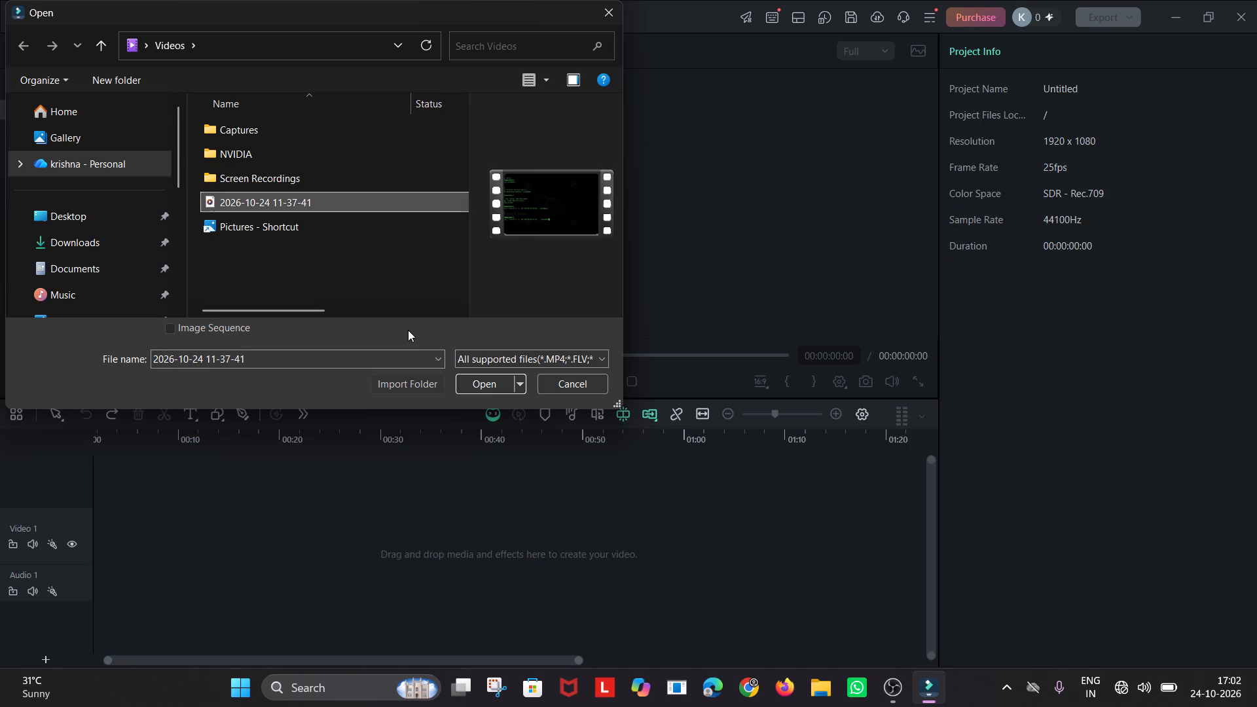
pyautogui.click(479, 390)
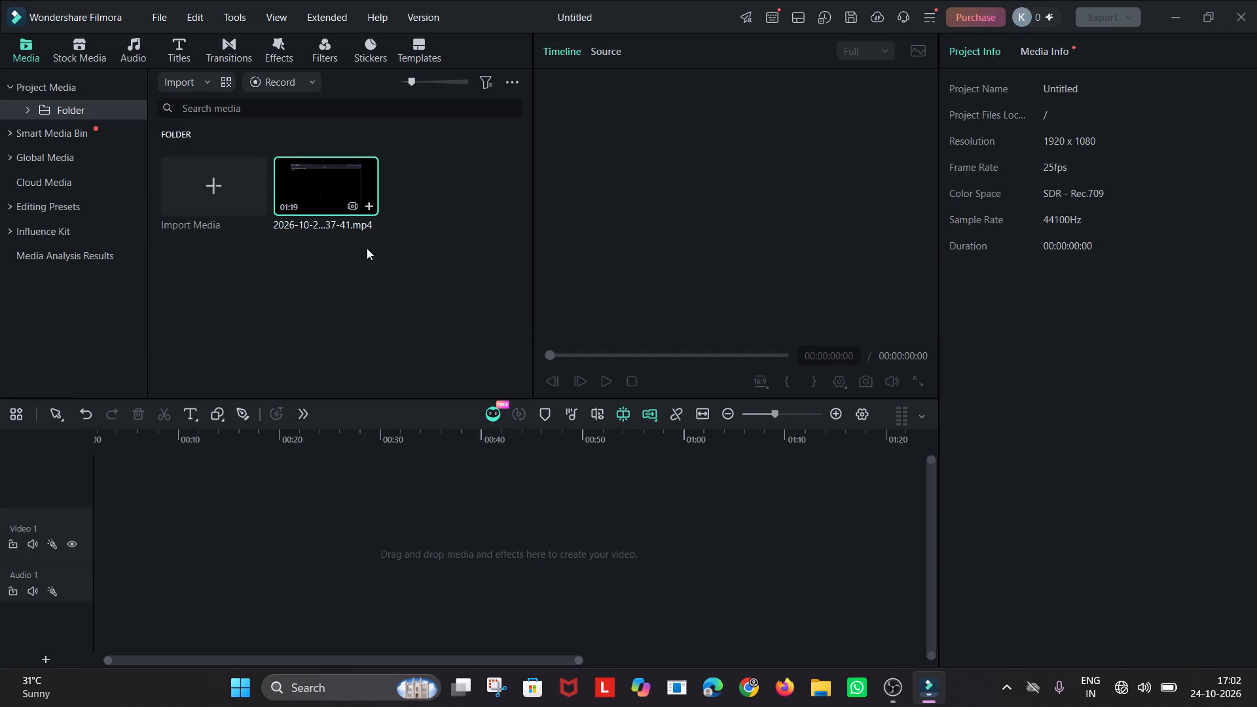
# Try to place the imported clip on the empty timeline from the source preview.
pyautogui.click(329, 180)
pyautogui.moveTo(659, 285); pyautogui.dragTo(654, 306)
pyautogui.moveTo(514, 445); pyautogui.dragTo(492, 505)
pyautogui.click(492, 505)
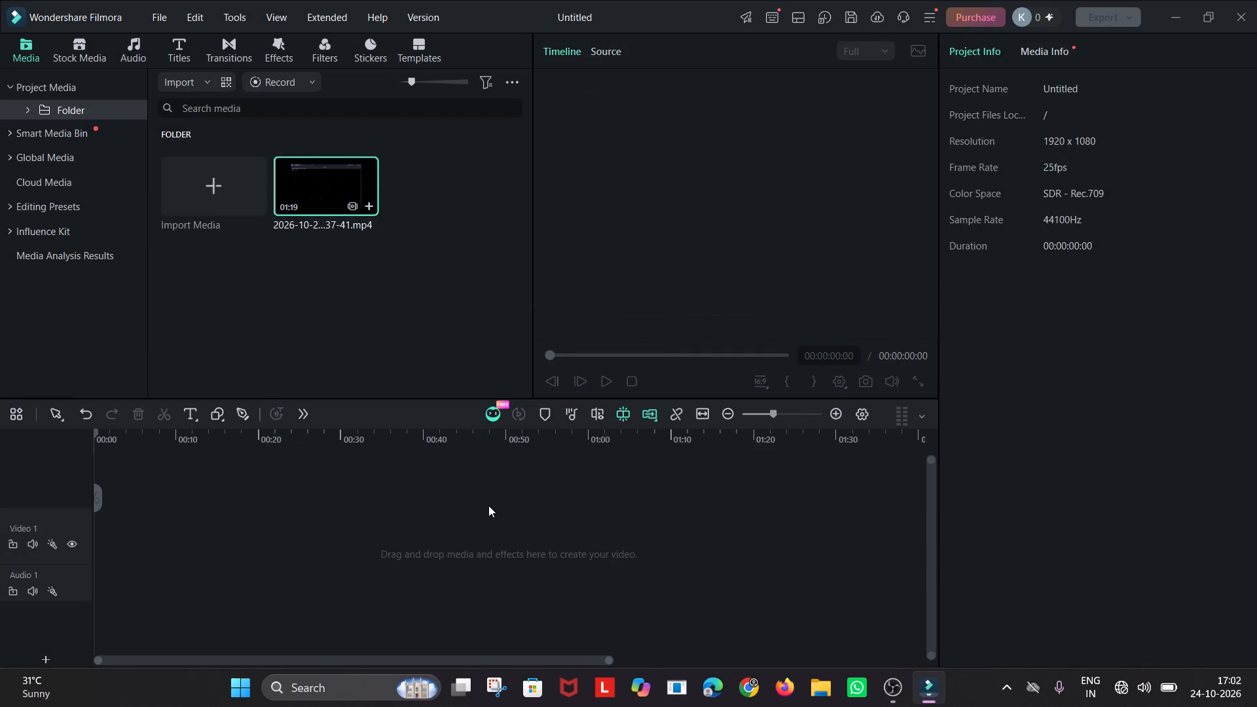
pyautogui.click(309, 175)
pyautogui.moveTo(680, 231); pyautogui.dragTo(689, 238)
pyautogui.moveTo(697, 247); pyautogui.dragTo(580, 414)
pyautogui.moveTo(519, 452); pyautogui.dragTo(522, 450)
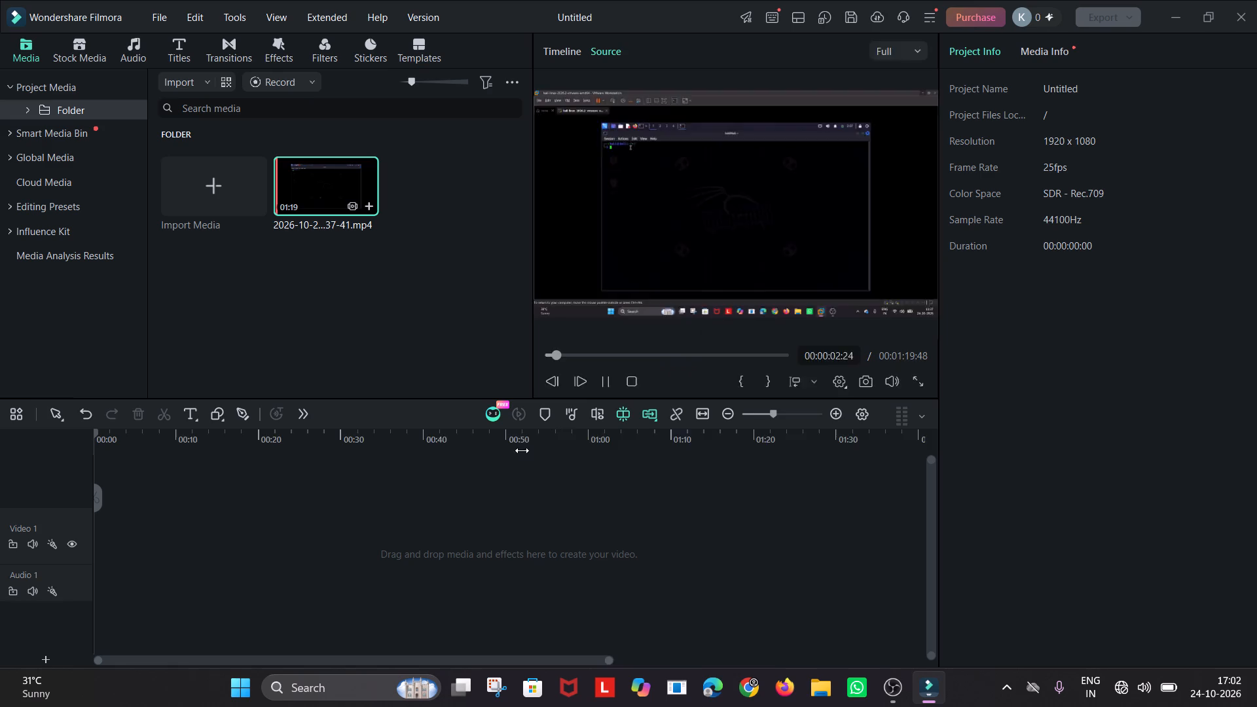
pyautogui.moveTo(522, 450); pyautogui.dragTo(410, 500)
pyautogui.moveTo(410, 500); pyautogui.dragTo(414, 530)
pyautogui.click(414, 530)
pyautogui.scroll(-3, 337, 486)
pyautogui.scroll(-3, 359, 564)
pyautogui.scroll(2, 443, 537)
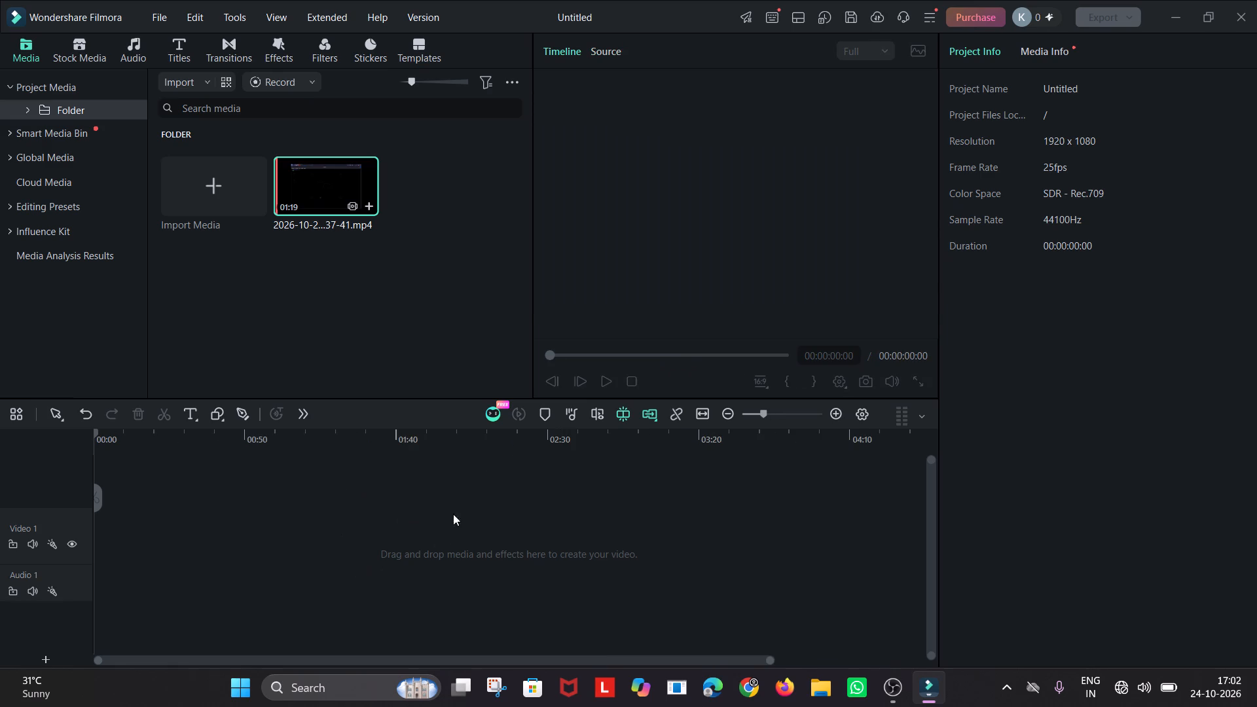
# Open the imported clip in the source preview and scrub to its end at about 00:01:19:47.
pyautogui.click(338, 159)
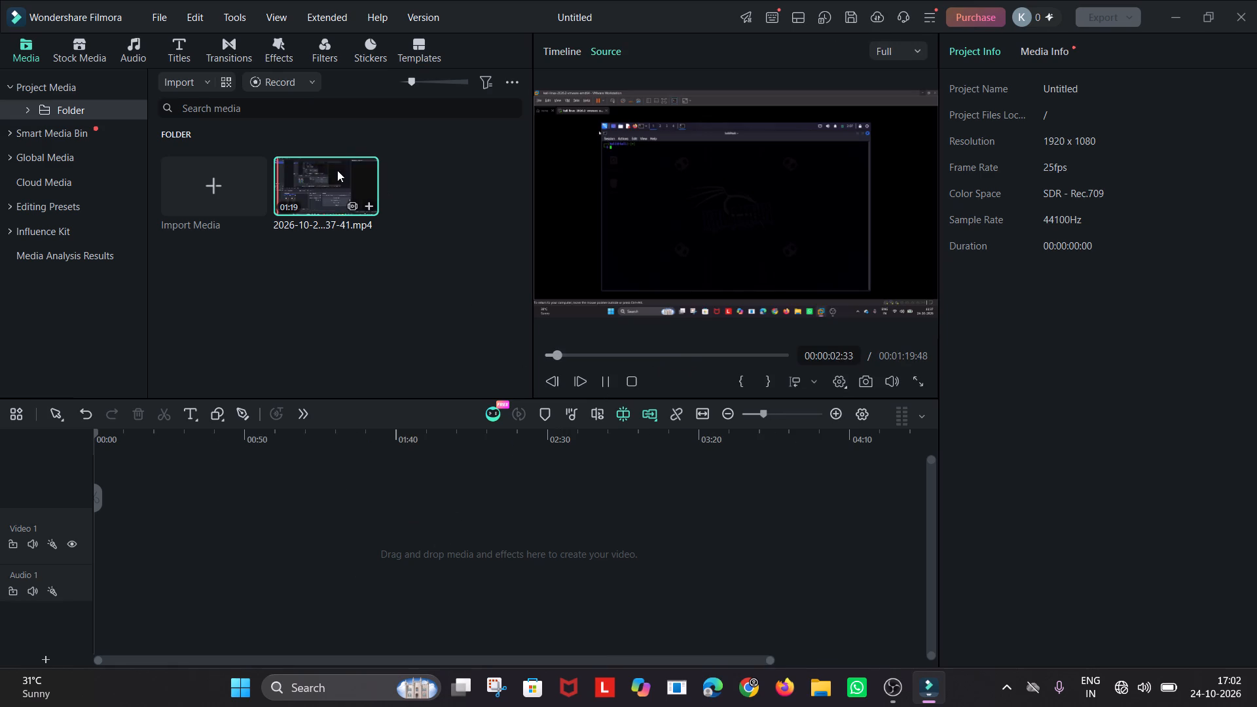
pyautogui.moveTo(560, 352); pyautogui.dragTo(786, 388)
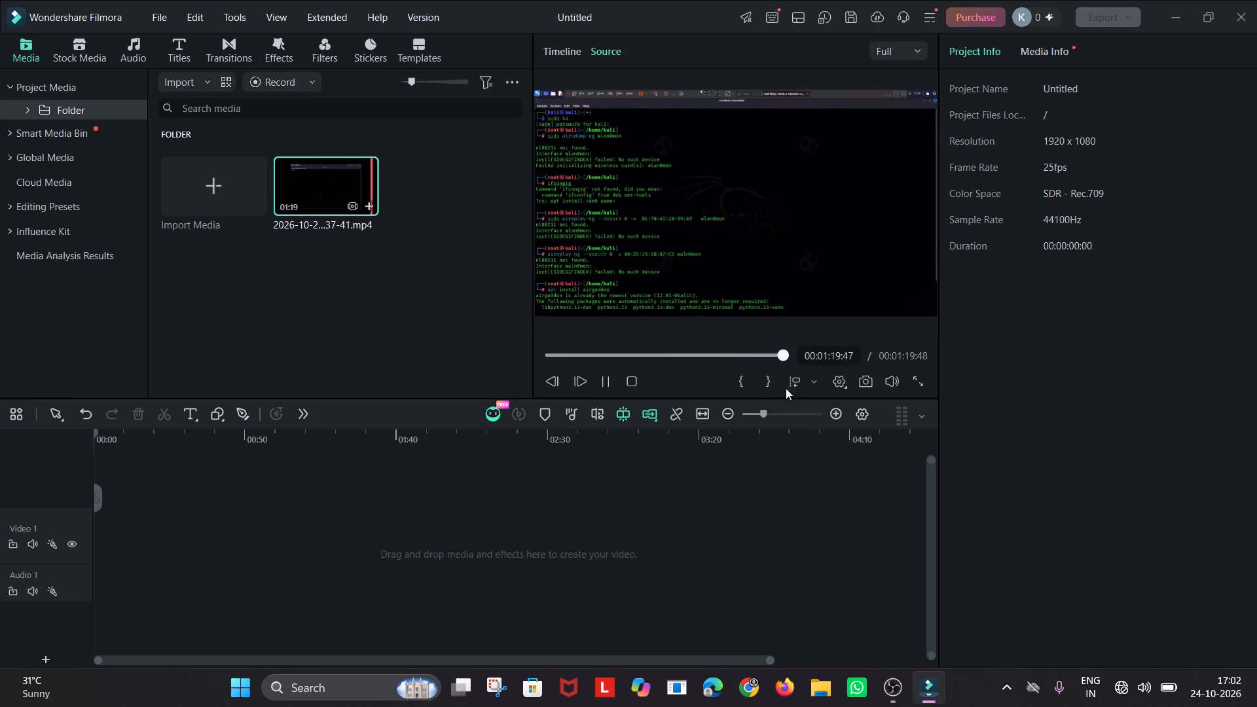
pyautogui.moveTo(786, 388); pyautogui.dragTo(791, 390)
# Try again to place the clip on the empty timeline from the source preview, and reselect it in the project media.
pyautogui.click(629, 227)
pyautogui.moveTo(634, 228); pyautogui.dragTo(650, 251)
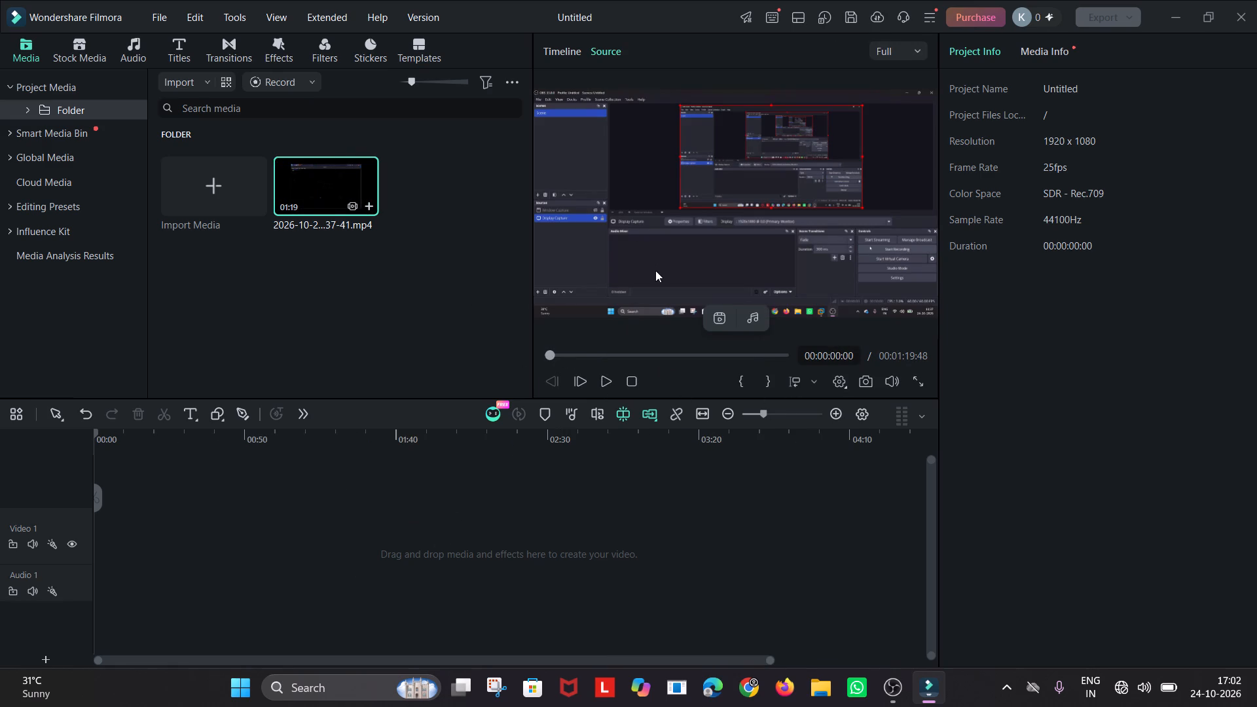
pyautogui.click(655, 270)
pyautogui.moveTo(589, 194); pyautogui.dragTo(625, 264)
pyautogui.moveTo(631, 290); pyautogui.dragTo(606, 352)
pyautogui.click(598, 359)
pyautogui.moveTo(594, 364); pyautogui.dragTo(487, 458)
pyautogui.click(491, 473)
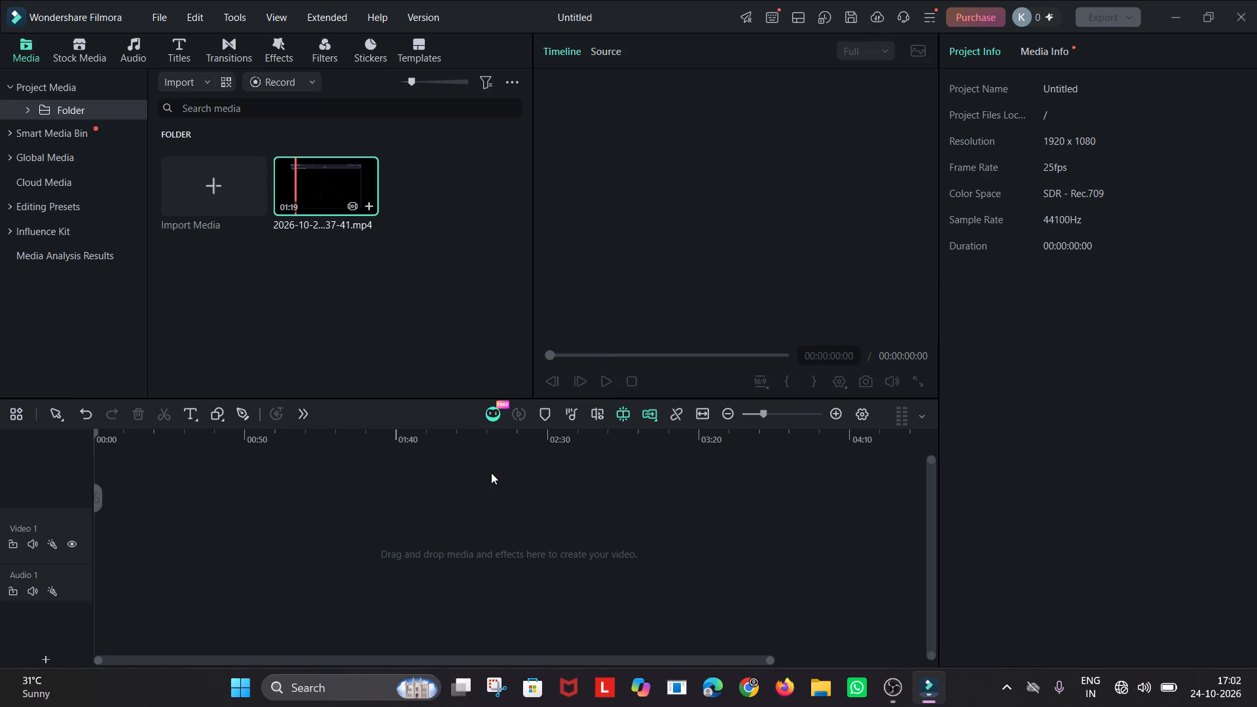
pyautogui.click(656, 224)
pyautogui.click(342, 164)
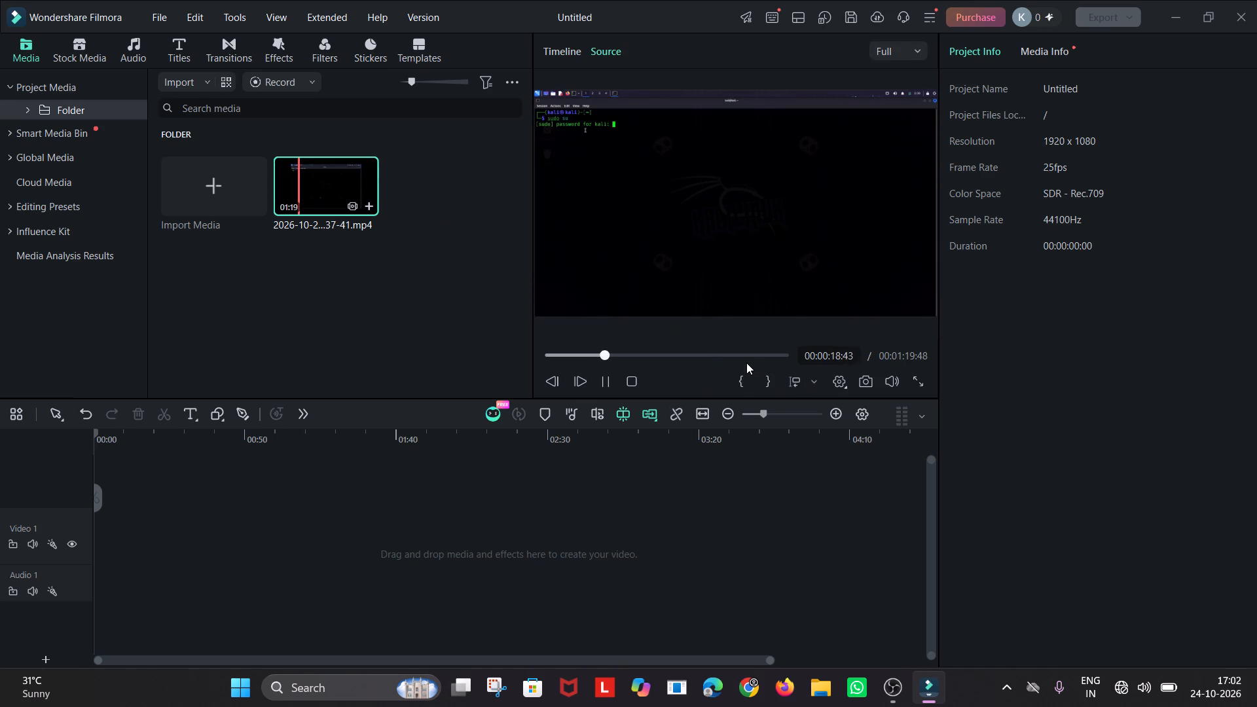
# Toggle one highlighted timeline behaviour option twice and switch off the other highlighted one.
pyautogui.click(657, 416)
pyautogui.click(657, 416)
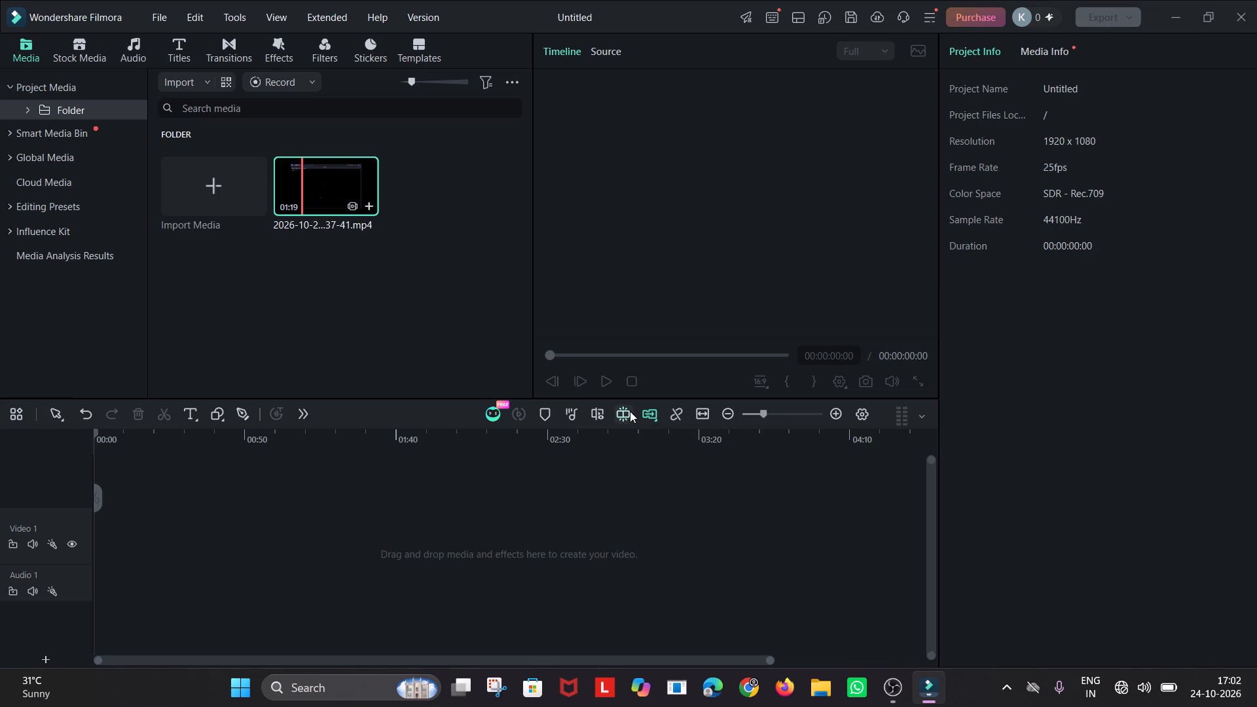
pyautogui.click(630, 411)
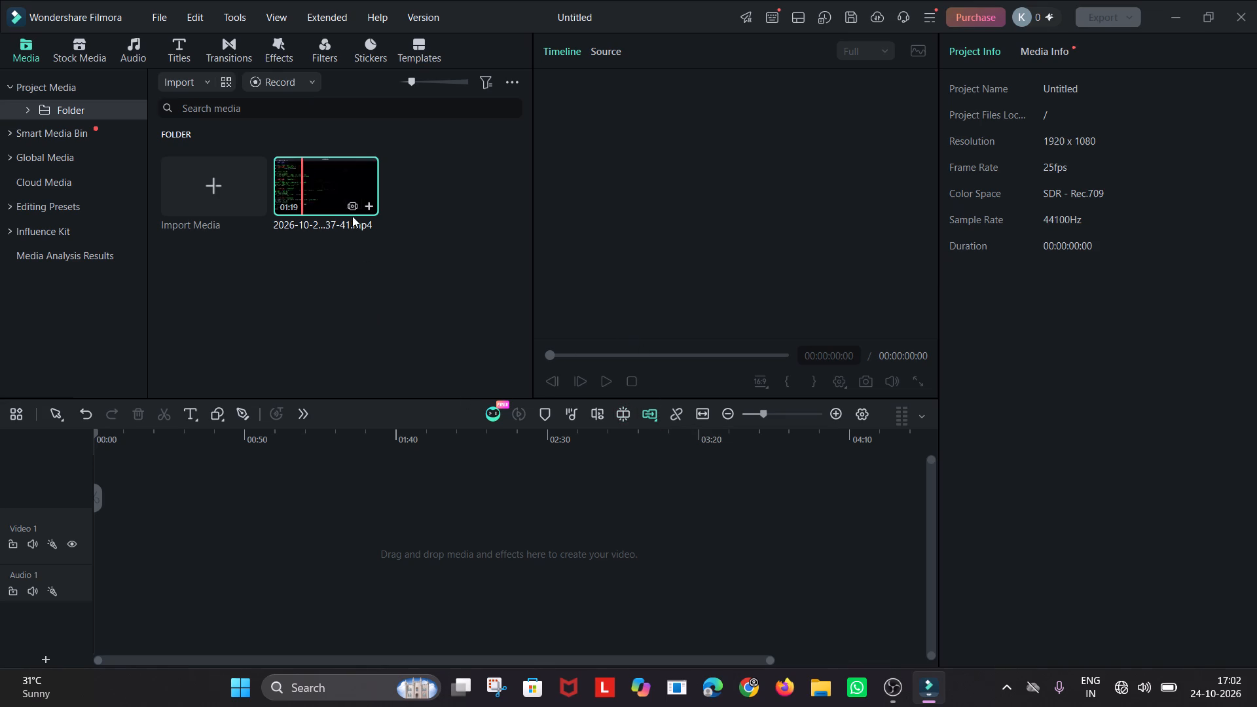
# Play the imported clip in the source preview and examine its last part, between about 00:00:58 and 00:01:18.
pyautogui.click(297, 172)
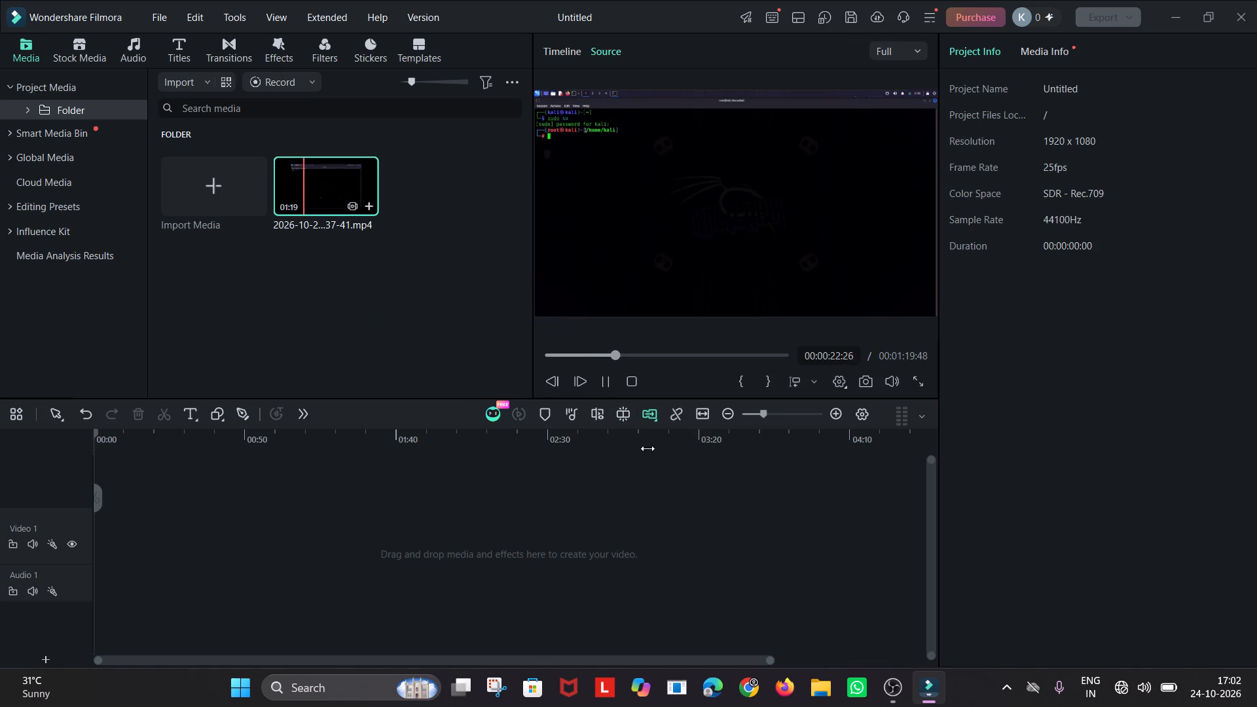
pyautogui.scroll(2, 665, 261)
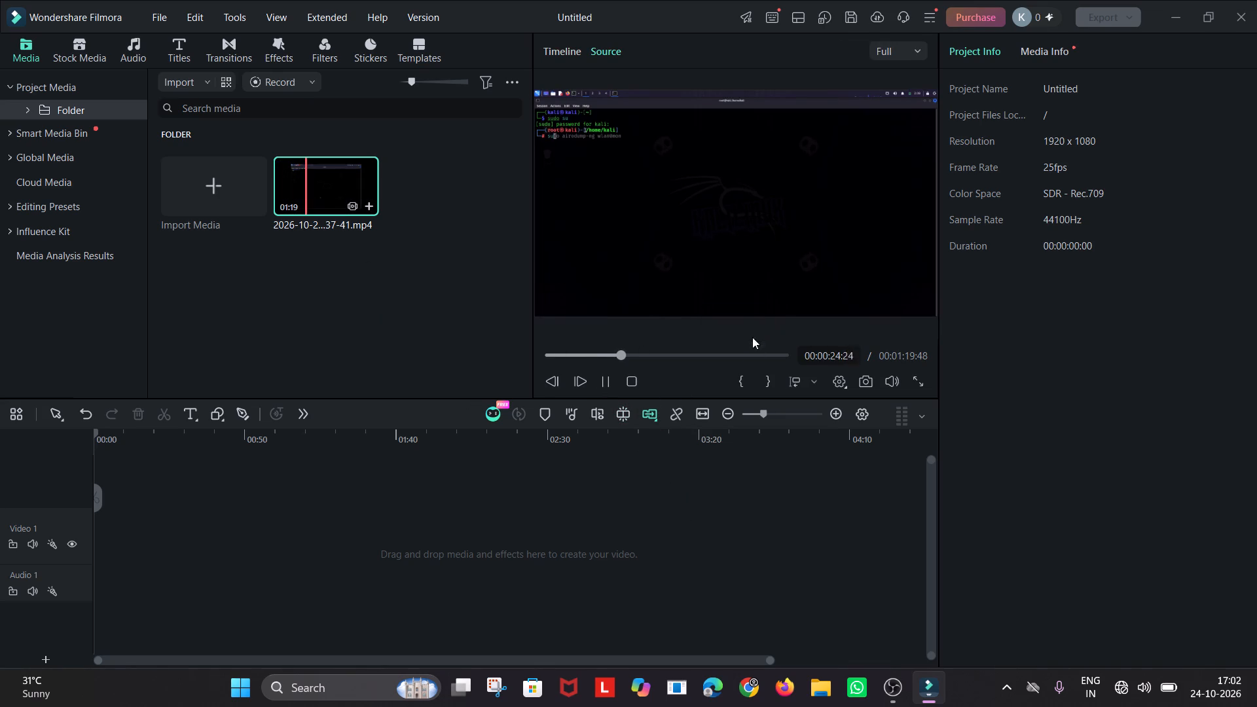
pyautogui.click(781, 357)
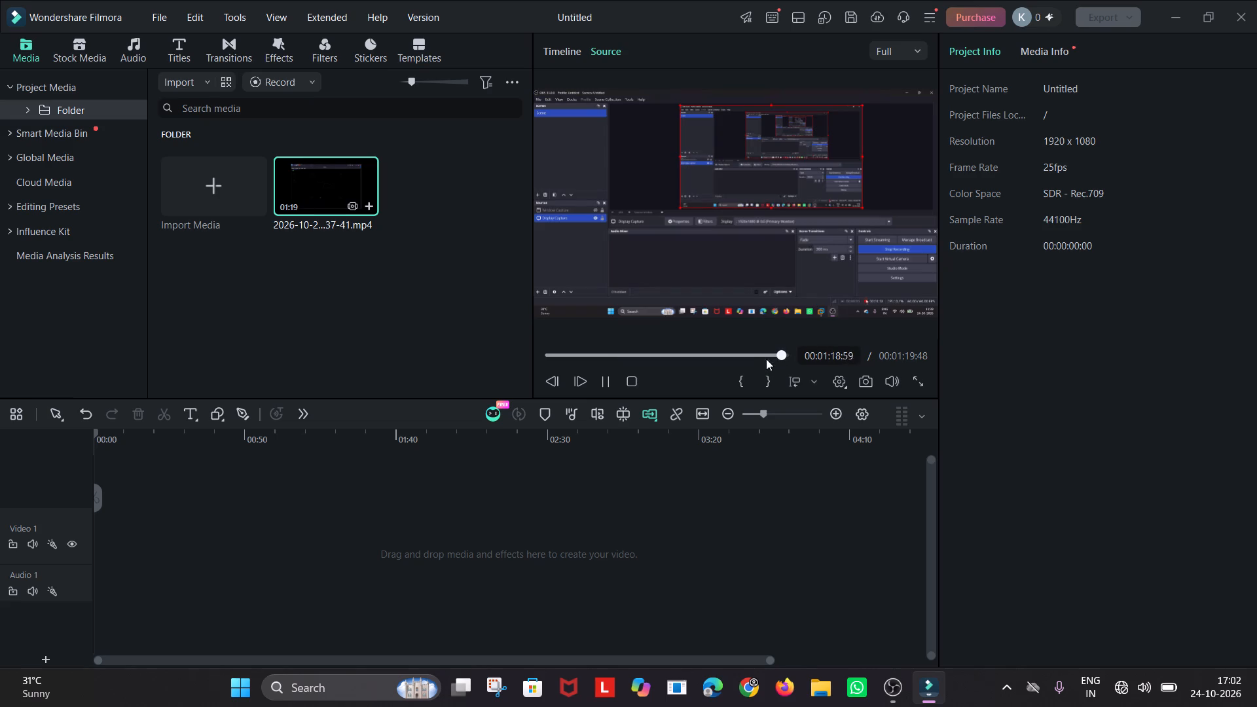
pyautogui.click(741, 353)
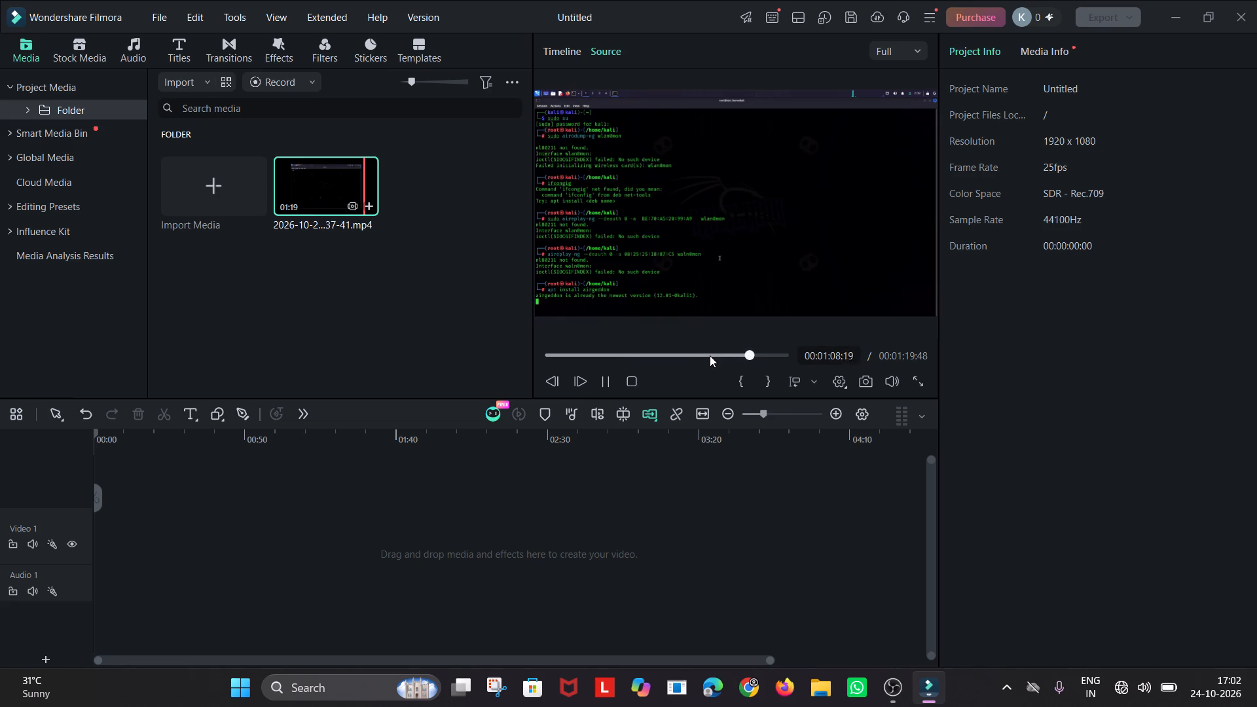
pyautogui.click(747, 357)
pyautogui.click(714, 357)
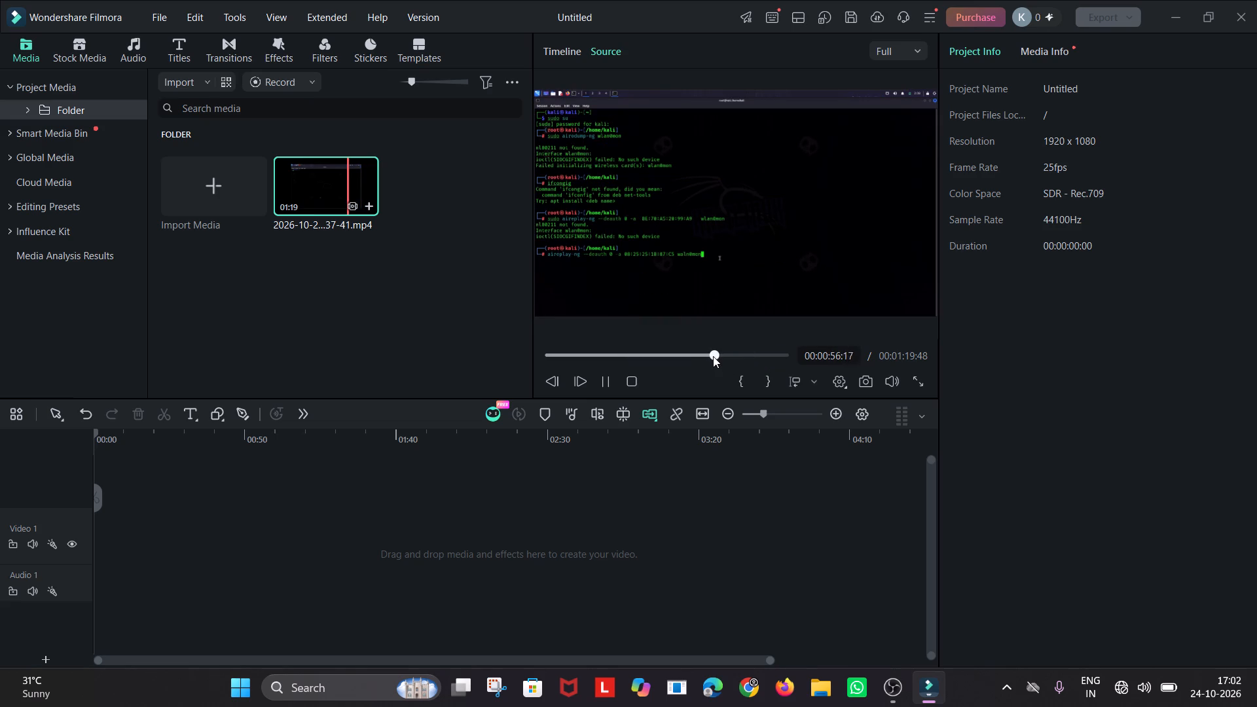
pyautogui.click(764, 358)
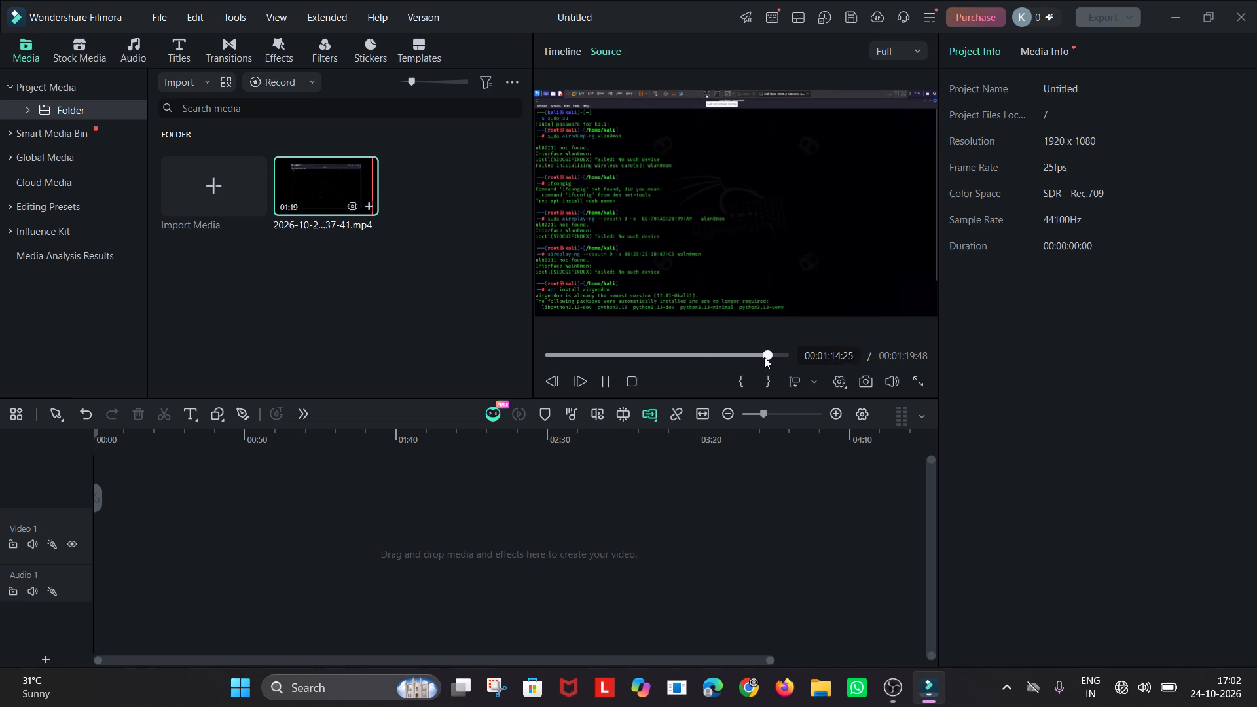
# Place the clip at the start of the Video 1 track from the source preview, matching the project settings to 1920x1080 60fps.
pyautogui.click(775, 357)
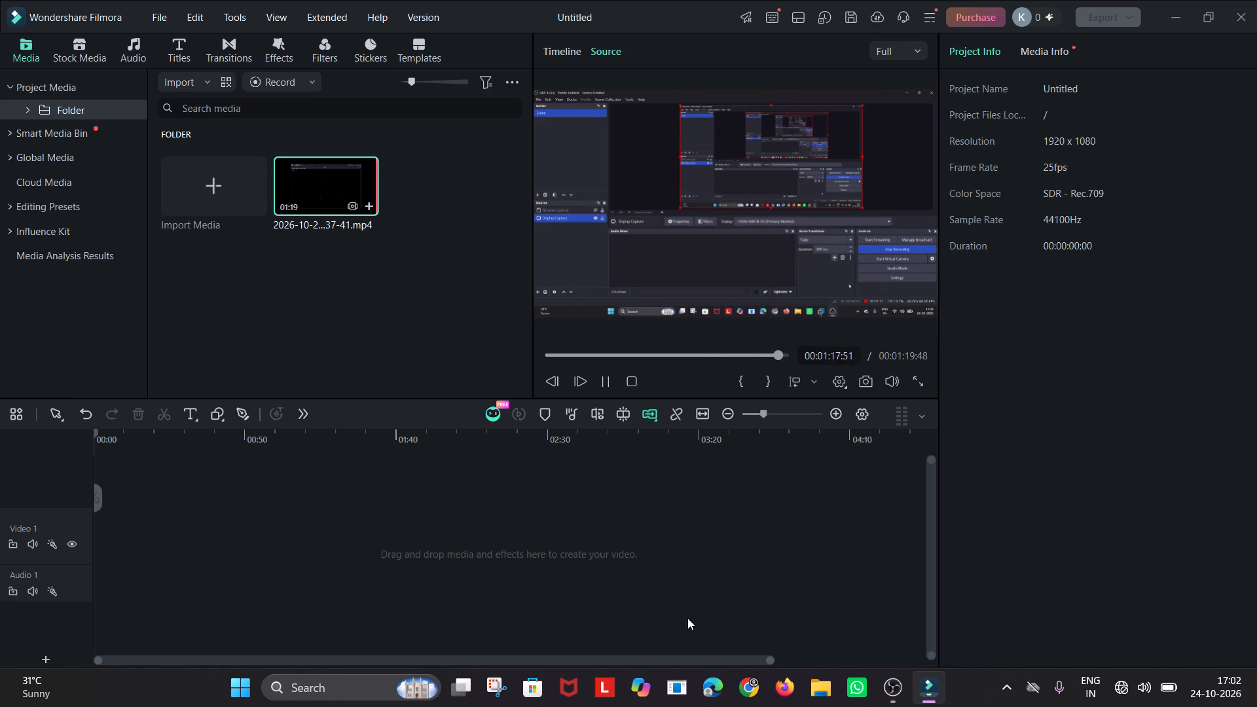
pyautogui.click(626, 209)
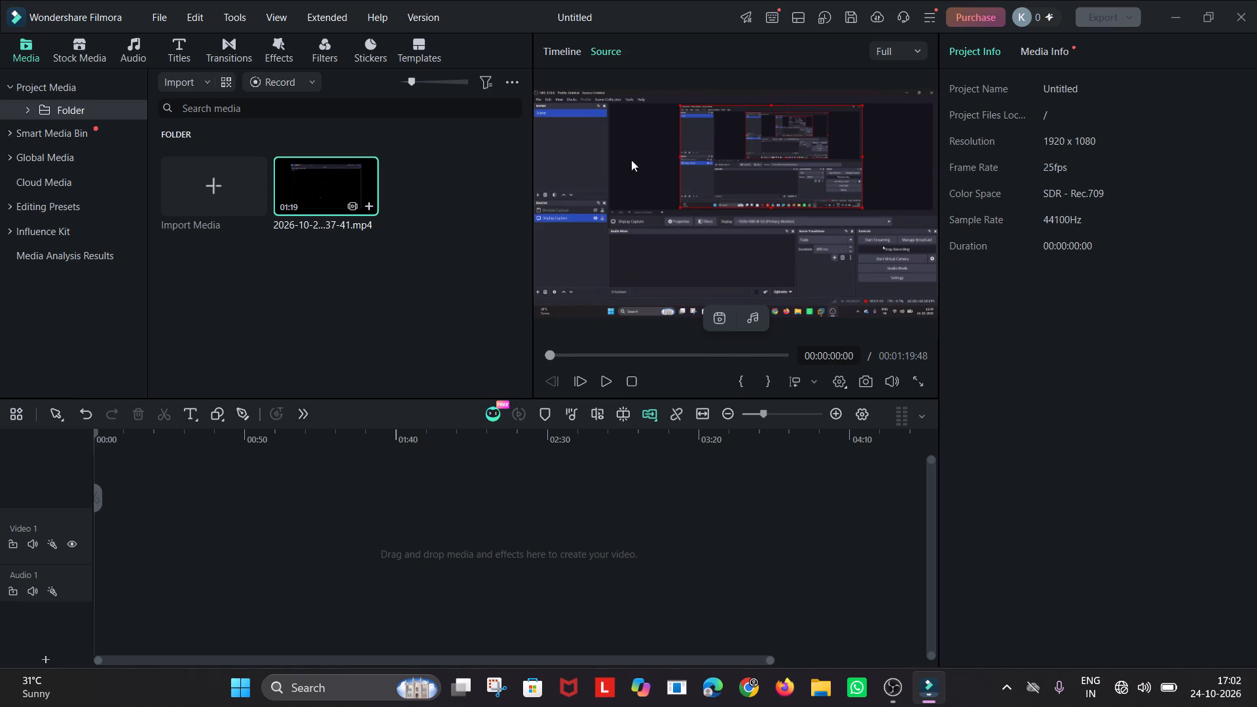
pyautogui.moveTo(631, 130); pyautogui.dragTo(583, 252)
pyautogui.moveTo(547, 171); pyautogui.dragTo(581, 227)
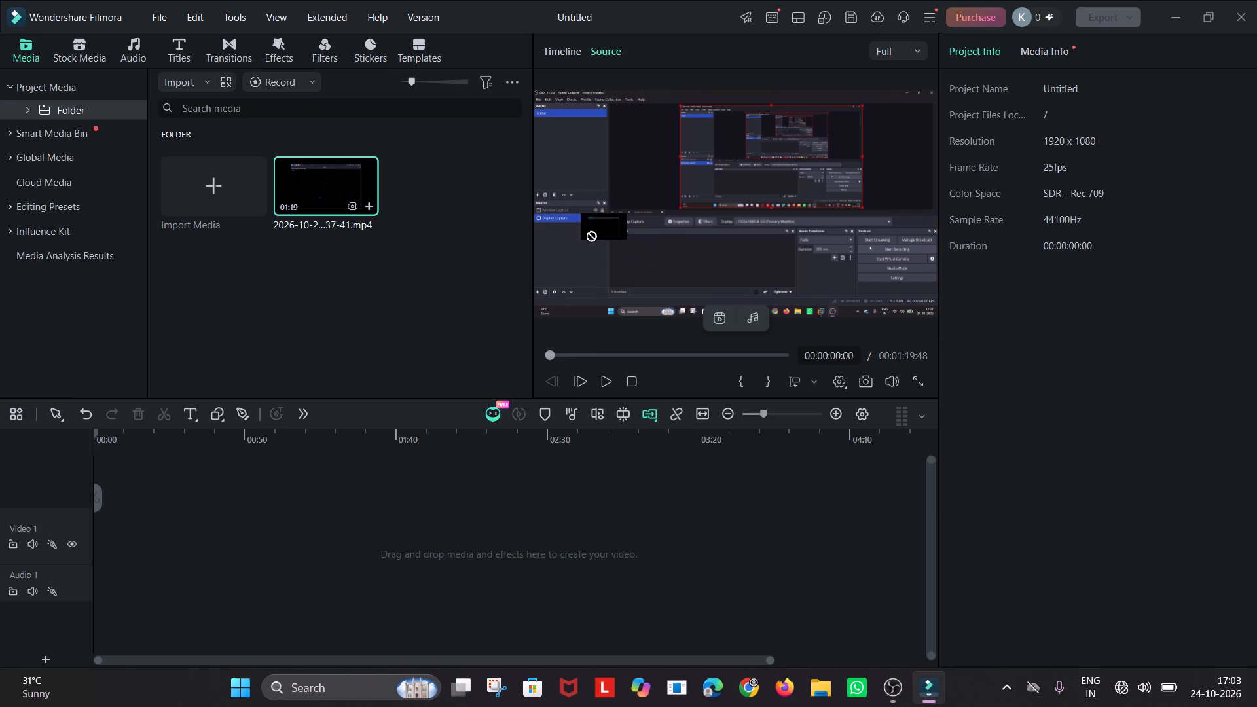
pyautogui.moveTo(581, 227); pyautogui.dragTo(373, 549)
pyautogui.doubleClick(373, 549)
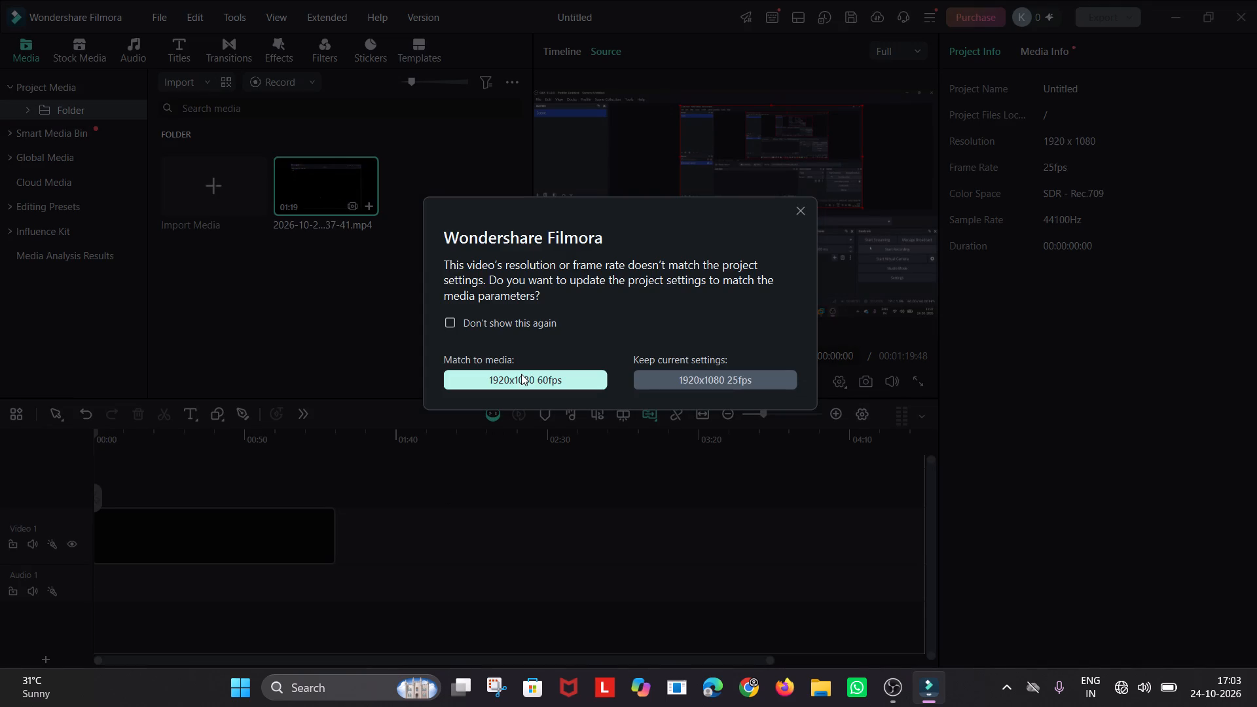
pyautogui.click(519, 375)
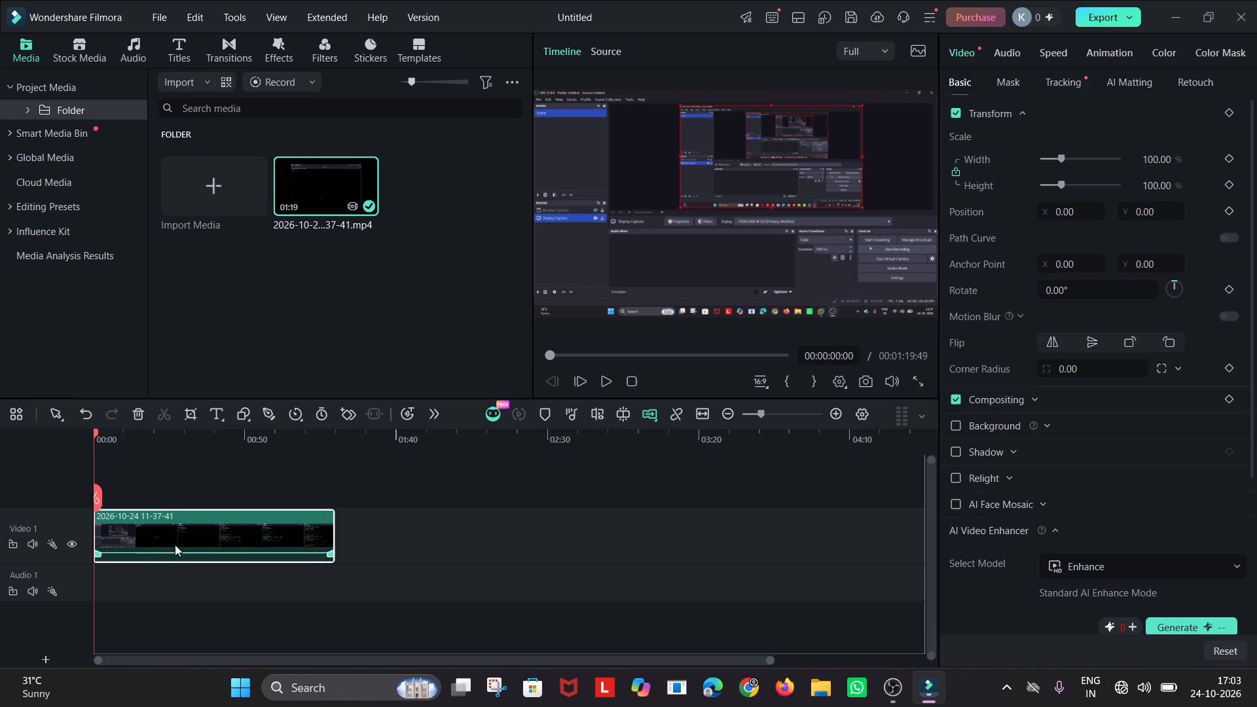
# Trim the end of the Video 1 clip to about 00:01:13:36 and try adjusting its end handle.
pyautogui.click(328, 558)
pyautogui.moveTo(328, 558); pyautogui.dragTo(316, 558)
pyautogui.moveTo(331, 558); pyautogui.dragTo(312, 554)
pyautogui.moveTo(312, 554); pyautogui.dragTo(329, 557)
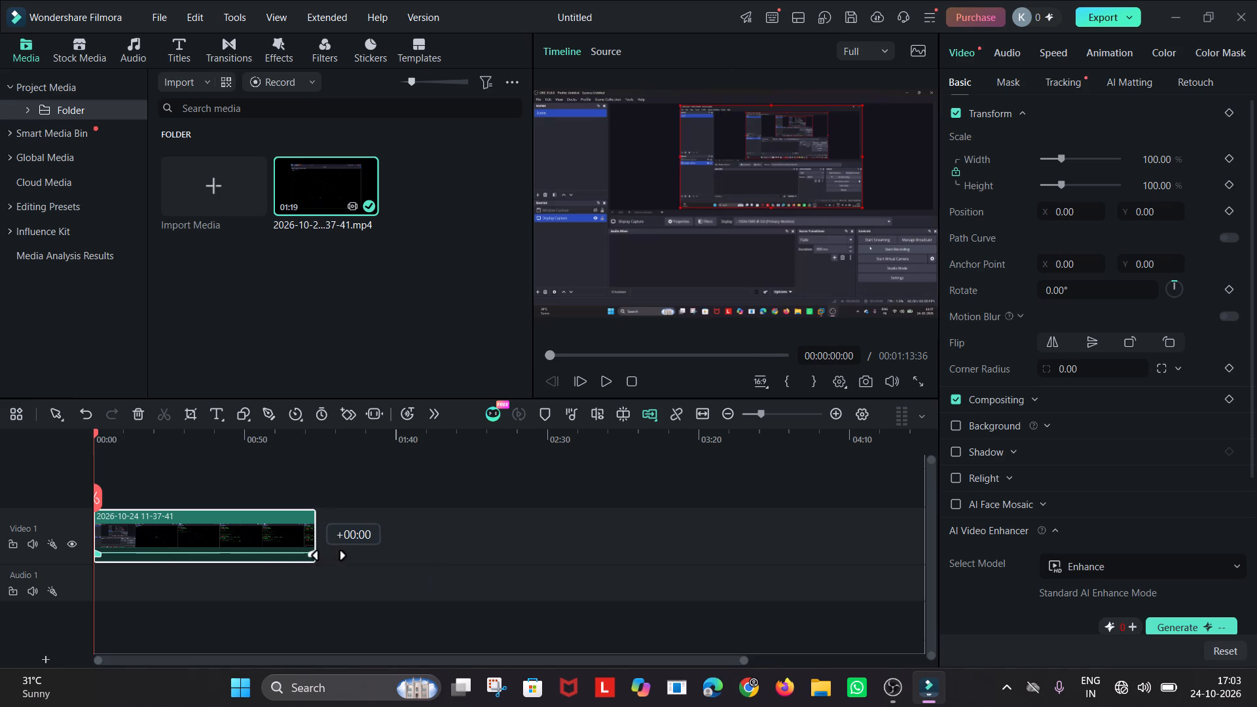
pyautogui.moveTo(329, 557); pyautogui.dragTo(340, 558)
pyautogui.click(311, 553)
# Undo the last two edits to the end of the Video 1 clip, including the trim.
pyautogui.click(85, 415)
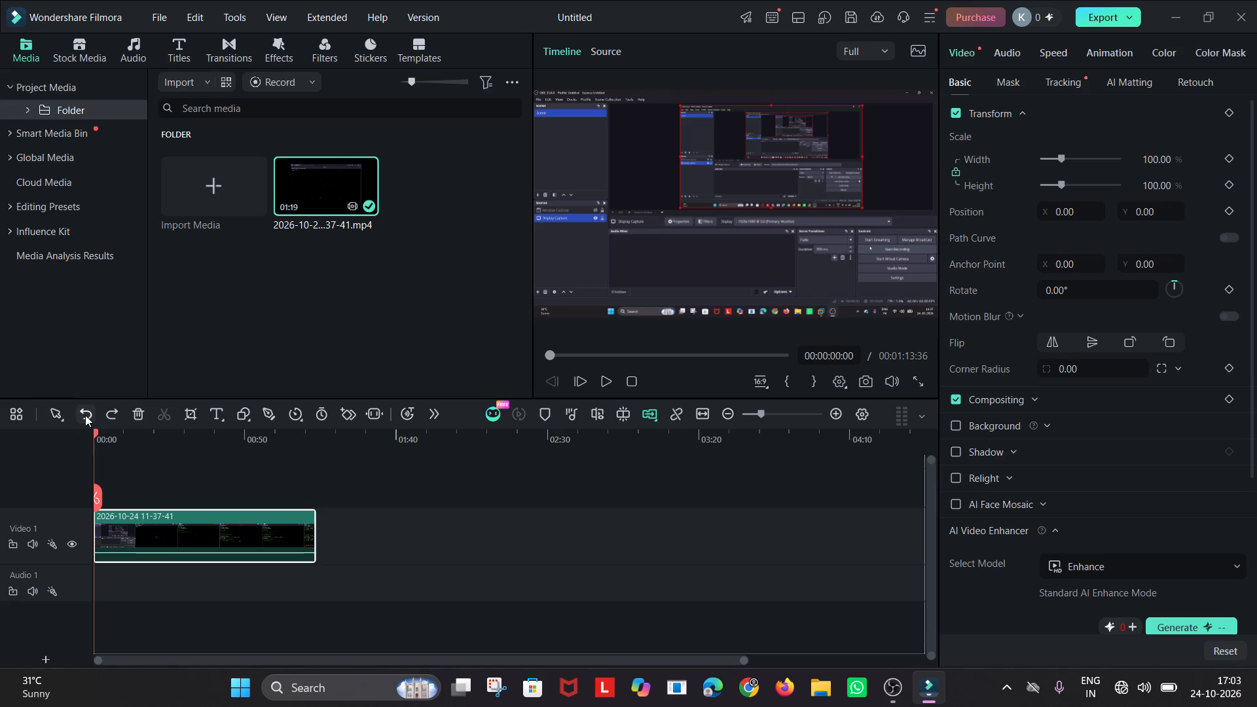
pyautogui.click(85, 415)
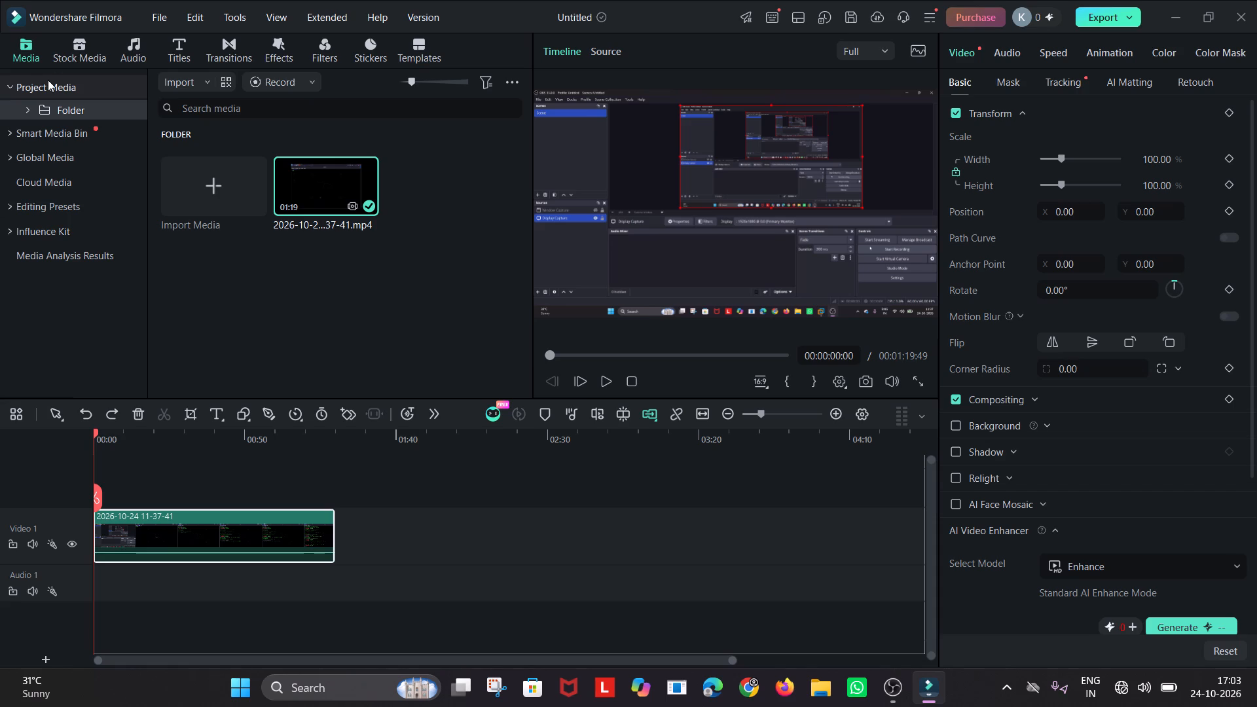
# Show the Trending category of the Universal Music audio library and dismiss its introductory tip.
pyautogui.click(137, 44)
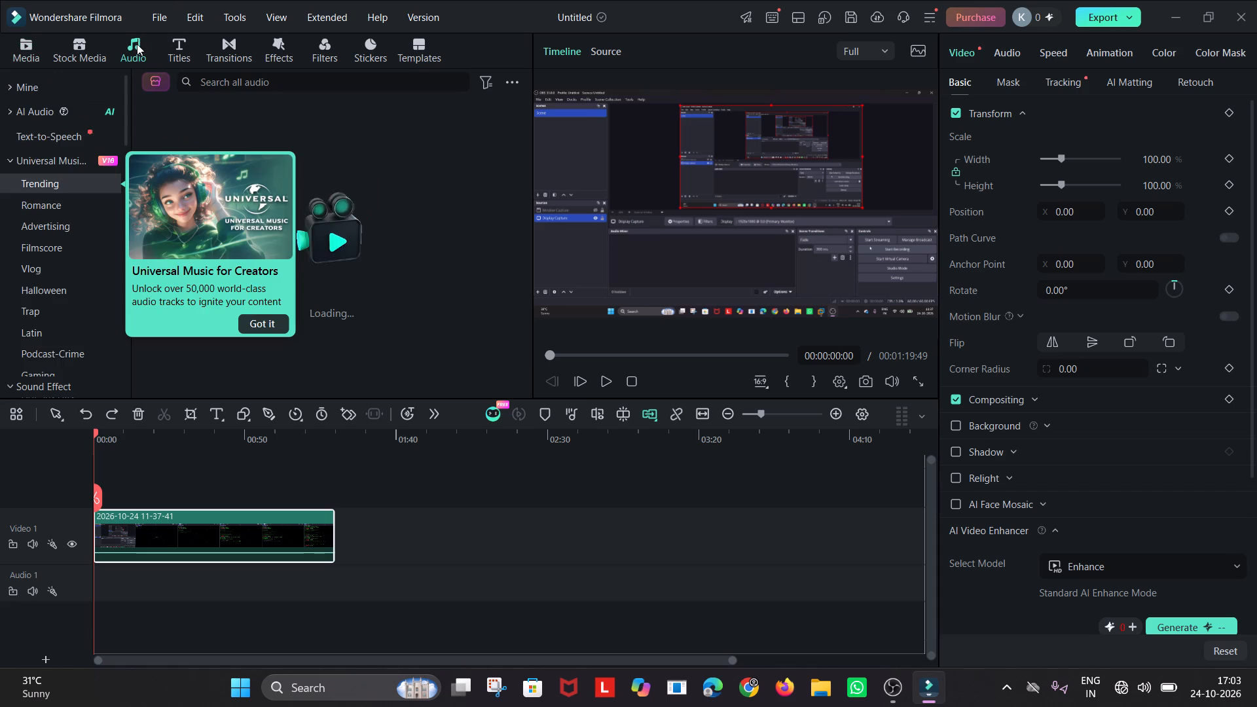
pyautogui.click(271, 325)
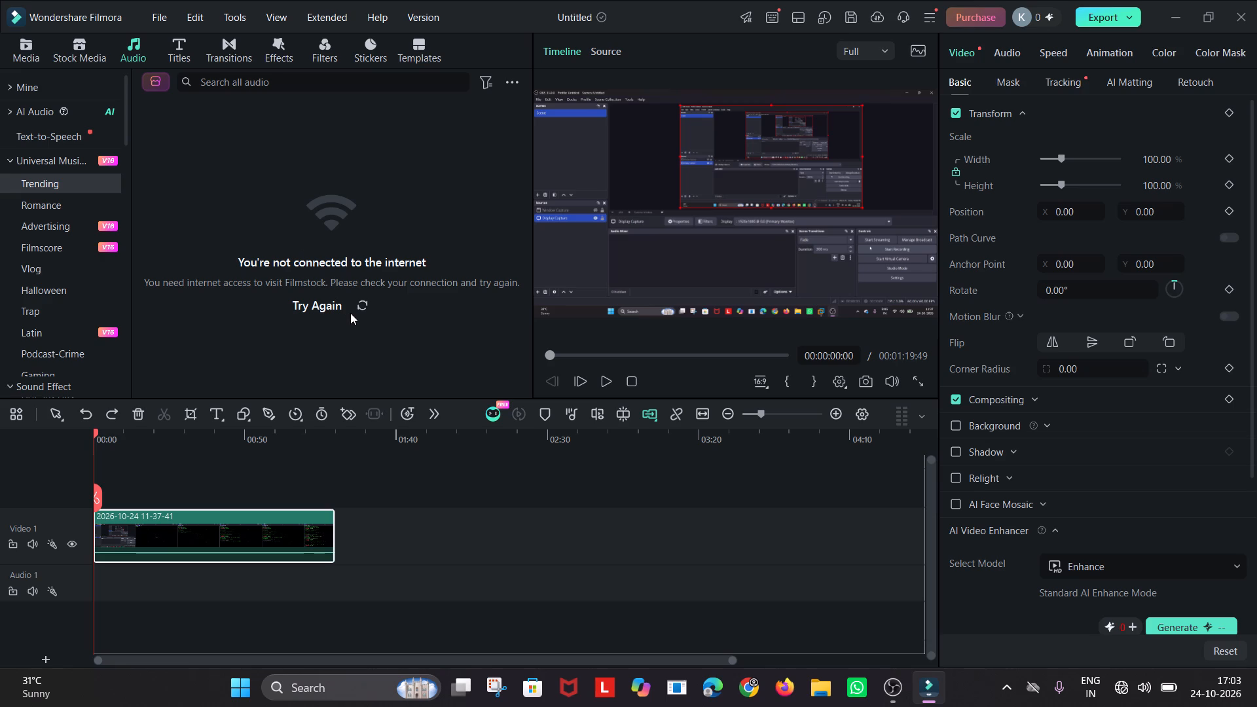
# Connect the computer to the available secured Wi-Fi network.
pyautogui.click(1127, 697)
pyautogui.click(1032, 391)
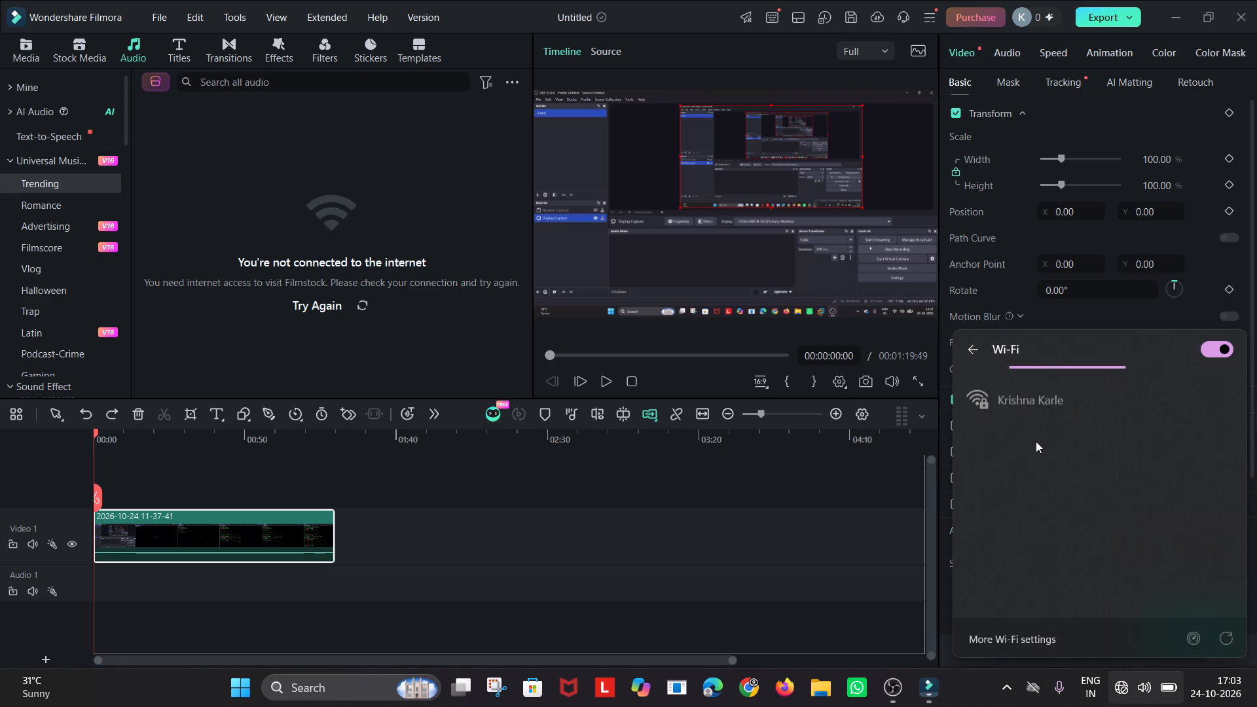
pyautogui.doubleClick(1027, 403)
pyautogui.click(1160, 469)
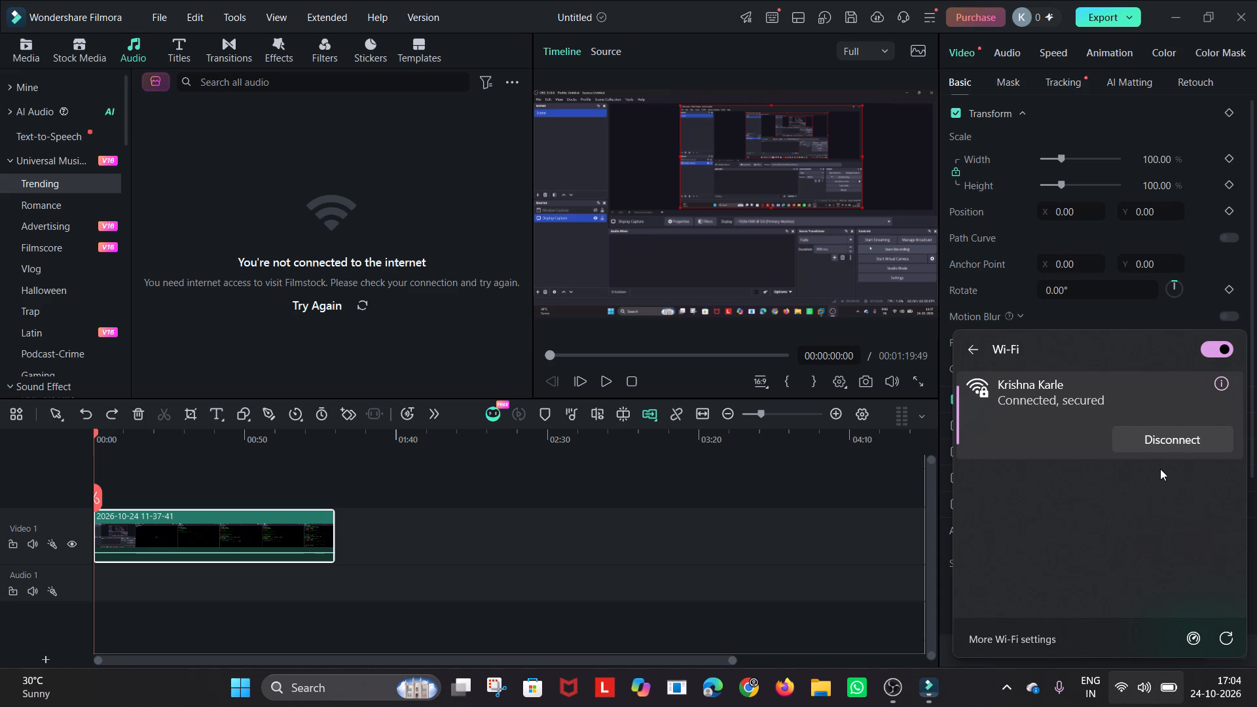
# Retry loading the Trending music in the audio library, rechecking the Wi-Fi connection between attempts.
pyautogui.click(327, 302)
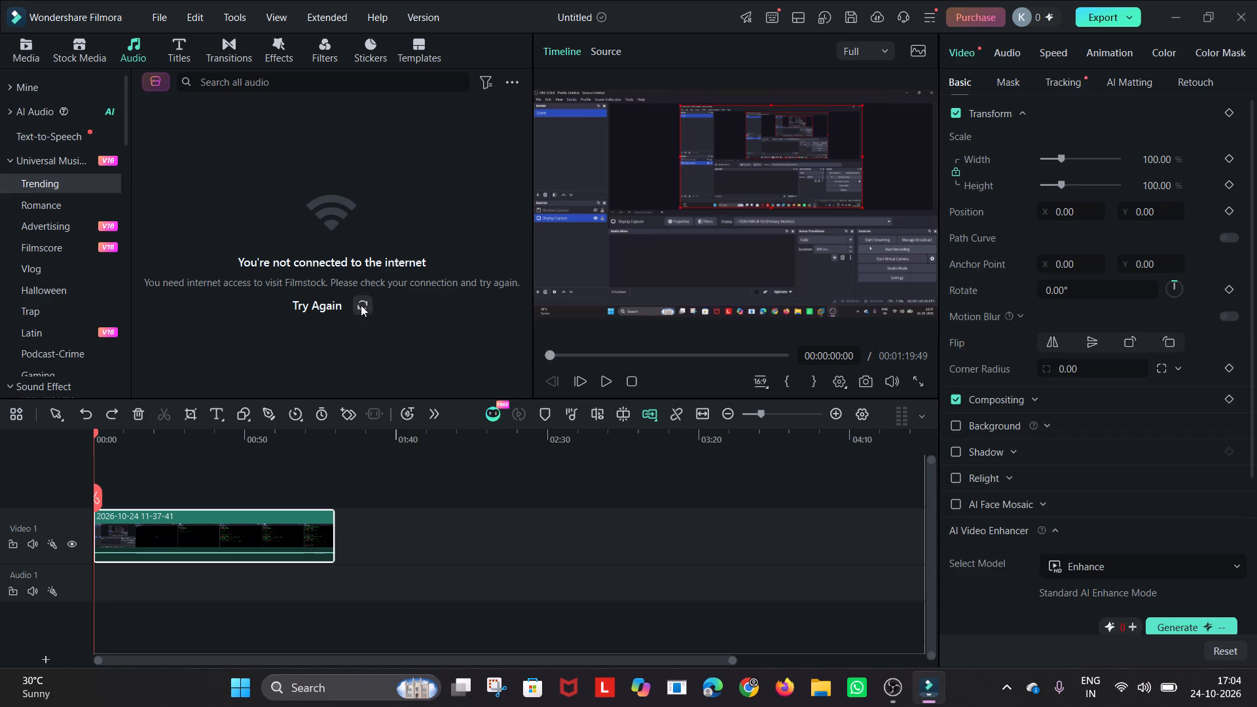
pyautogui.doubleClick(361, 303)
pyautogui.click(1120, 694)
pyautogui.click(1029, 387)
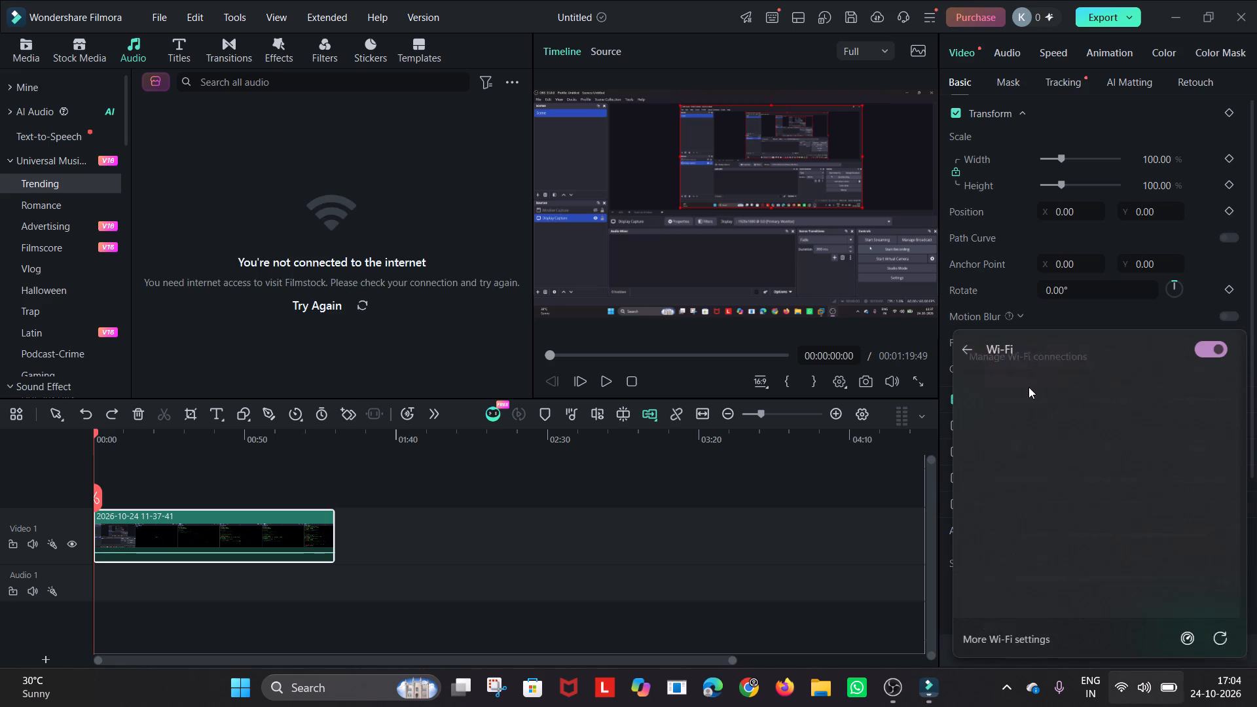
pyautogui.click(326, 194)
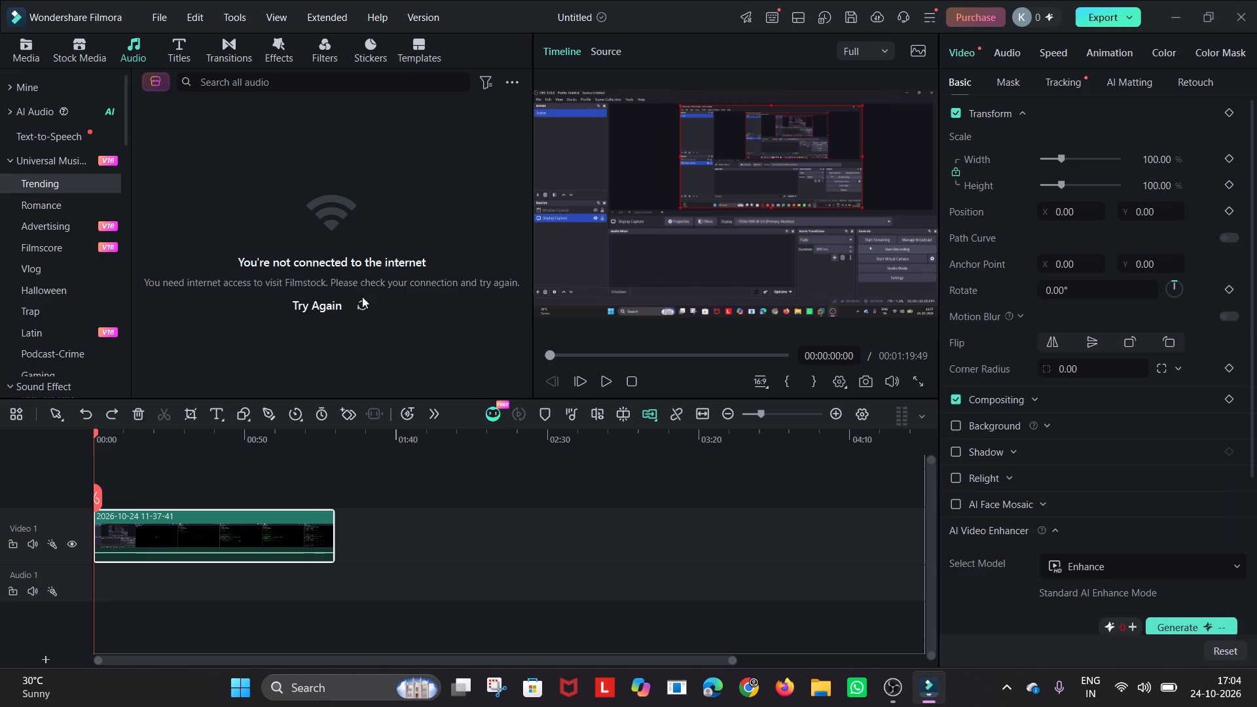
pyautogui.click(362, 299)
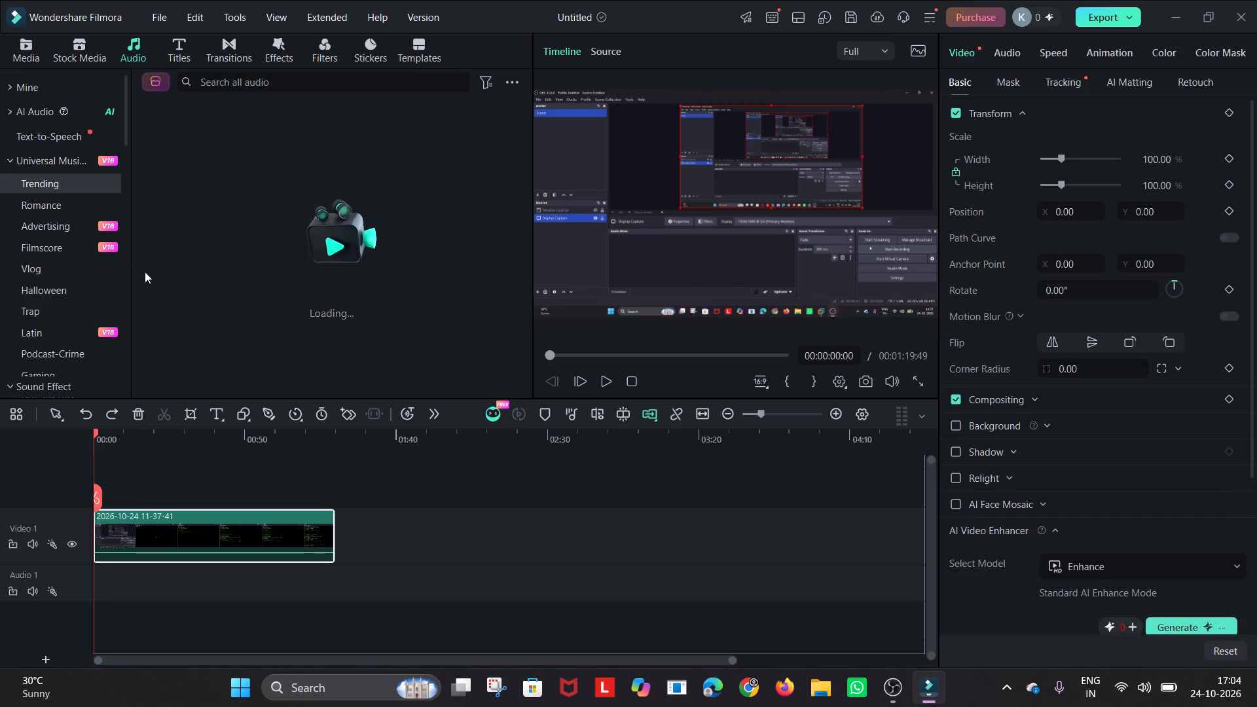
# Browse the Filmscore and Trending categories of Universal Music for a music track.
pyautogui.click(79, 247)
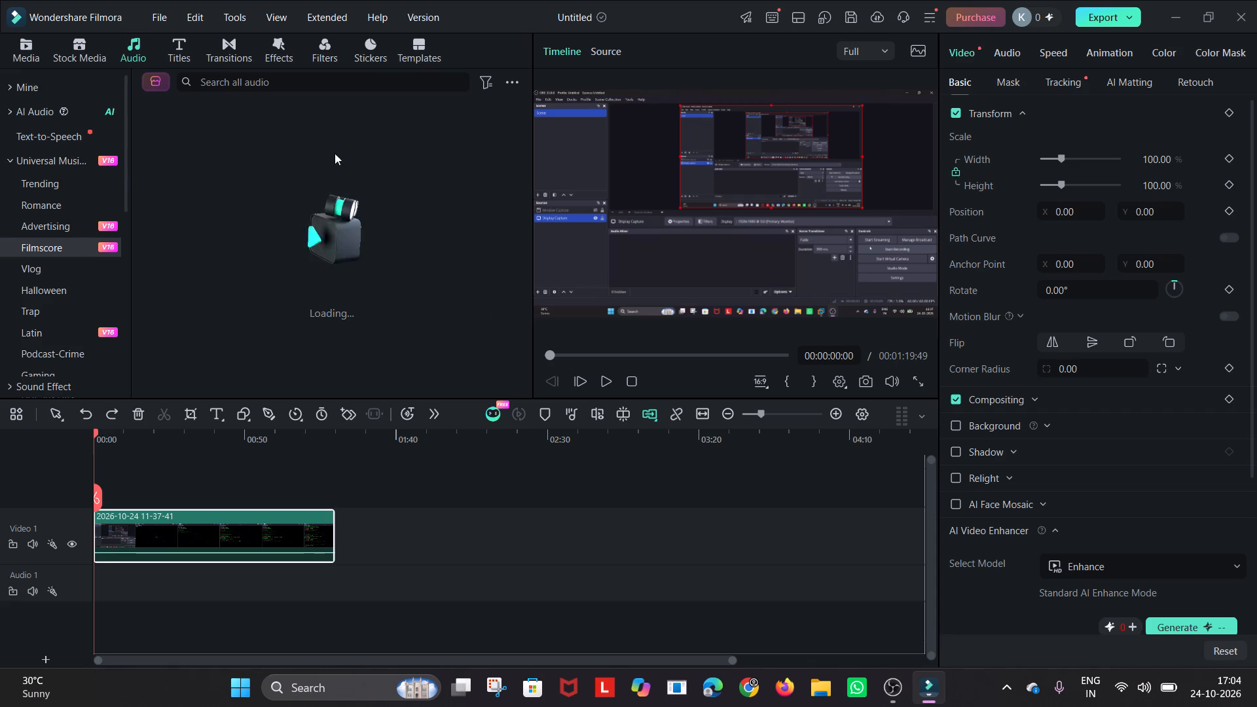
pyautogui.click(56, 186)
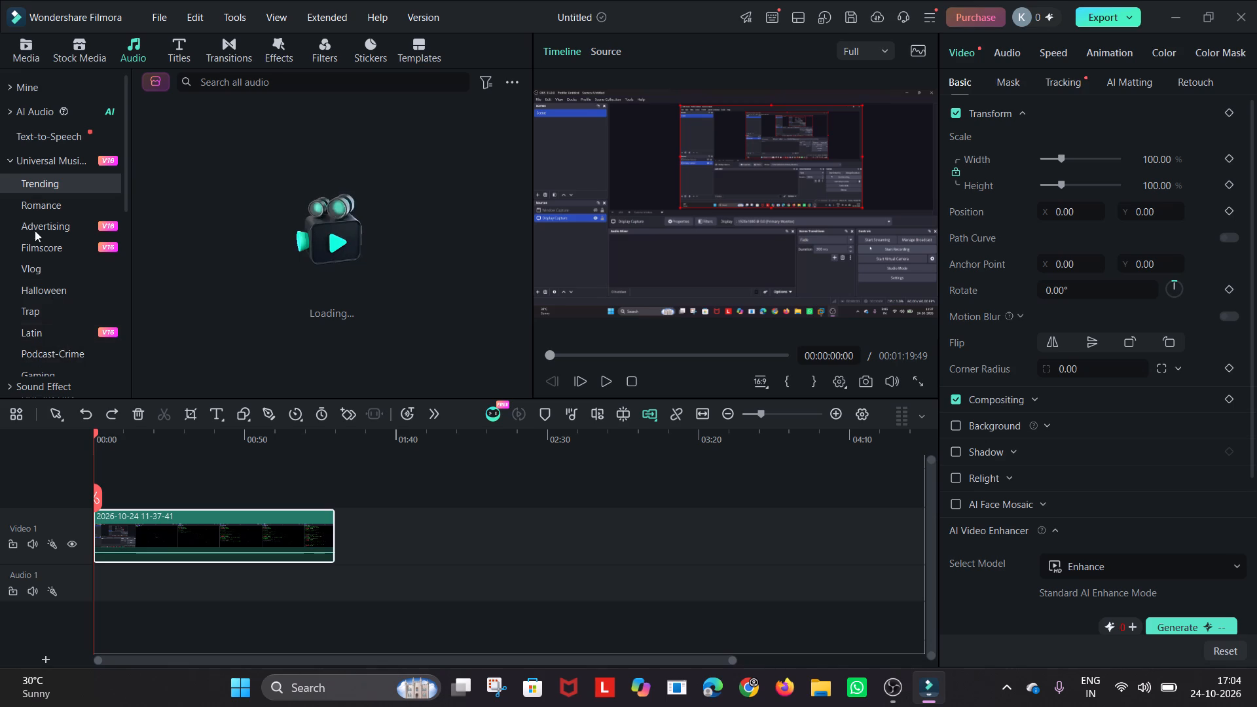
# Browse the Romance and Trending categories of Universal Music and preview Creeping Along 125S and the first similar recommendation.
pyautogui.click(59, 204)
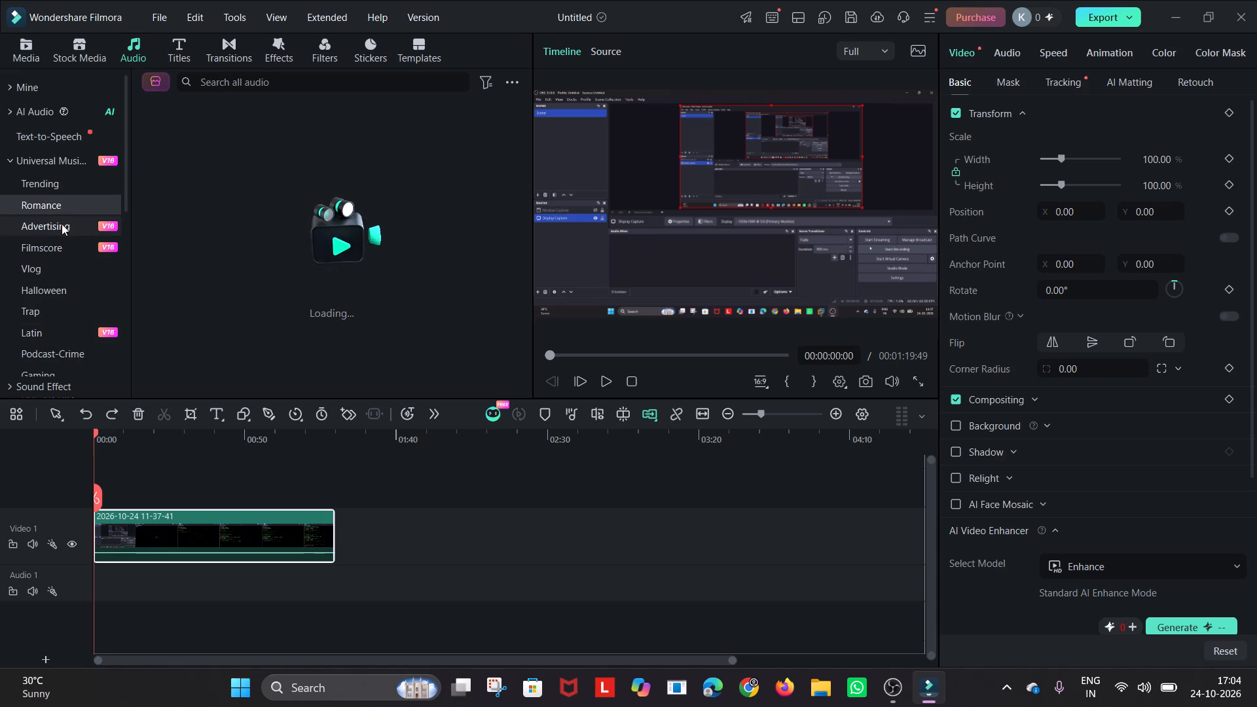
pyautogui.click(62, 224)
pyautogui.click(41, 139)
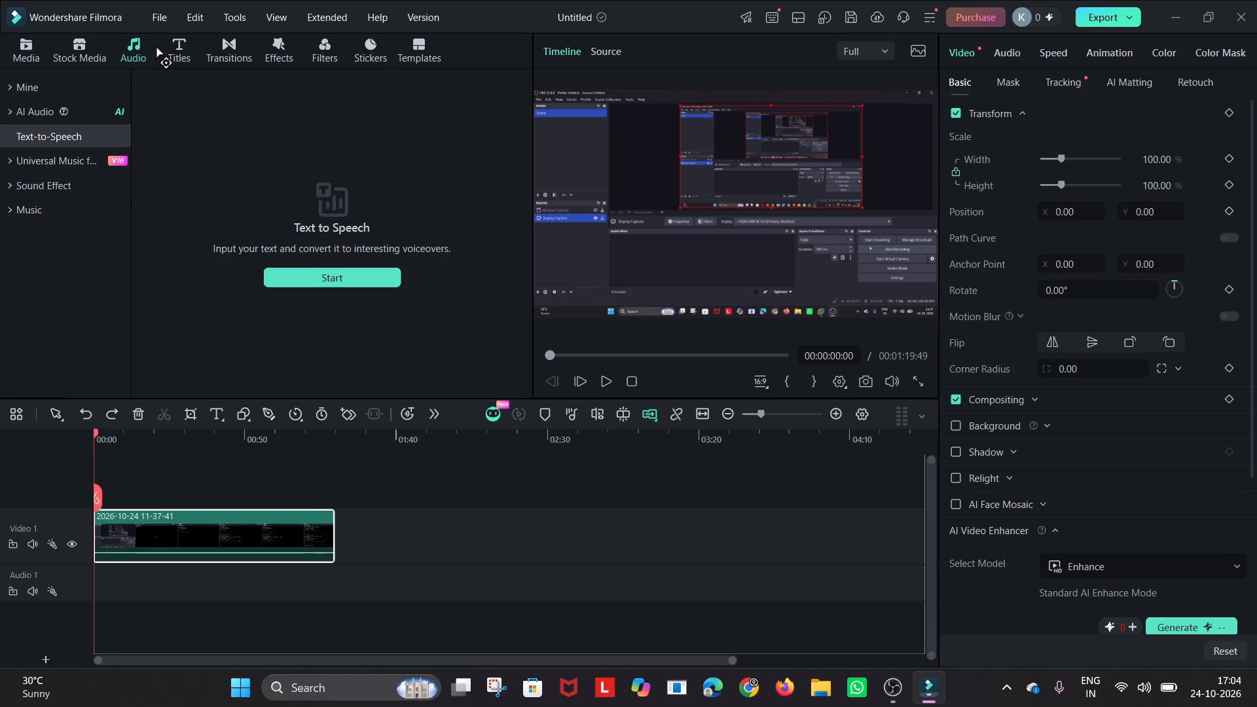
pyautogui.click(119, 50)
pyautogui.click(13, 152)
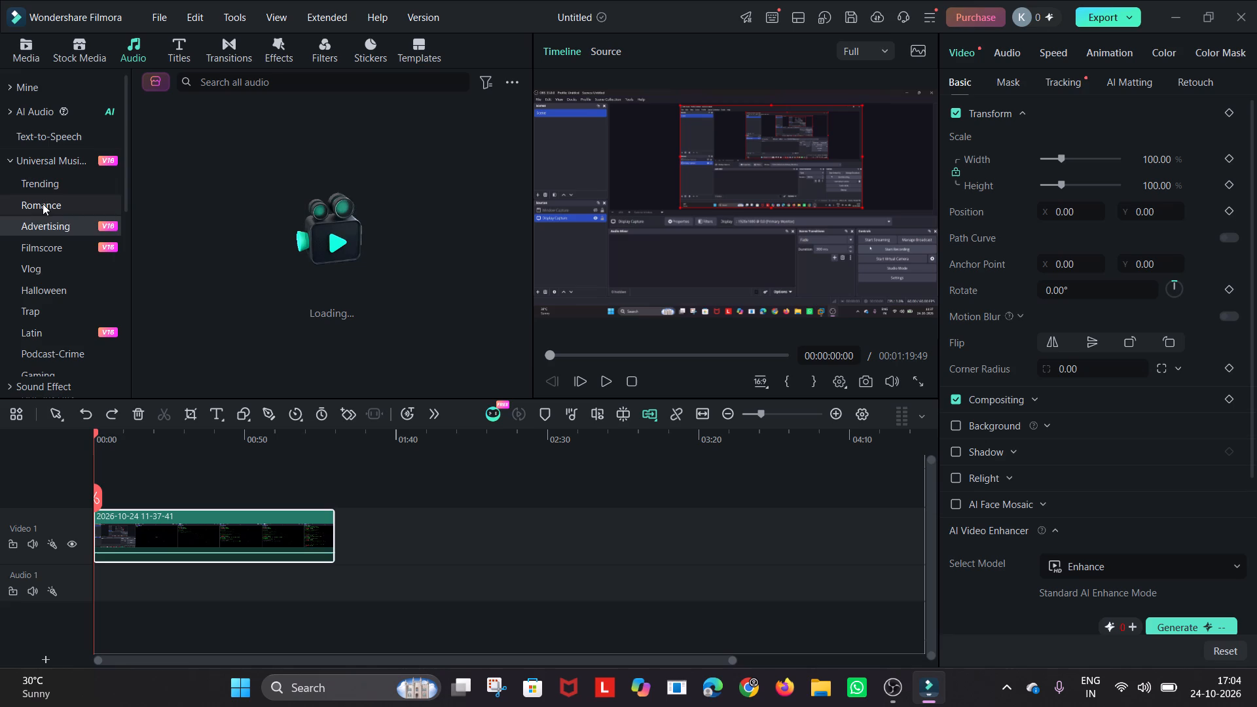
pyautogui.click(43, 204)
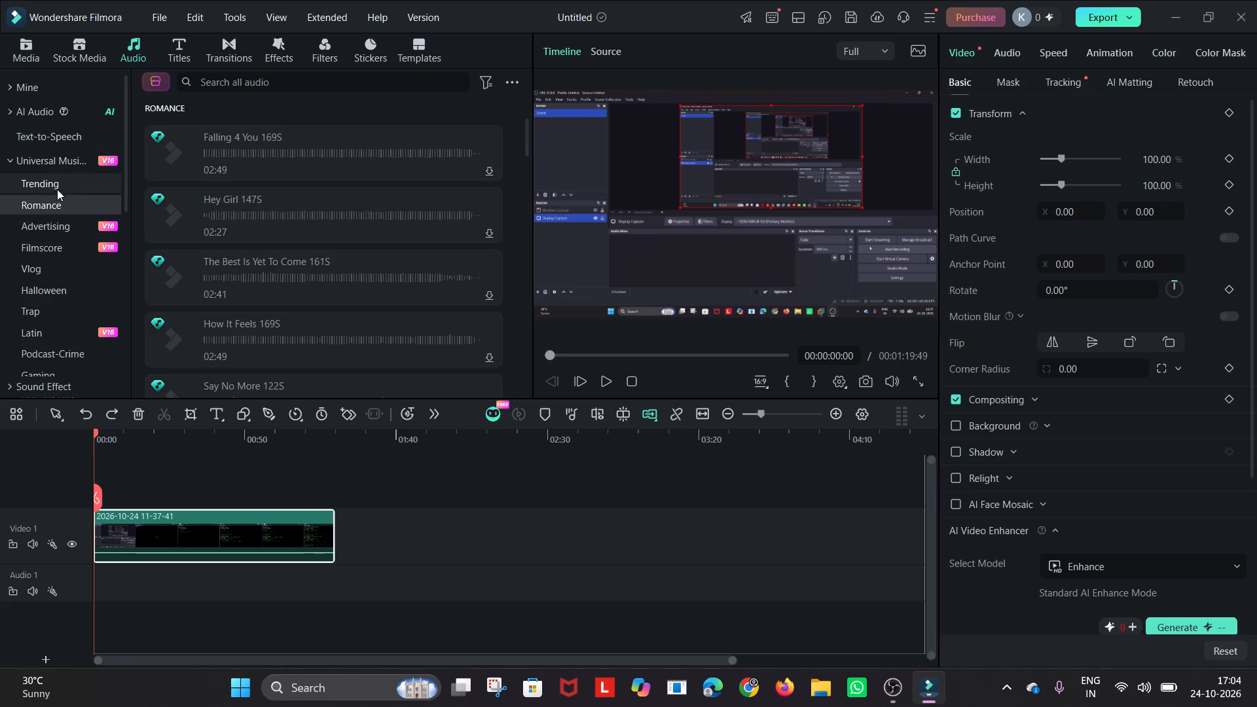
pyautogui.click(41, 187)
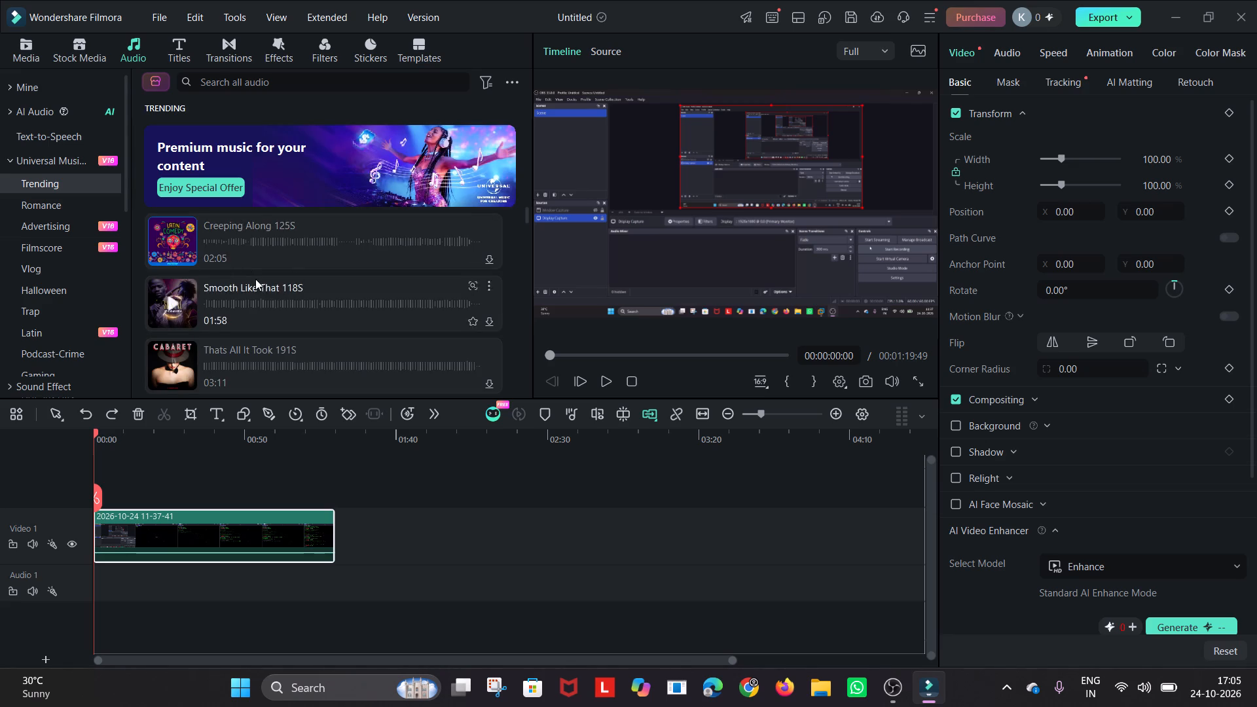
pyautogui.click(175, 242)
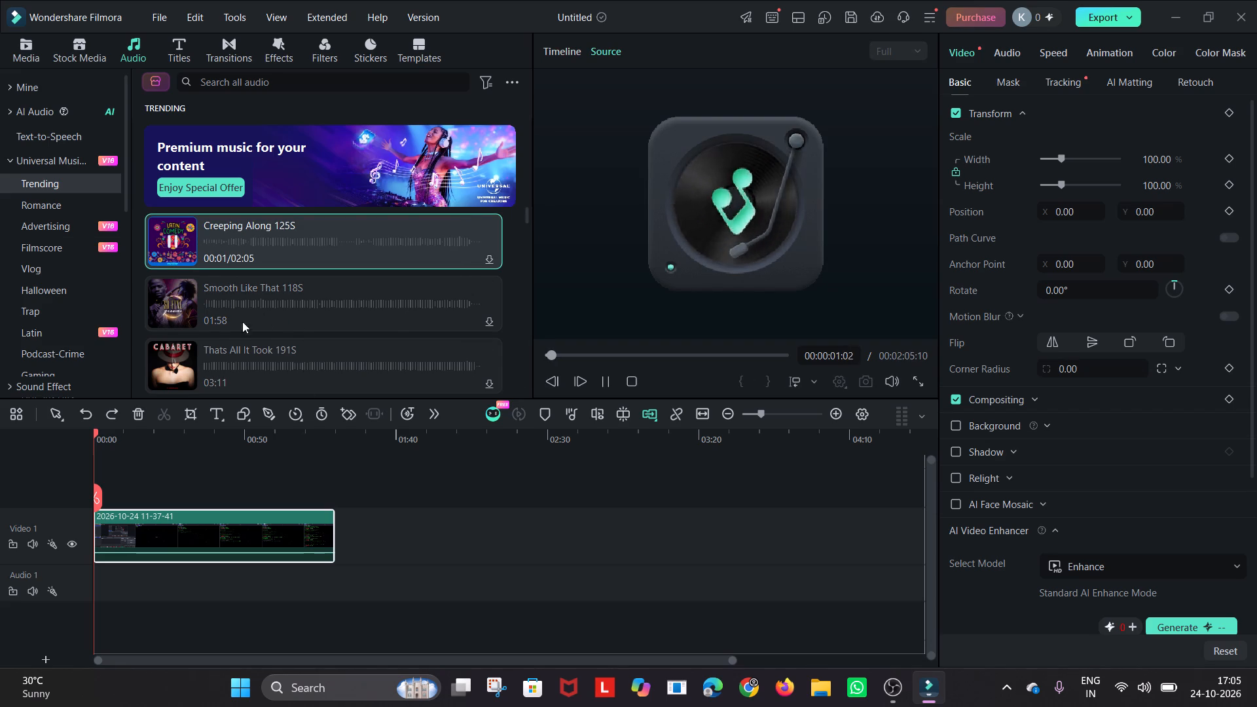
pyautogui.click(169, 242)
pyautogui.click(170, 306)
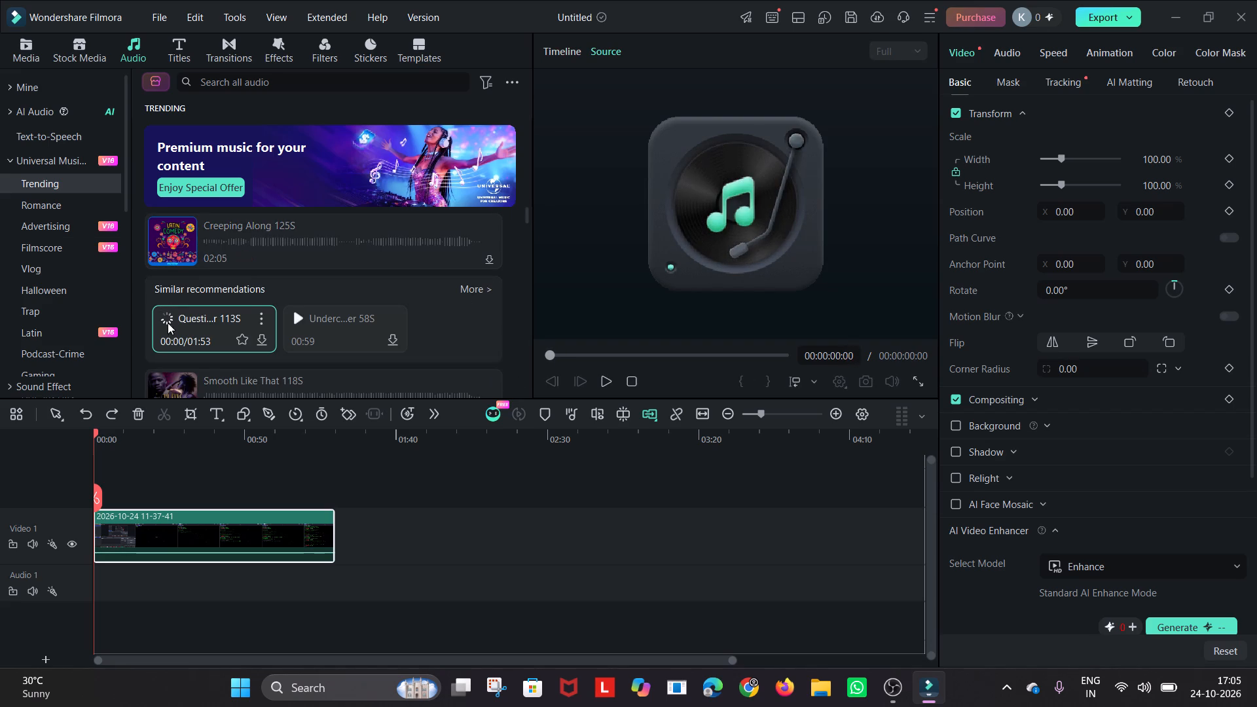
pyautogui.scroll(-1, 179, 308)
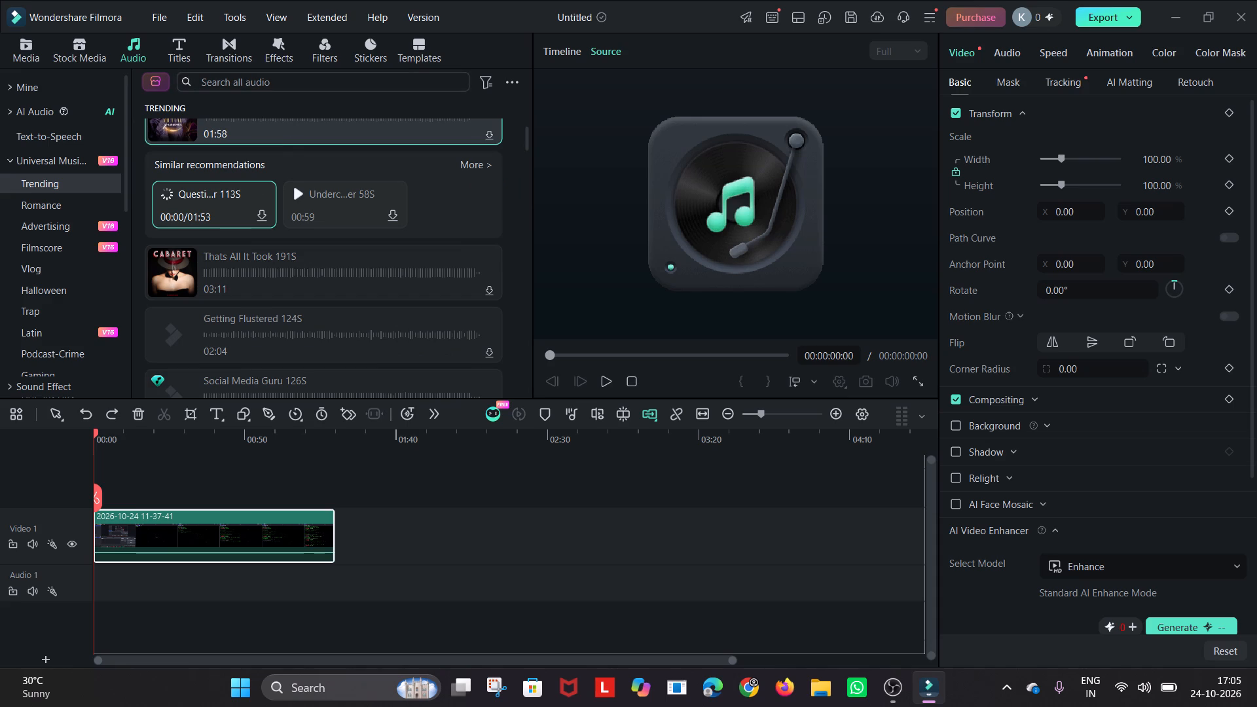
# Search the audio library for hacking.
pyautogui.click(244, 75)
pyautogui.write('hac')
pyautogui.write('king')
pyautogui.press('Return')
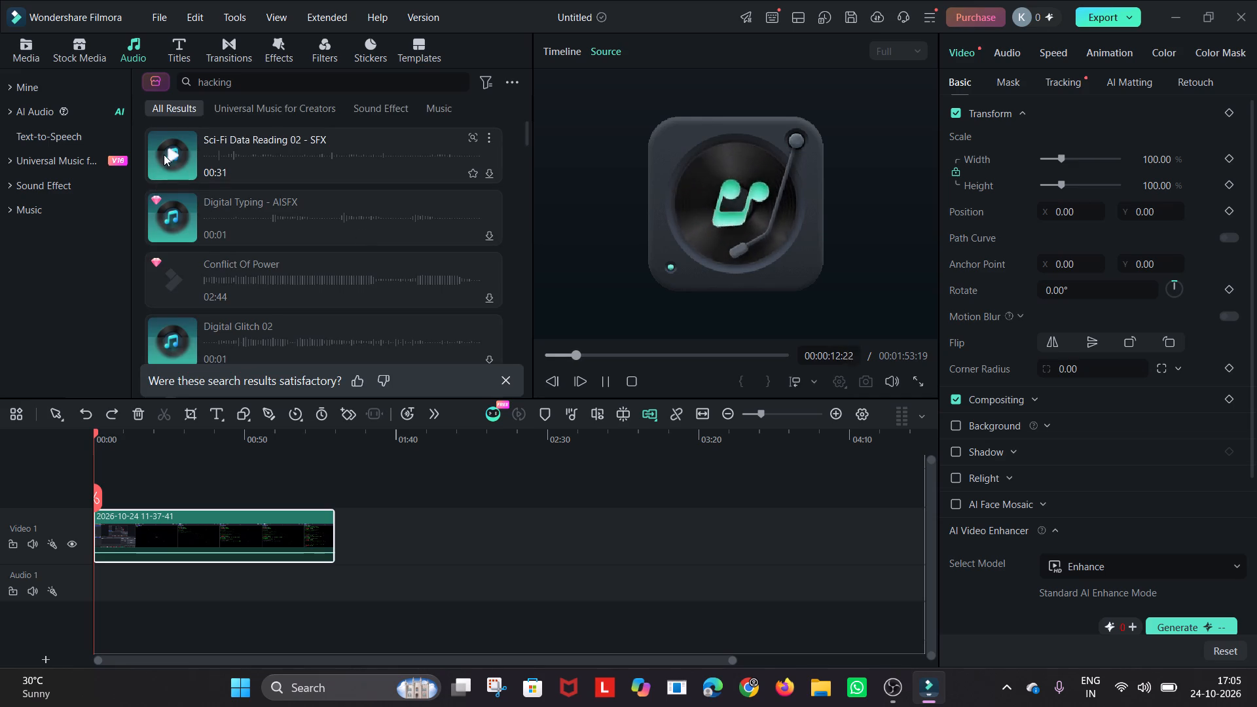
# Preview the results Sci-Fi Data Reading 02, Digital Typing, Conflict Of Power, Tension Point, A Moment Of Truth and Prospects March.
pyautogui.click(175, 158)
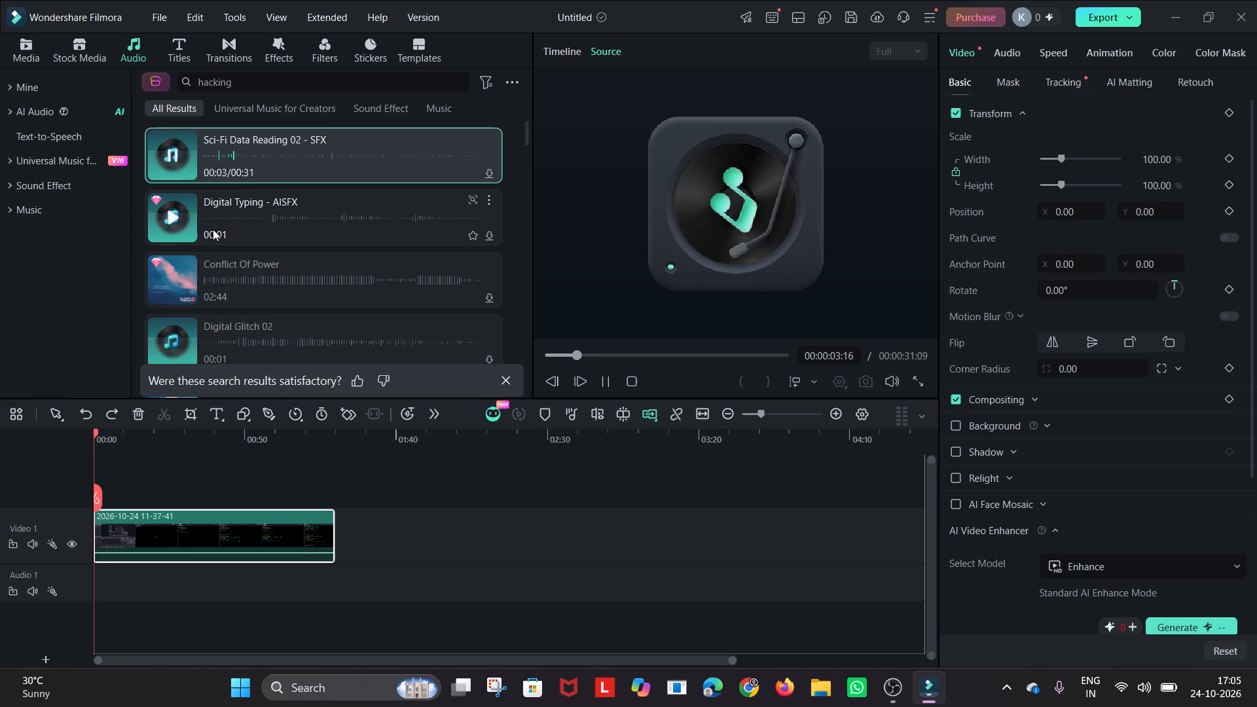
pyautogui.click(167, 218)
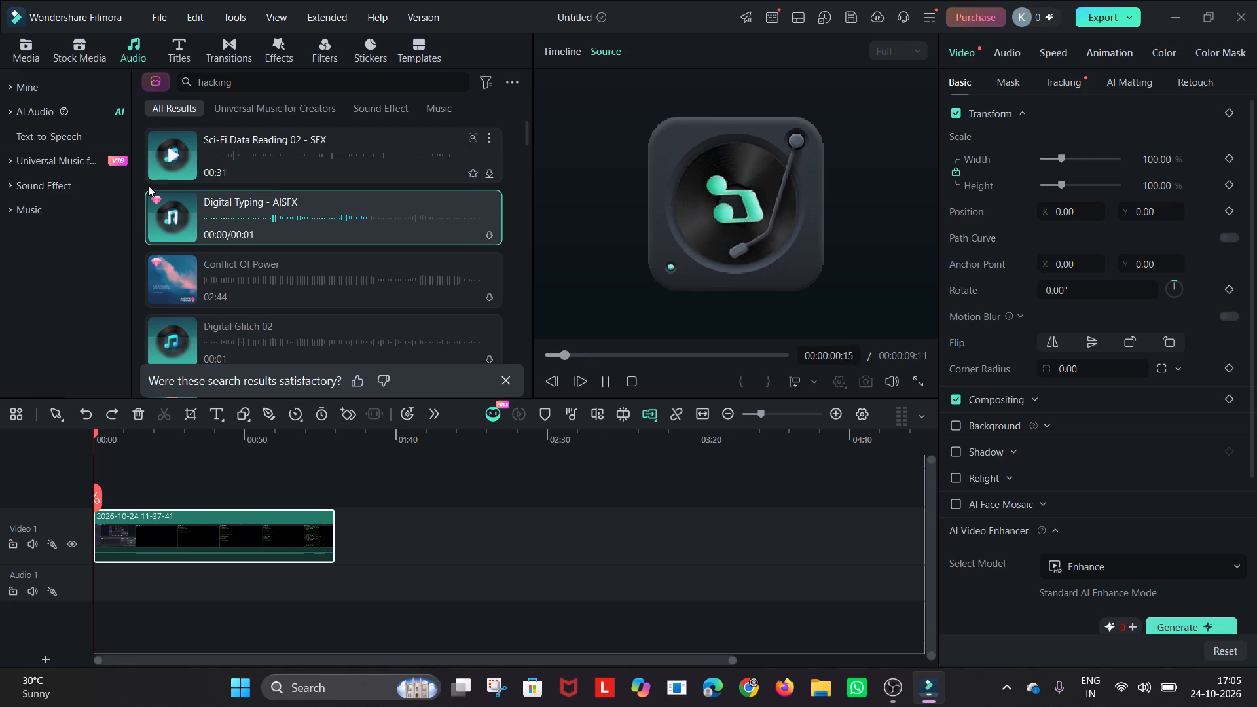
pyautogui.click(173, 280)
pyautogui.scroll(-2, 176, 284)
pyautogui.scroll(1, 193, 240)
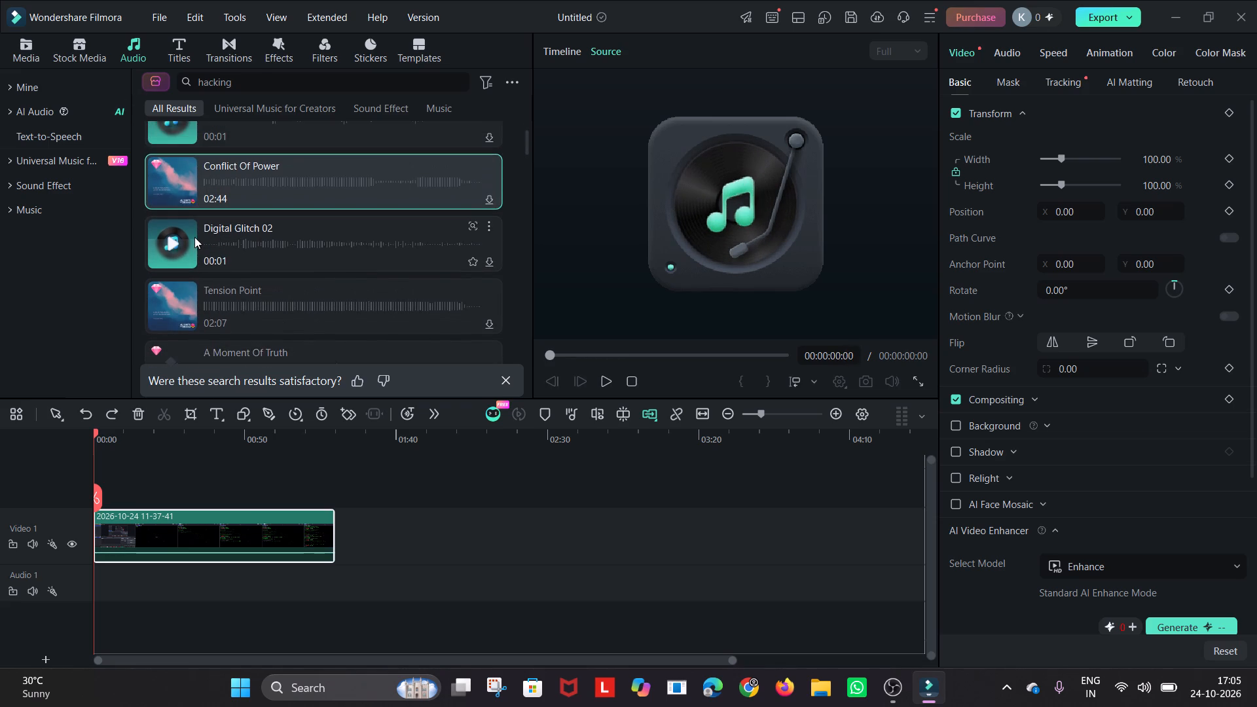
pyautogui.scroll(-1, 191, 296)
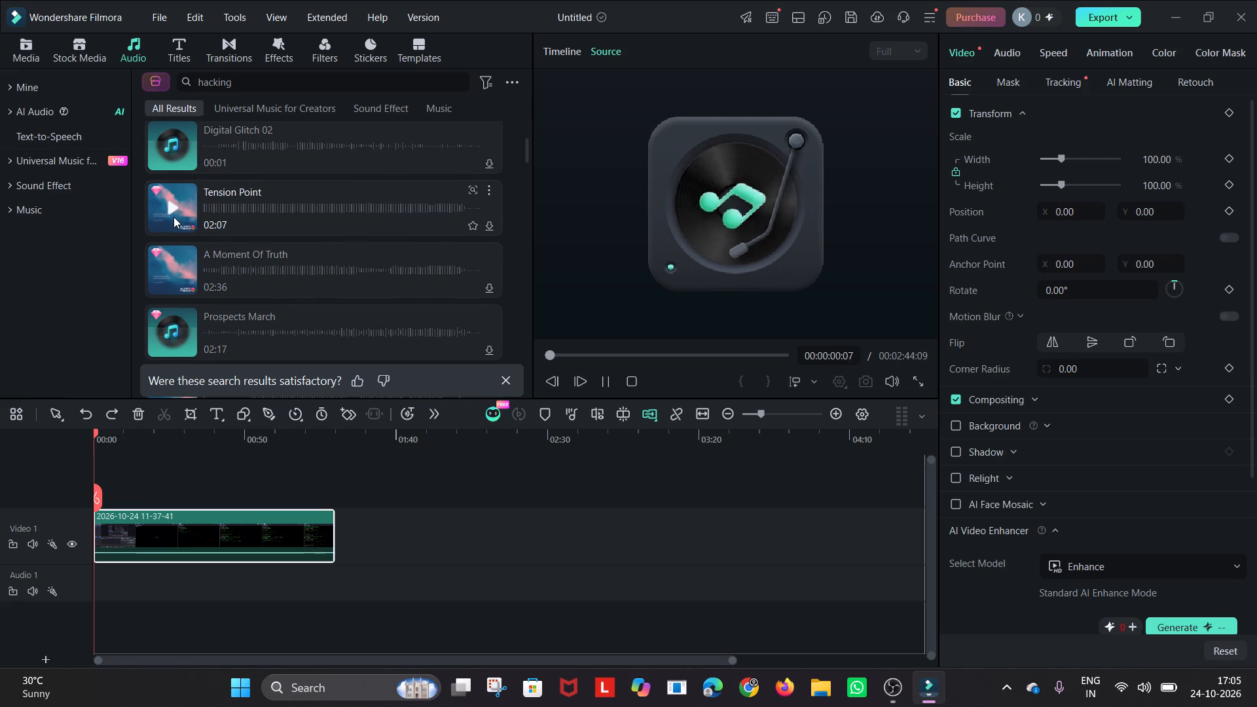
pyautogui.click(174, 208)
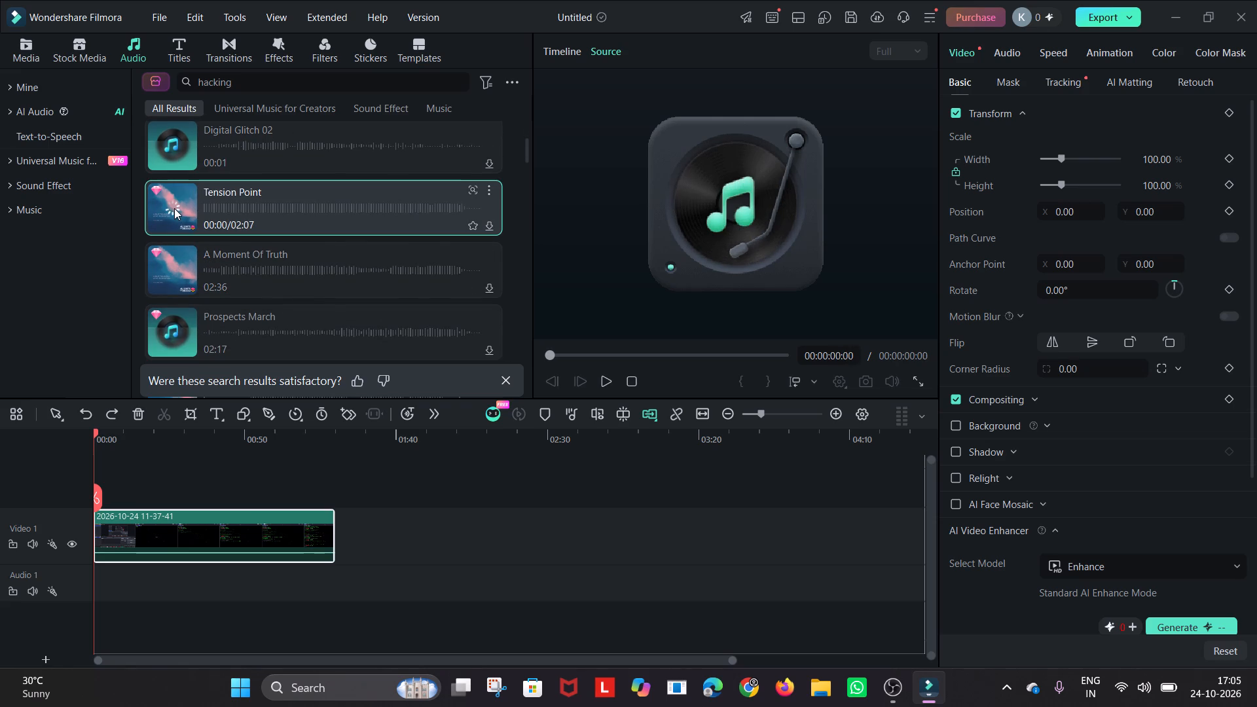
pyautogui.scroll(-2, 181, 227)
pyautogui.scroll(1, 181, 227)
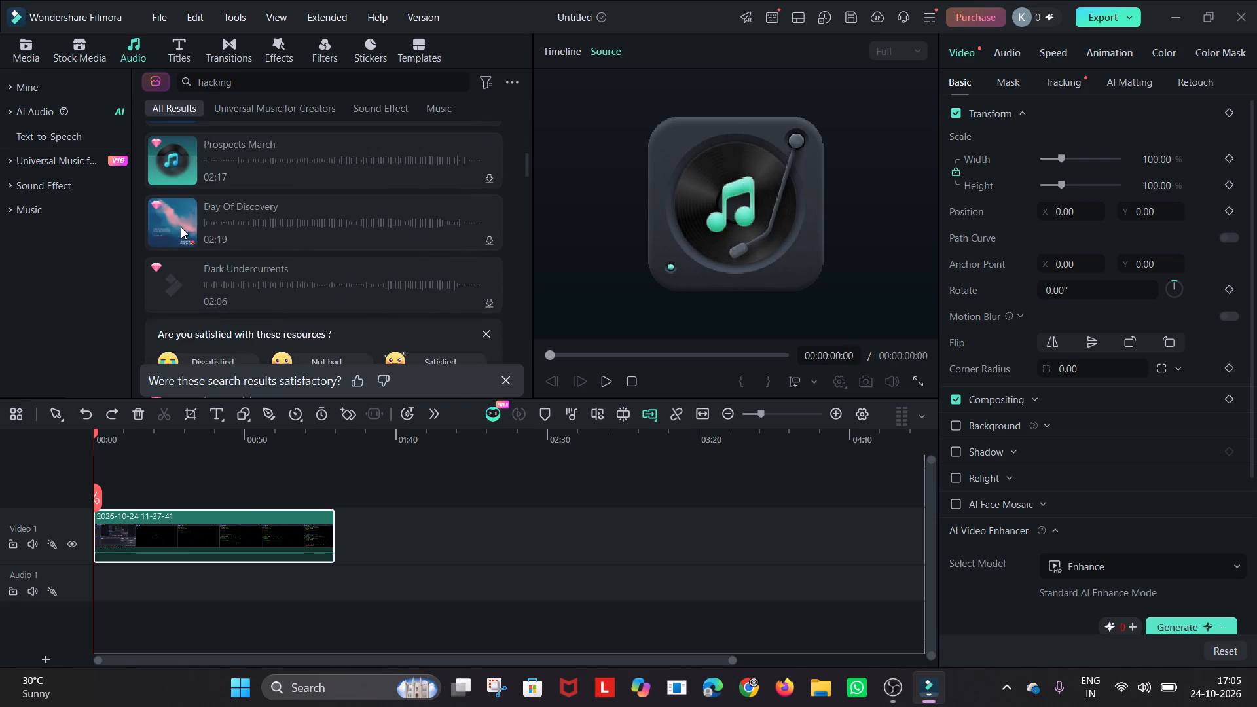
pyautogui.scroll(1, 181, 227)
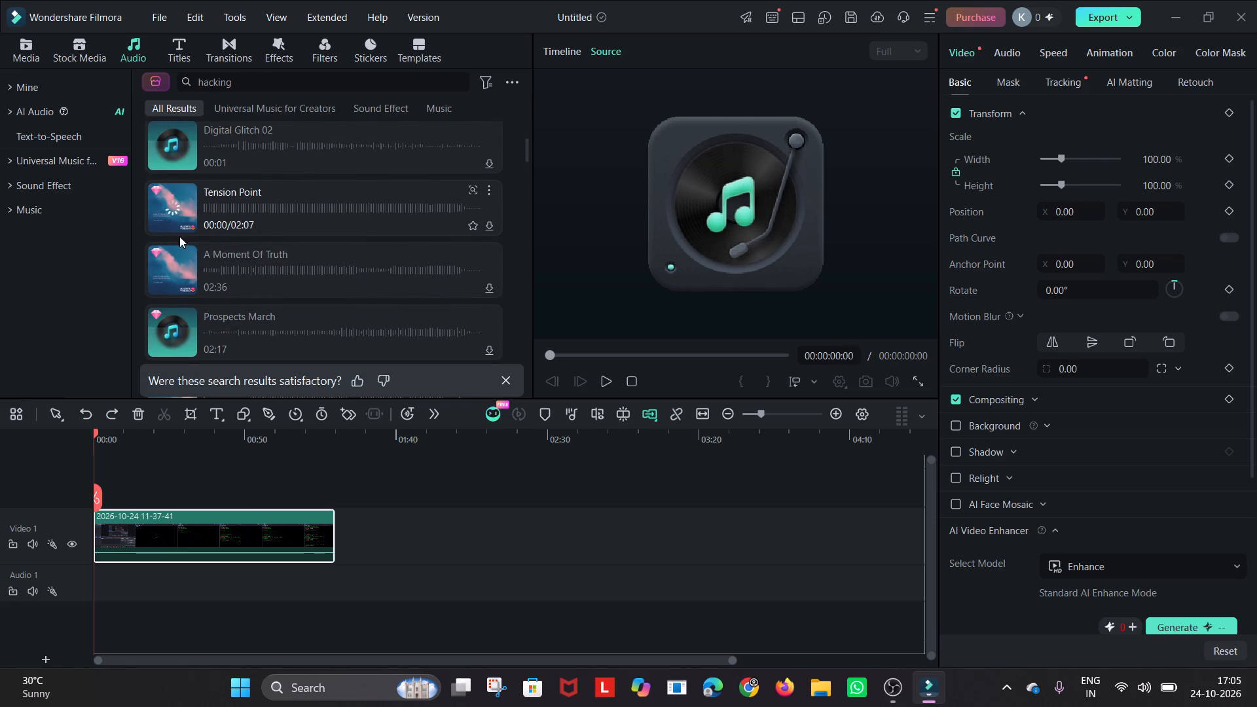
pyautogui.click(170, 274)
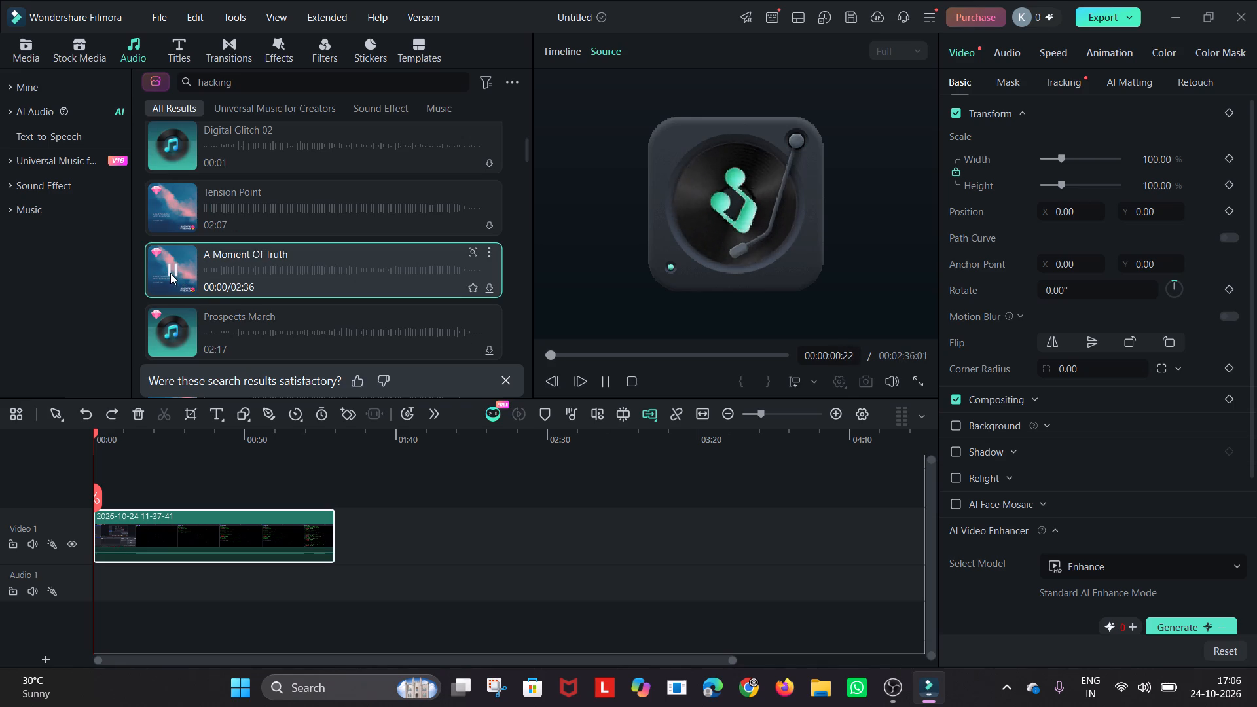
pyautogui.scroll(-1, 170, 273)
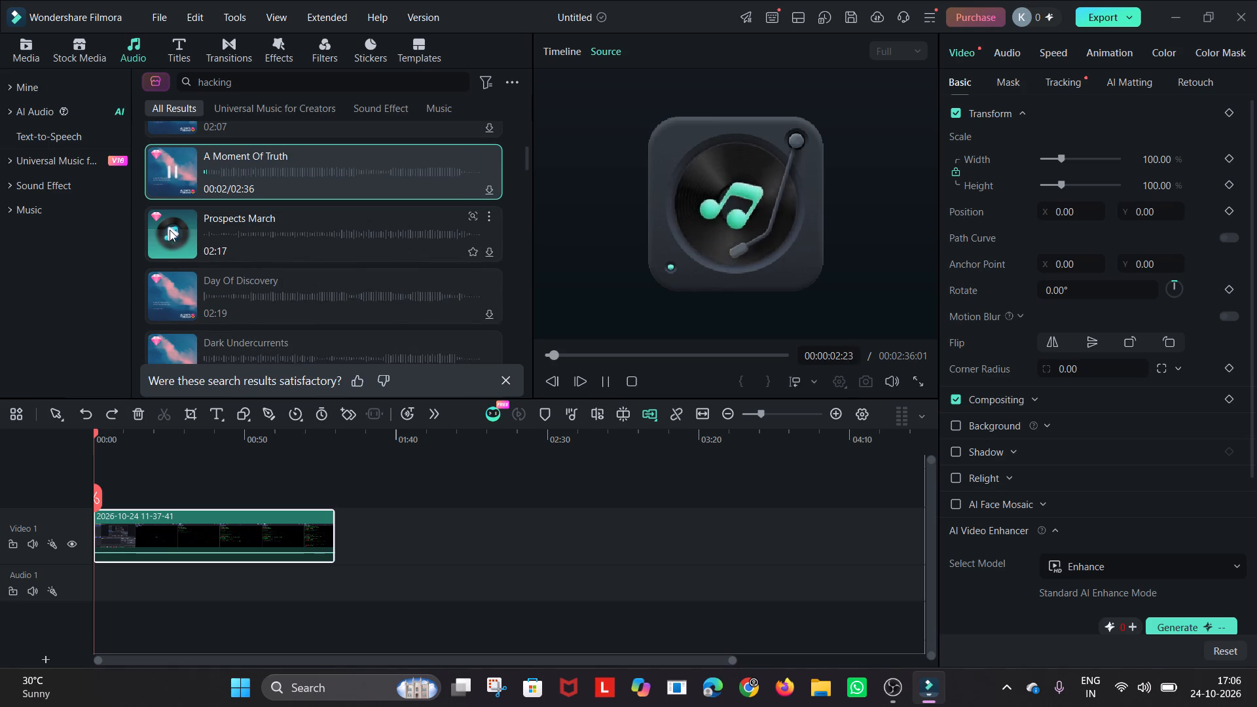
pyautogui.click(168, 237)
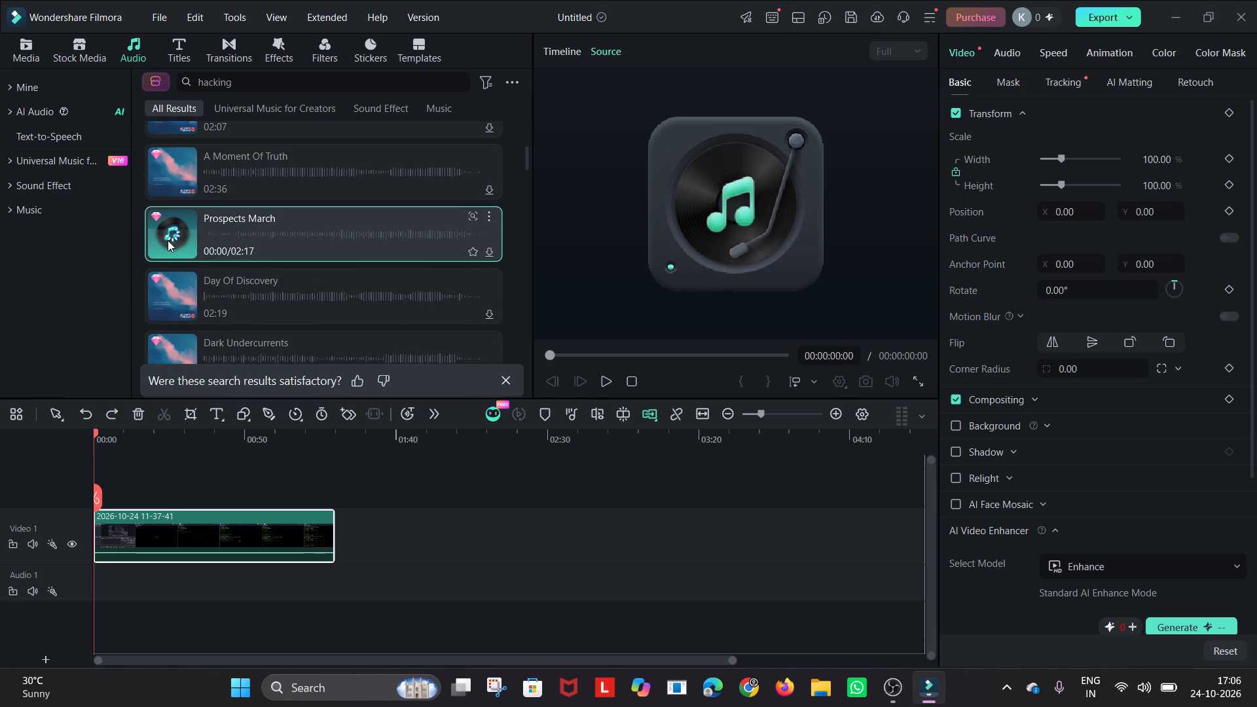
pyautogui.scroll(-1, 169, 242)
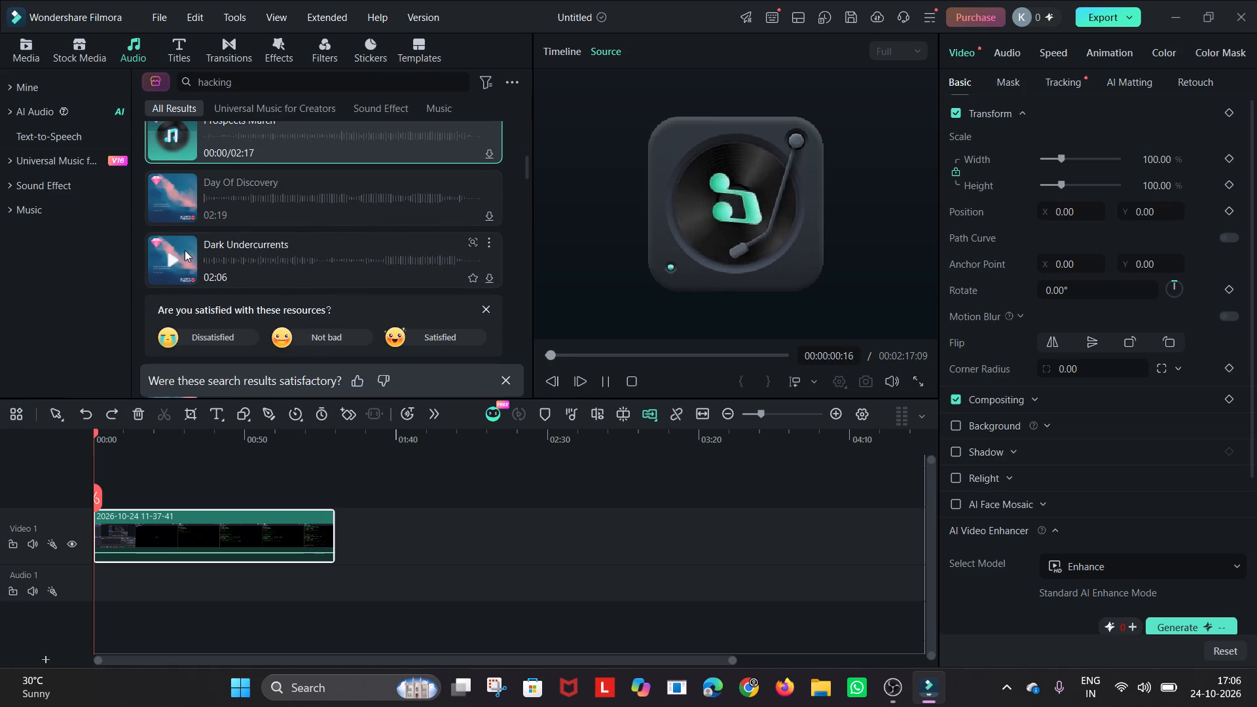
# Browse the UI SFX category of Sound Effect and preview Playful Bubble Pop.
pyautogui.click(71, 193)
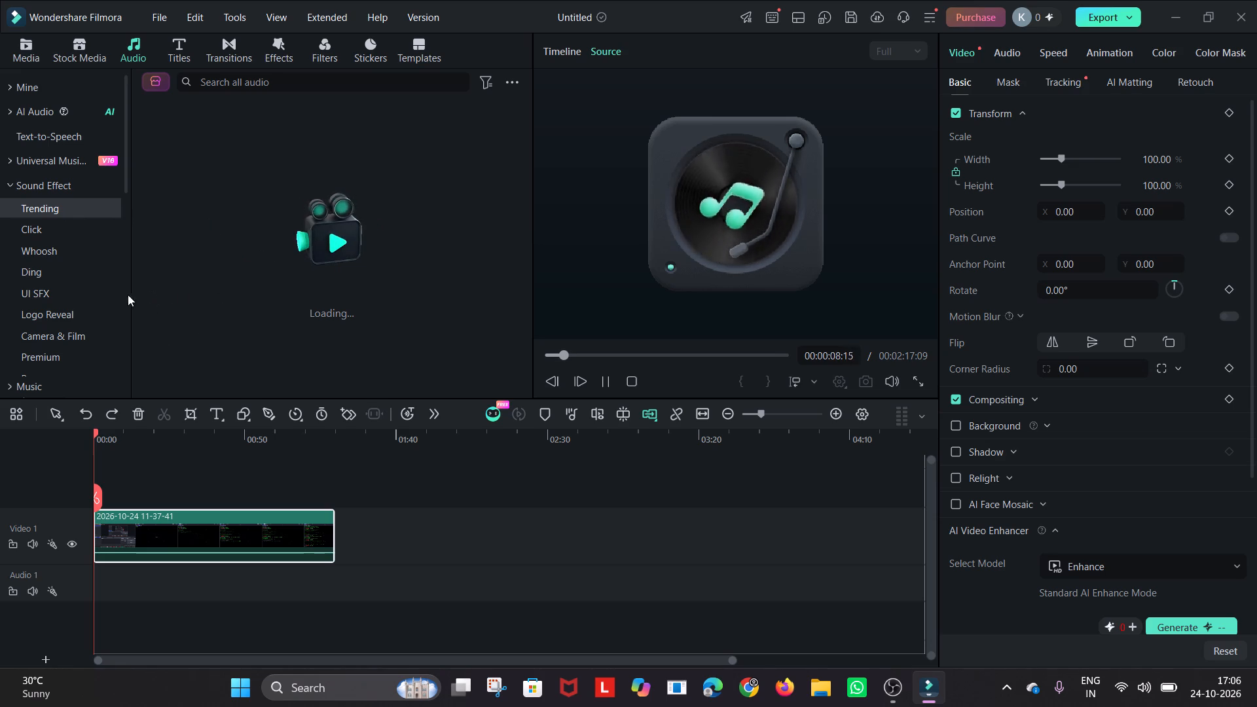
pyautogui.click(62, 291)
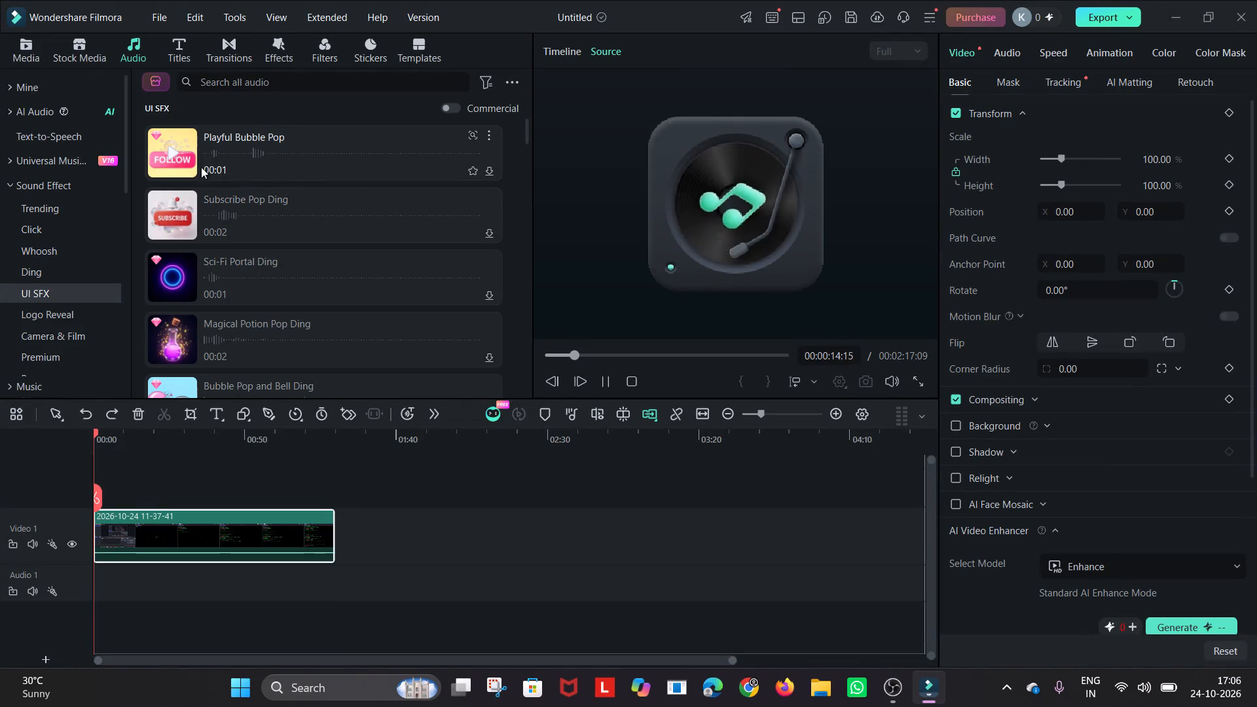
pyautogui.click(175, 153)
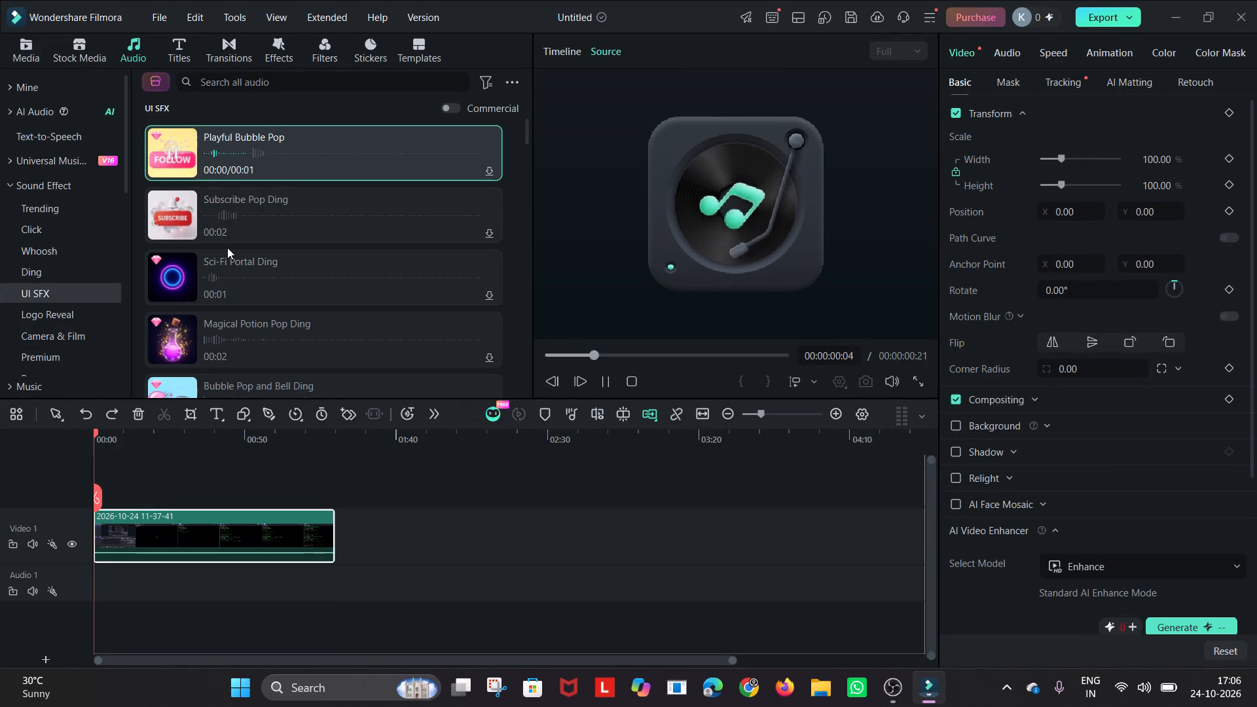
# Look through the Sound Effect categories and preview Magic Fire Cast 08 and Firework Explosion-Distant-01 from the Fire category.
pyautogui.scroll(-2, 76, 317)
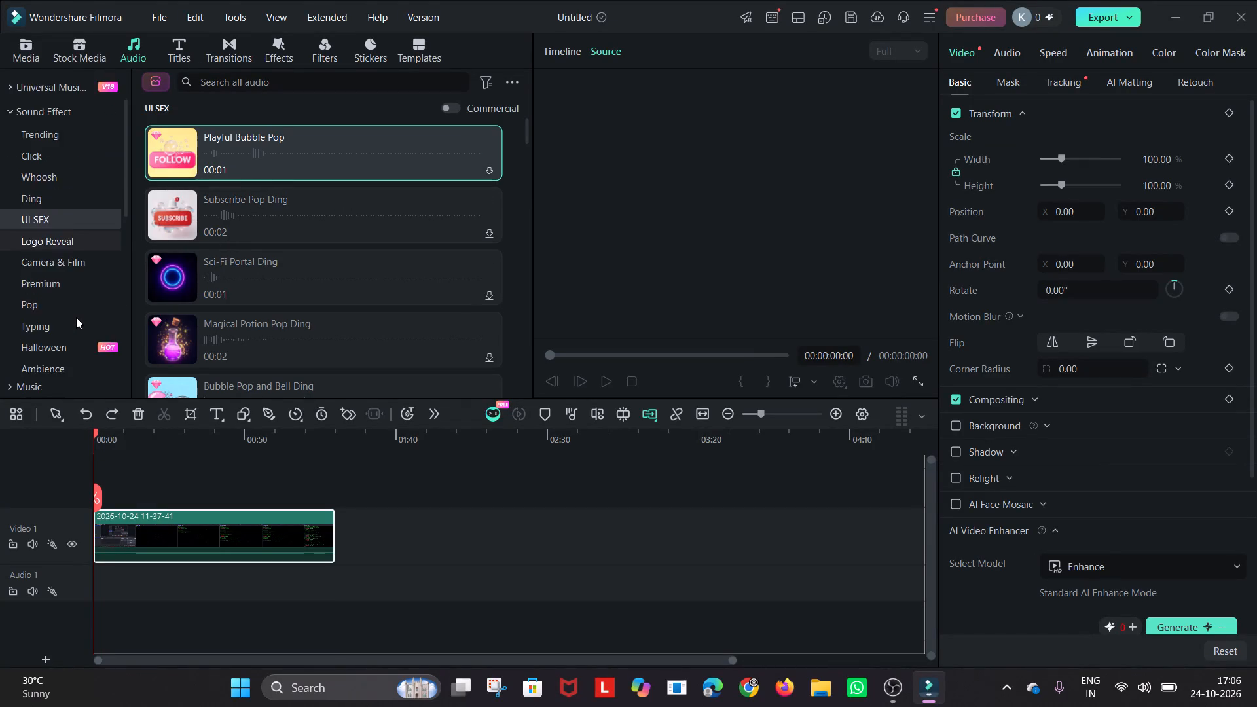
pyautogui.scroll(-2, 54, 264)
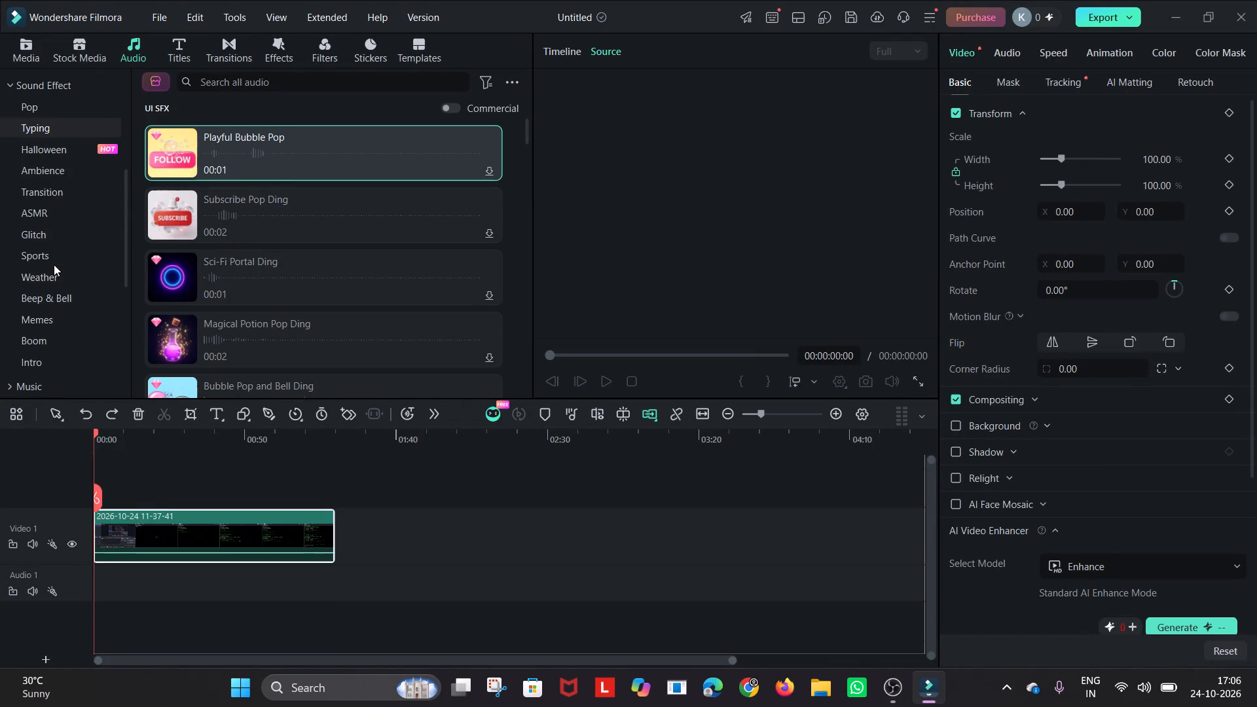
pyautogui.scroll(-2, 60, 311)
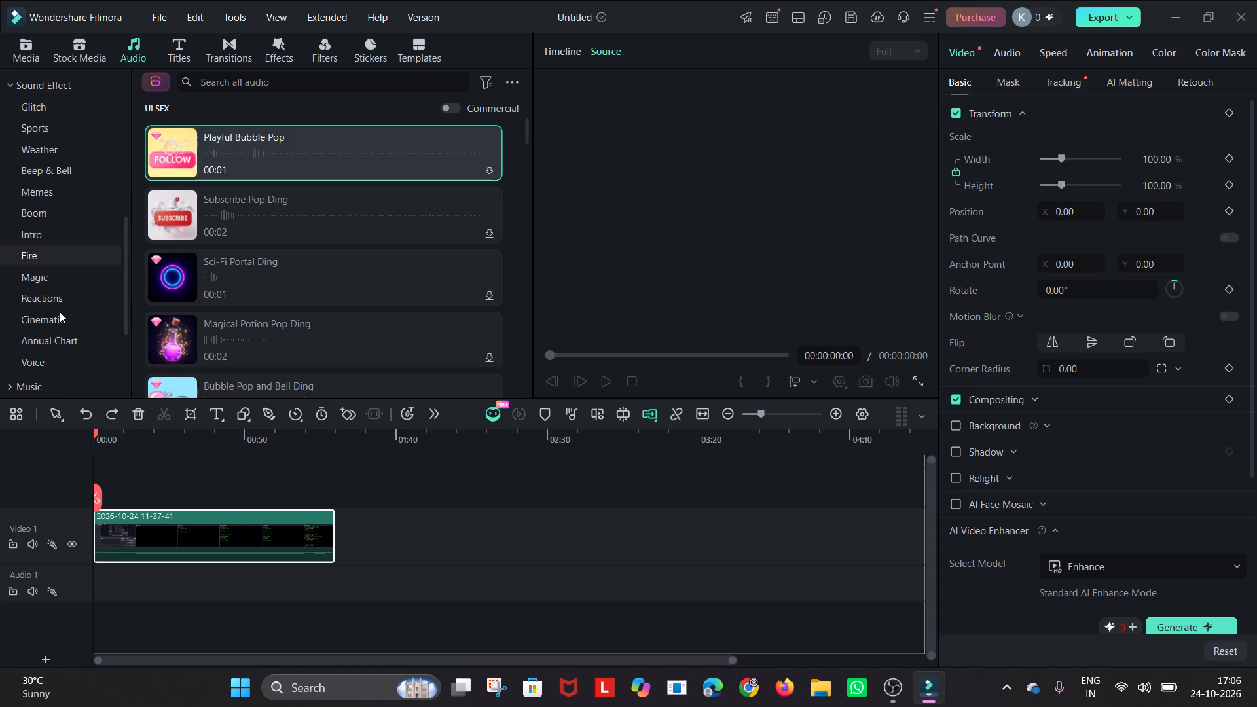
pyautogui.scroll(-1, 56, 312)
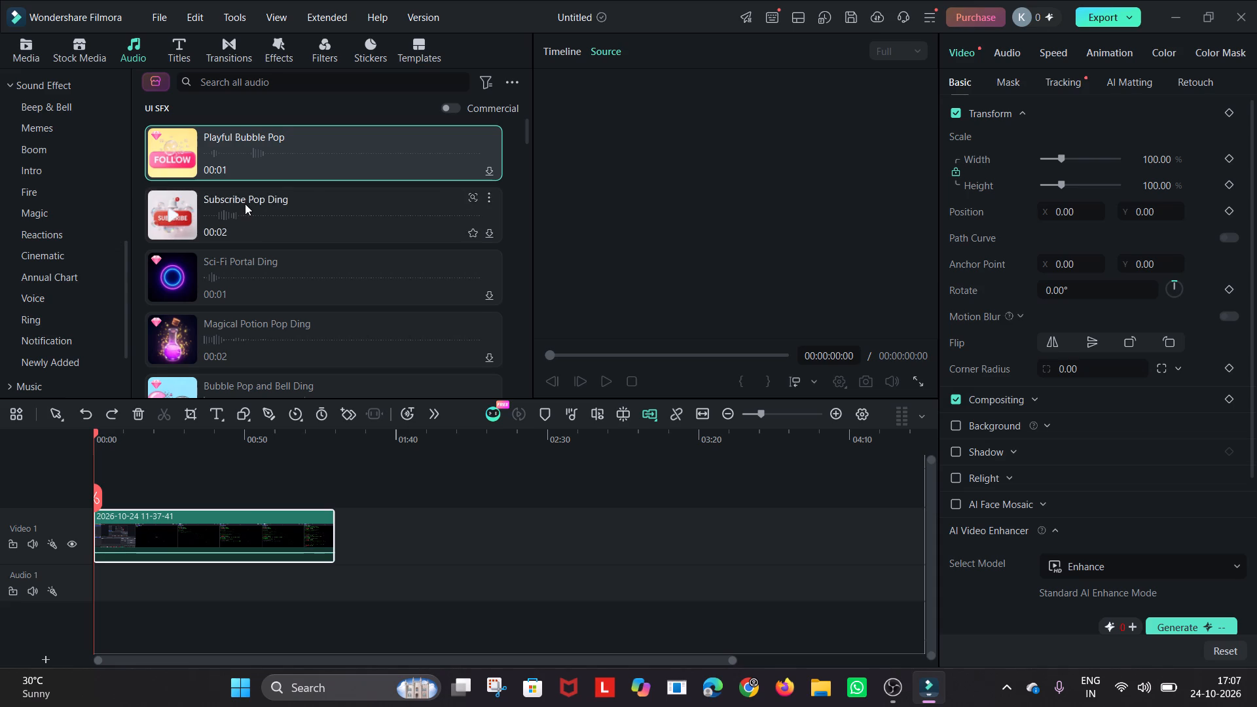
pyautogui.scroll(5, 245, 204)
pyautogui.click(54, 191)
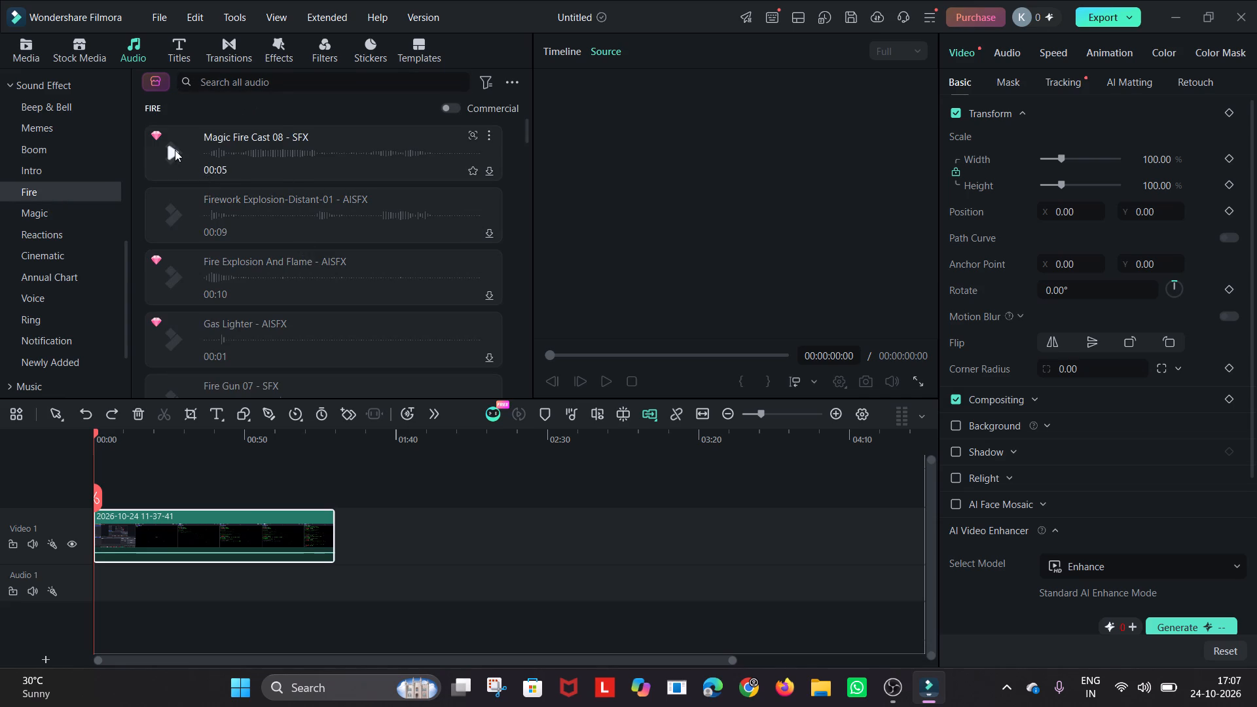
pyautogui.click(174, 149)
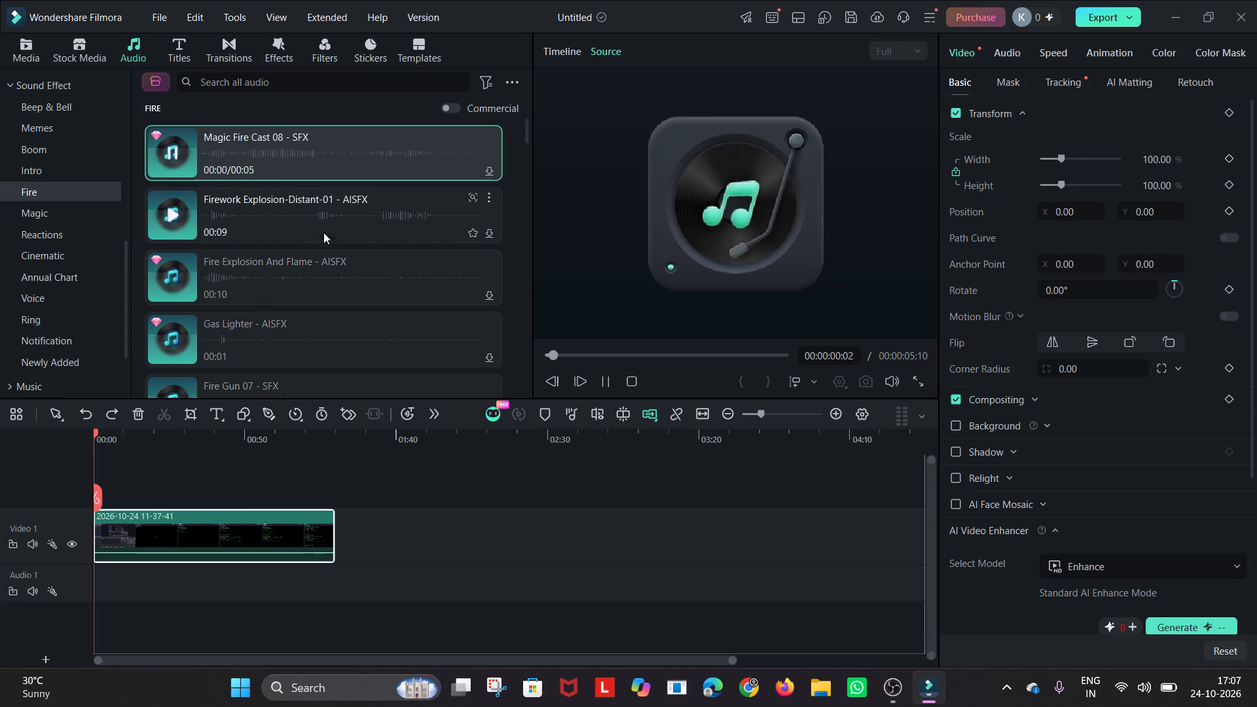
pyautogui.click(177, 217)
# Look over the other Sound Effect categories, the Favorites collection and the AI Music generator for suitable audio.
pyautogui.scroll(-1, 179, 234)
pyautogui.scroll(-2, 35, 312)
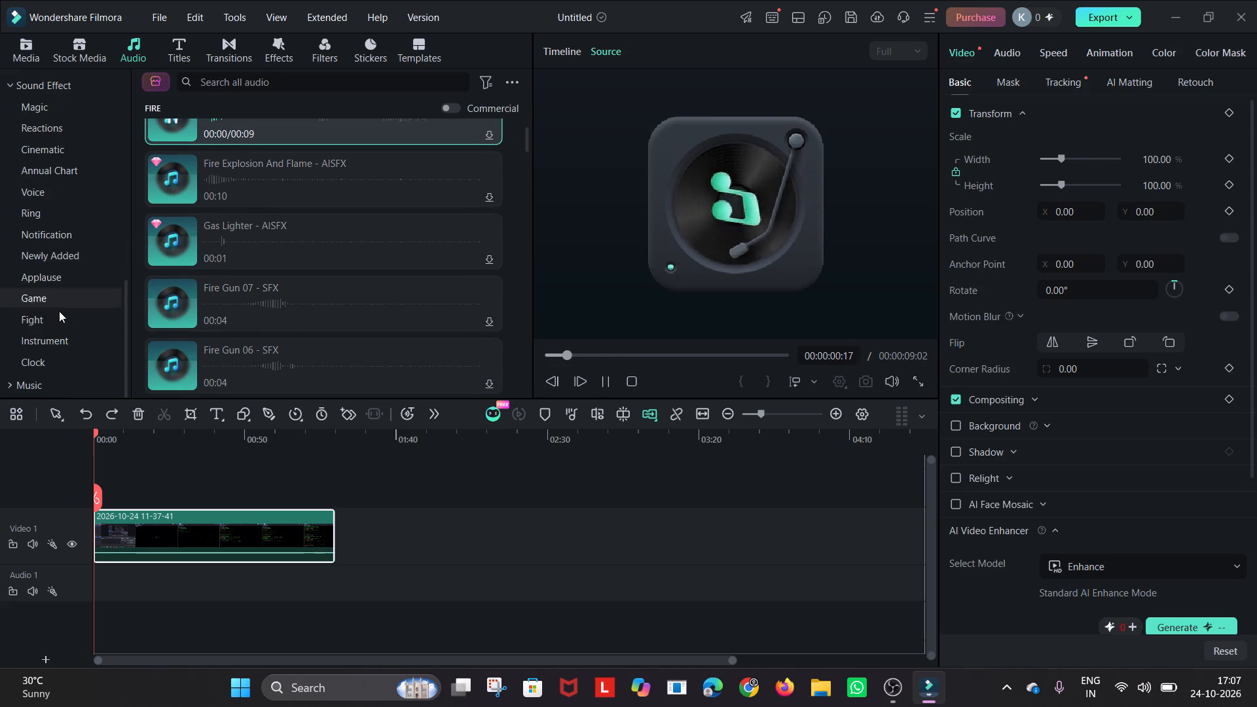
pyautogui.scroll(3, 54, 247)
pyautogui.scroll(-1, 47, 111)
pyautogui.scroll(2, 46, 111)
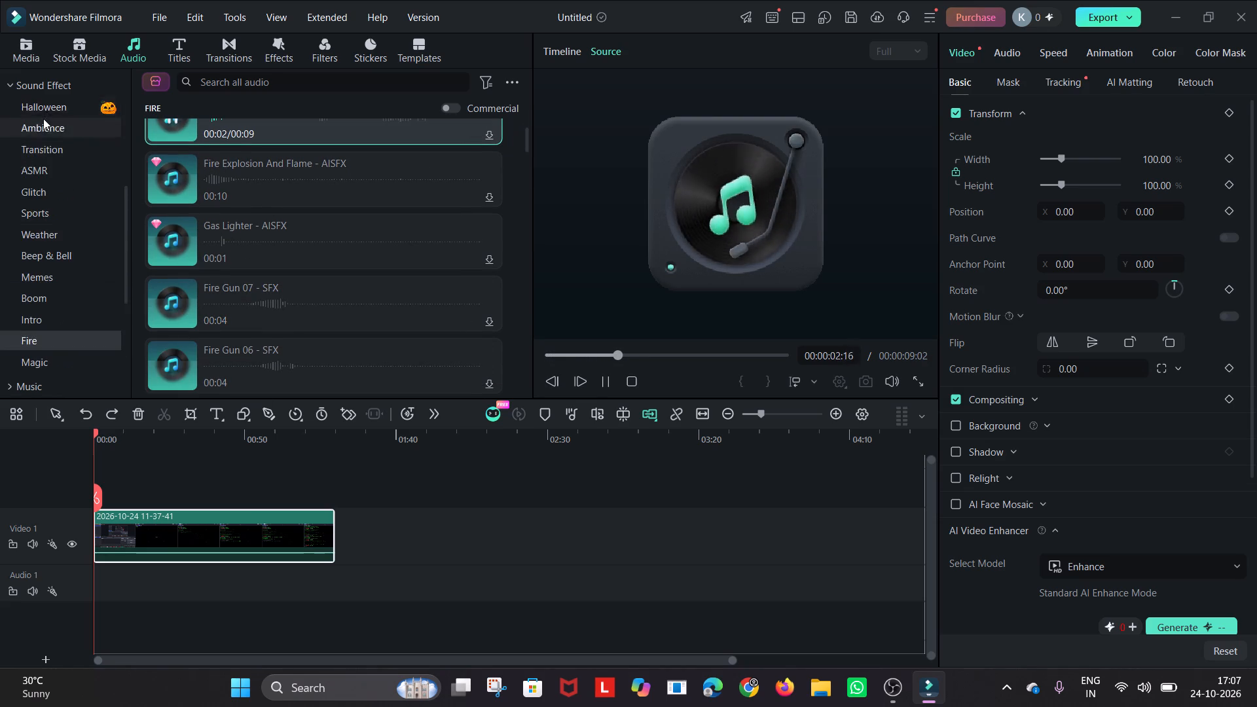
pyautogui.scroll(2, 43, 119)
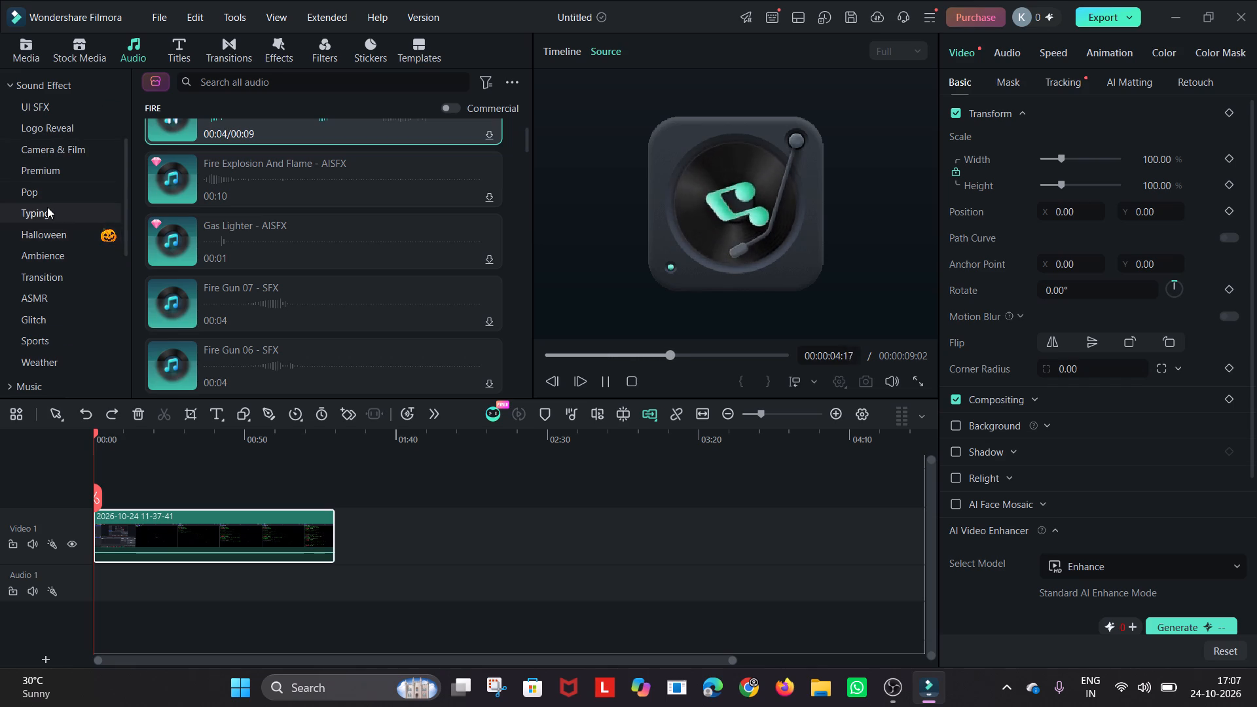
pyautogui.scroll(3, 45, 195)
pyautogui.click(41, 111)
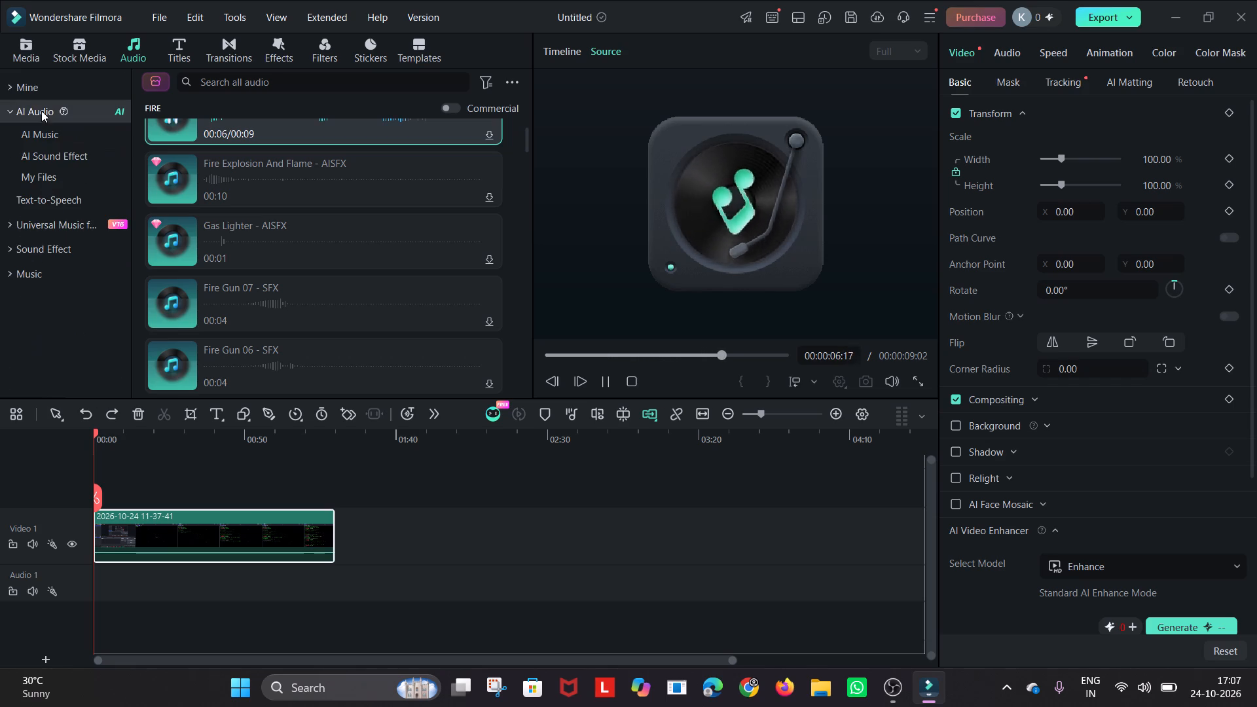
pyautogui.click(37, 109)
pyautogui.click(35, 94)
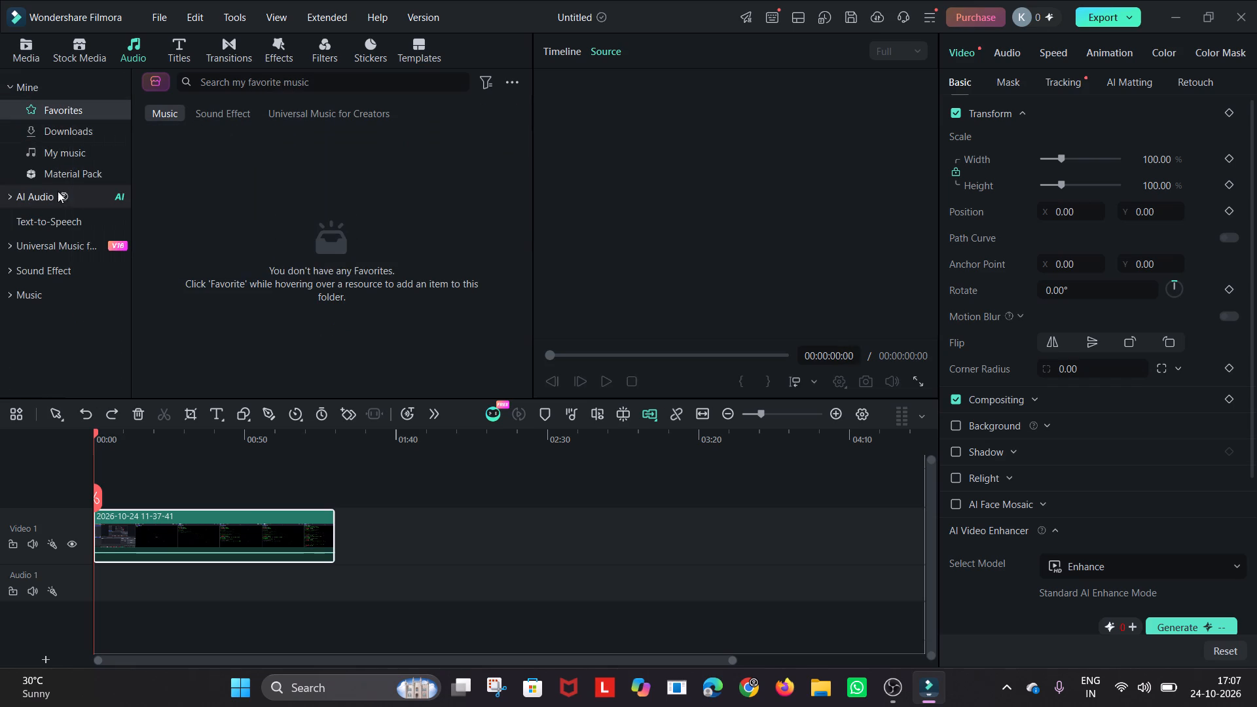
pyautogui.click(41, 199)
pyautogui.click(40, 141)
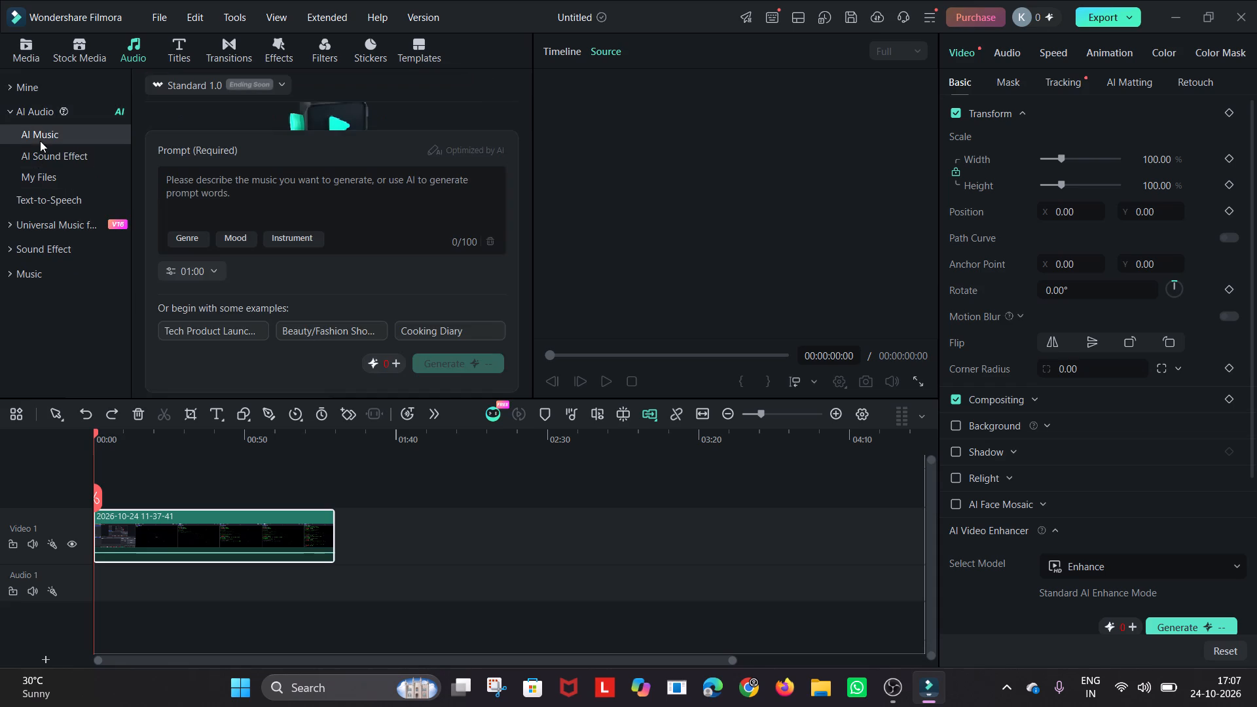
# Browse the Romance category of Universal Music and preview Hey Girl 147S and Falling 4 You 169S.
pyautogui.click(16, 225)
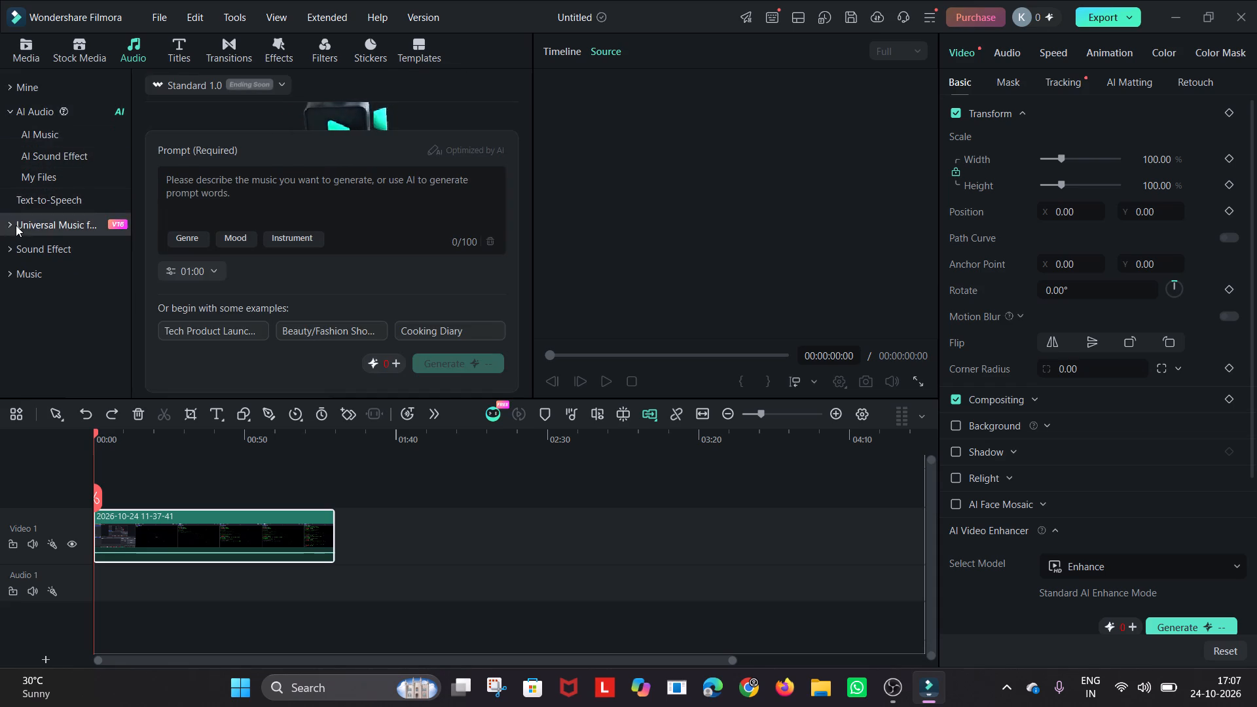
pyautogui.click(46, 198)
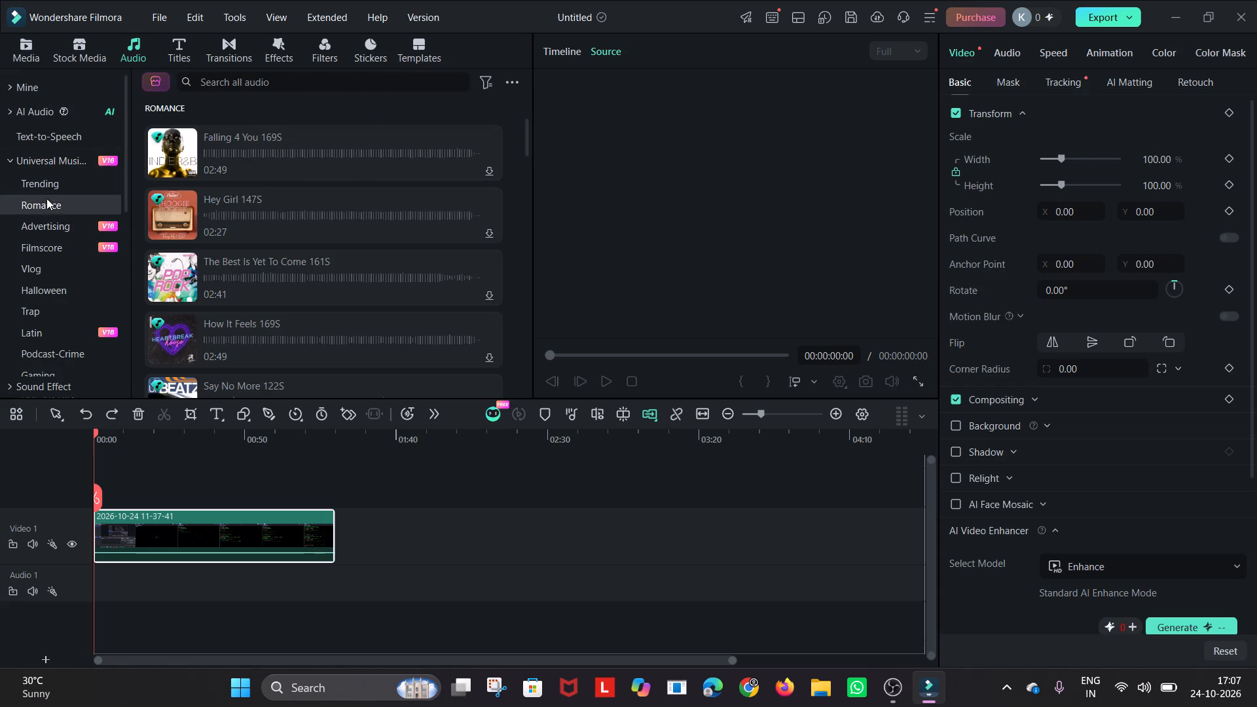
pyautogui.click(161, 202)
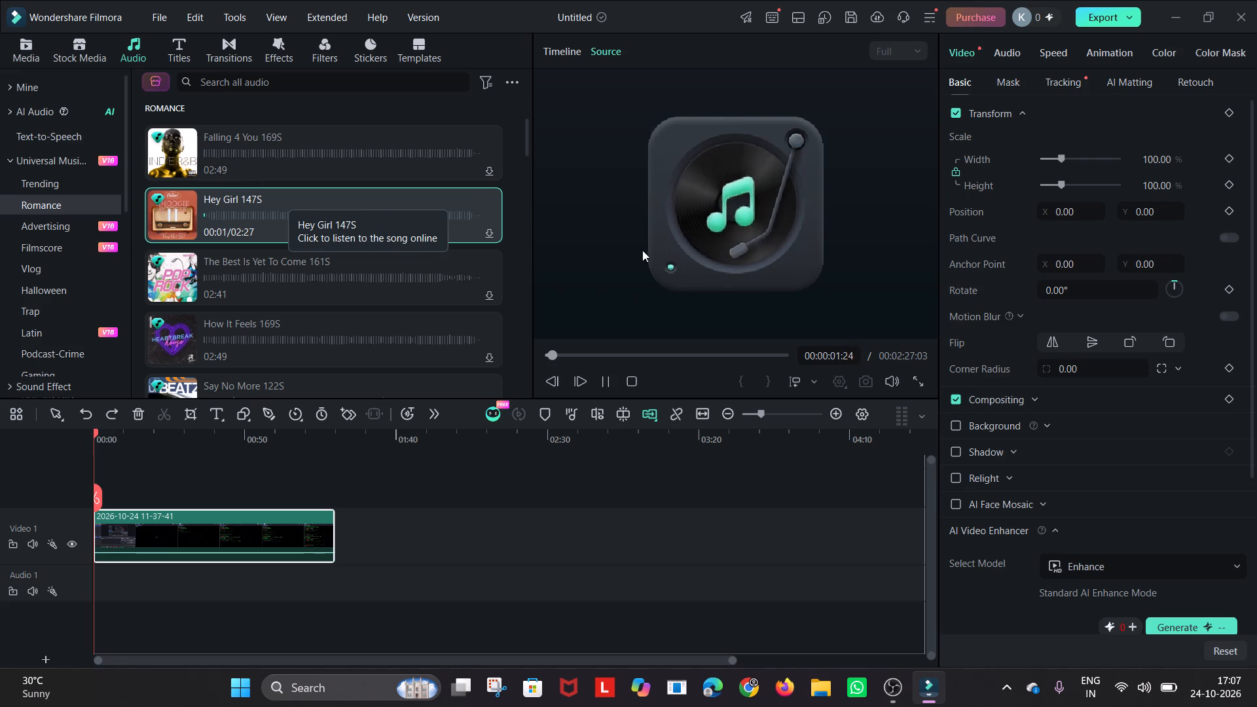
pyautogui.click(178, 162)
pyautogui.scroll(-1, 182, 215)
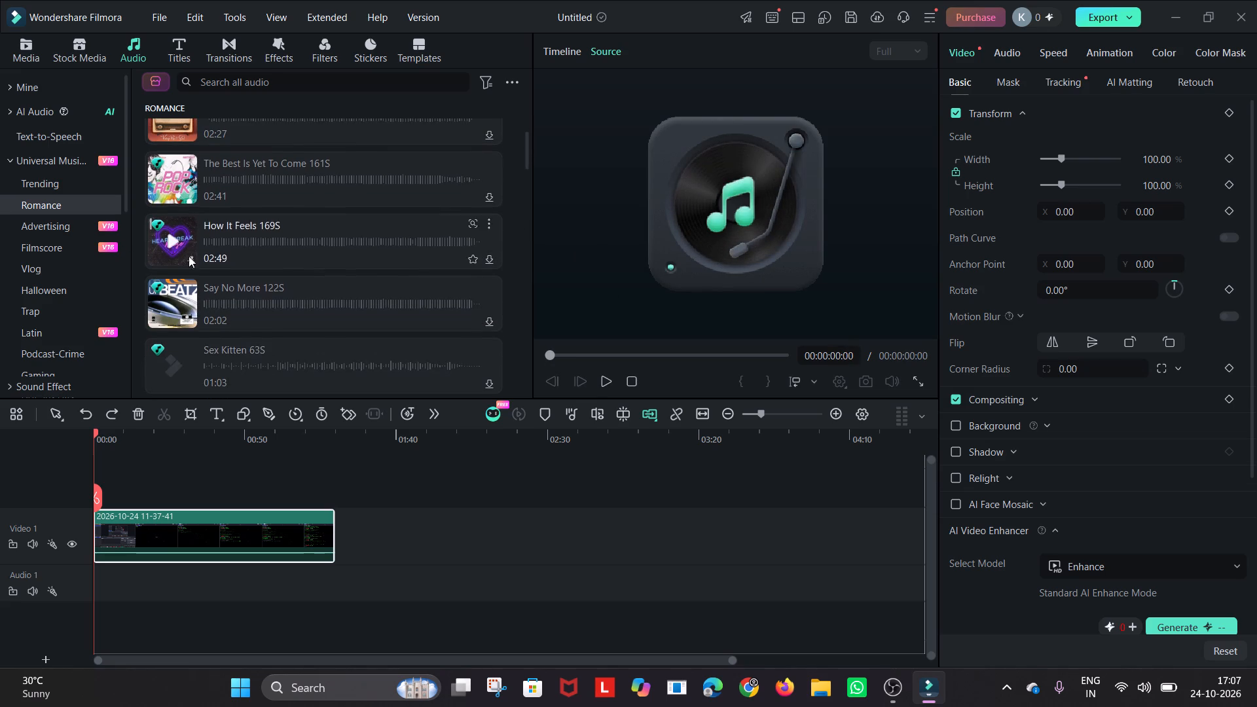
# Search the audio library for linux.
pyautogui.doubleClick(244, 77)
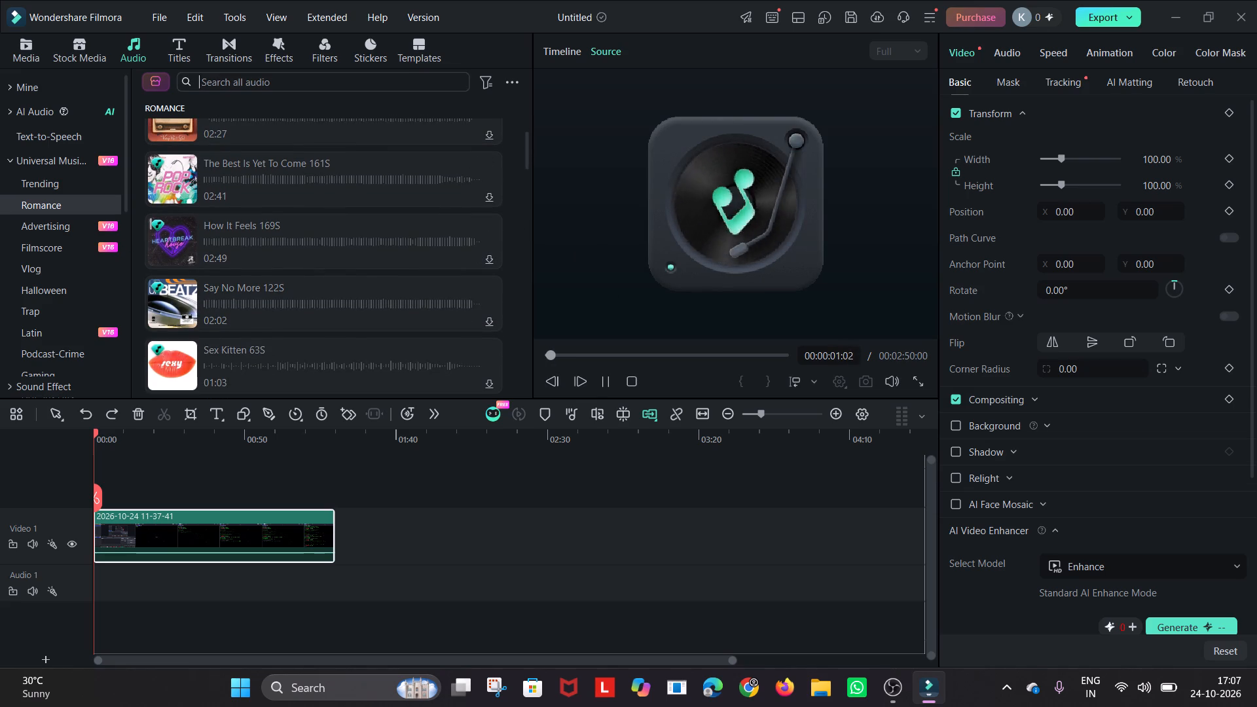
pyautogui.write('linux')
pyautogui.press('Return')
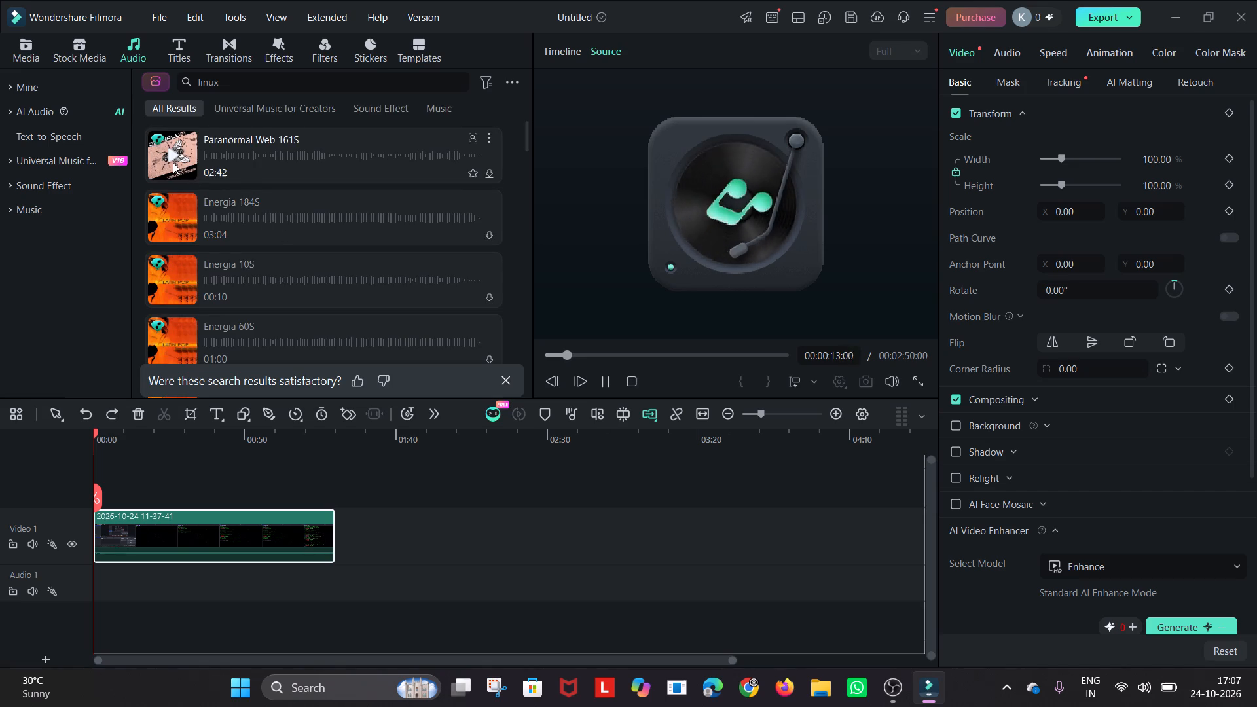
# Preview the results Paranormal Web 161S, Energia 184S and Energia 10S, and pause the last one.
pyautogui.click(172, 162)
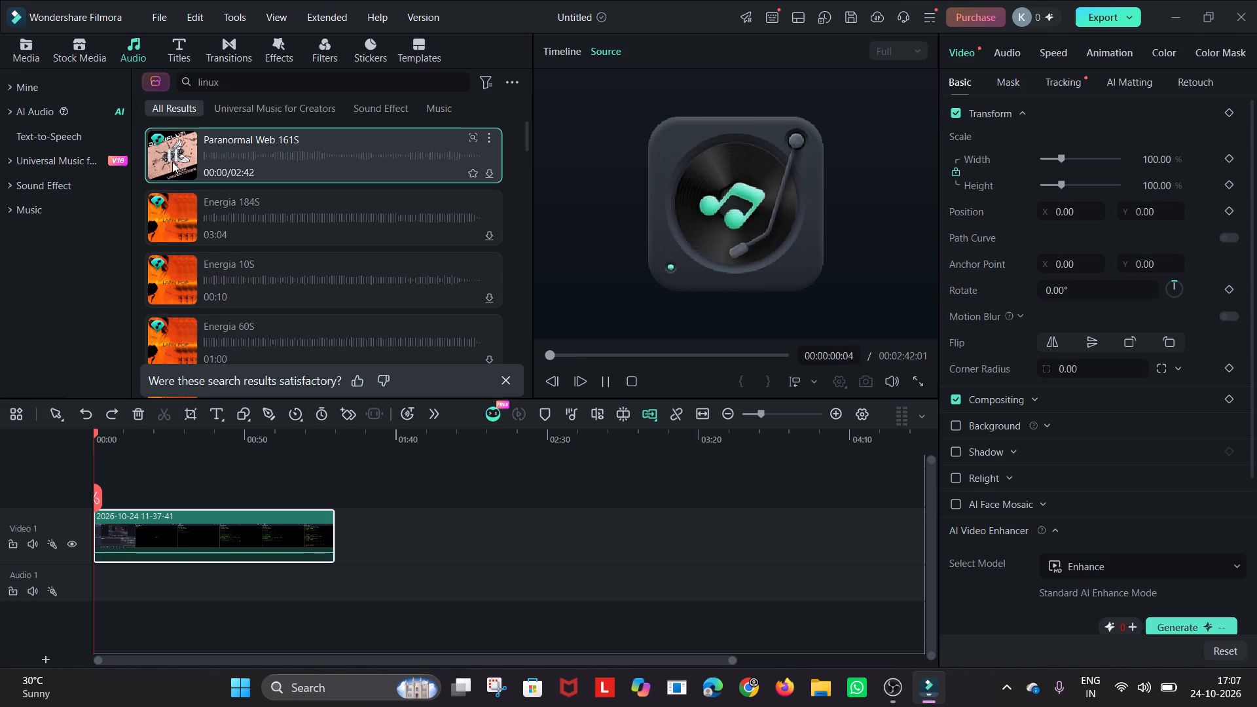
pyautogui.click(176, 216)
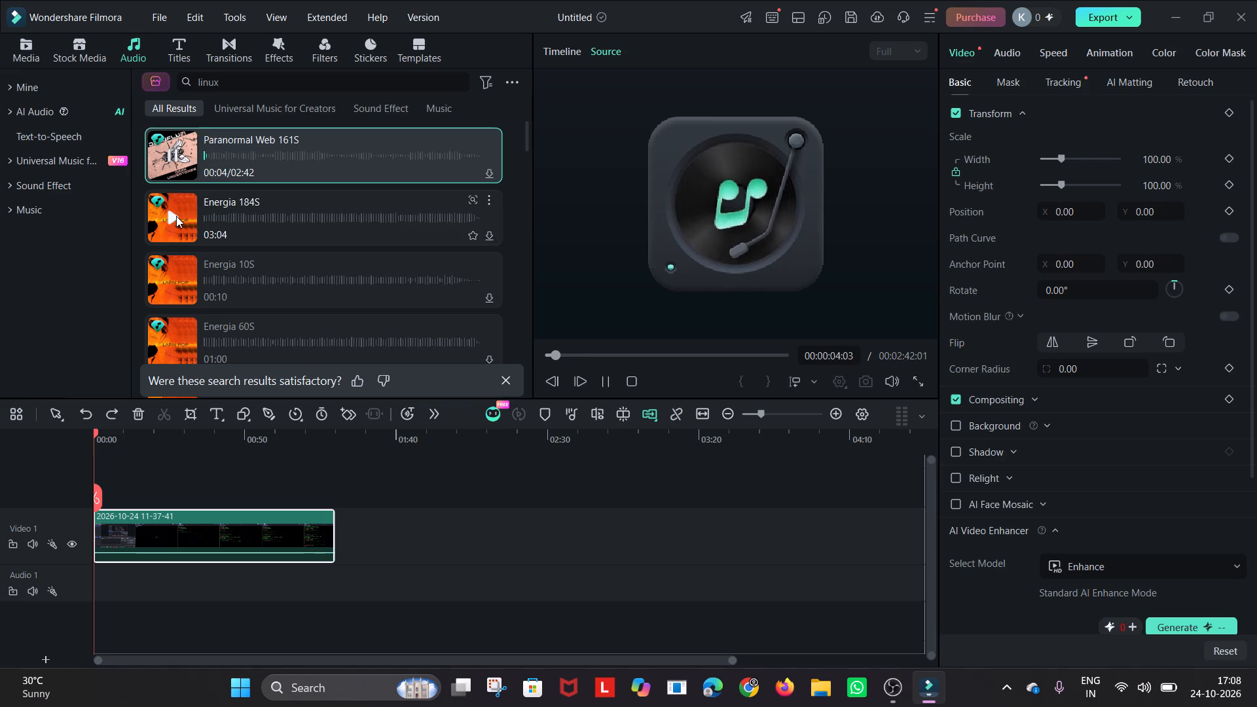
pyautogui.scroll(-1, 176, 216)
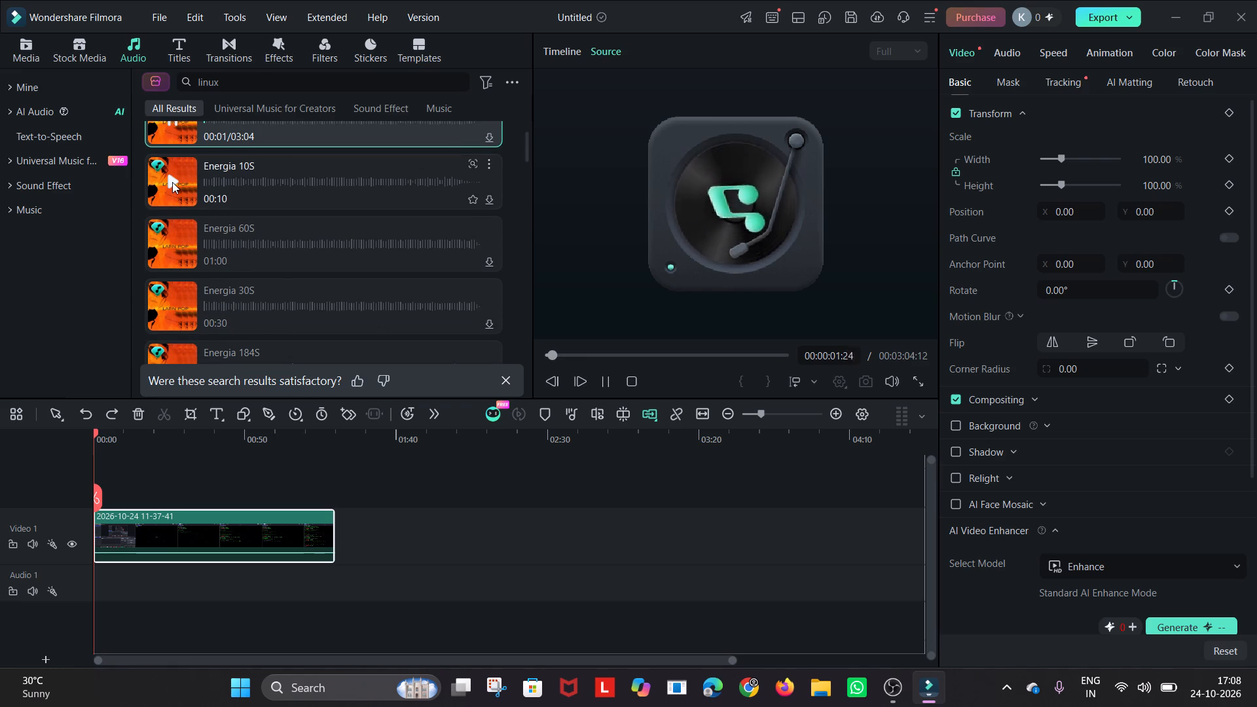
pyautogui.click(172, 182)
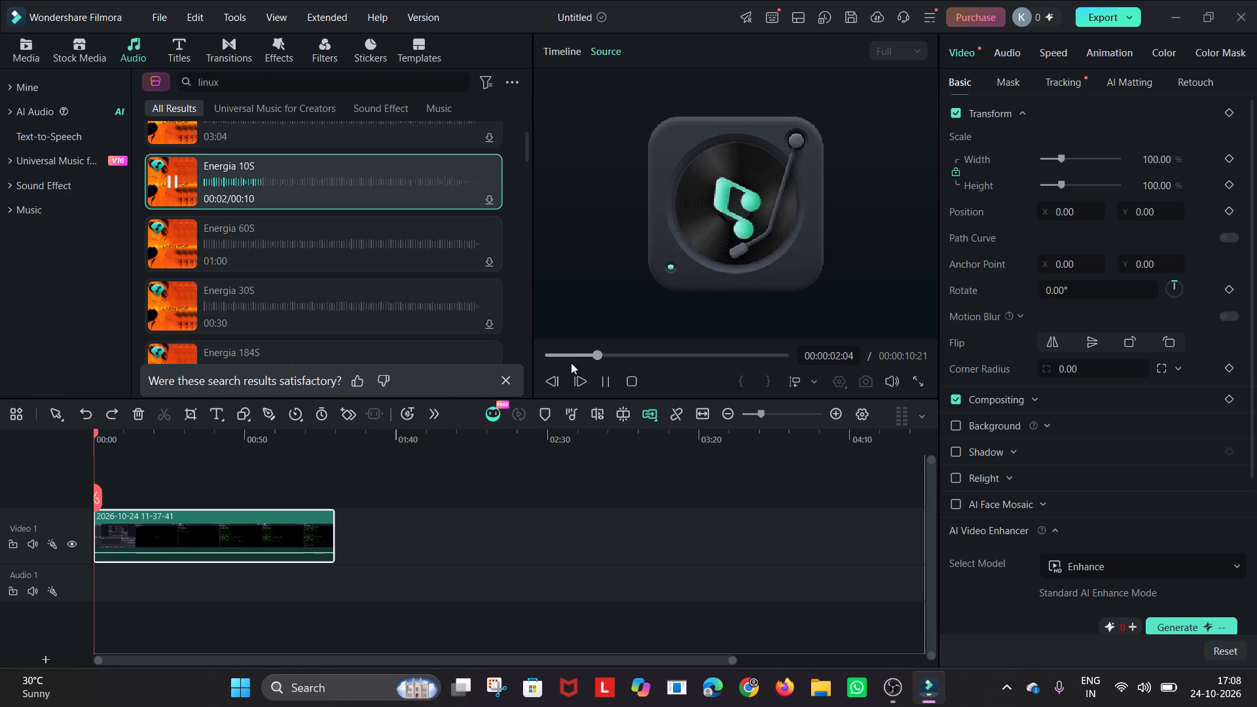
pyautogui.doubleClick(610, 383)
pyautogui.click(608, 382)
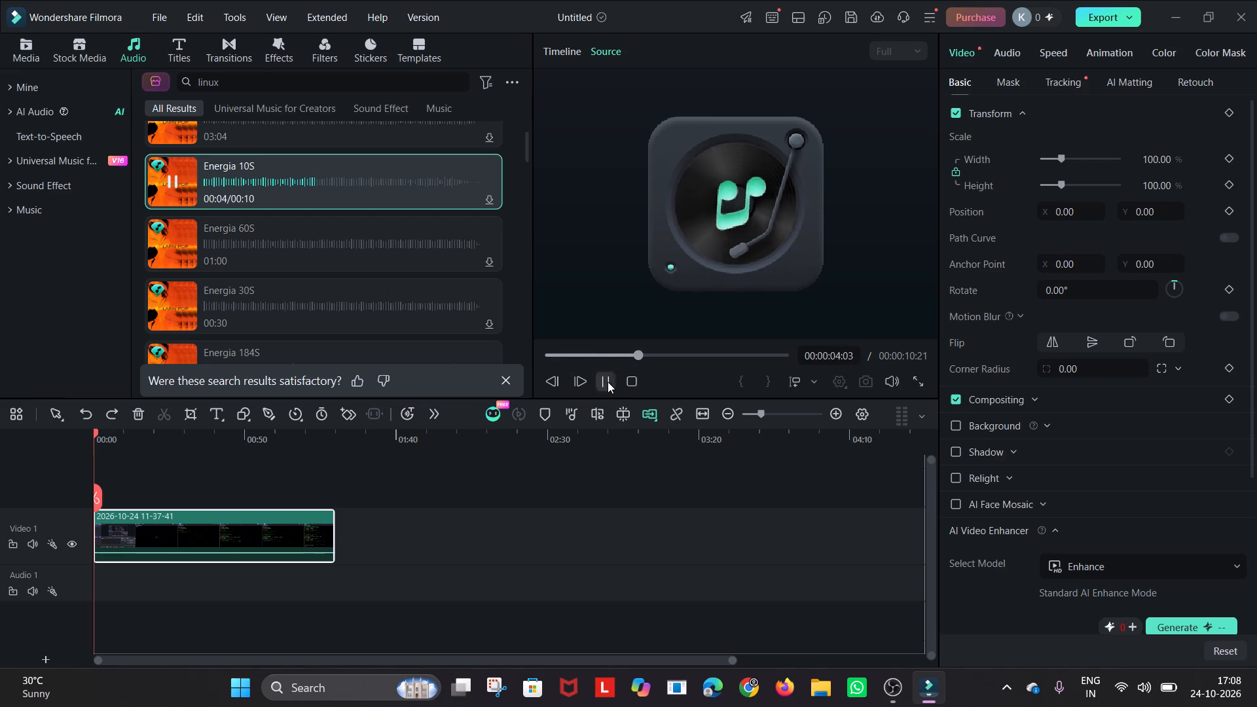
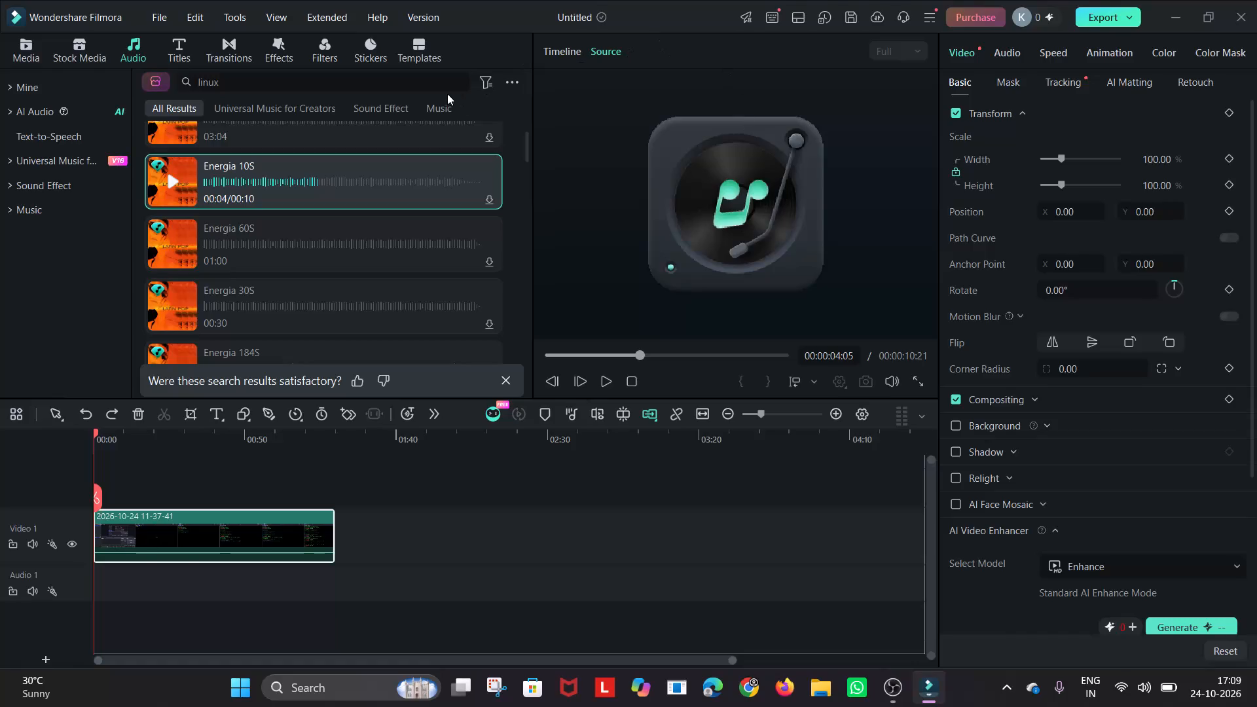
# Search the audio library for mr robot.
pyautogui.click(435, 82)
pyautogui.press('BackSpace')
pyautogui.press('BackSpace')
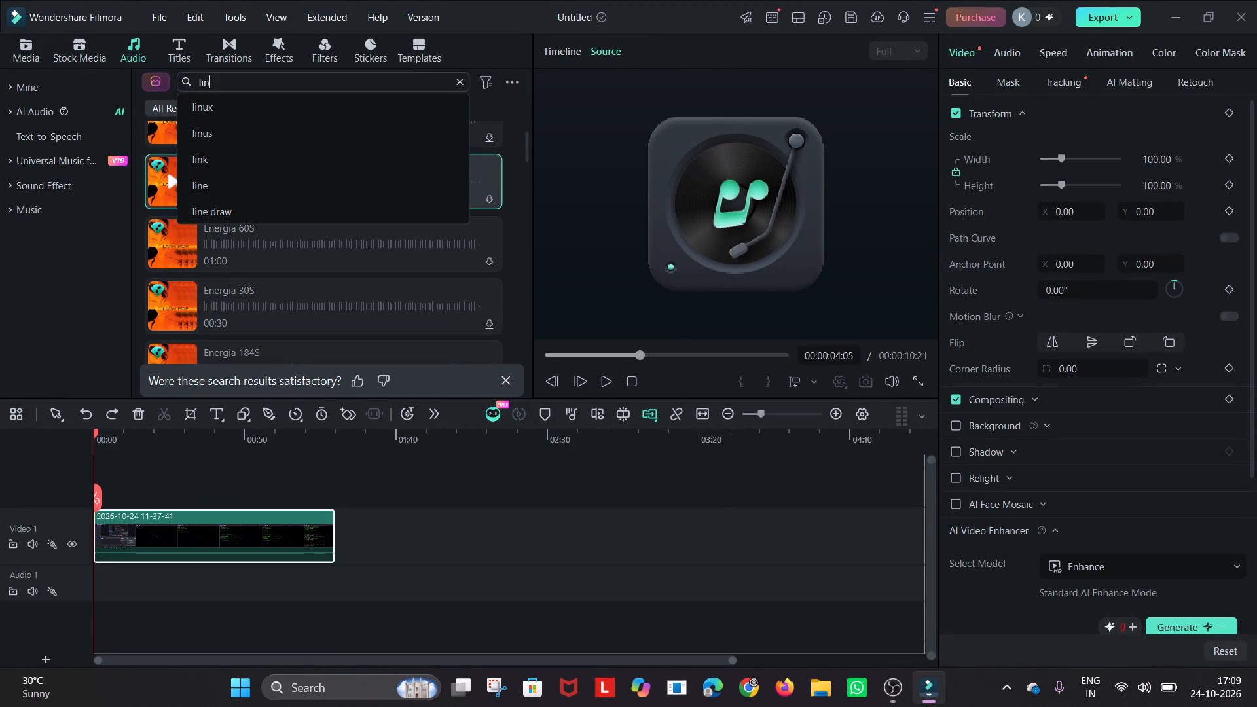
pyautogui.press('BackSpace')
pyautogui.press('BackSpace')
pyautogui.press('BackSpace')
pyautogui.press('BackSpace')
pyautogui.press('BackSpace')
pyautogui.write('mr')
pyautogui.press('space')
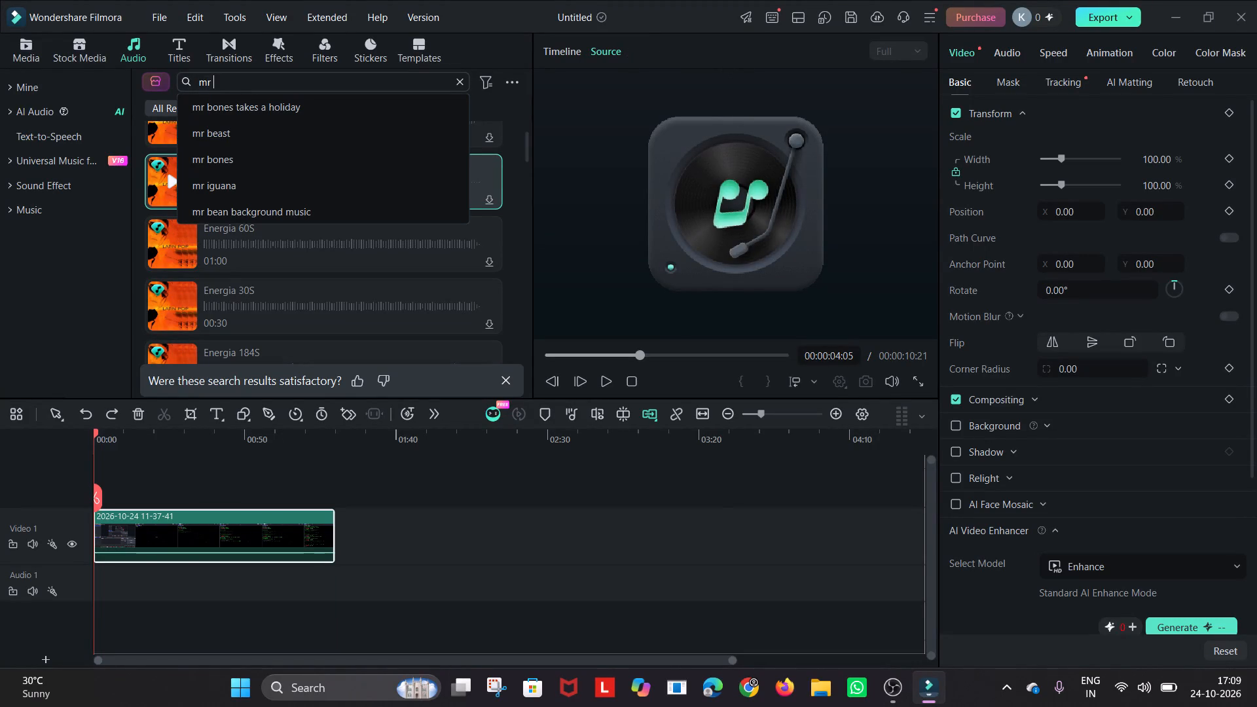
pyautogui.write('robot')
pyautogui.press('Return')
pyautogui.press('\\')
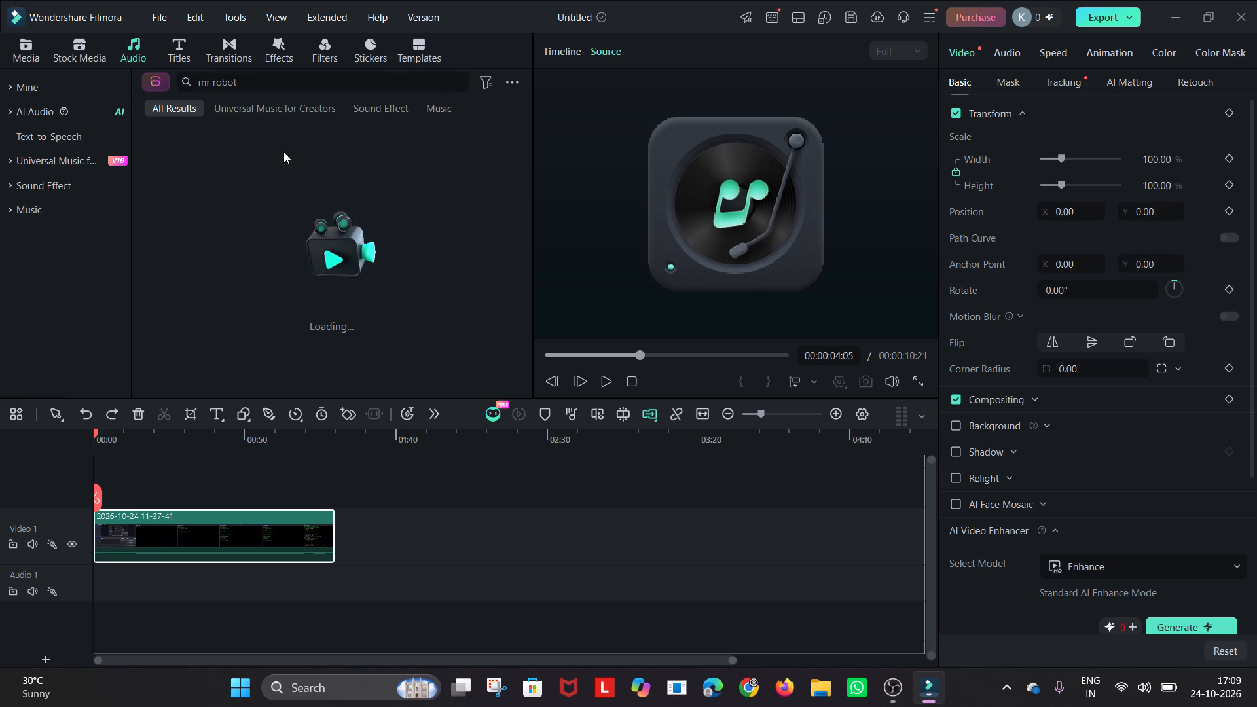
# Preview the sound effects Sci-fi Robot Process 03 and Sci-fi Robot Process 08.
pyautogui.click(173, 154)
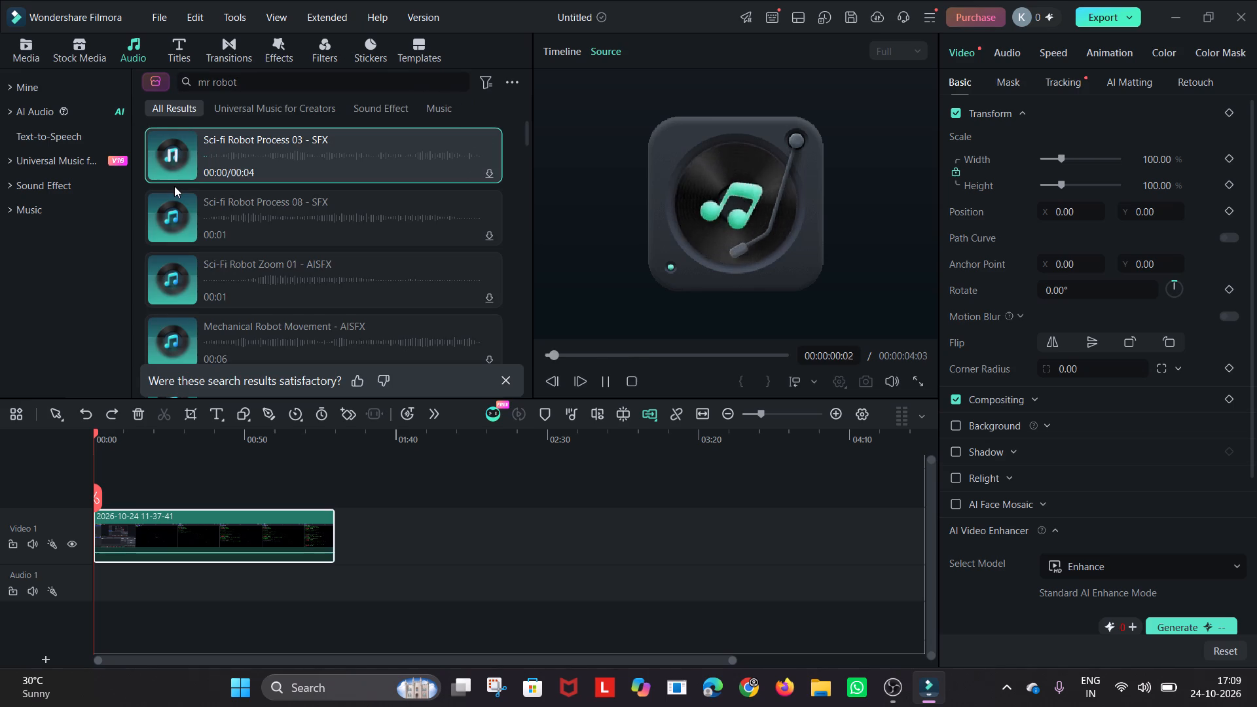
pyautogui.click(177, 215)
pyautogui.scroll(-2, 174, 221)
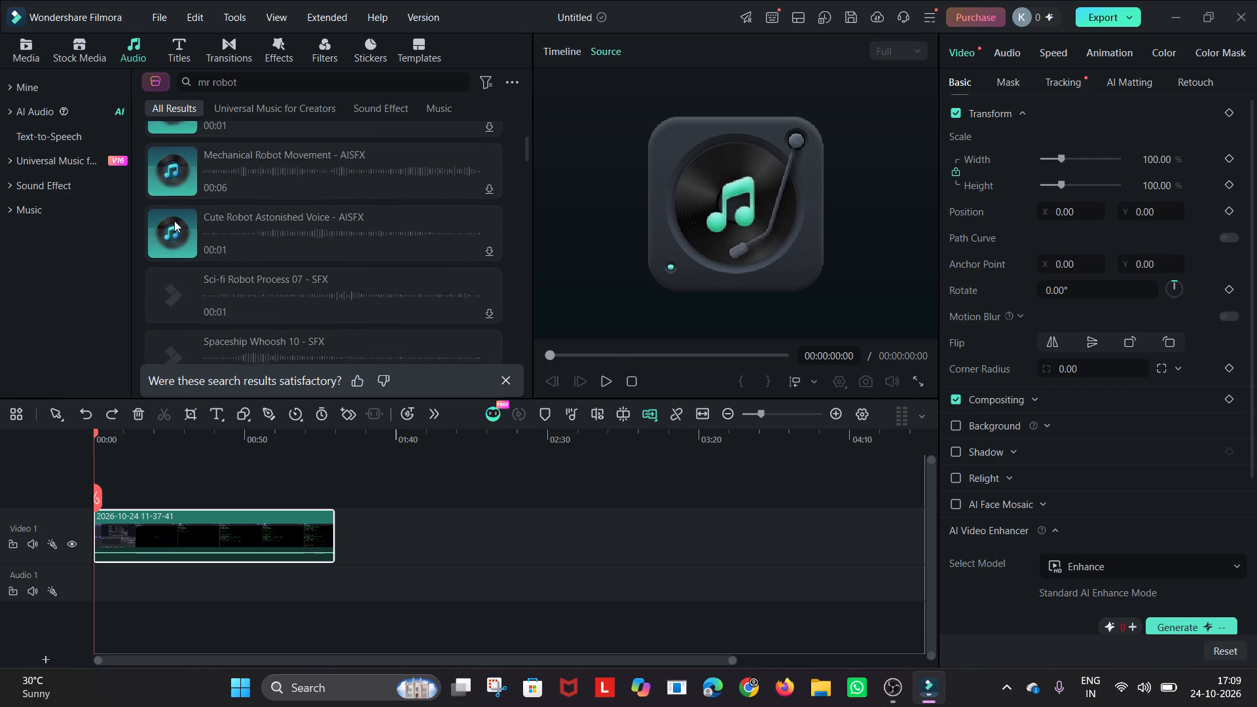
pyautogui.scroll(5, 174, 221)
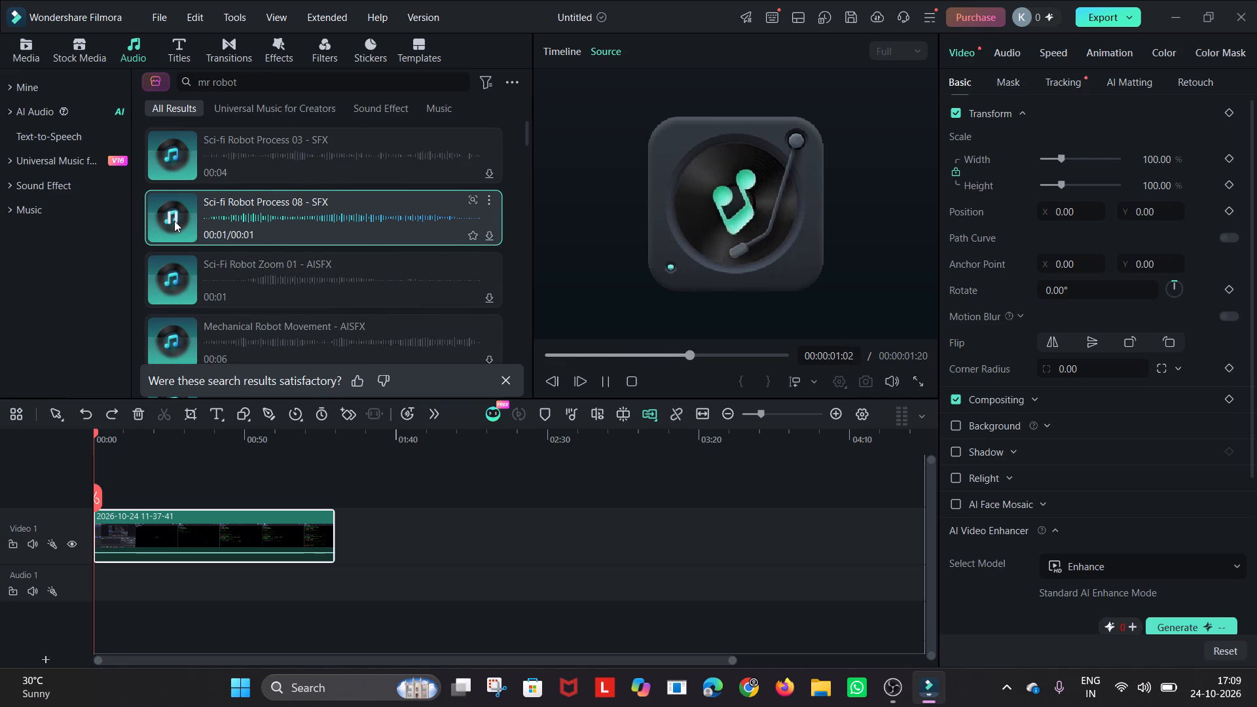
# Look through the rest of the mr robot results for a track or sound effect that suits the recording.
pyautogui.scroll(-6, 189, 279)
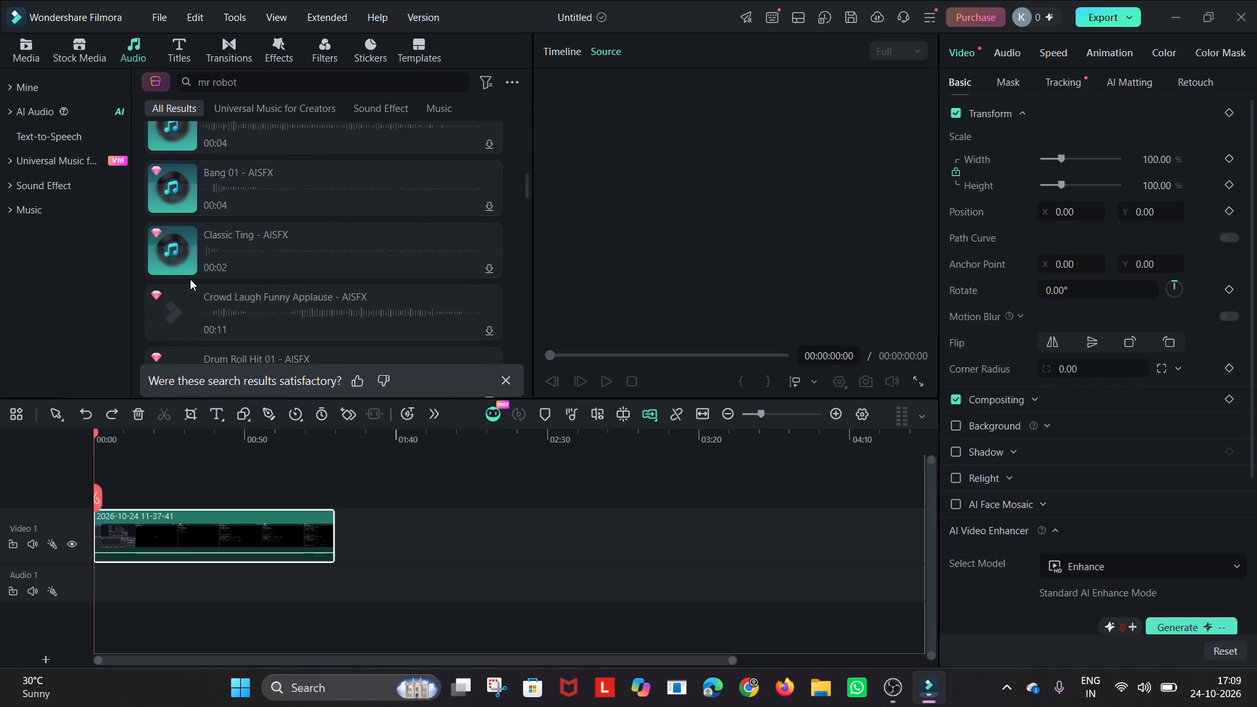
pyautogui.scroll(-4, 191, 279)
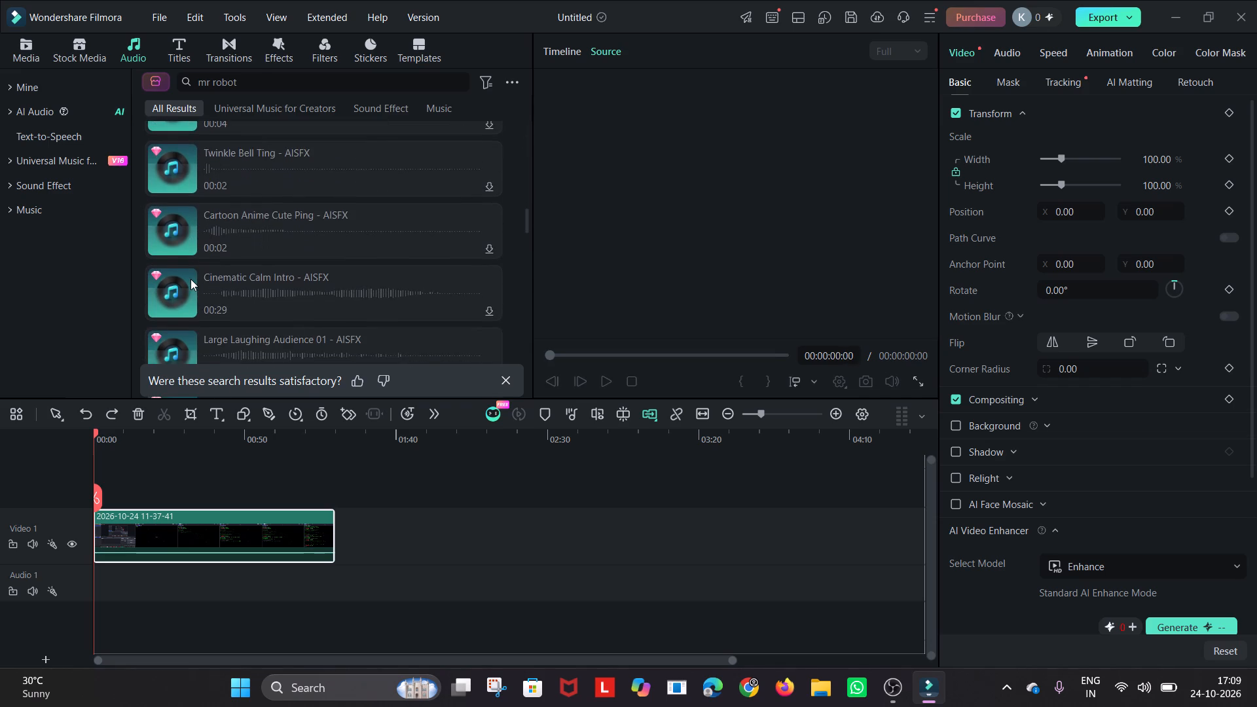
pyautogui.scroll(-3, 191, 279)
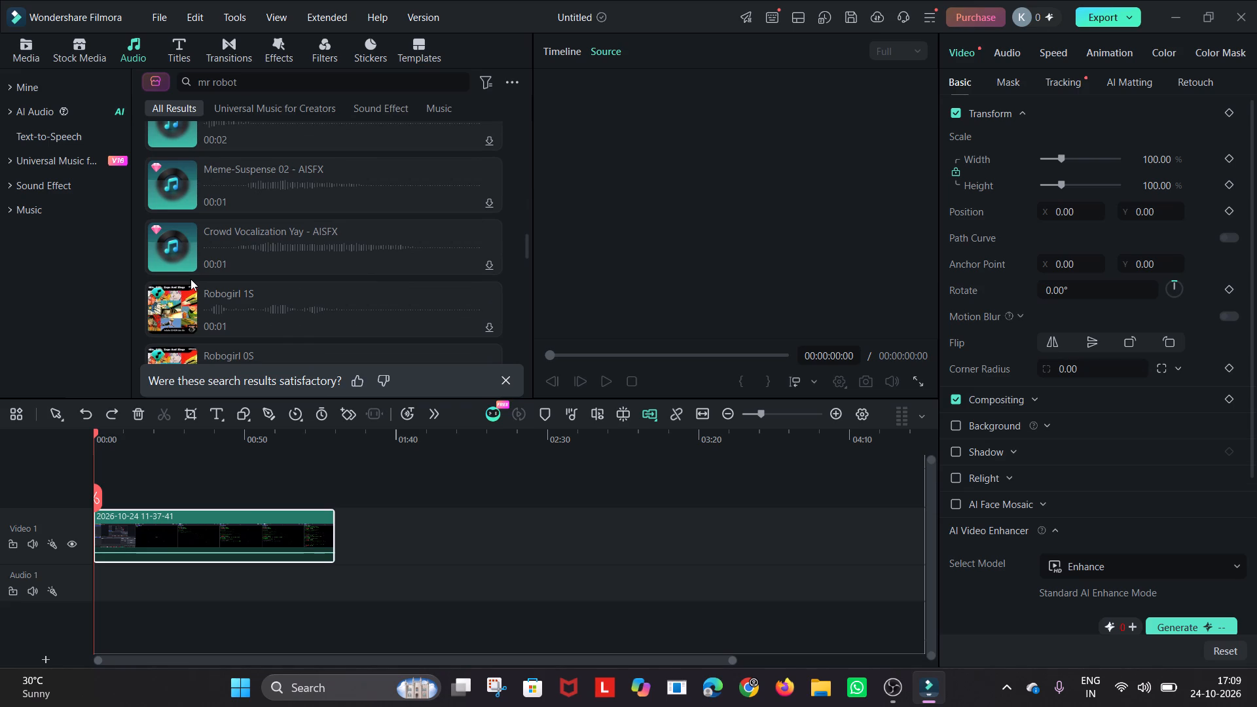
pyautogui.scroll(-2, 156, 287)
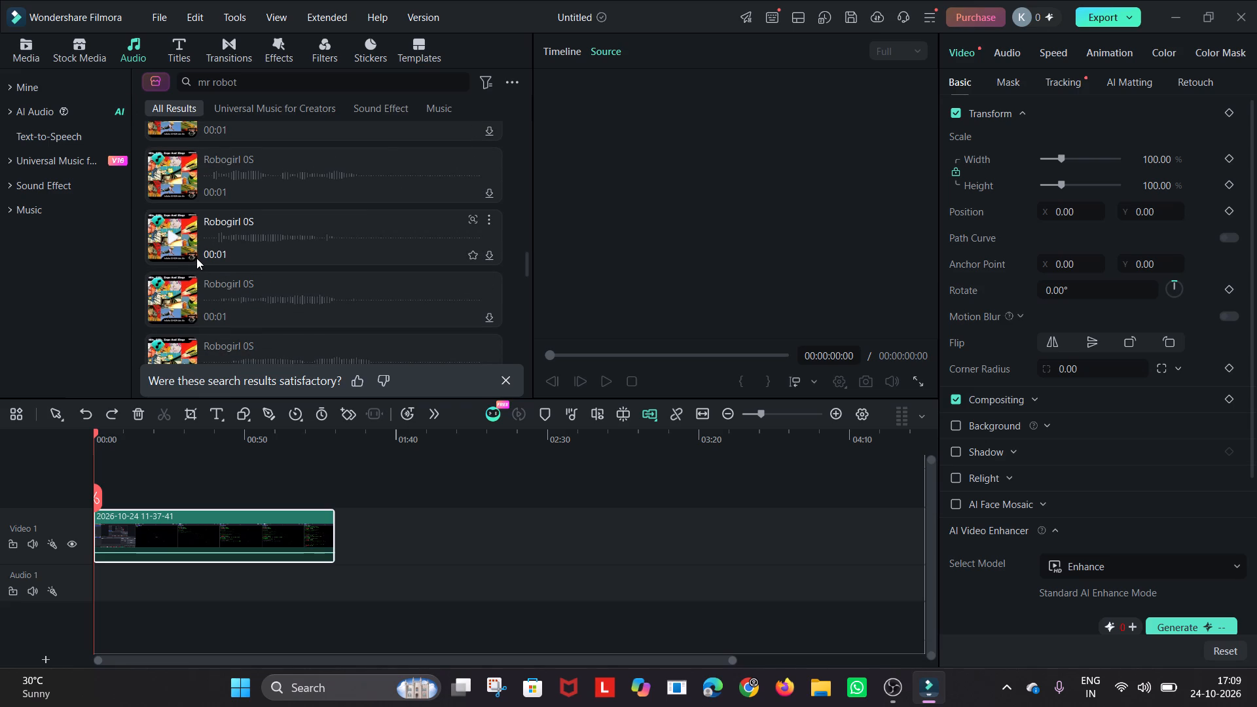
pyautogui.scroll(-1, 190, 310)
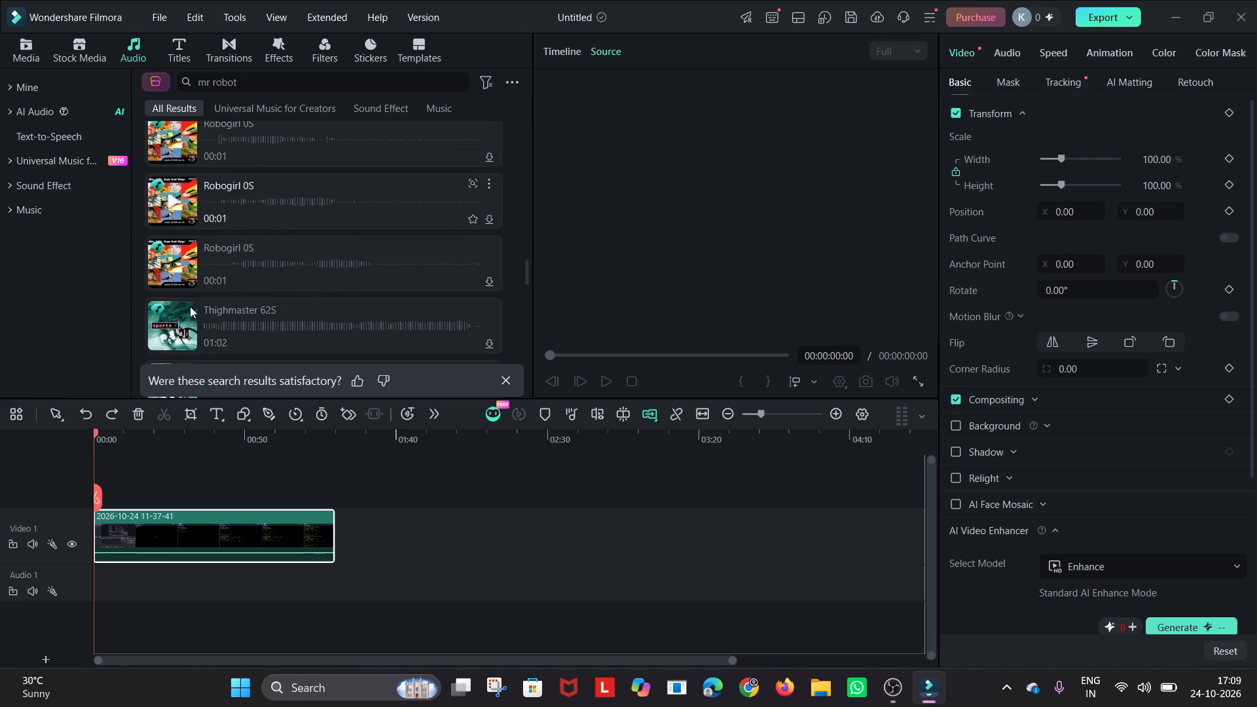
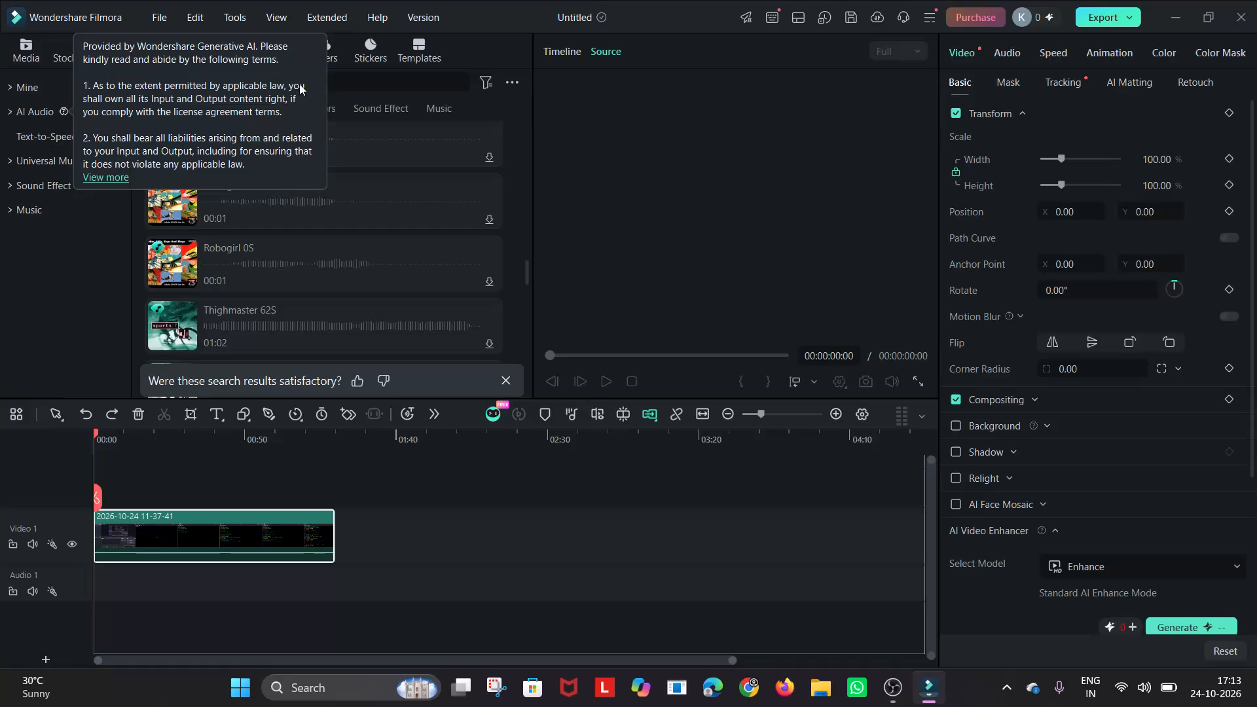
# Search the audio library for neffex greatful.
pyautogui.click(354, 75)
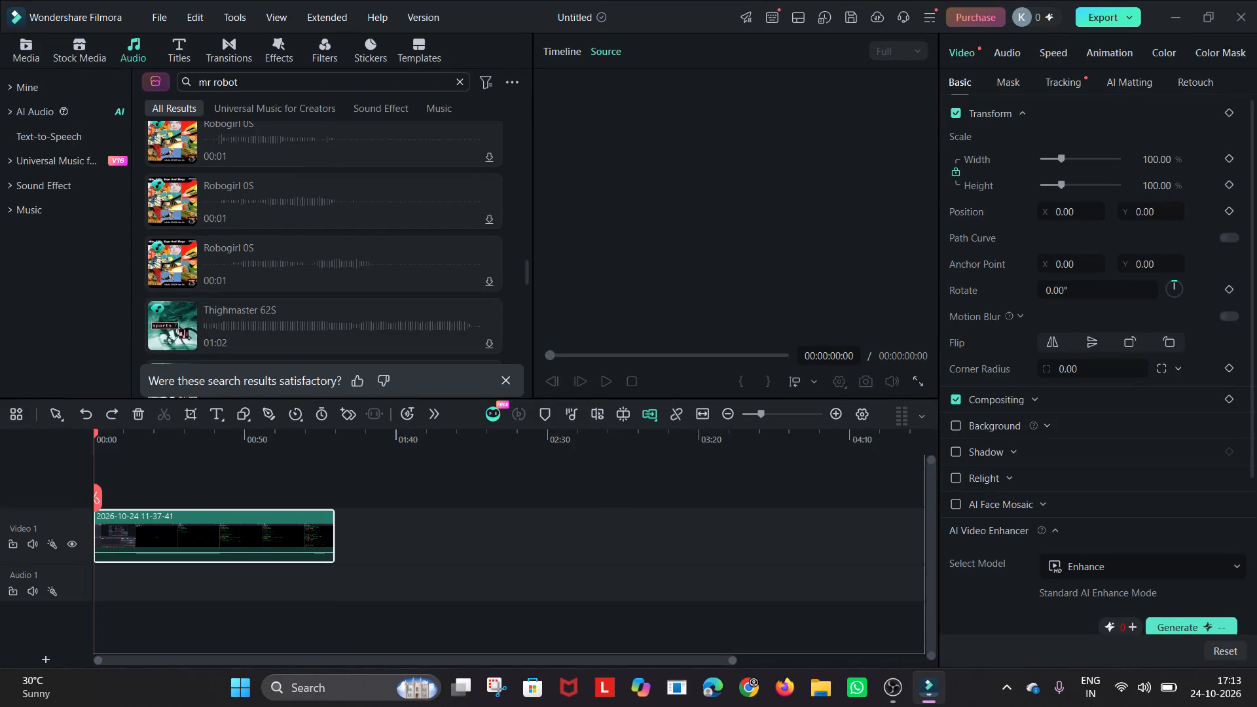
pyautogui.press('BackSpace')
pyautogui.press('BackSpace')
pyautogui.press('BackSpace')
pyautogui.press('BackSpace')
pyautogui.press('BackSpace')
pyautogui.press('BackSpace')
pyautogui.press('BackSpace')
pyautogui.press('BackSpace')
pyautogui.press('BackSpace')
pyautogui.press('BackSpace')
pyautogui.press('BackSpace')
pyautogui.press('BackSpace')
pyautogui.press('BackSpace')
pyautogui.press('BackSpace')
pyautogui.press('BackSpace')
pyautogui.press('BackSpace')
pyautogui.press('BackSpace')
pyautogui.press('BackSpace')
pyautogui.press('BackSpace')
pyautogui.press('BackSpace')
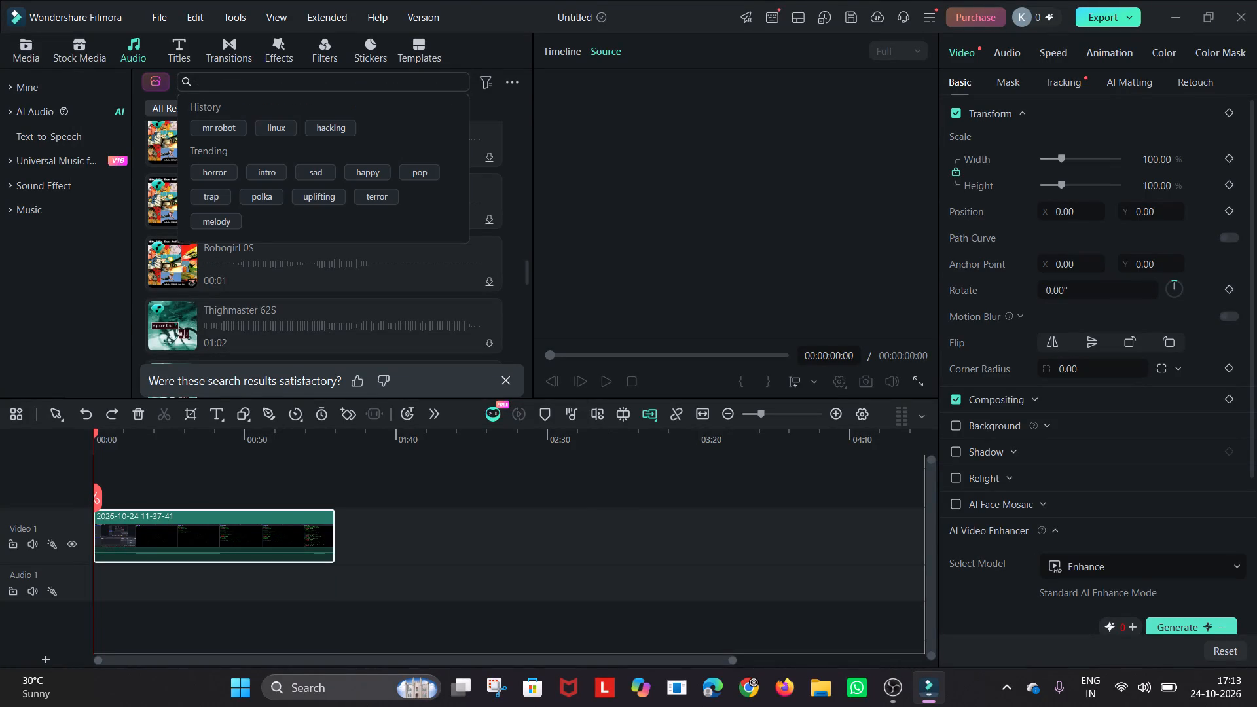
pyautogui.press('n')
pyautogui.press('e')
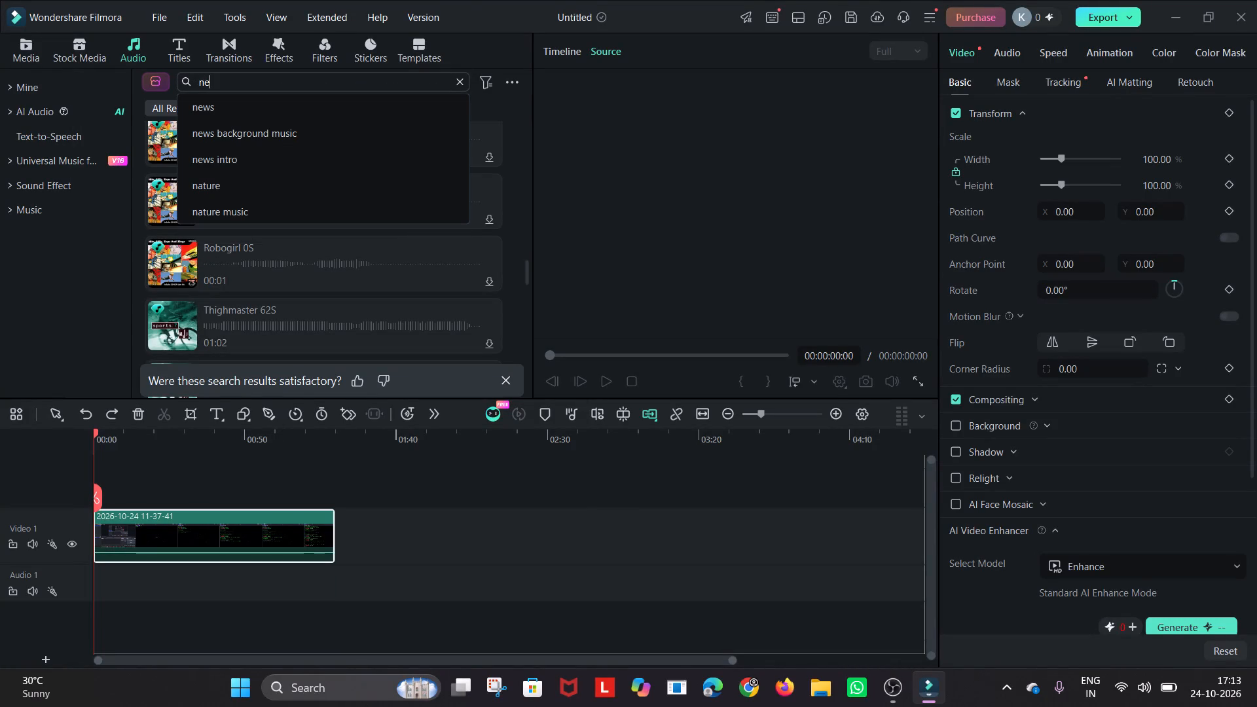
pyautogui.write('ff')
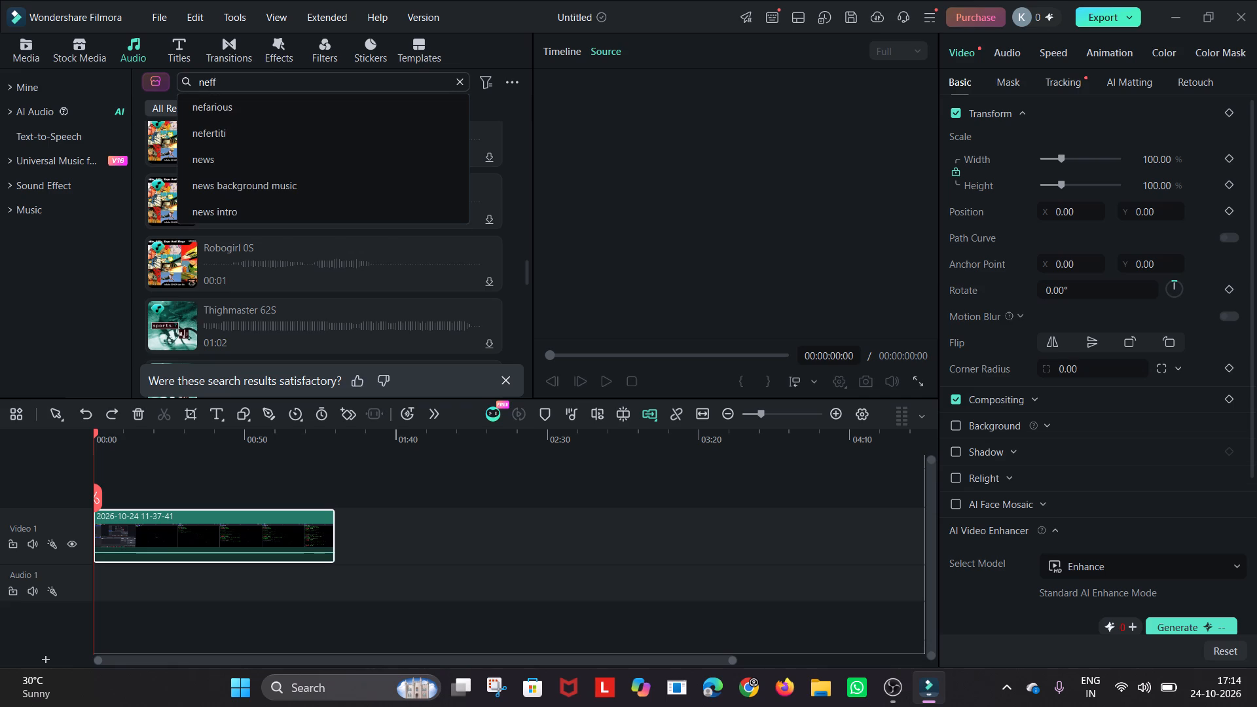
pyautogui.write('ex')
pyautogui.press('space')
pyautogui.write('greatful')
pyautogui.press('Return')
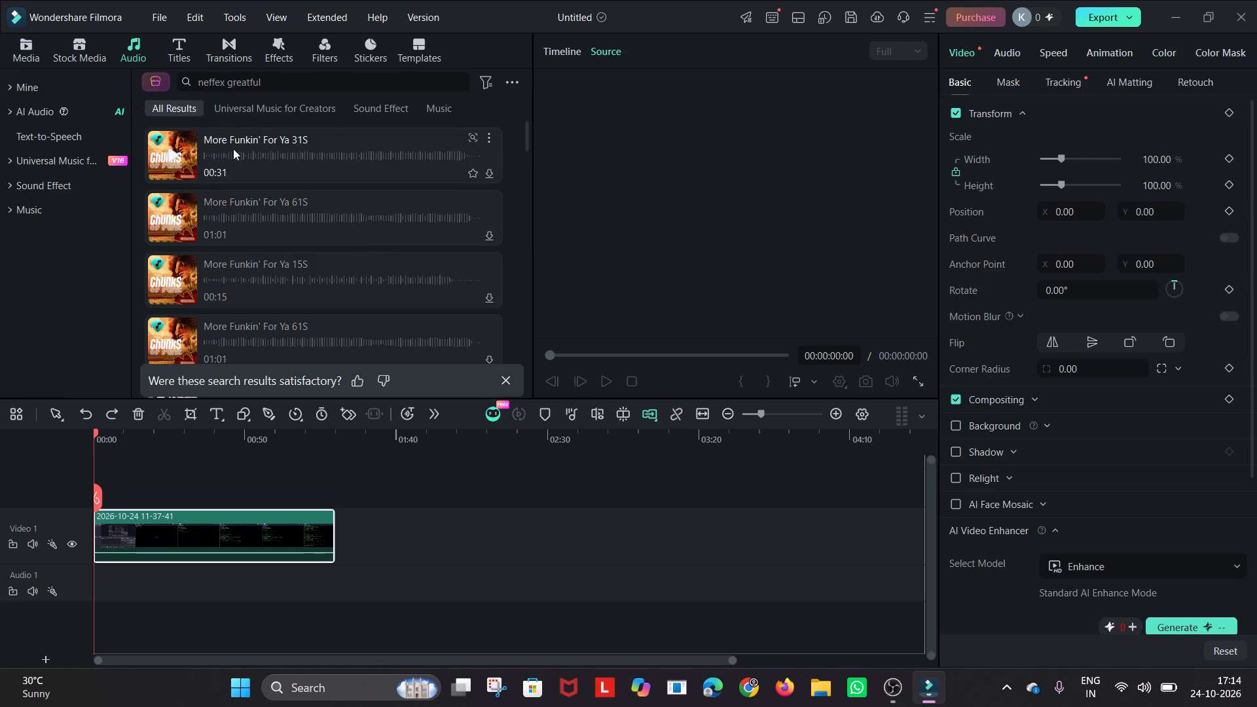
# Preview the track More Funkin' For Ya 31S and glance through the other neffex greatful results.
pyautogui.click(173, 151)
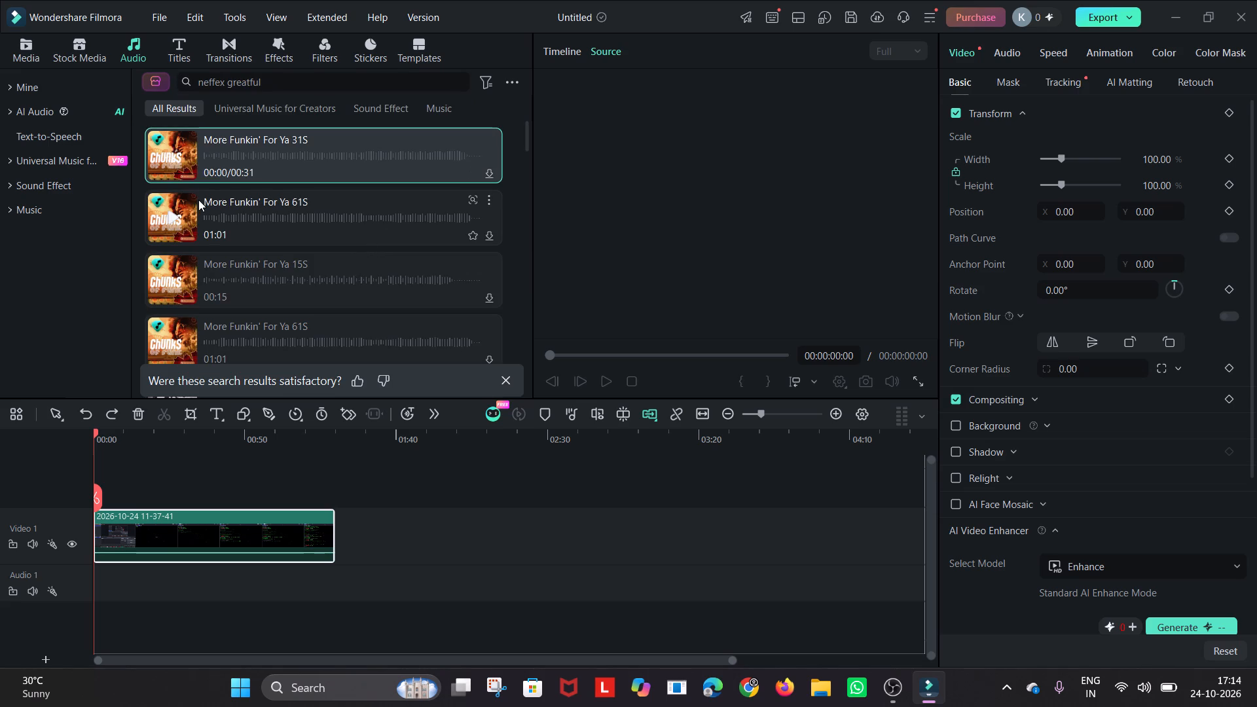
pyautogui.scroll(-2, 195, 244)
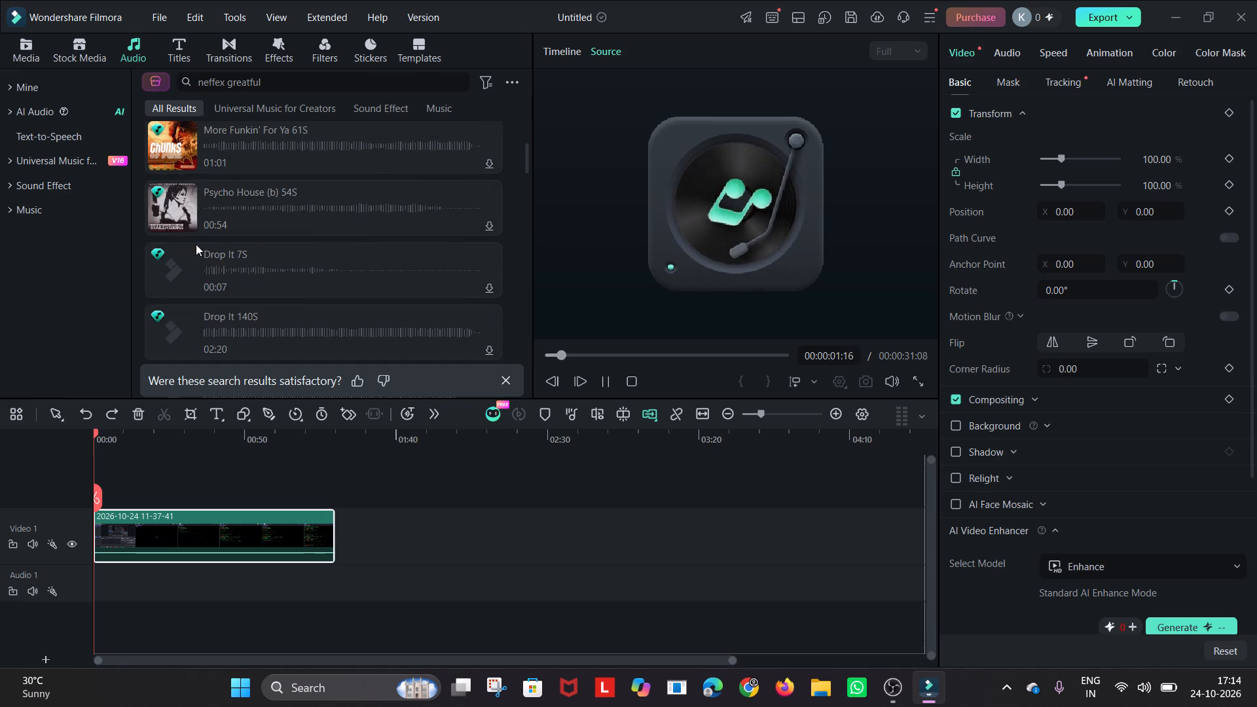
pyautogui.scroll(4, 189, 223)
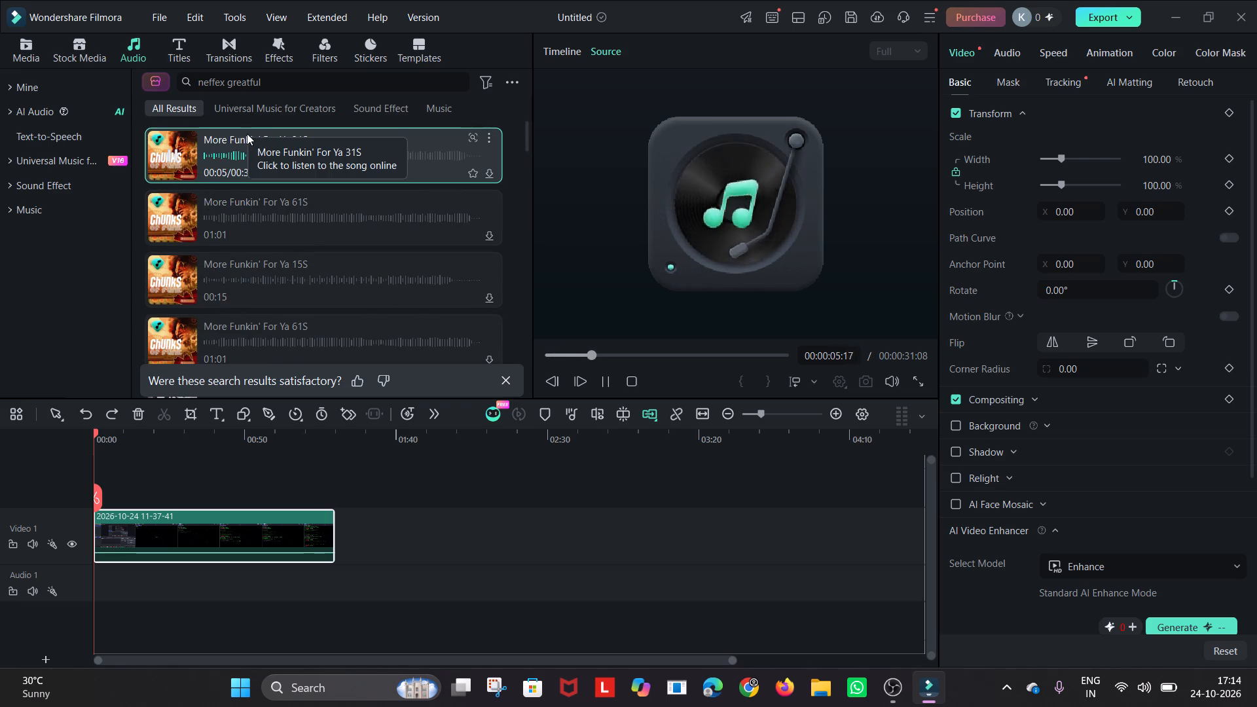
# Stop the track preview and search the audio library for karl casey.
pyautogui.click(283, 88)
pyautogui.press('BackSpace')
pyautogui.press('BackSpace')
pyautogui.press('BackSpace')
pyautogui.press('BackSpace')
pyautogui.press('BackSpace')
pyautogui.press('BackSpace')
pyautogui.press('BackSpace')
pyautogui.press('BackSpace')
pyautogui.press('BackSpace')
pyautogui.press('BackSpace')
pyautogui.press('BackSpace')
pyautogui.press('BackSpace')
pyautogui.press('BackSpace')
pyautogui.press('BackSpace')
pyautogui.press('BackSpace')
pyautogui.press('BackSpace')
pyautogui.press('BackSpace')
pyautogui.press('BackSpace')
pyautogui.press('BackSpace')
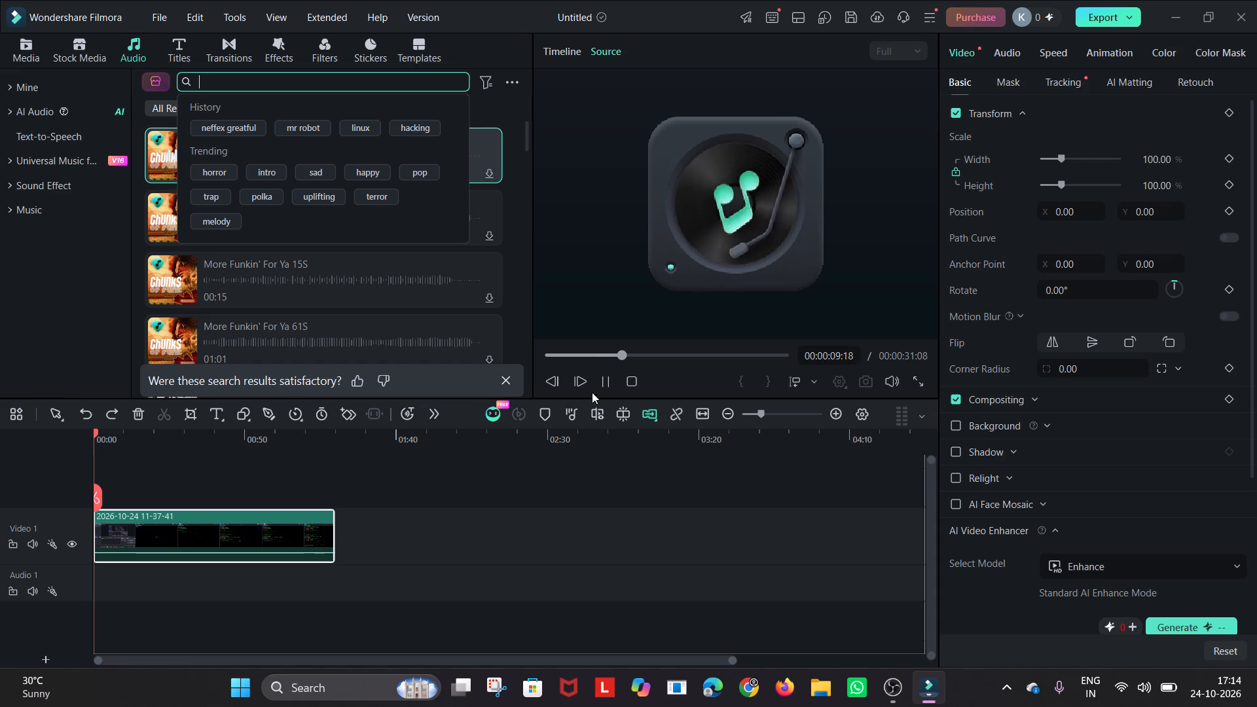
pyautogui.click(610, 382)
pyautogui.click(269, 84)
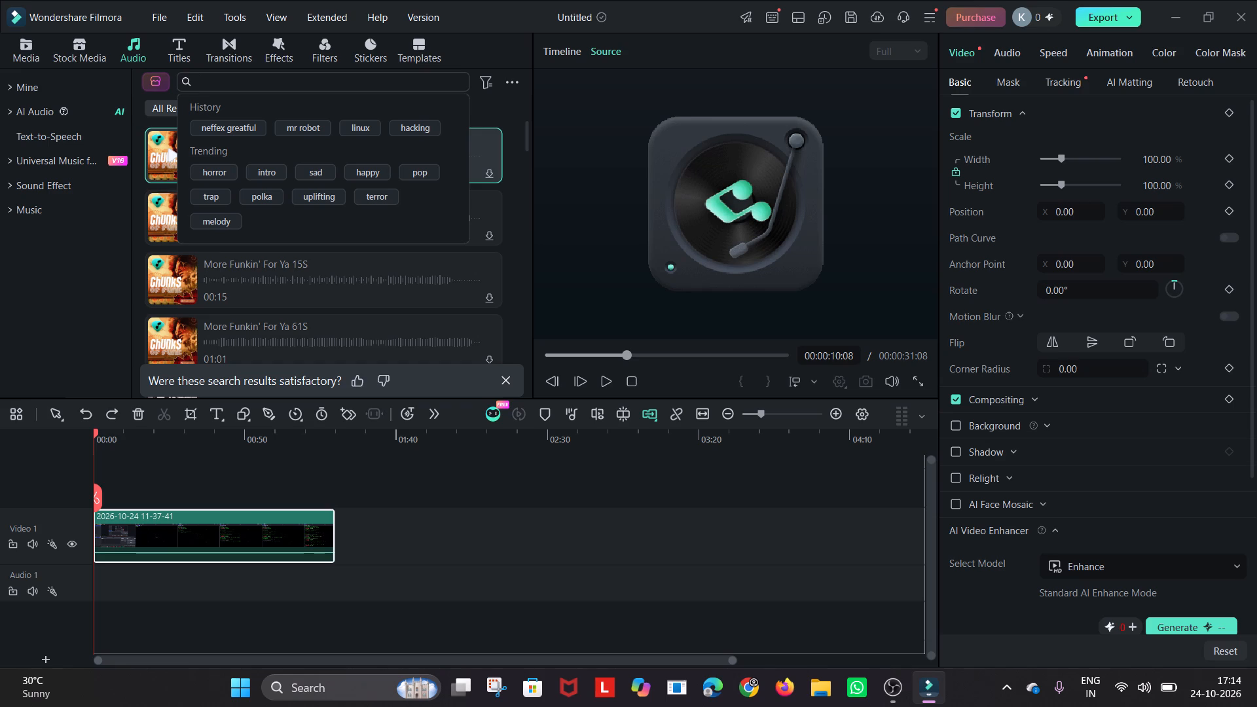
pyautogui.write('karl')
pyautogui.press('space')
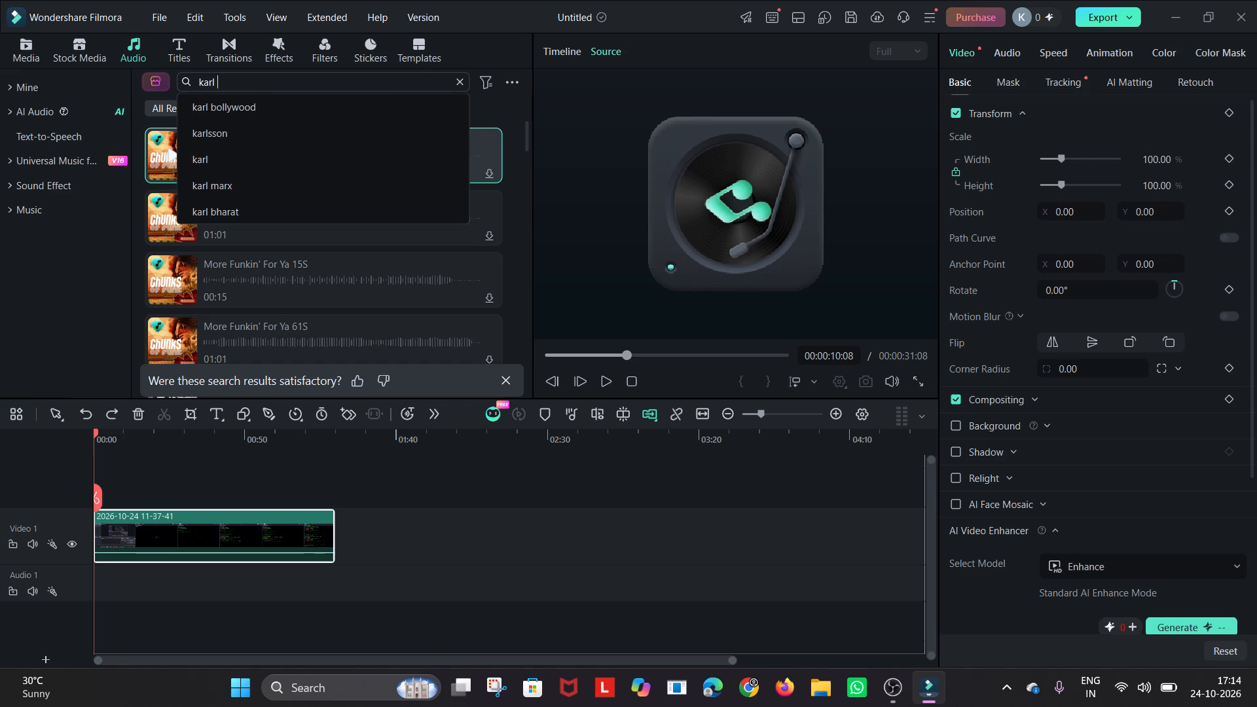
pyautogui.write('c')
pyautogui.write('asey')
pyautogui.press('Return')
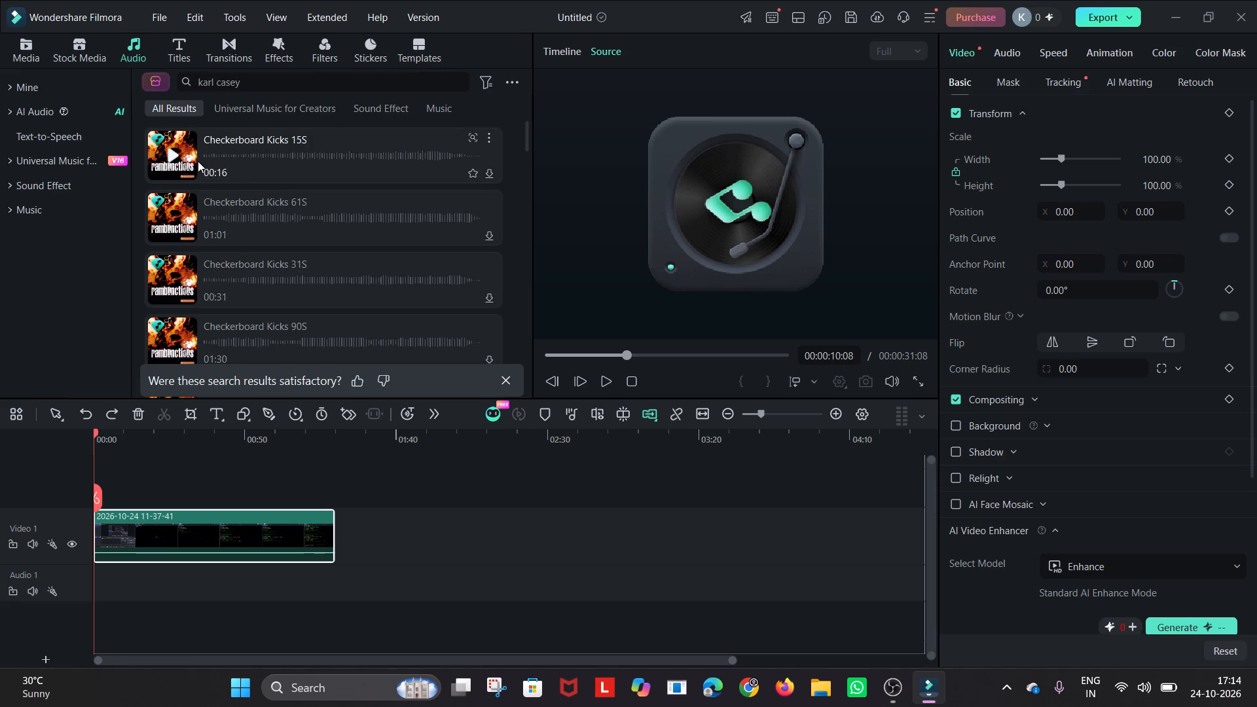
# Preview the track Checkerboard Kicks 15S, glance through the other karl casey results, and pause the playback.
pyautogui.click(173, 156)
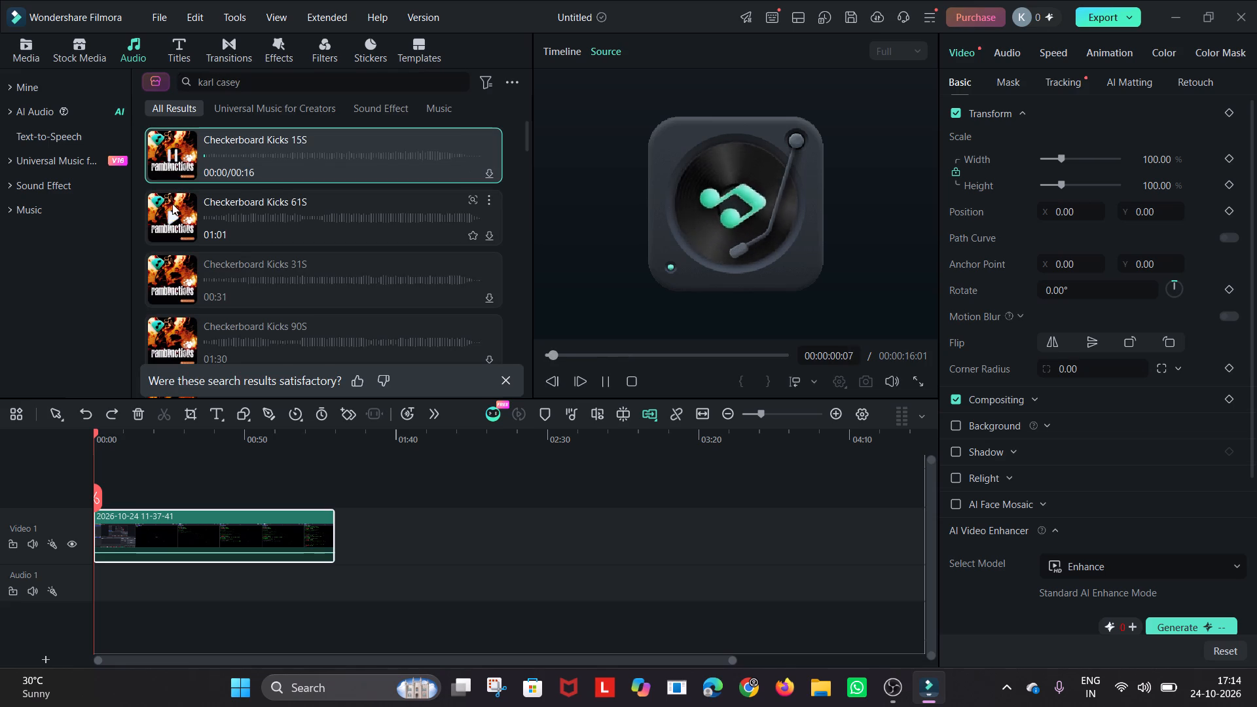
pyautogui.scroll(-3, 213, 278)
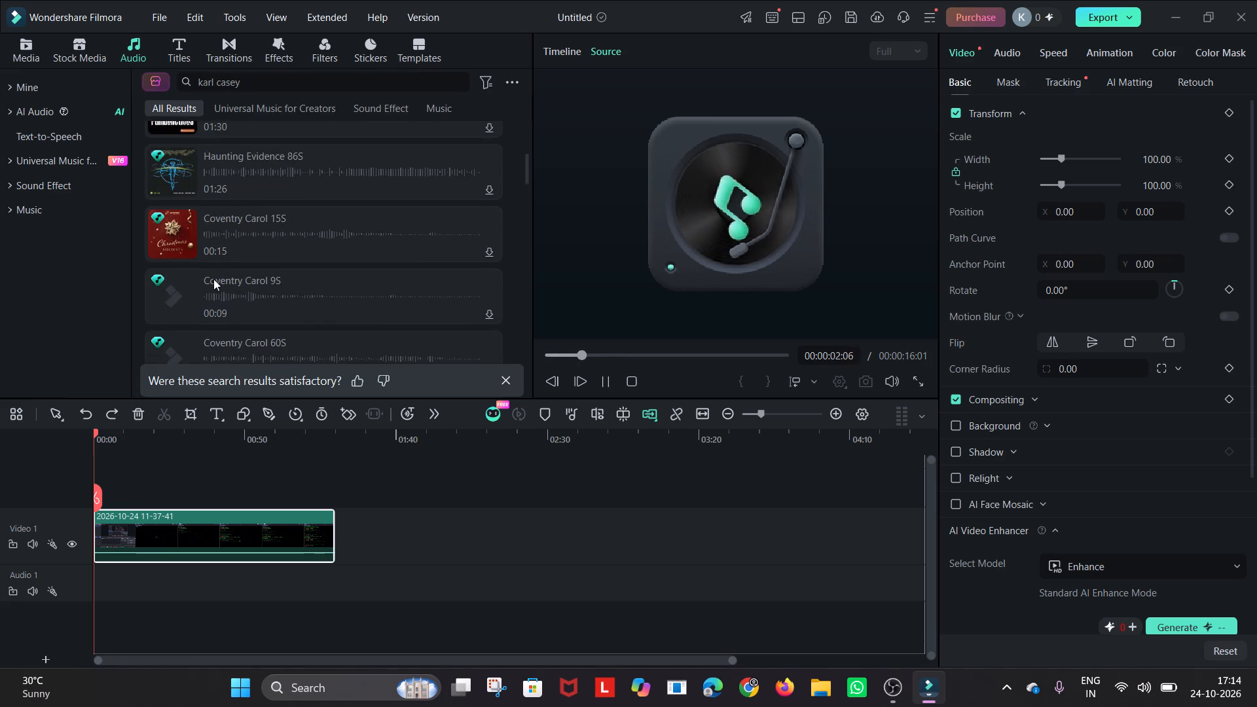
pyautogui.scroll(2, 213, 279)
pyautogui.scroll(2, 188, 183)
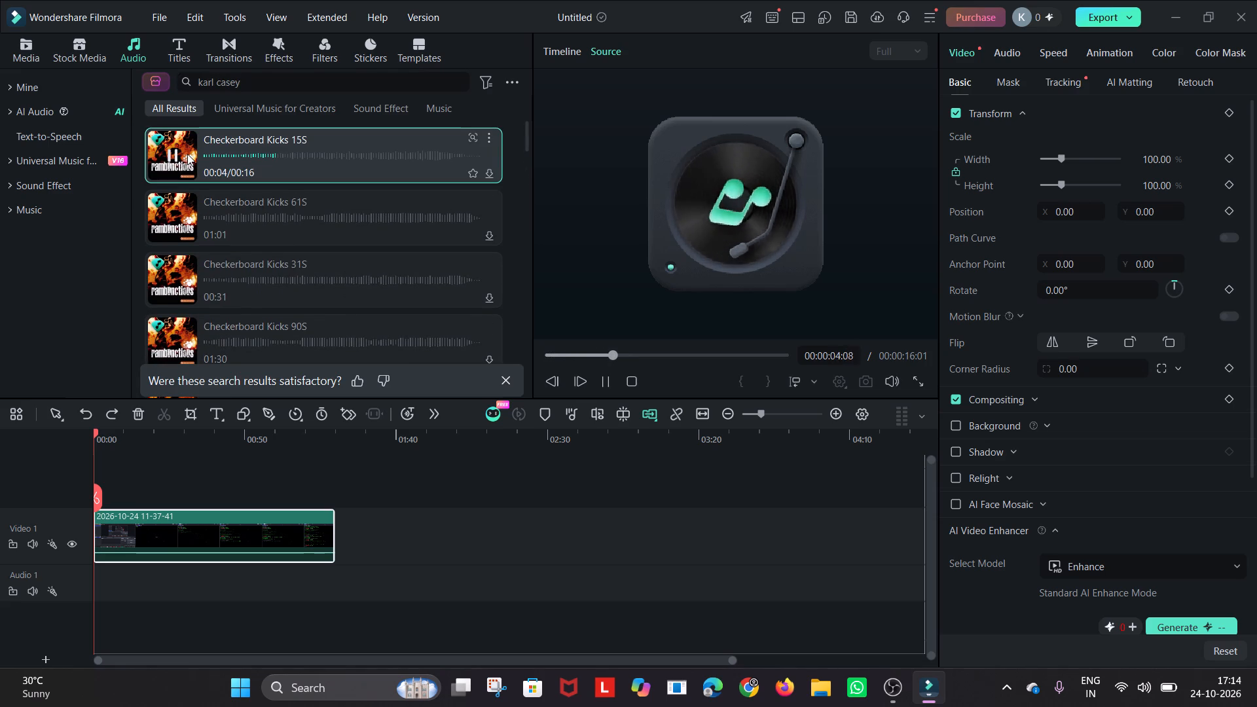
pyautogui.click(177, 148)
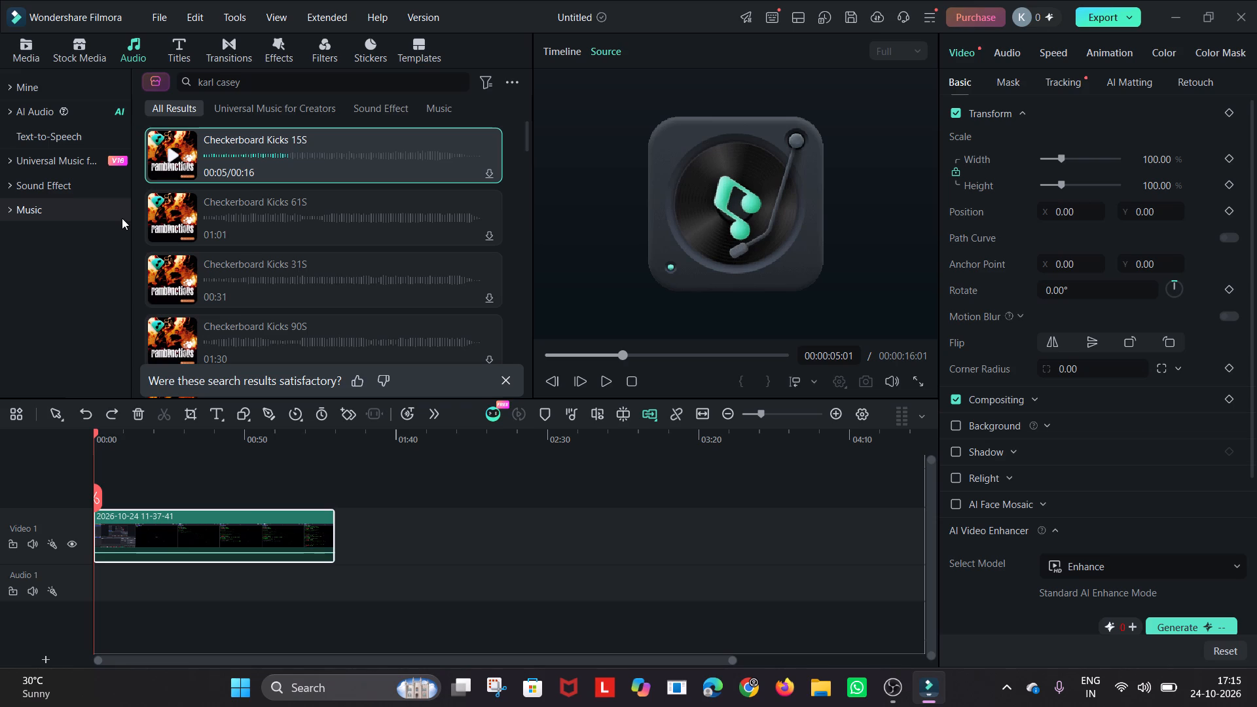
# Browse the Romance category of Universal Music for Creators, previewing I Found Love 29S and another romance track.
pyautogui.click(37, 91)
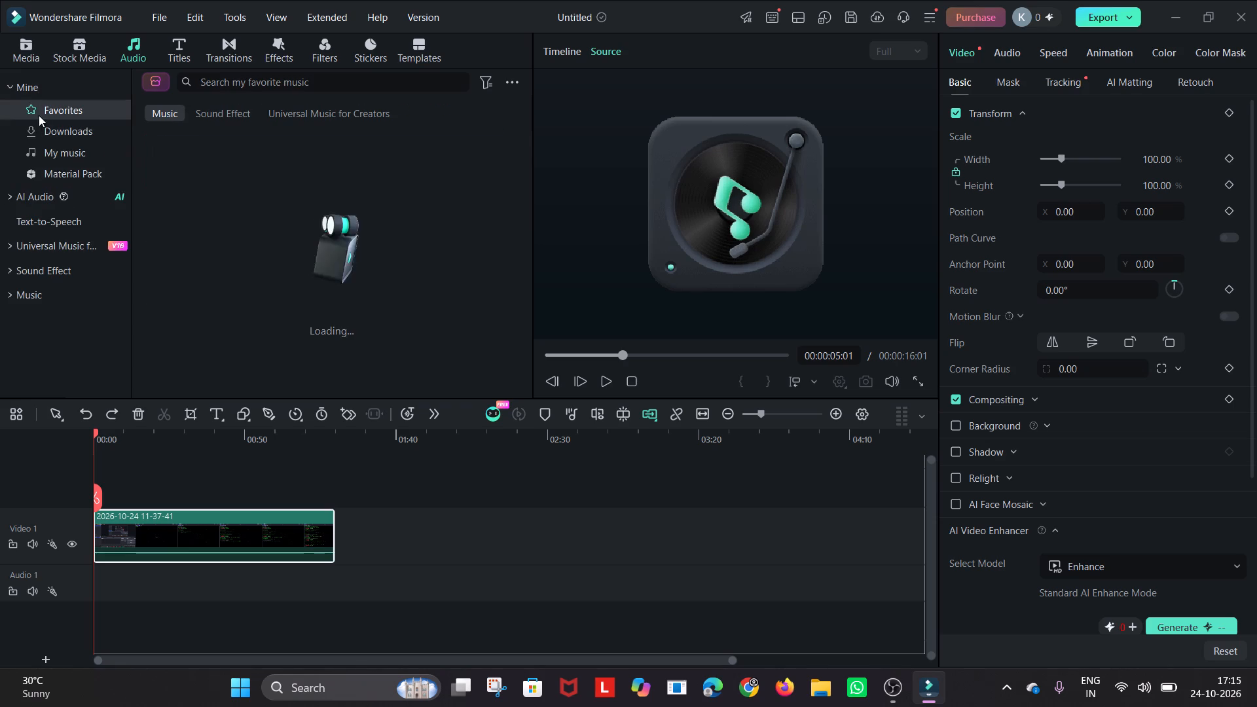
pyautogui.click(37, 221)
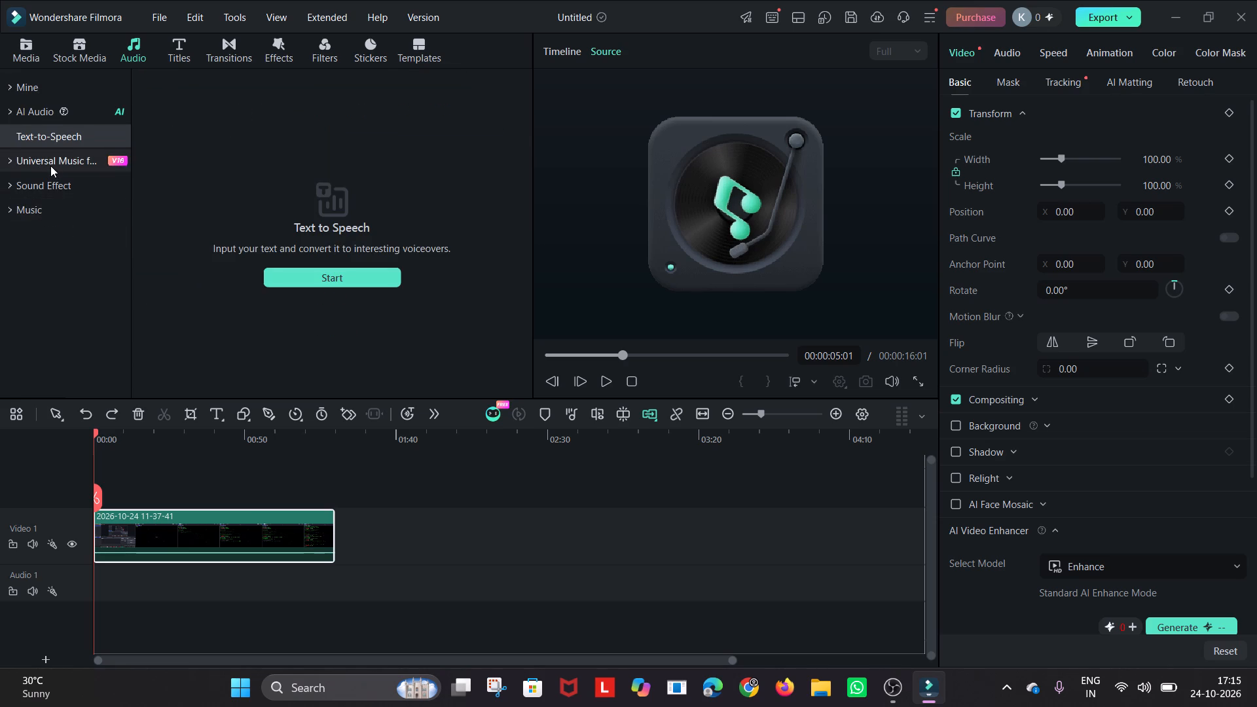
pyautogui.click(50, 166)
pyautogui.scroll(-9, 200, 278)
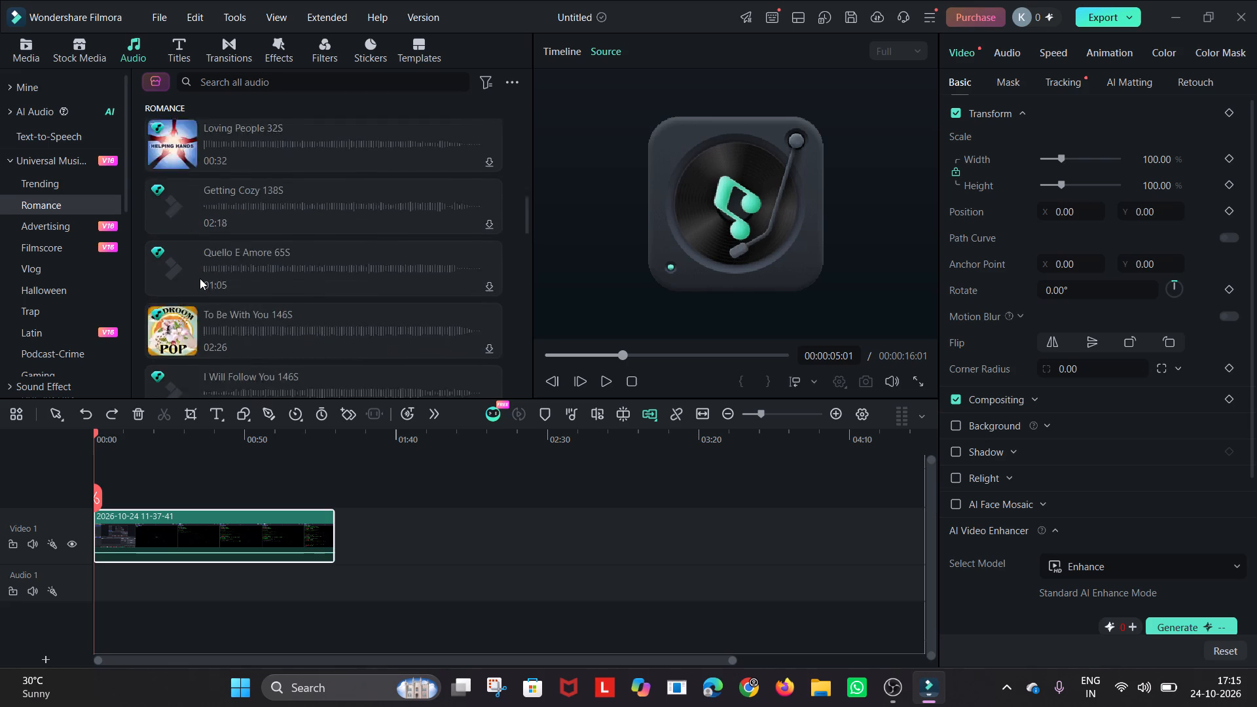
pyautogui.click(176, 273)
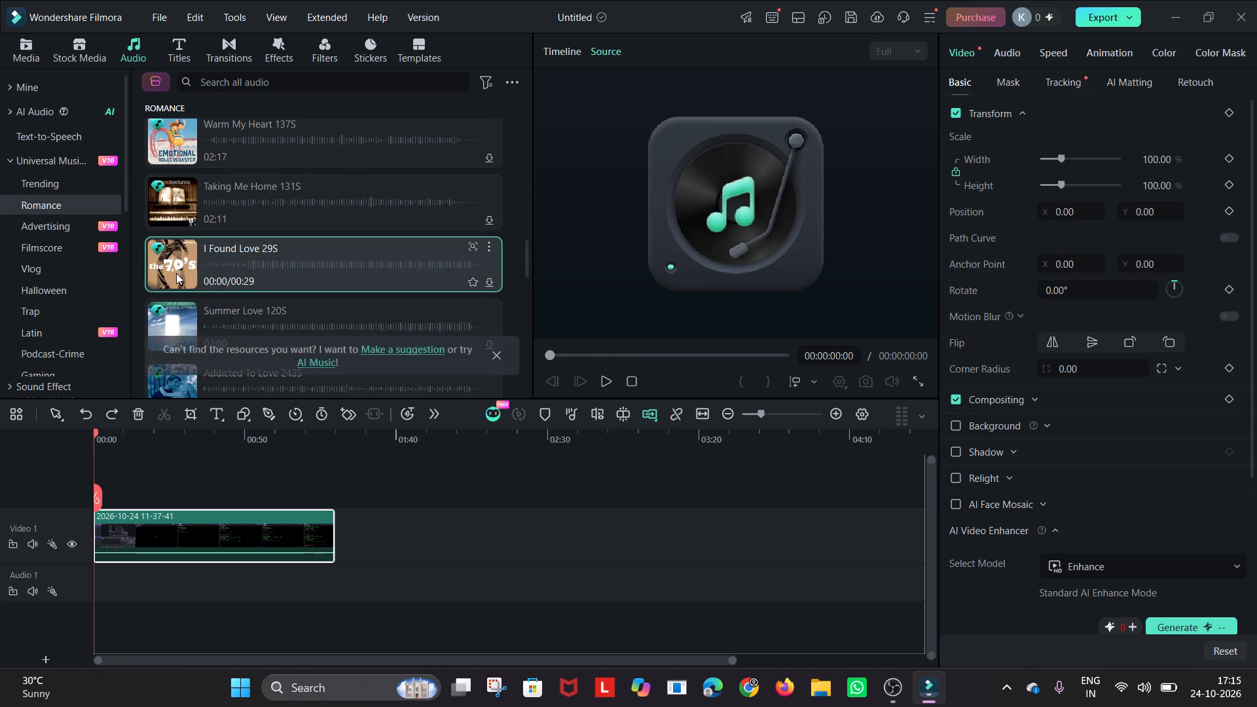
pyautogui.scroll(-2, 194, 303)
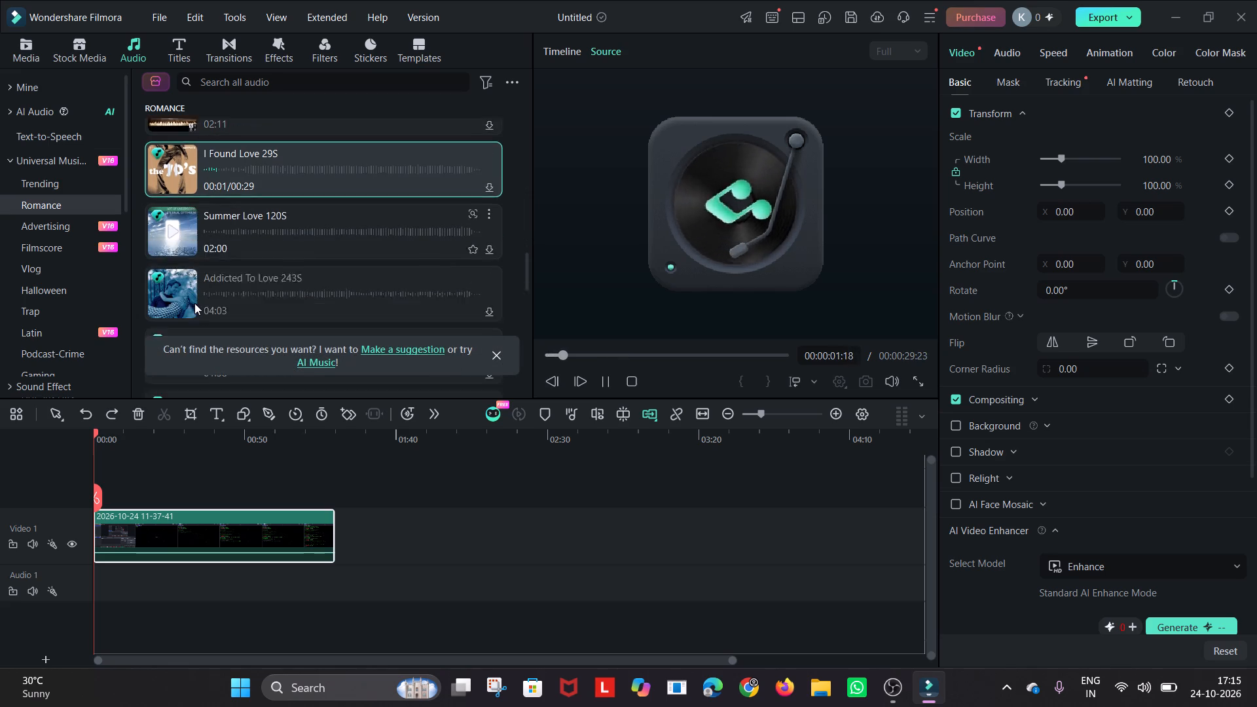
pyautogui.click(175, 232)
pyautogui.scroll(-5, 172, 236)
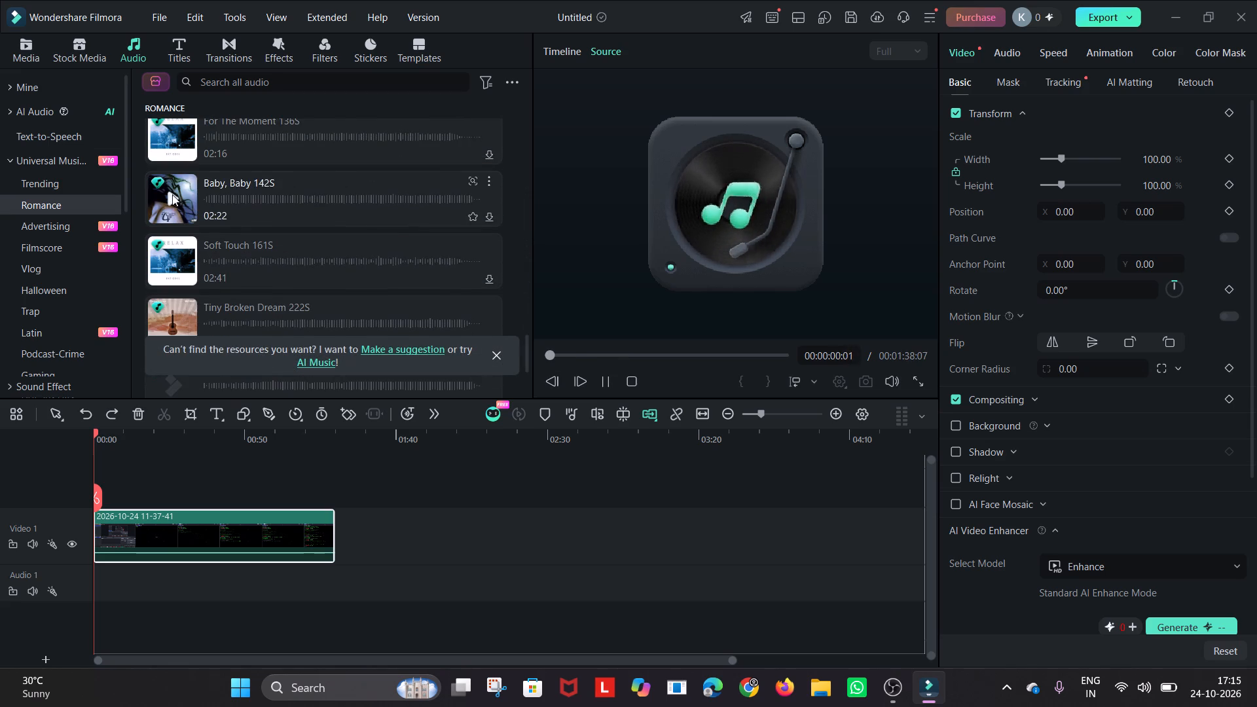
pyautogui.scroll(-1, 176, 262)
pyautogui.scroll(3, 191, 184)
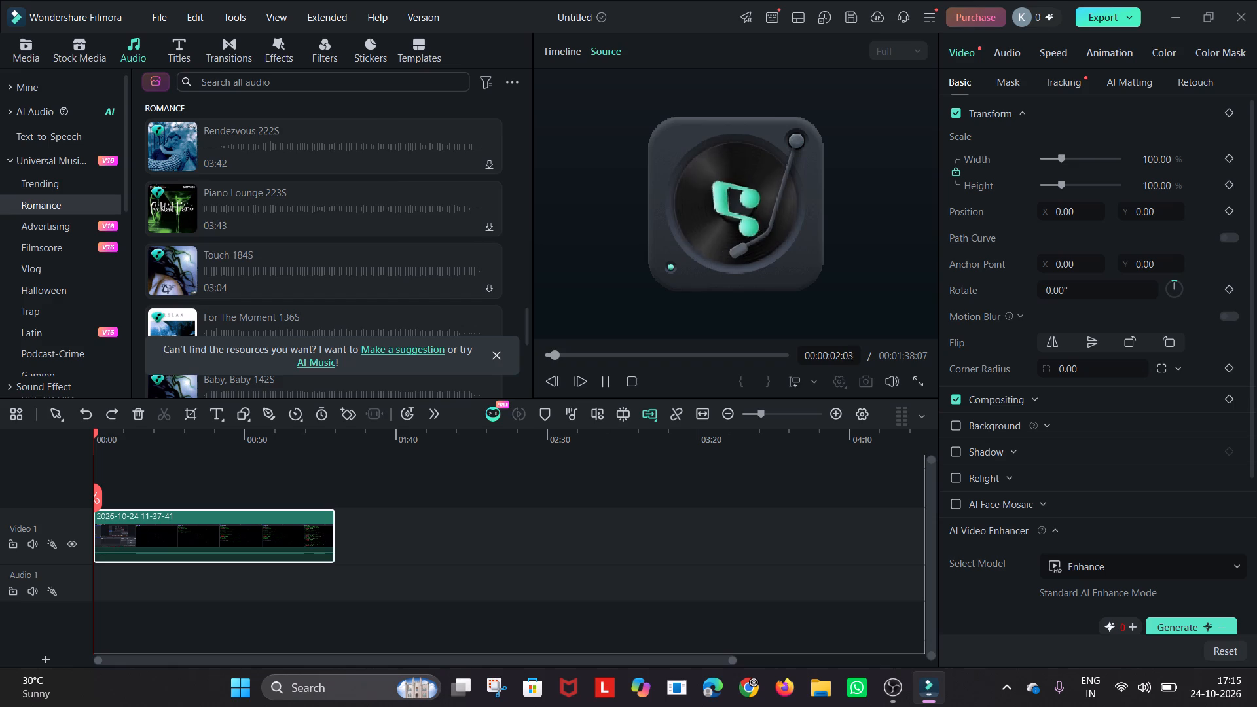
# Search the audio library for the suggested term bollywood song.
pyautogui.click(261, 79)
pyautogui.write('bollo')
pyautogui.write('we')
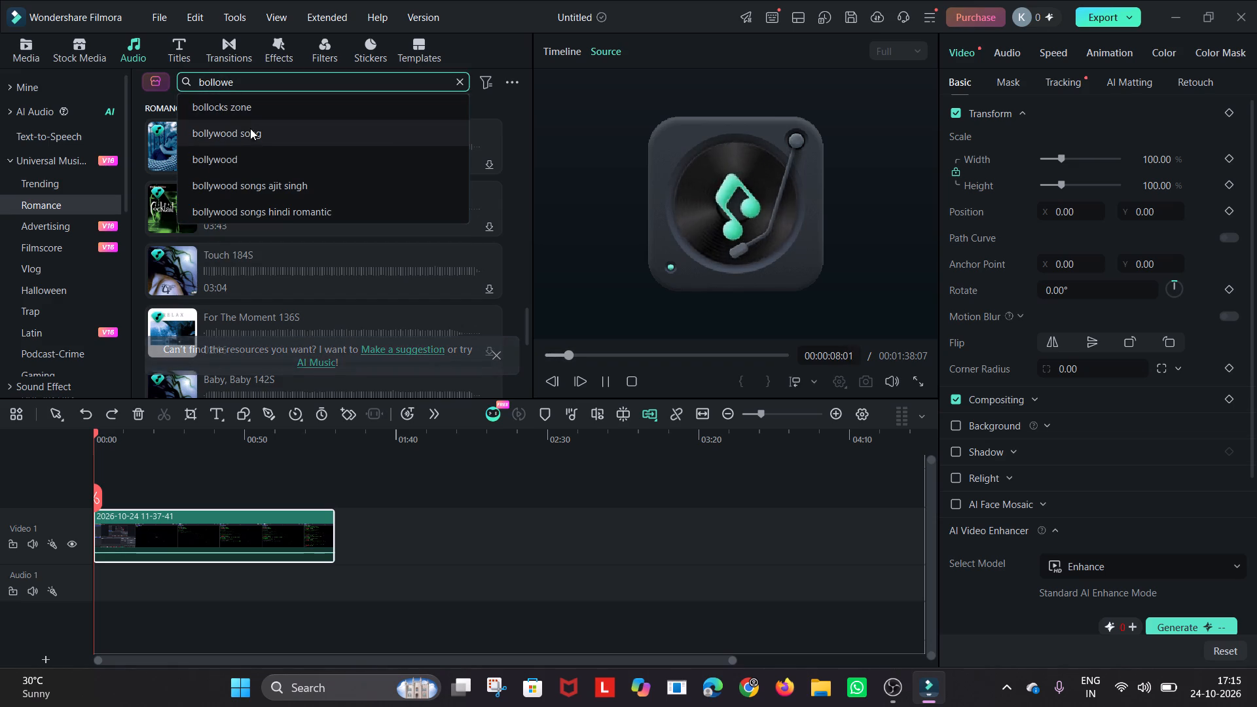
pyautogui.click(250, 139)
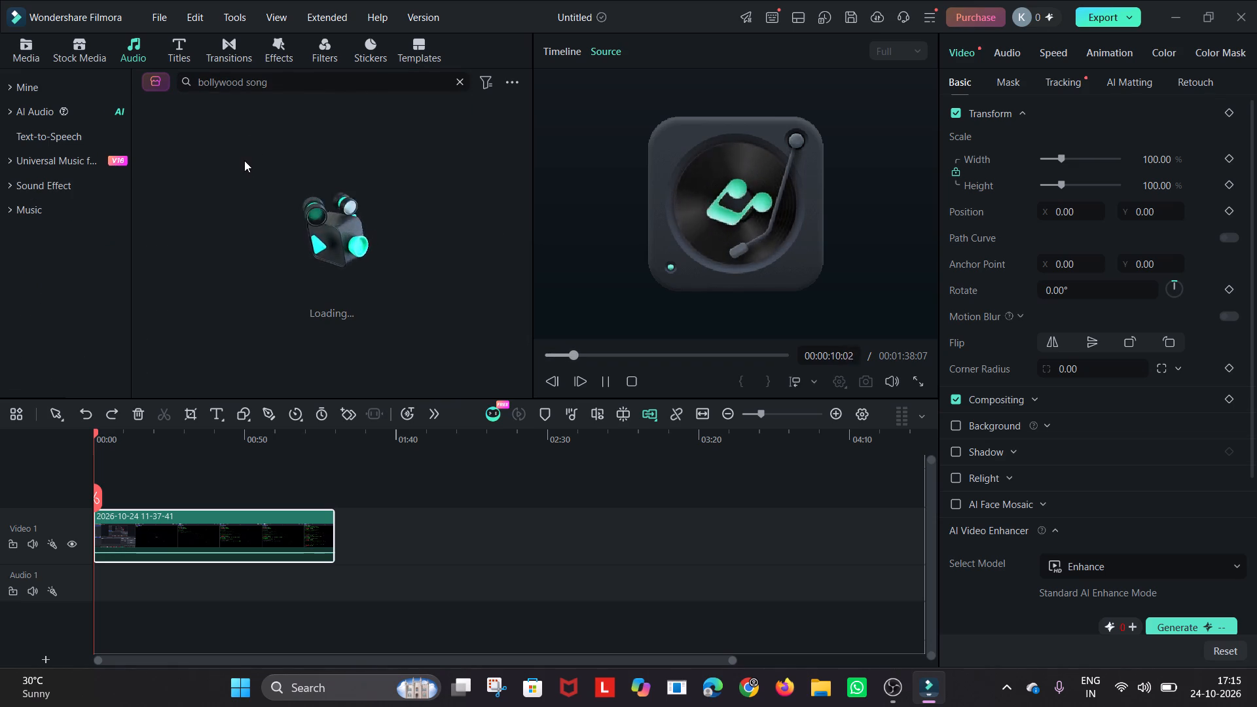
# Preview the AI Music tracks Dervish in the Drop and Love in Bombay, and look through the other bollywood song results.
pyautogui.doubleClick(245, 162)
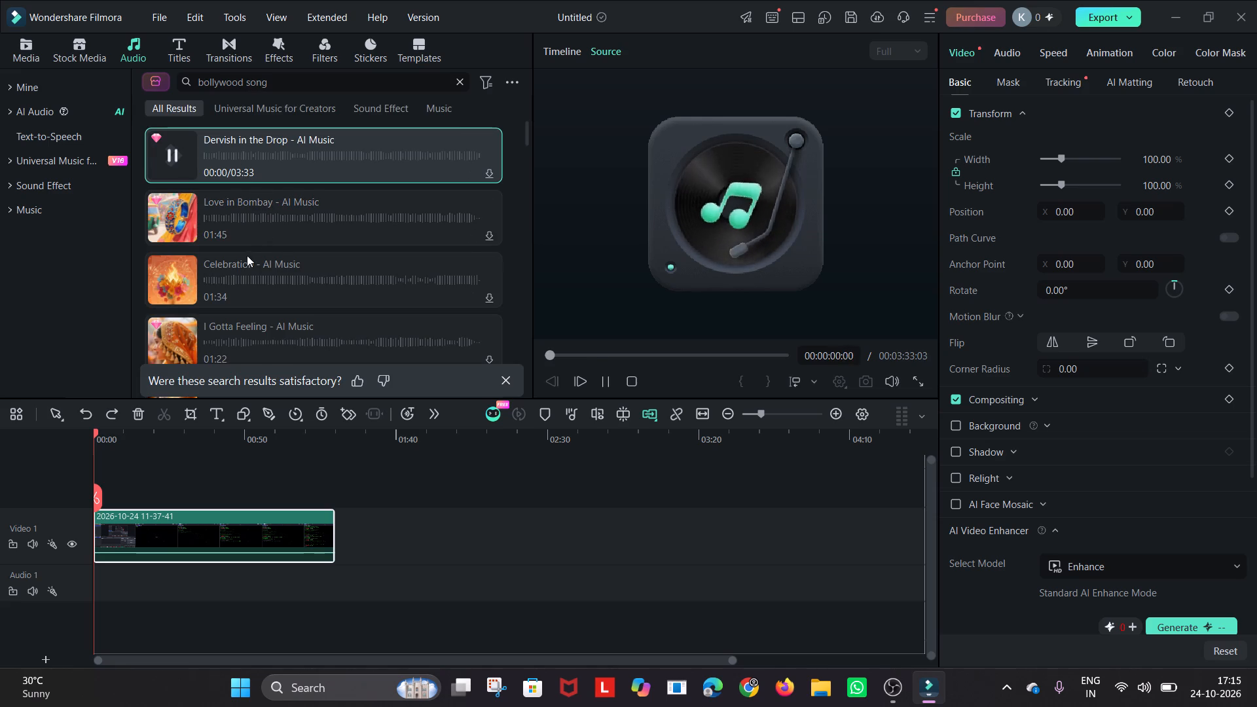
pyautogui.click(178, 212)
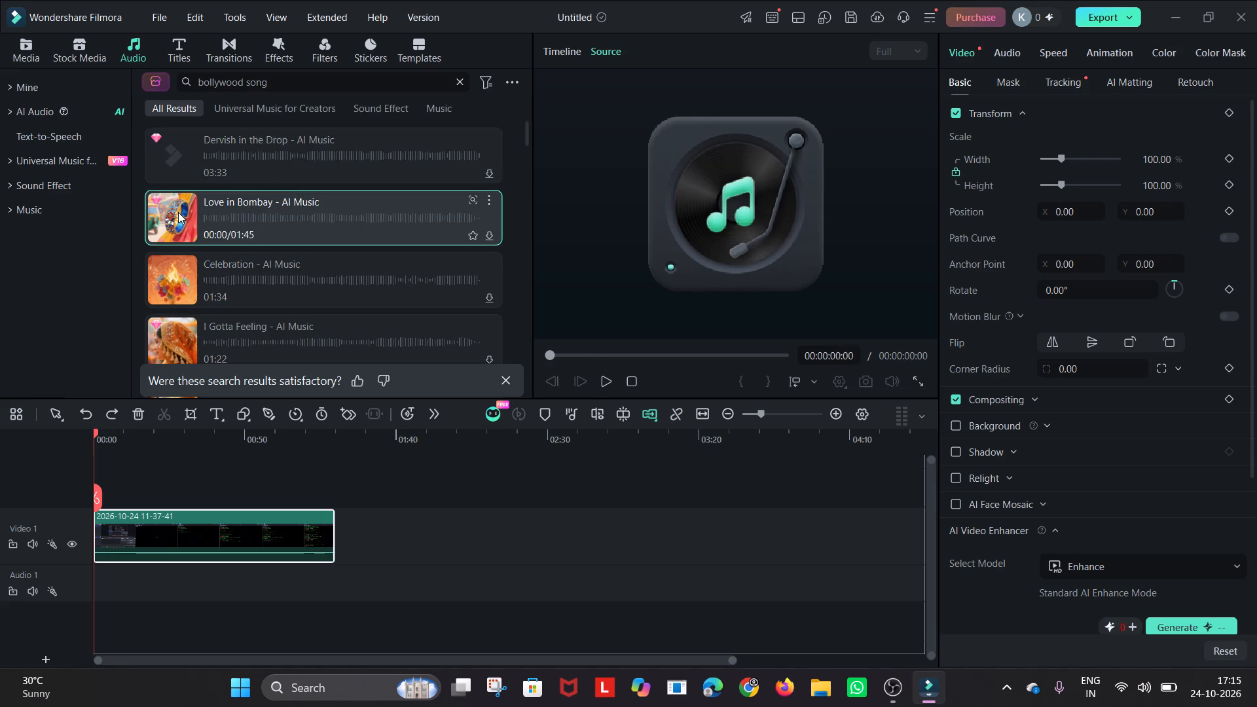
pyautogui.scroll(-3, 189, 228)
pyautogui.scroll(2, 197, 228)
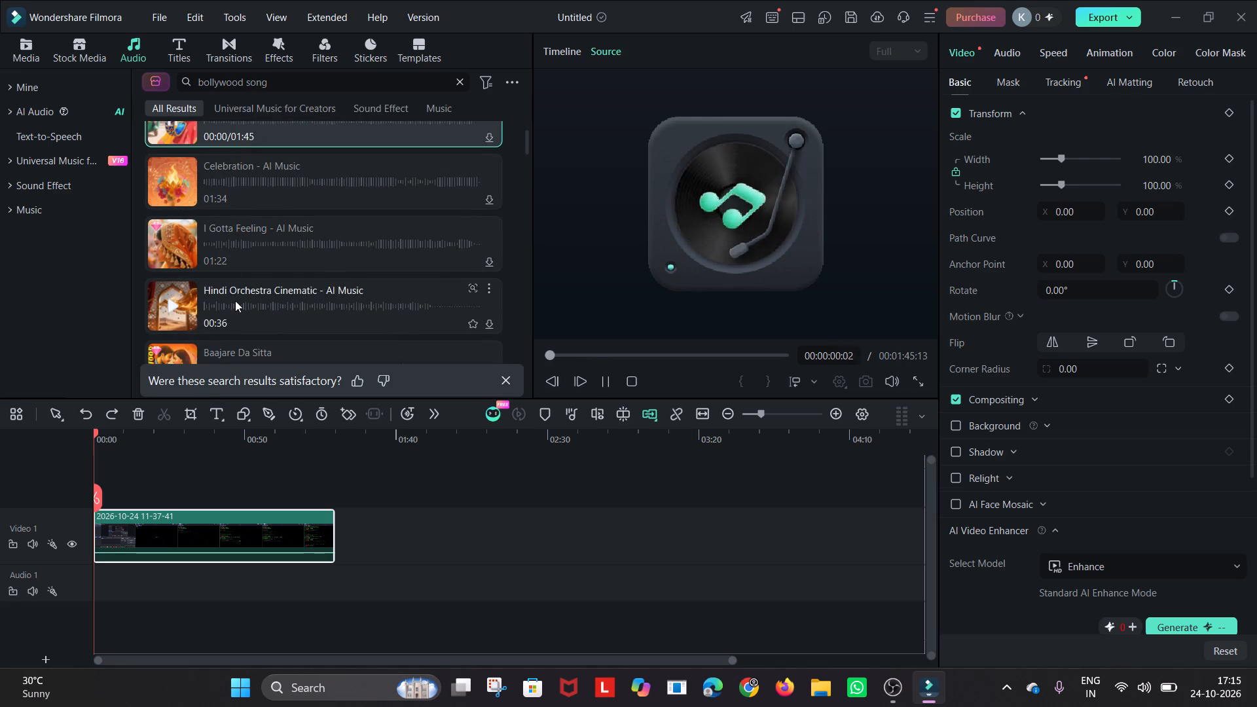
pyautogui.scroll(-2, 235, 300)
# Change the audio library search to bollywood dhurandar.
pyautogui.click(280, 86)
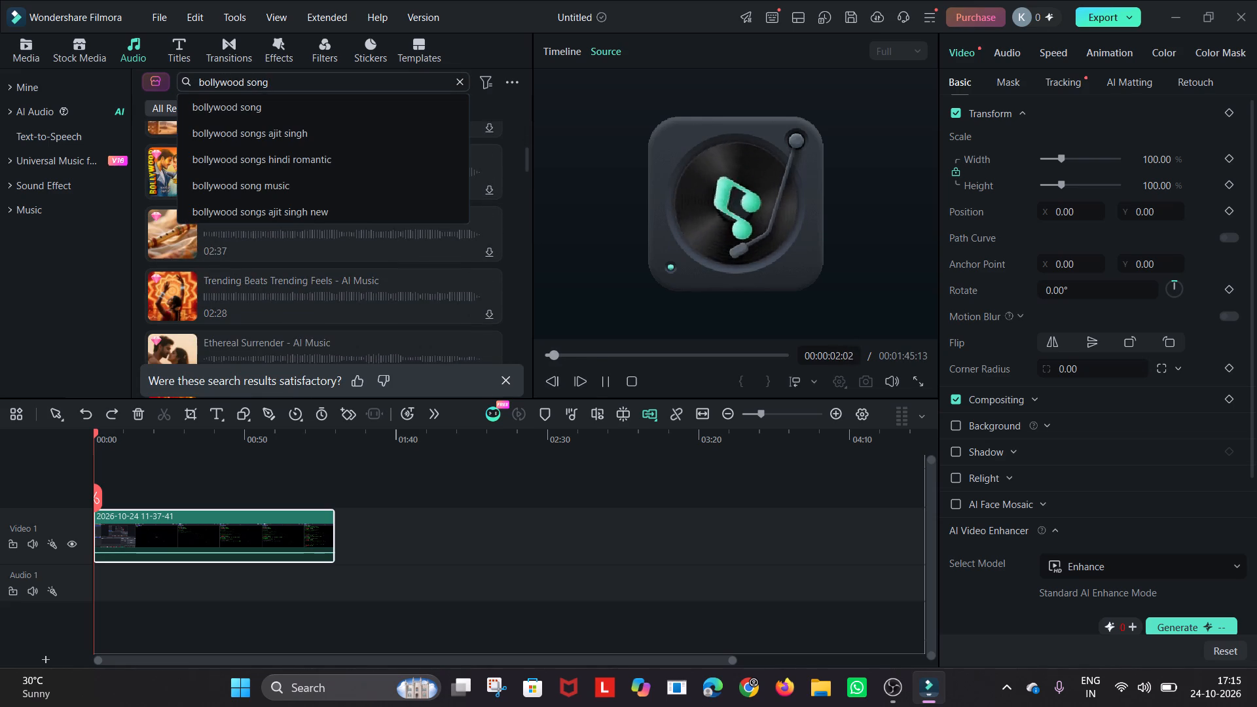
pyautogui.press('BackSpace')
pyautogui.press('BackSpace')
pyautogui.press('BackSpace')
pyautogui.press('BackSpace')
pyautogui.press('d')
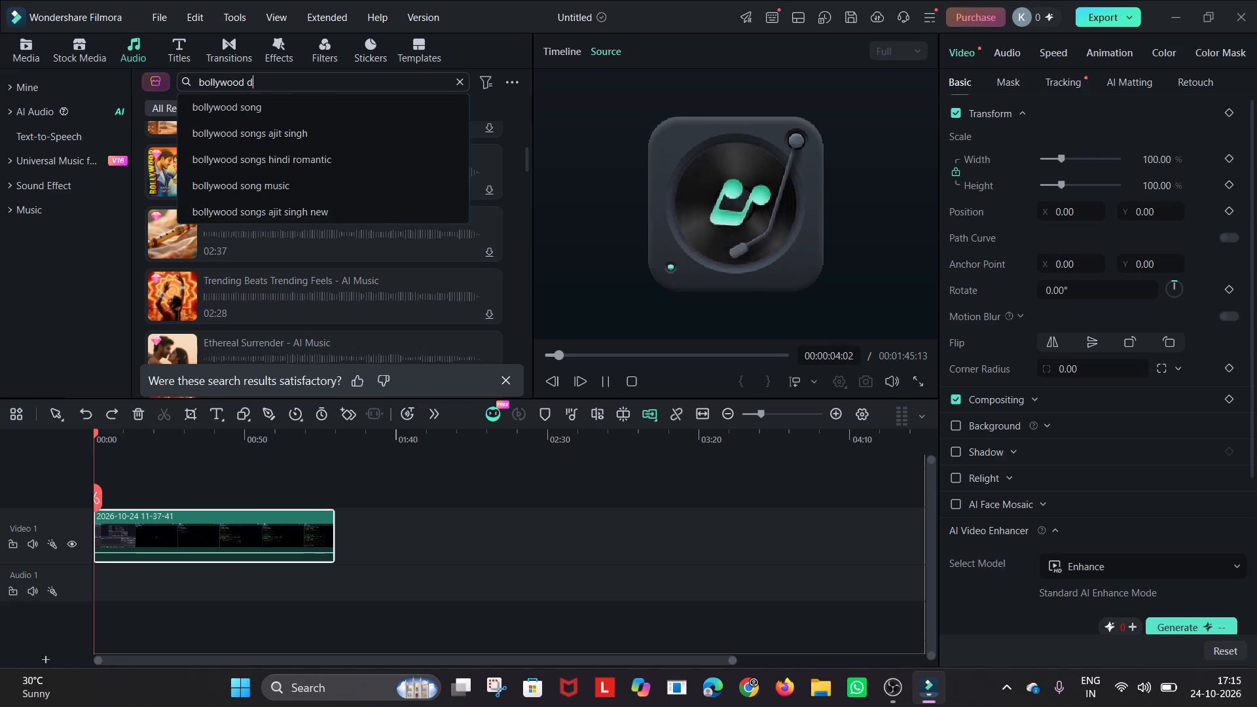
pyautogui.write('hurandar')
pyautogui.press('Return')
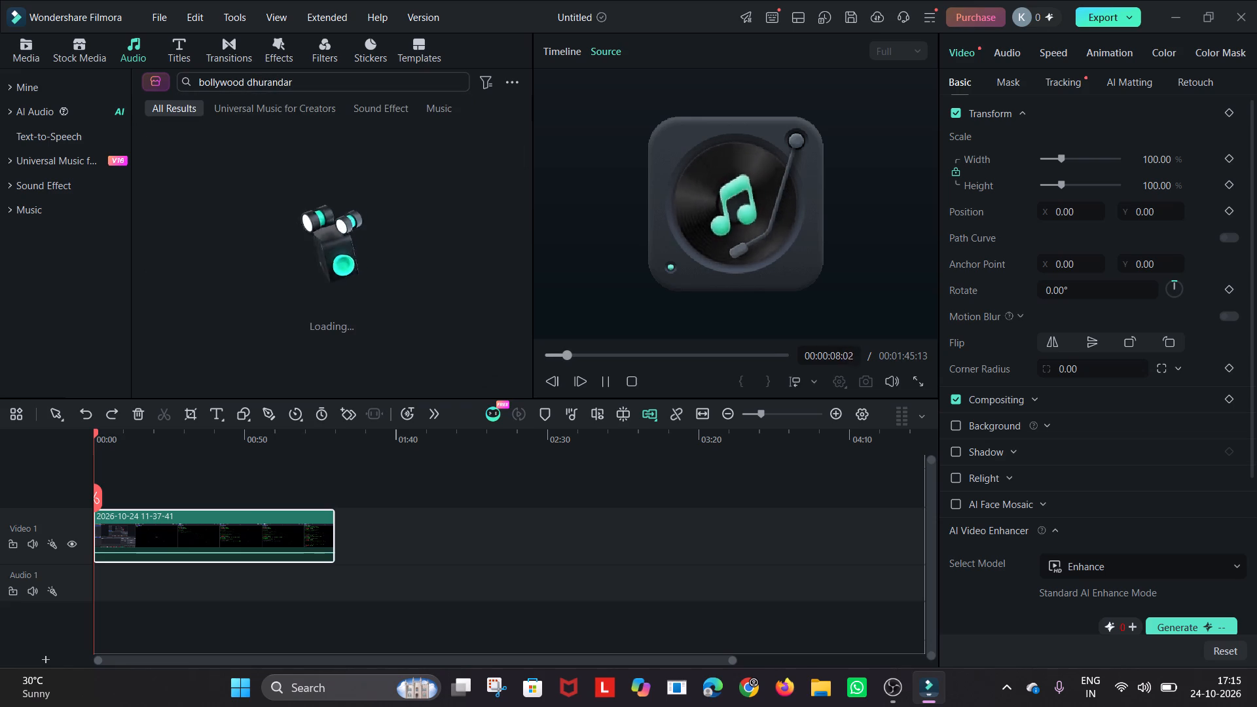
# Preview Dervish in the Drop - AI Music again and look through the bollywood dhurandar results.
pyautogui.click(189, 164)
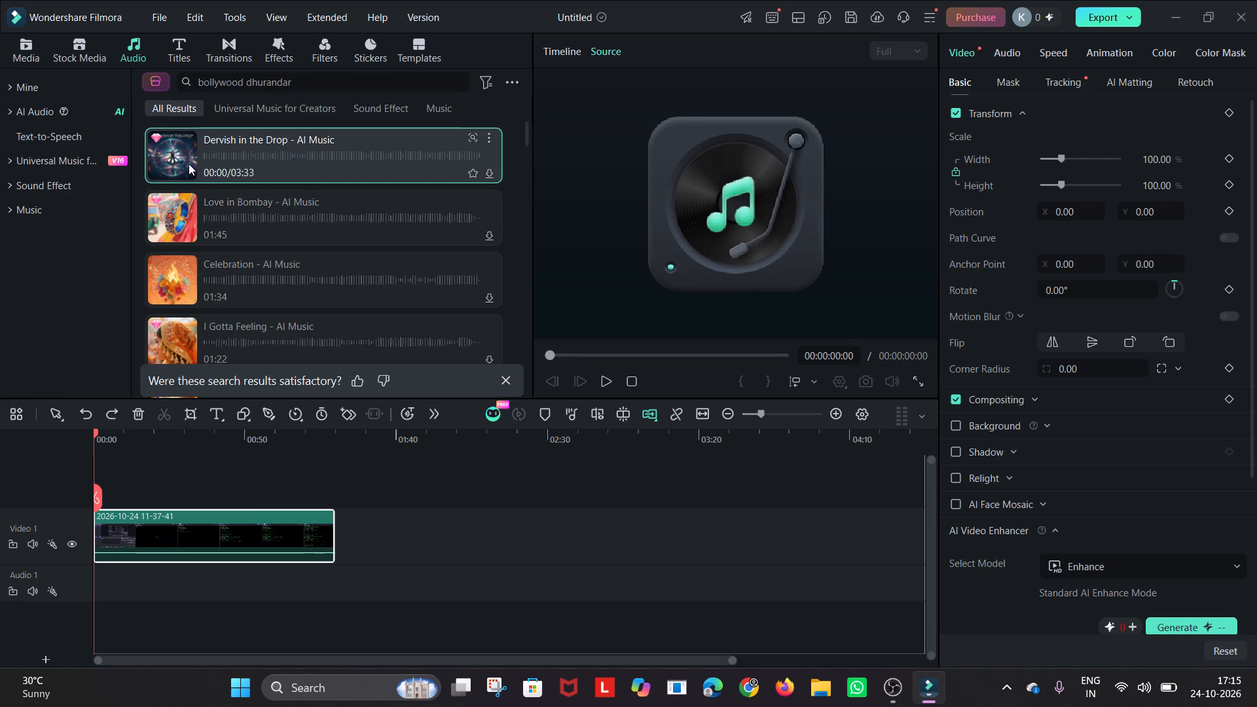
pyautogui.scroll(-2, 236, 204)
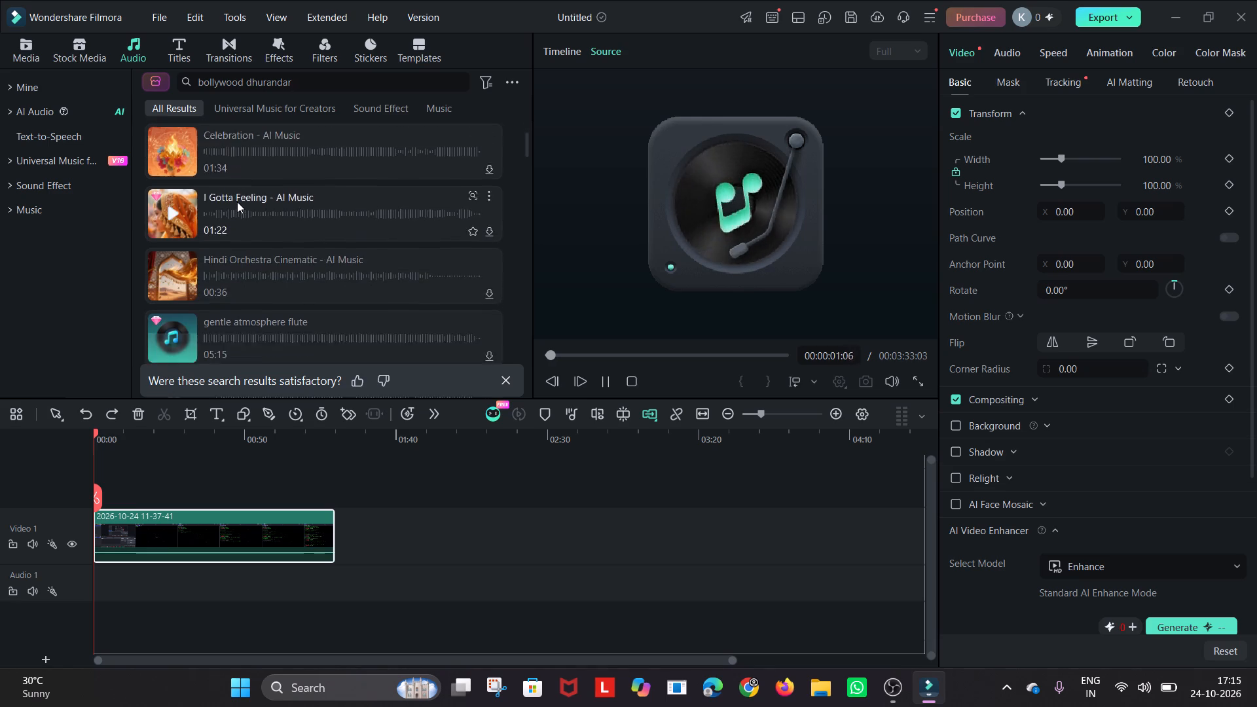
pyautogui.scroll(6, 245, 158)
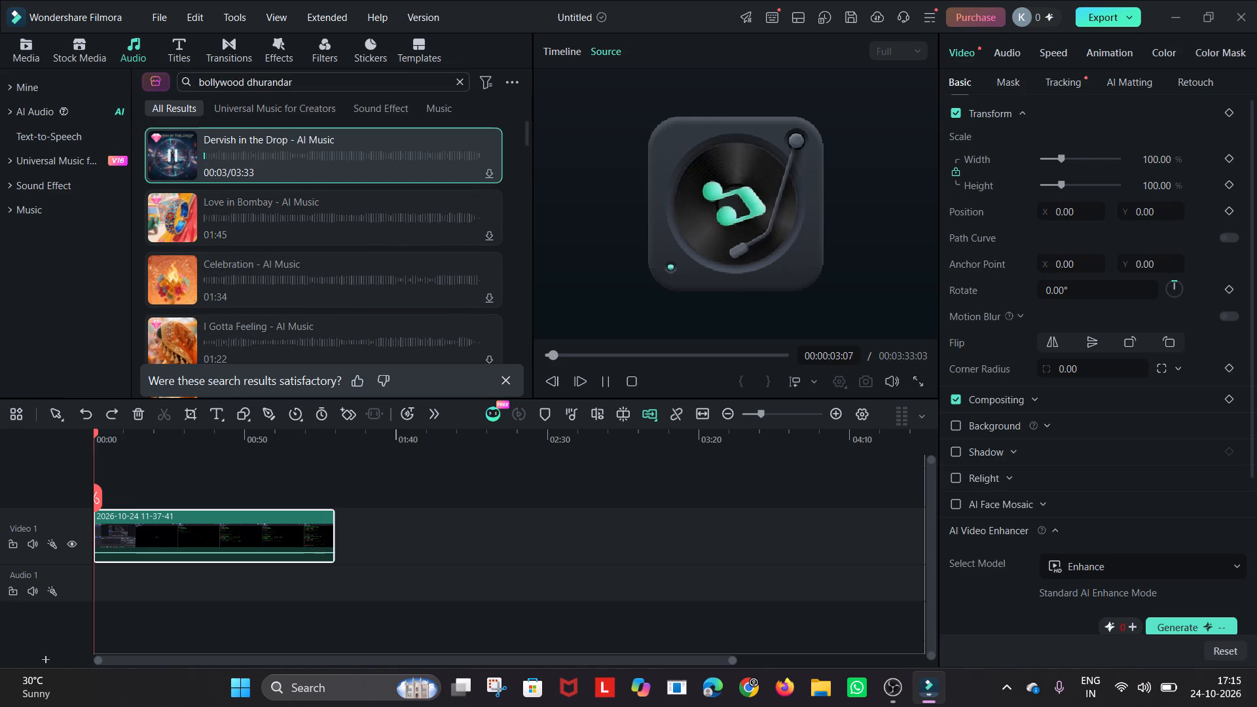
# Shorten the audio library search term to dhurandar and run the search.
pyautogui.click(243, 84)
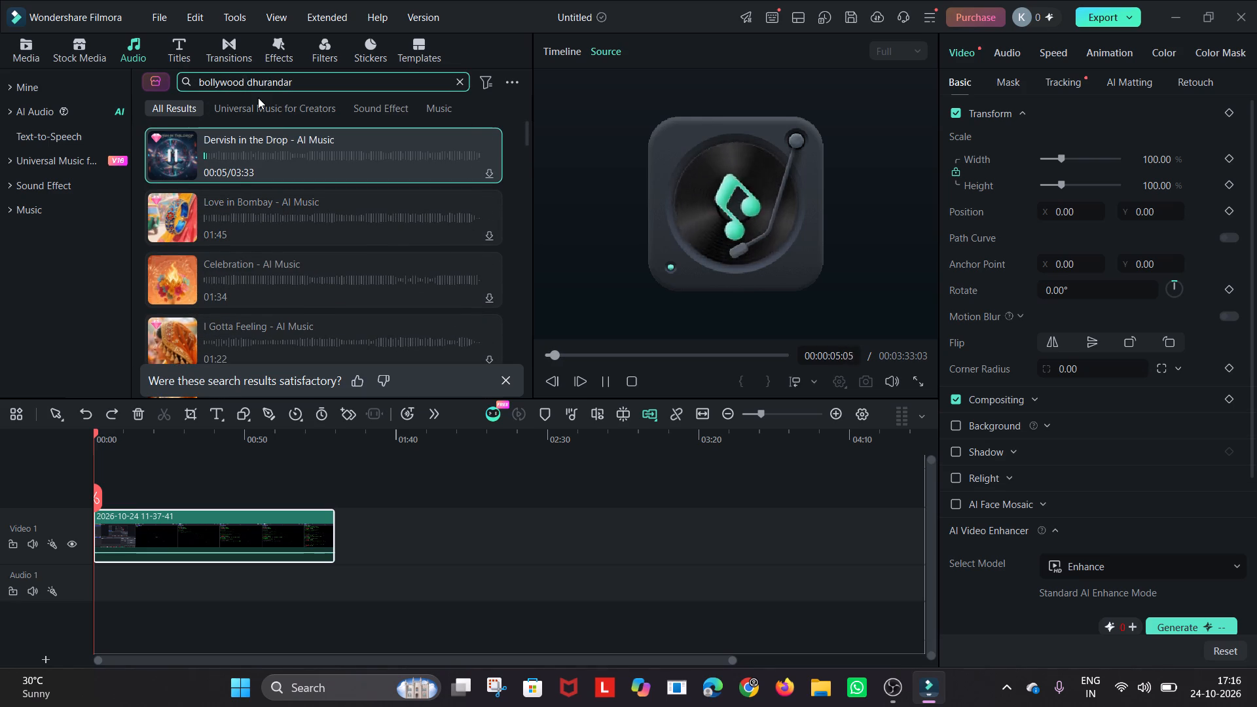
pyautogui.press('BackSpace')
pyautogui.press('BackSpace')
pyautogui.press('BackSpace')
pyautogui.press('BackSpace')
pyautogui.press('BackSpace')
pyautogui.press('BackSpace')
pyautogui.press('BackSpace')
pyautogui.press('BackSpace')
pyautogui.press('BackSpace')
pyautogui.press('BackSpace')
pyautogui.press('BackSpace')
pyautogui.press('BackSpace')
pyautogui.press('BackSpace')
pyautogui.press('BackSpace')
pyautogui.press('BackSpace')
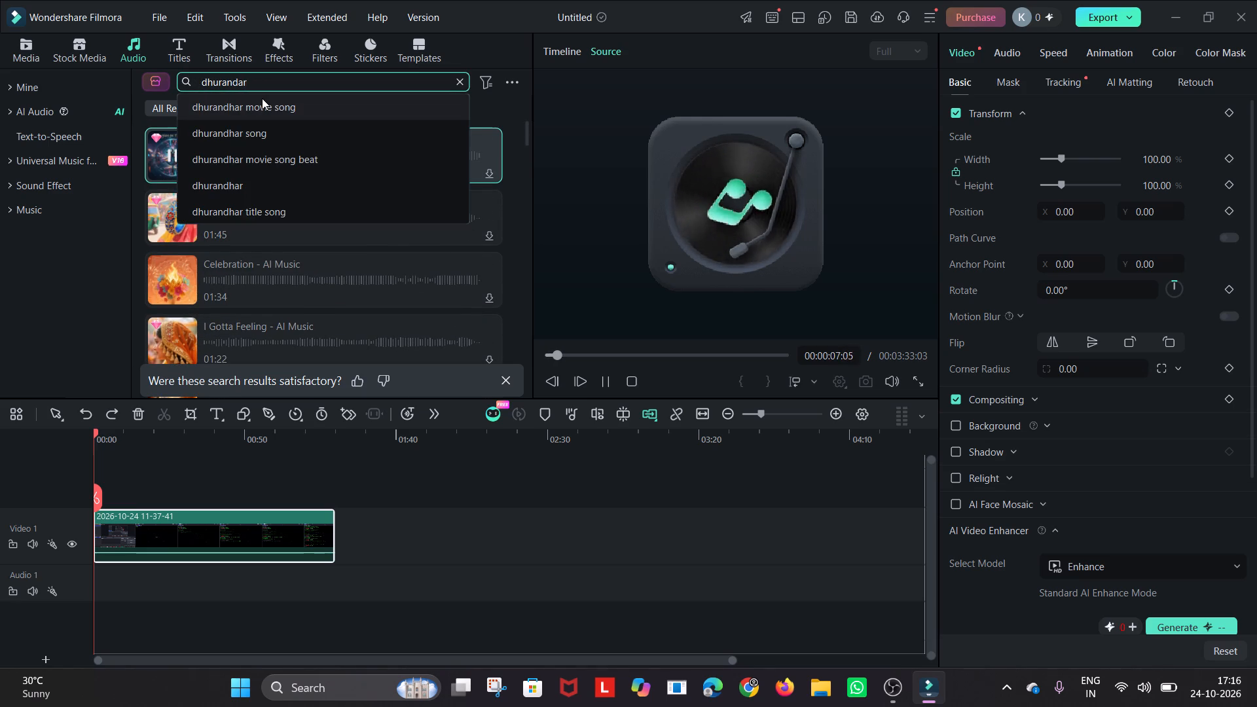
pyautogui.press('Return')
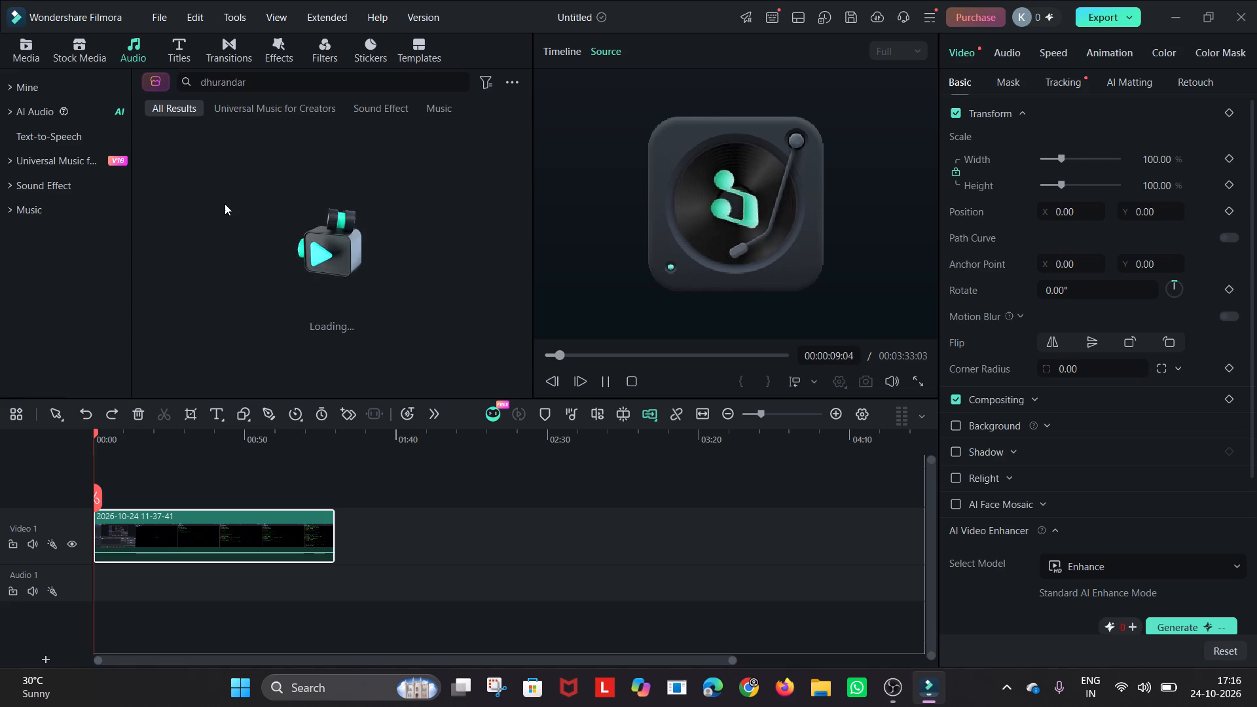
# Preview the Still Sleep 75S track, skipping ahead through it to about 01:02.
pyautogui.click(200, 155)
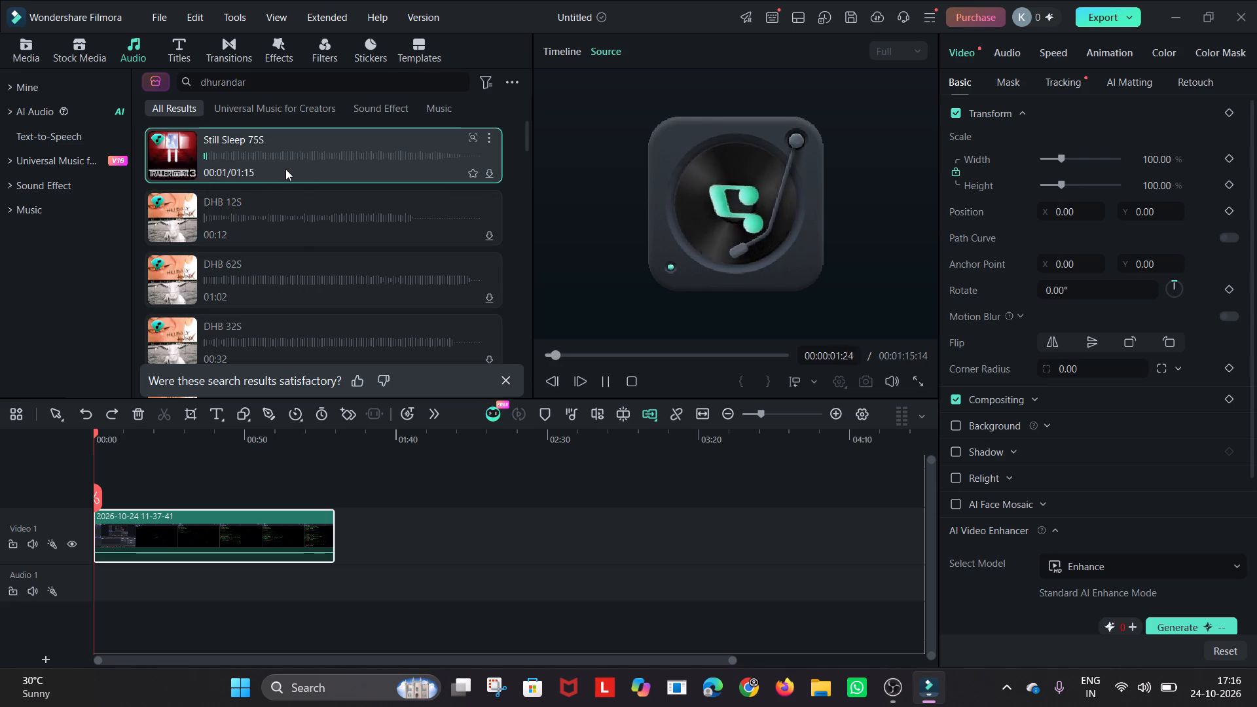
pyautogui.doubleClick(615, 359)
pyautogui.click(649, 353)
pyautogui.click(684, 349)
pyautogui.click(701, 352)
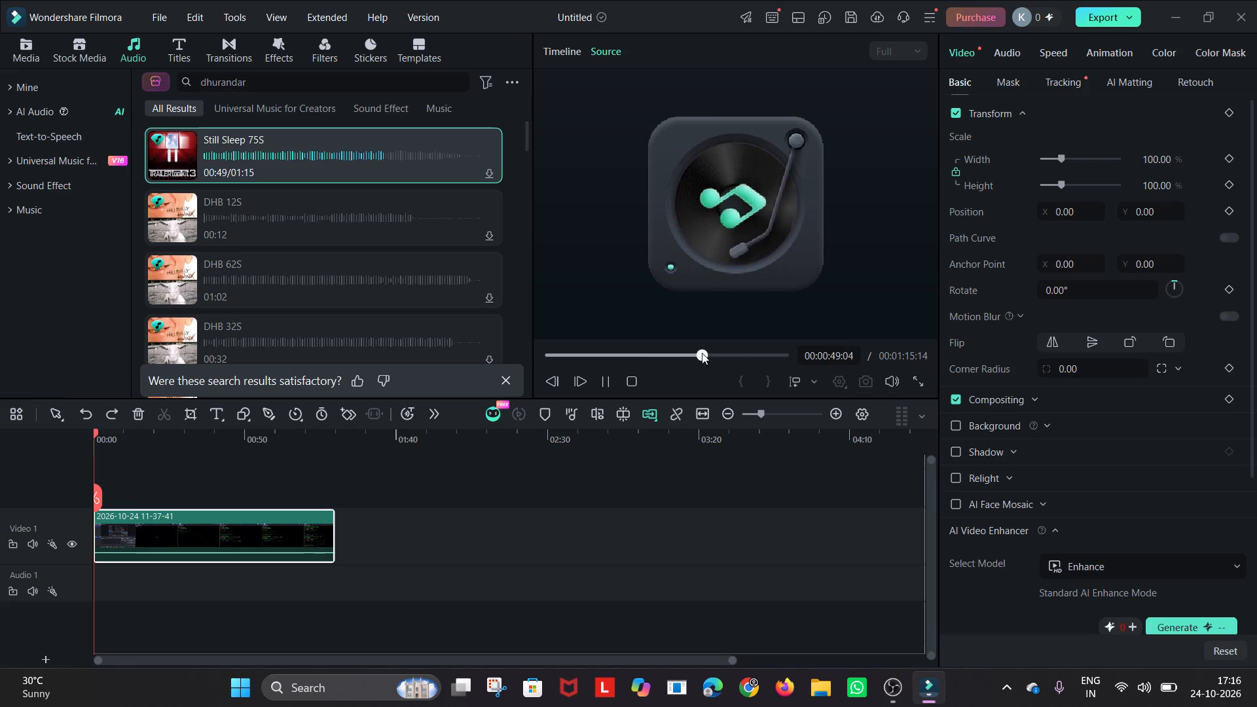
pyautogui.click(740, 354)
# Add Still Sleep 75S to the Audio 1 track beyond the video clip, continuing to use it without subscribing.
pyautogui.moveTo(714, 225); pyautogui.dragTo(519, 489)
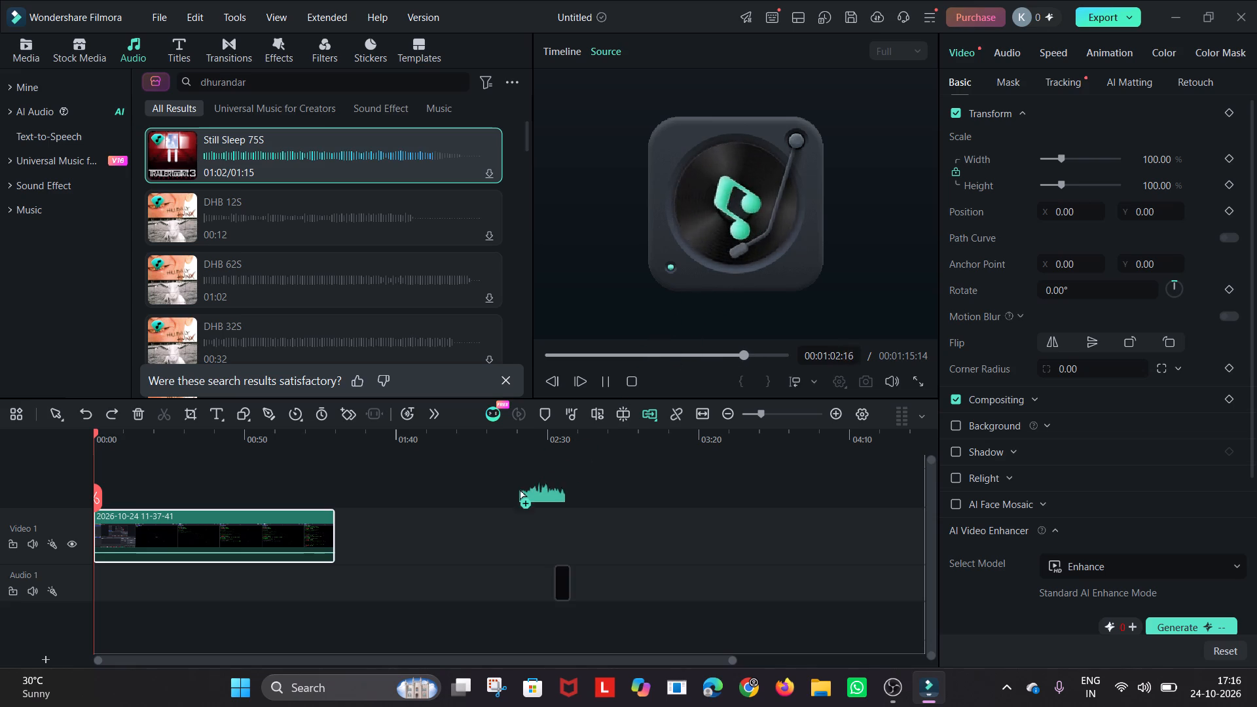
pyautogui.moveTo(519, 489); pyautogui.dragTo(515, 490)
pyautogui.moveTo(362, 569); pyautogui.dragTo(349, 594)
pyautogui.click(349, 594)
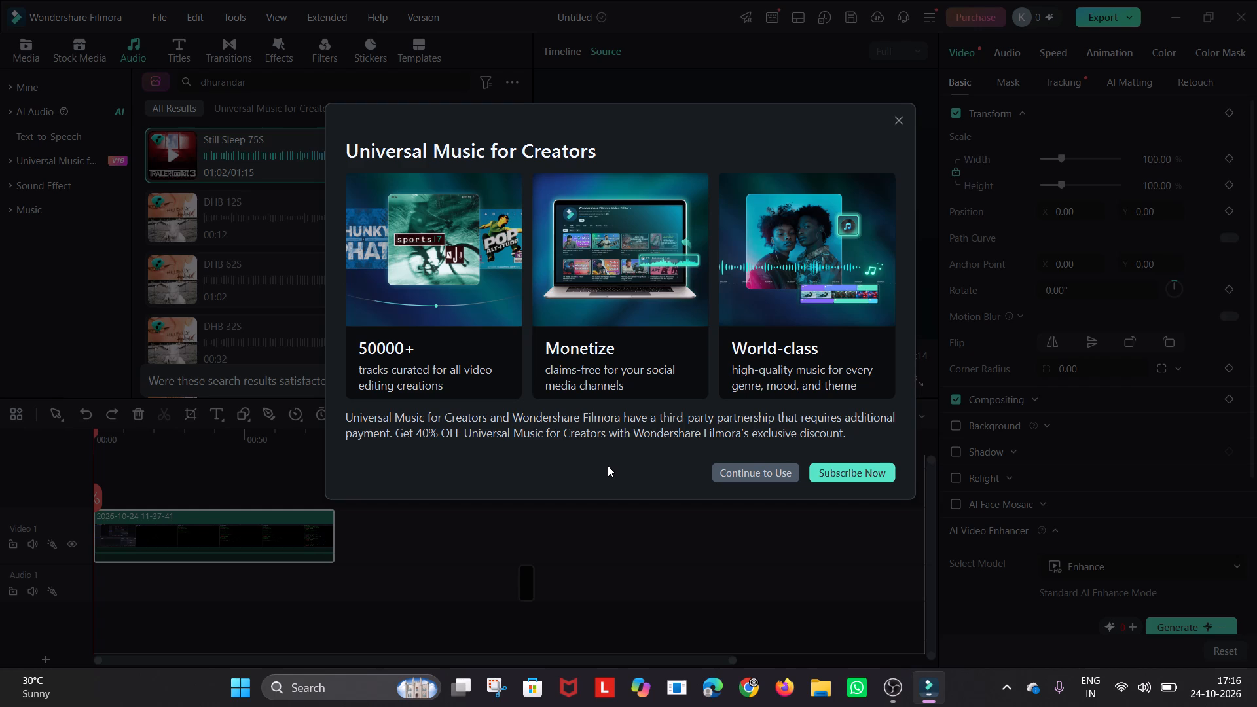
pyautogui.click(757, 482)
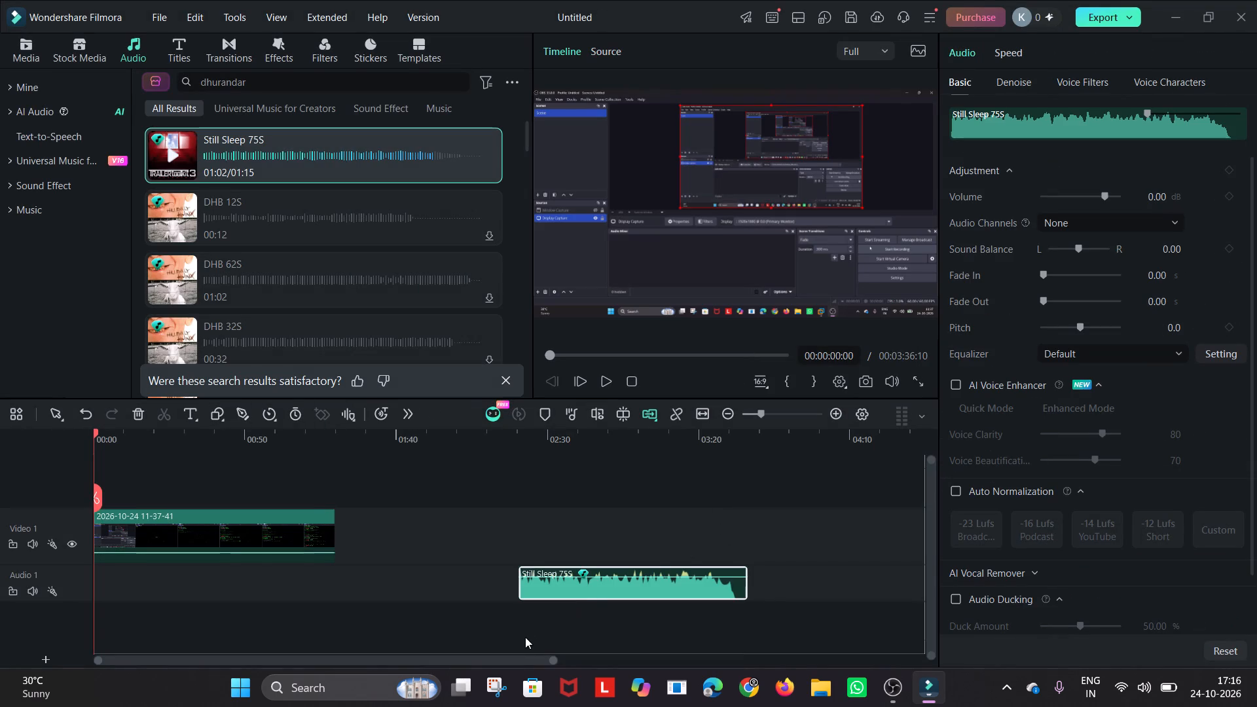
# Move the Still Sleep 75S clip to the very start of Audio 1, aligned with the video clip's beginning.
pyautogui.click(591, 593)
pyautogui.moveTo(570, 598); pyautogui.dragTo(538, 604)
pyautogui.moveTo(536, 604); pyautogui.dragTo(433, 600)
pyautogui.moveTo(407, 600); pyautogui.dragTo(373, 600)
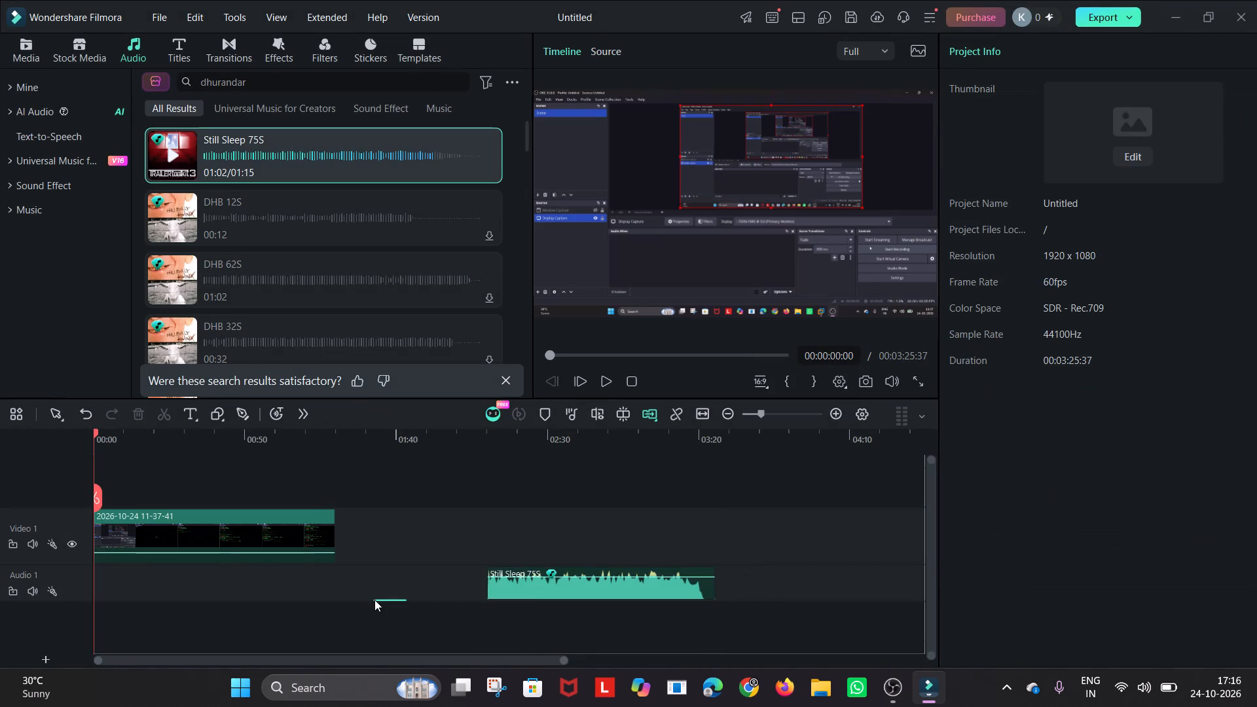
pyautogui.moveTo(584, 585); pyautogui.dragTo(510, 585)
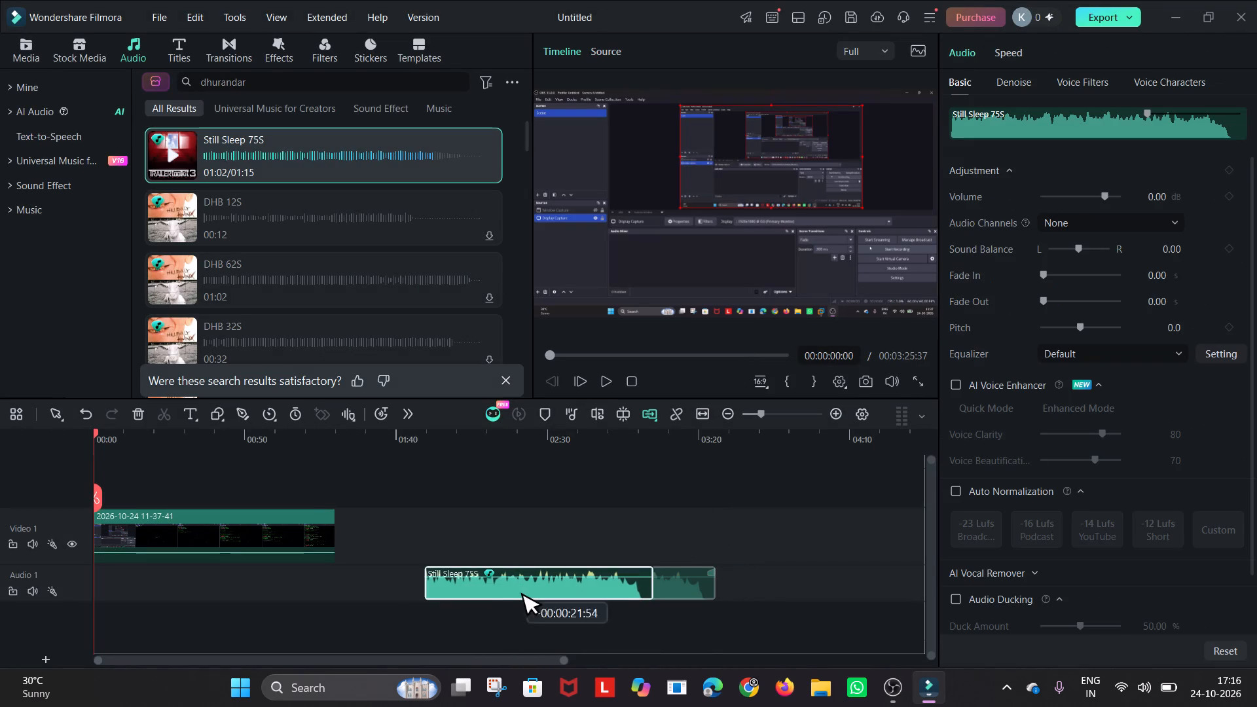
pyautogui.moveTo(510, 585); pyautogui.dragTo(183, 570)
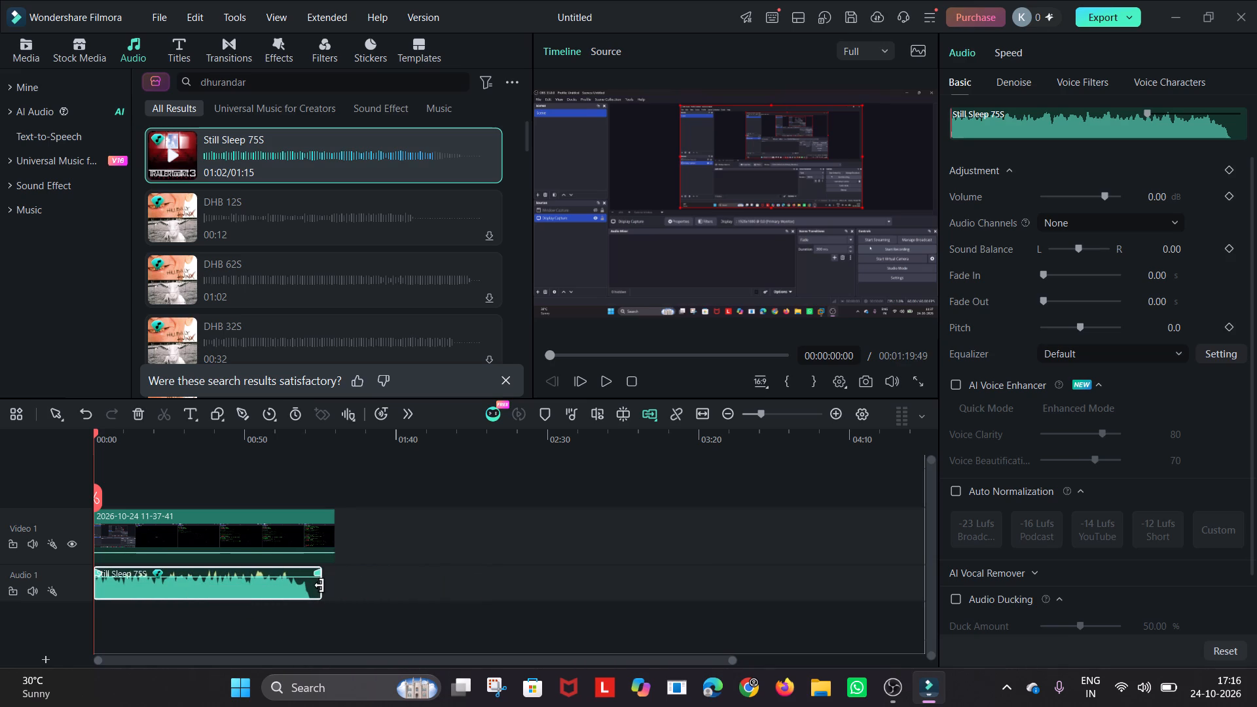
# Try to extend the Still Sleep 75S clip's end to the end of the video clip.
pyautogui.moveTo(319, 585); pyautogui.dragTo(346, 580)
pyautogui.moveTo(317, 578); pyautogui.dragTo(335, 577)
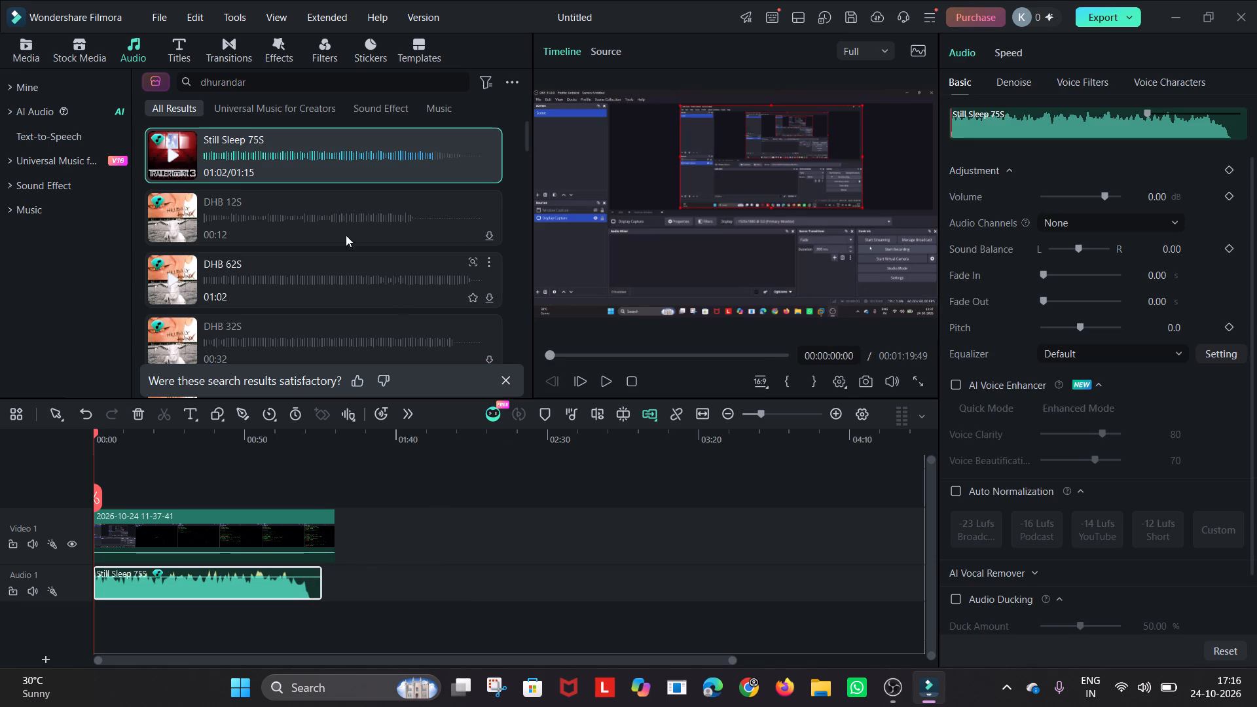
# Add a second copy of Still Sleep 75S to Audio 1 at about 01:27, after the first music clip.
pyautogui.moveTo(266, 156); pyautogui.dragTo(401, 518)
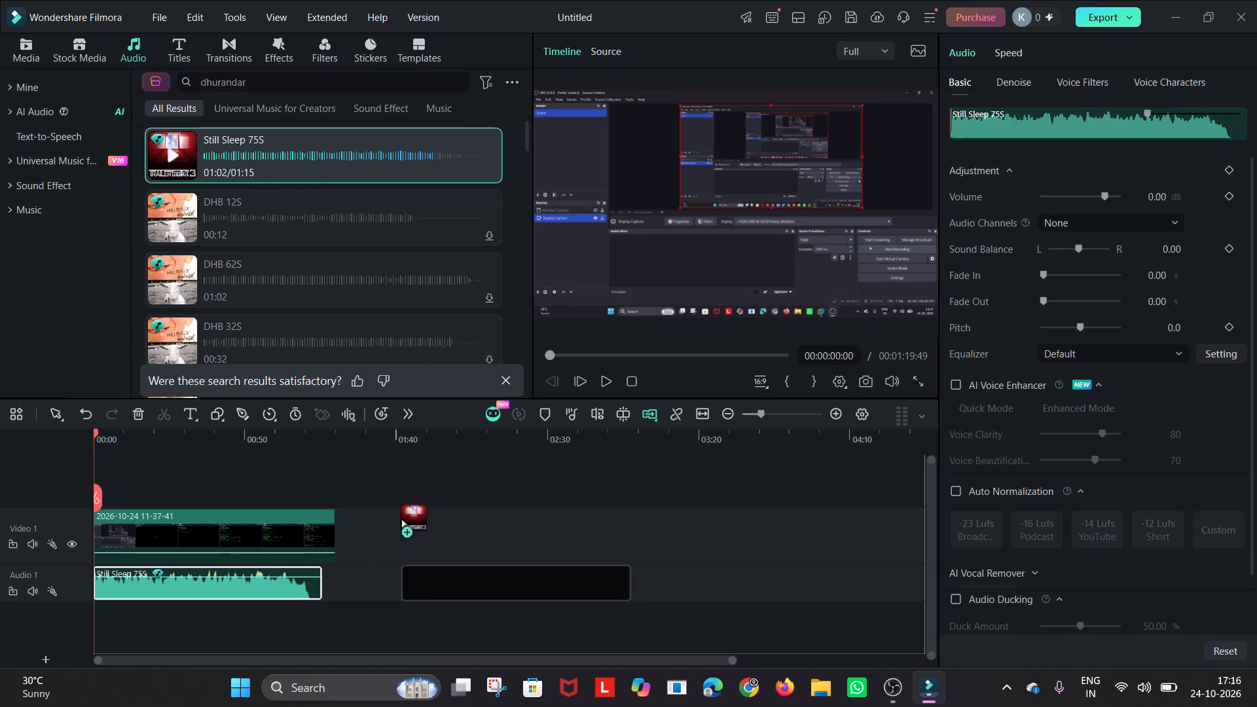
pyautogui.moveTo(401, 518); pyautogui.dragTo(359, 594)
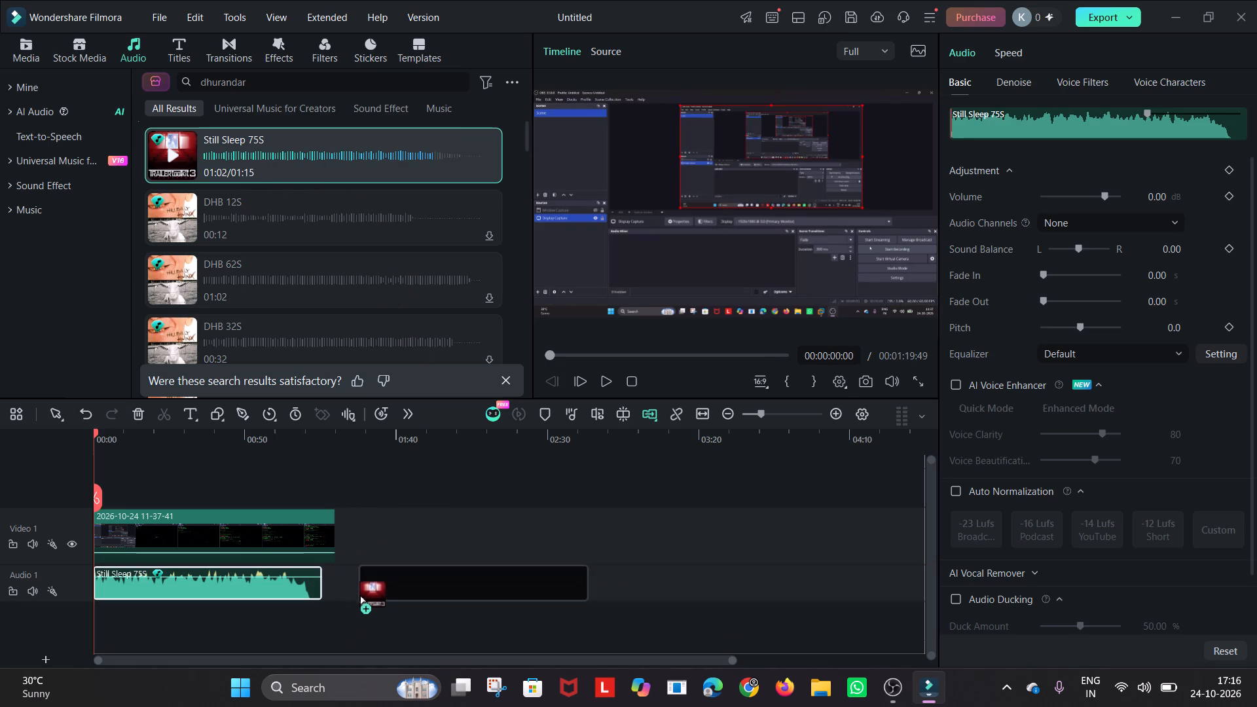
pyautogui.moveTo(359, 594); pyautogui.dragTo(359, 591)
# Lower the second Still Sleep 75S clip's volume to -4.86 dB.
pyautogui.moveTo(413, 578); pyautogui.dragTo(391, 582)
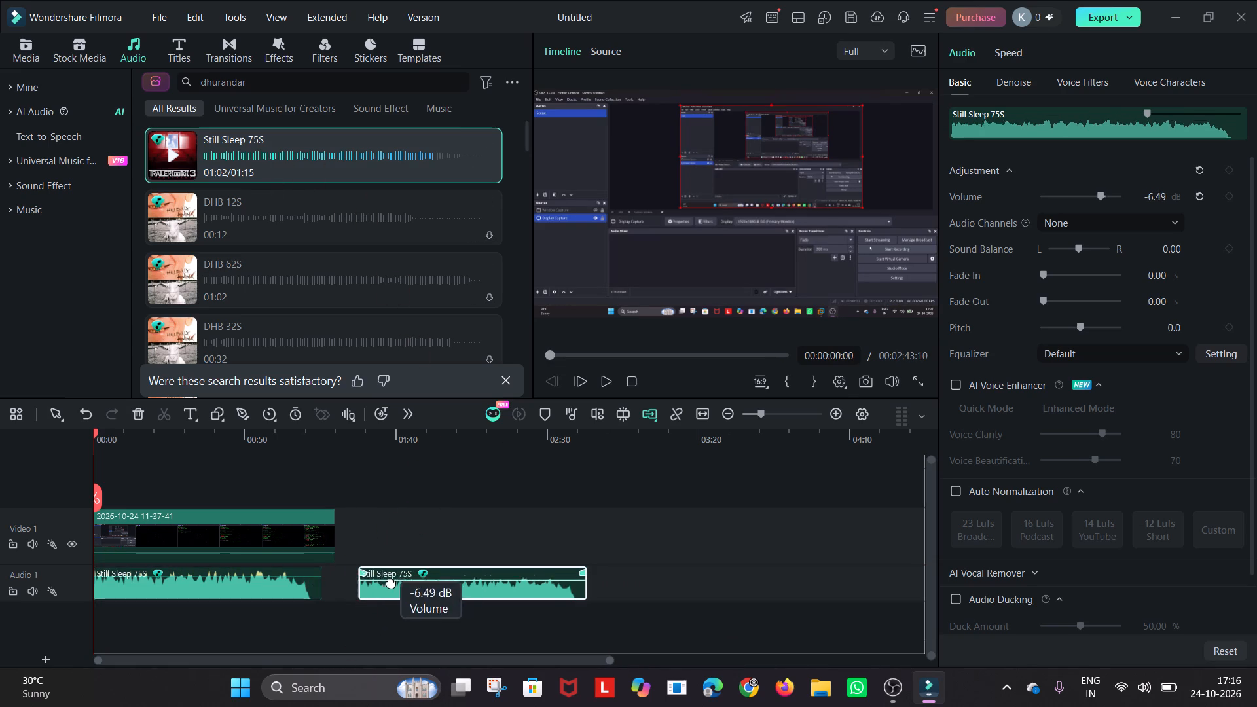
pyautogui.moveTo(391, 582); pyautogui.dragTo(386, 580)
# Move the second Still Sleep 75S clip to a new Audio 2 track, starting where the first music clip ends.
pyautogui.moveTo(359, 584); pyautogui.dragTo(338, 584)
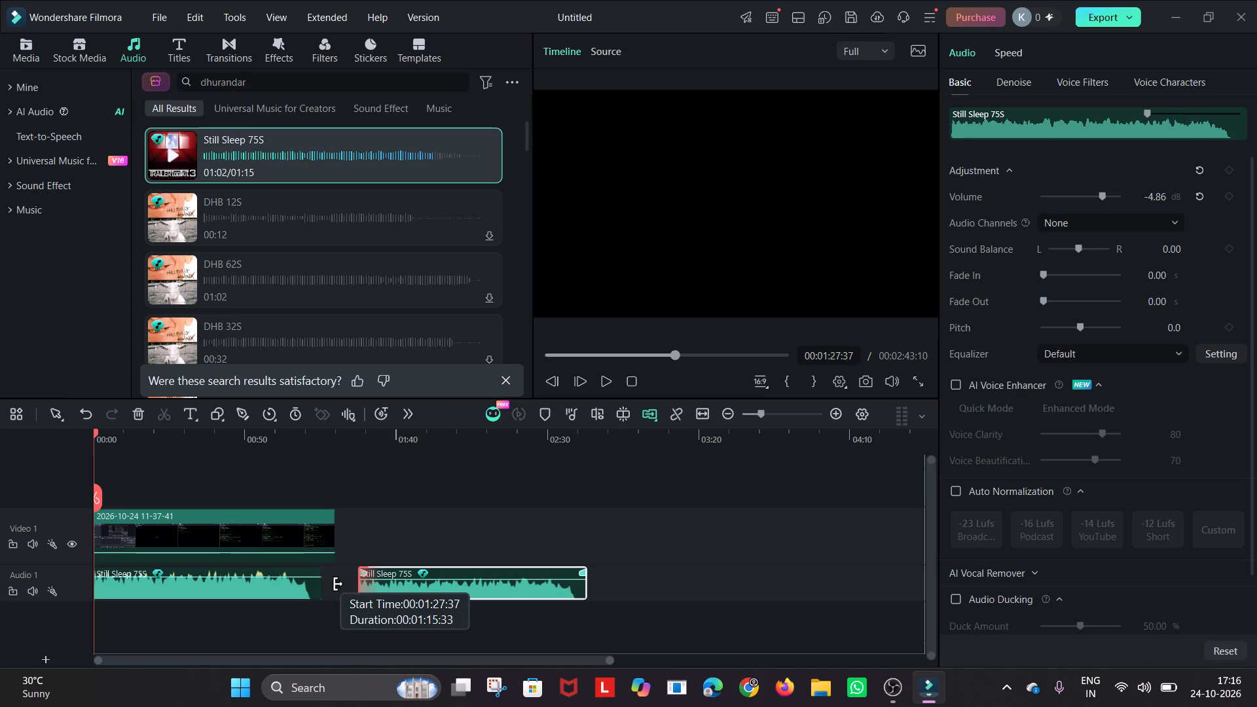
pyautogui.moveTo(338, 584); pyautogui.dragTo(346, 584)
pyautogui.moveTo(438, 565); pyautogui.dragTo(414, 566)
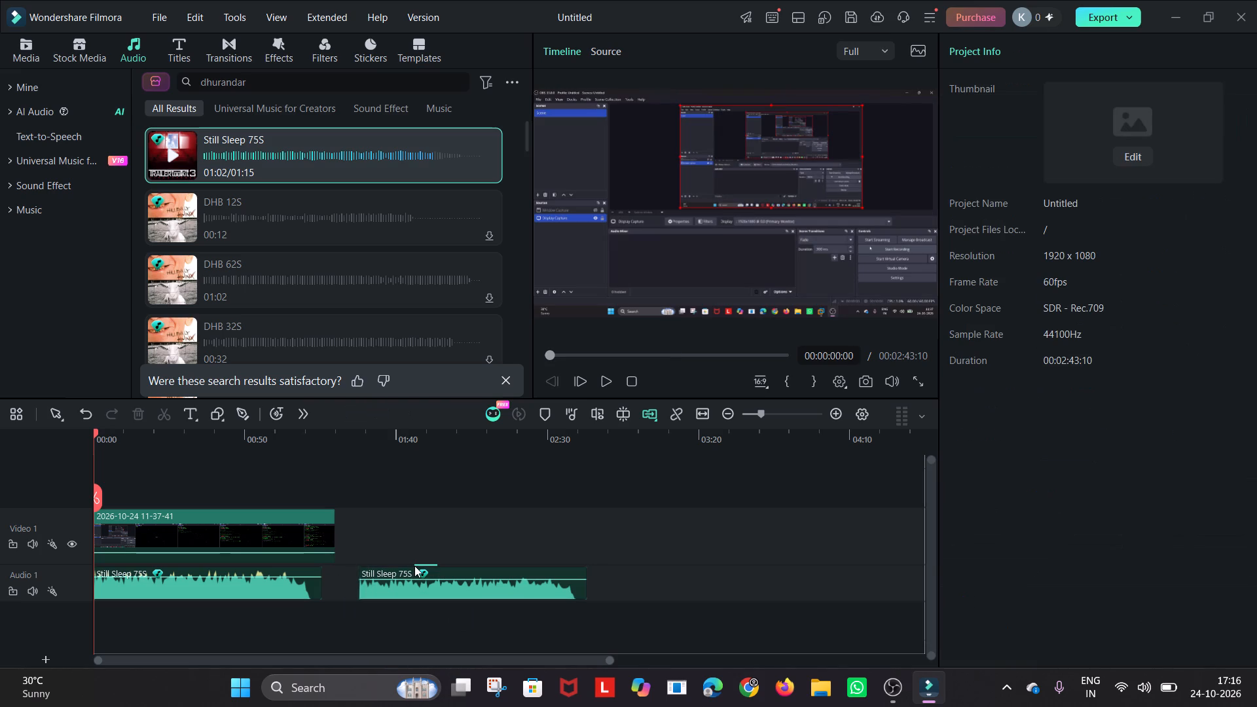
pyautogui.moveTo(414, 566); pyautogui.dragTo(417, 565)
pyautogui.click(445, 568)
pyautogui.moveTo(494, 575); pyautogui.dragTo(439, 577)
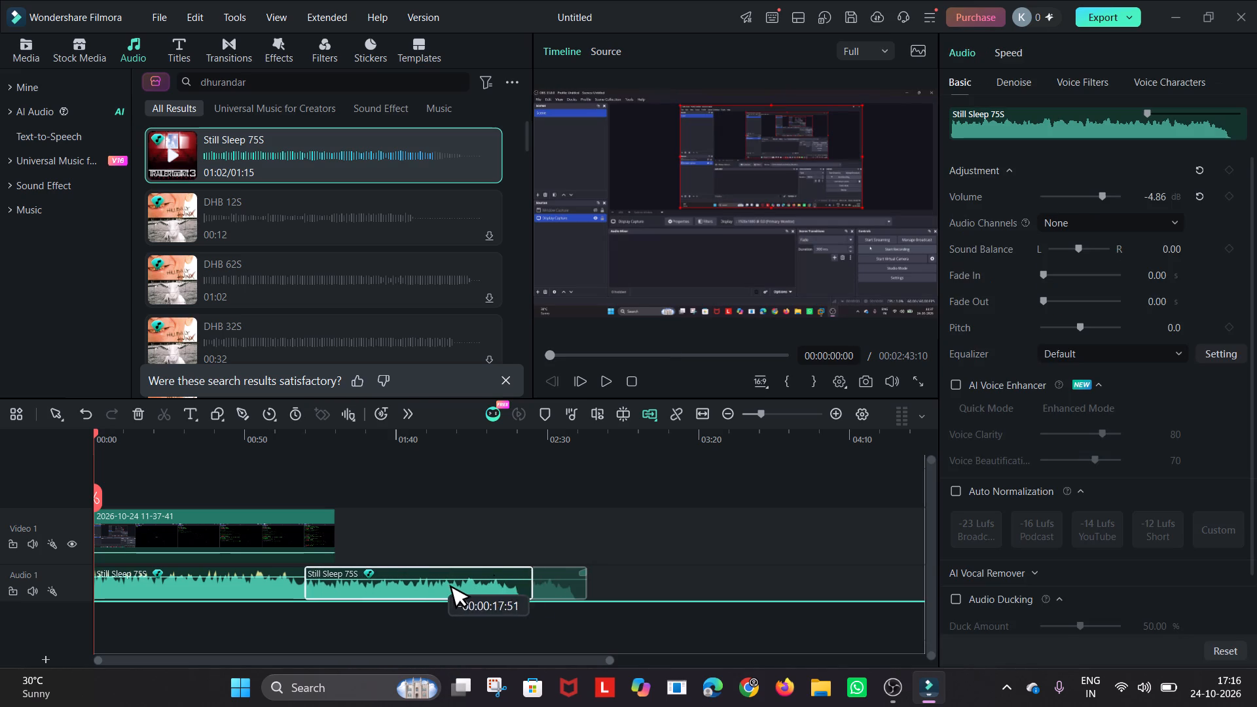
pyautogui.moveTo(439, 577); pyautogui.dragTo(457, 587)
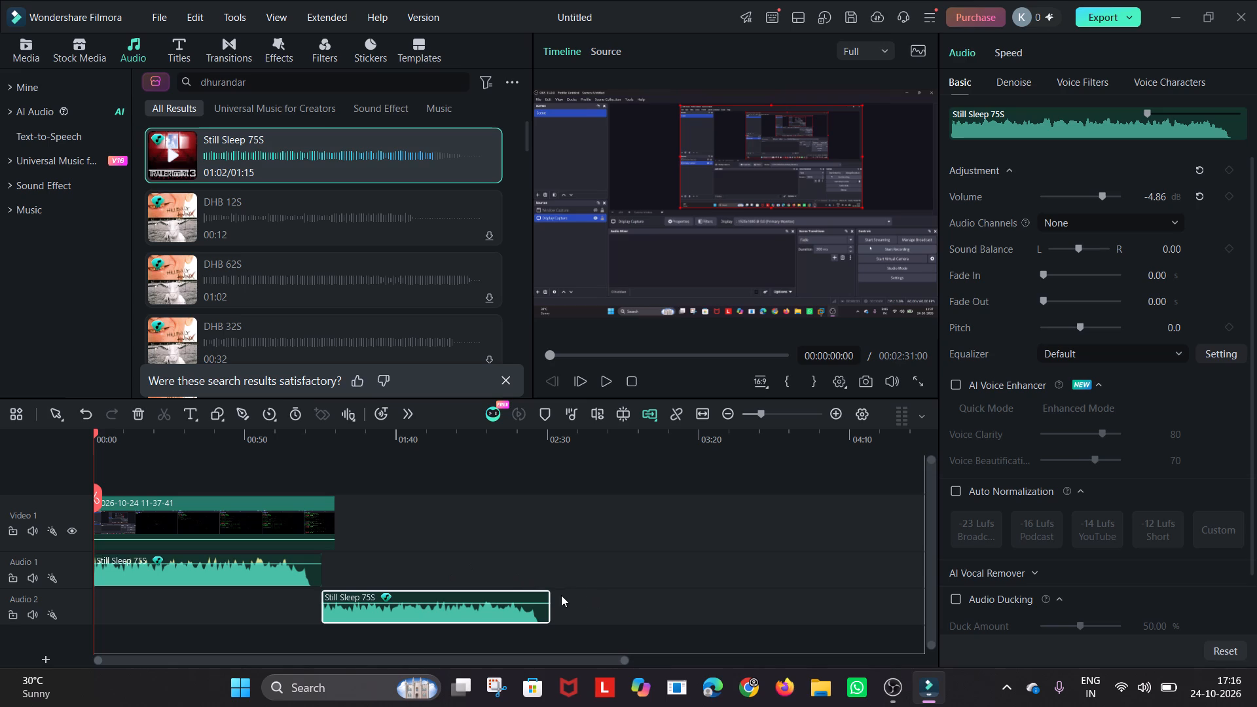
# Trim the end of the second Still Sleep 75S clip to about 01:19:53, matching the video clip's end.
pyautogui.moveTo(547, 605); pyautogui.dragTo(342, 603)
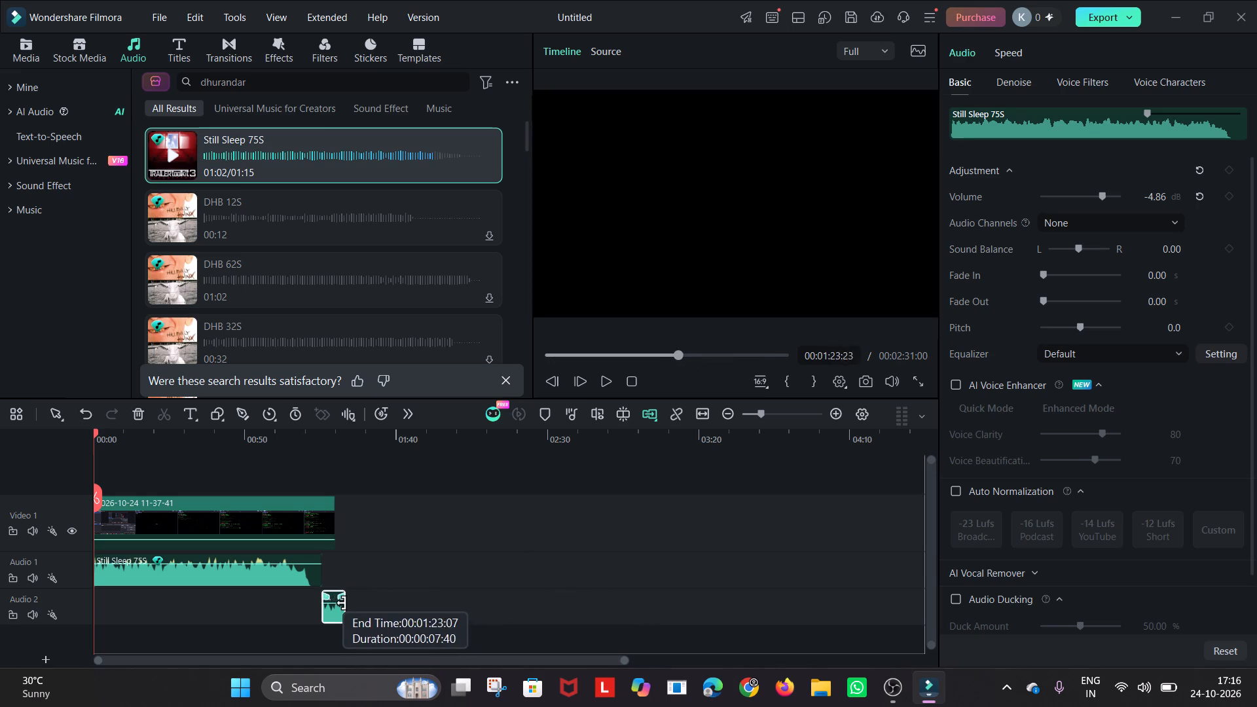
pyautogui.moveTo(342, 603); pyautogui.dragTo(333, 604)
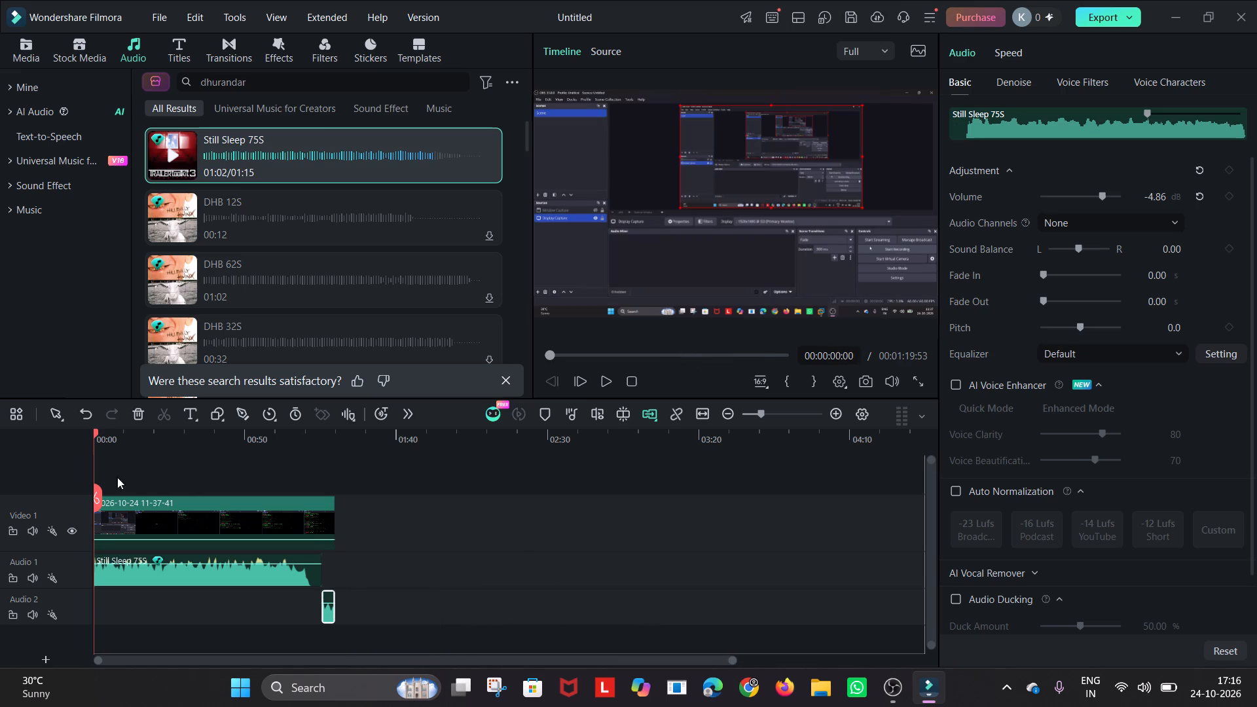
# Play the edit from the start, skip ahead to check the join between the music clips, and pause playback.
pyautogui.click(604, 382)
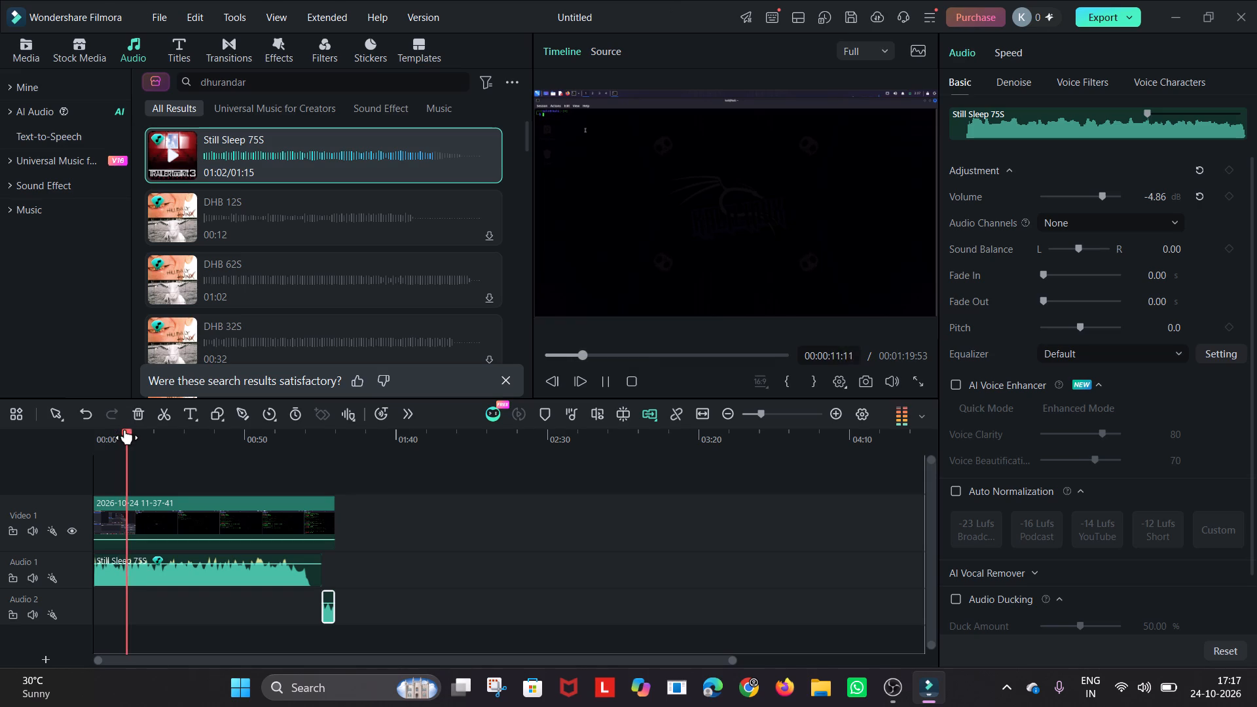
pyautogui.moveTo(125, 429); pyautogui.dragTo(307, 461)
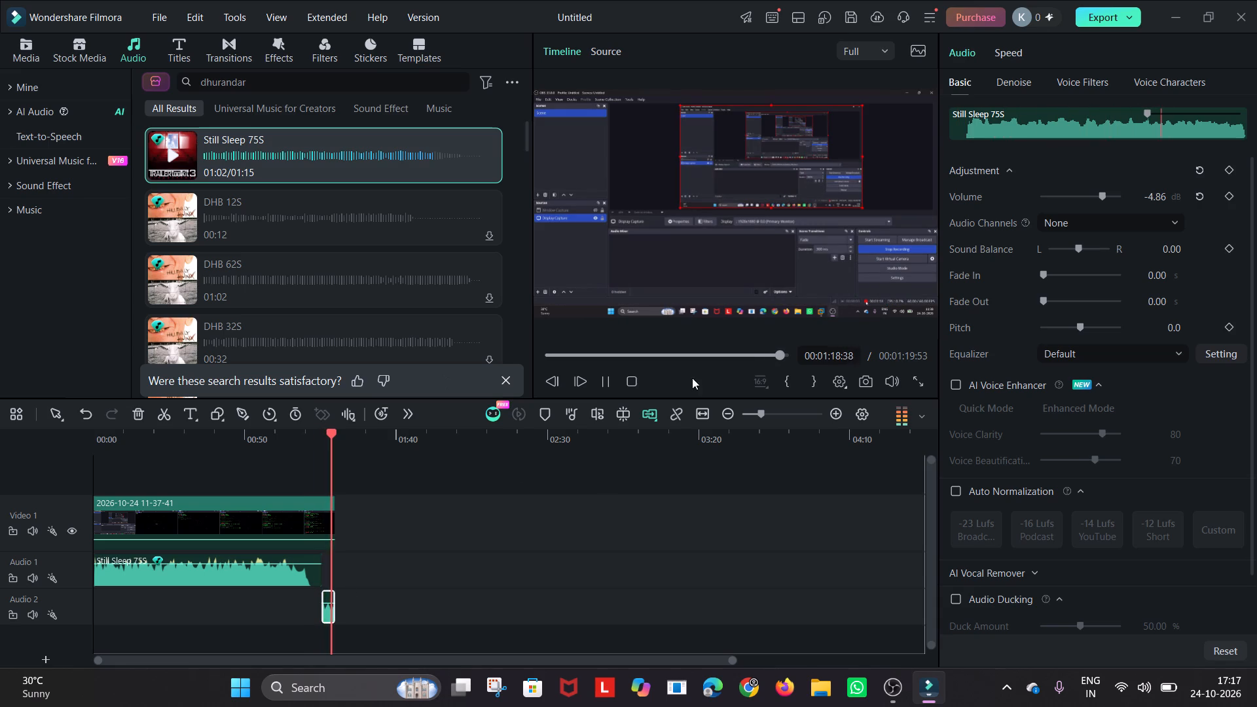
pyautogui.click(604, 388)
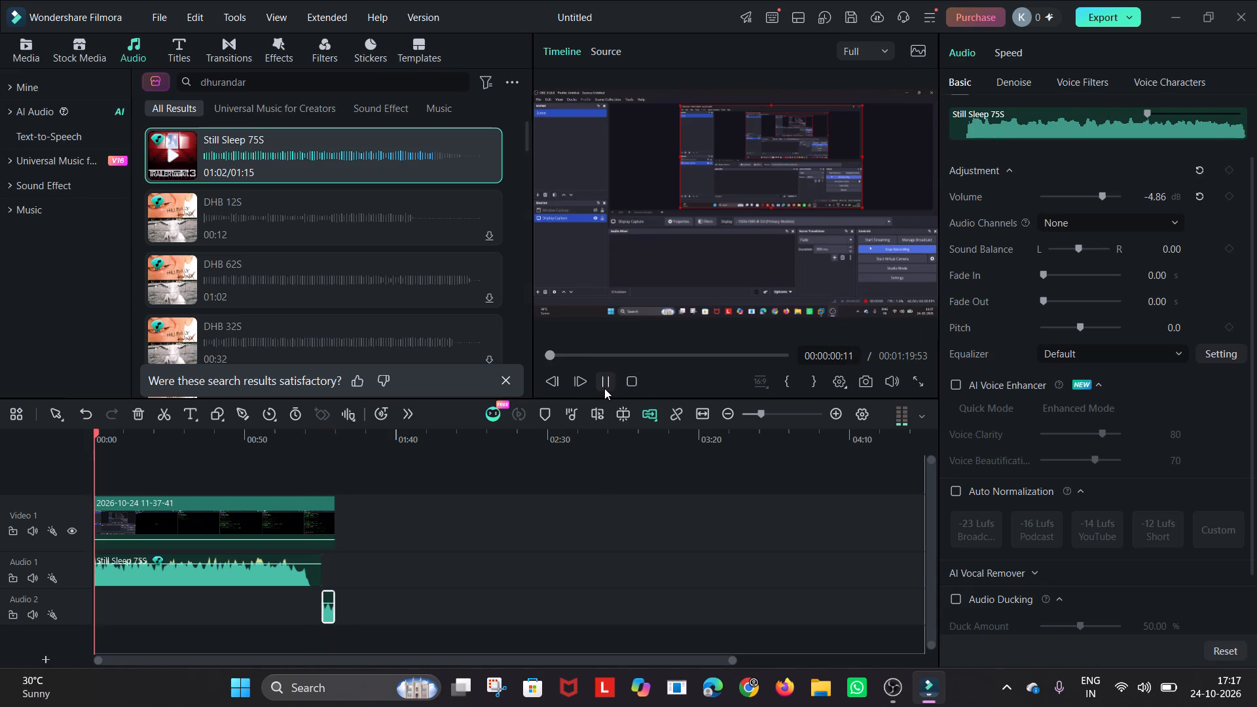
pyautogui.click(604, 388)
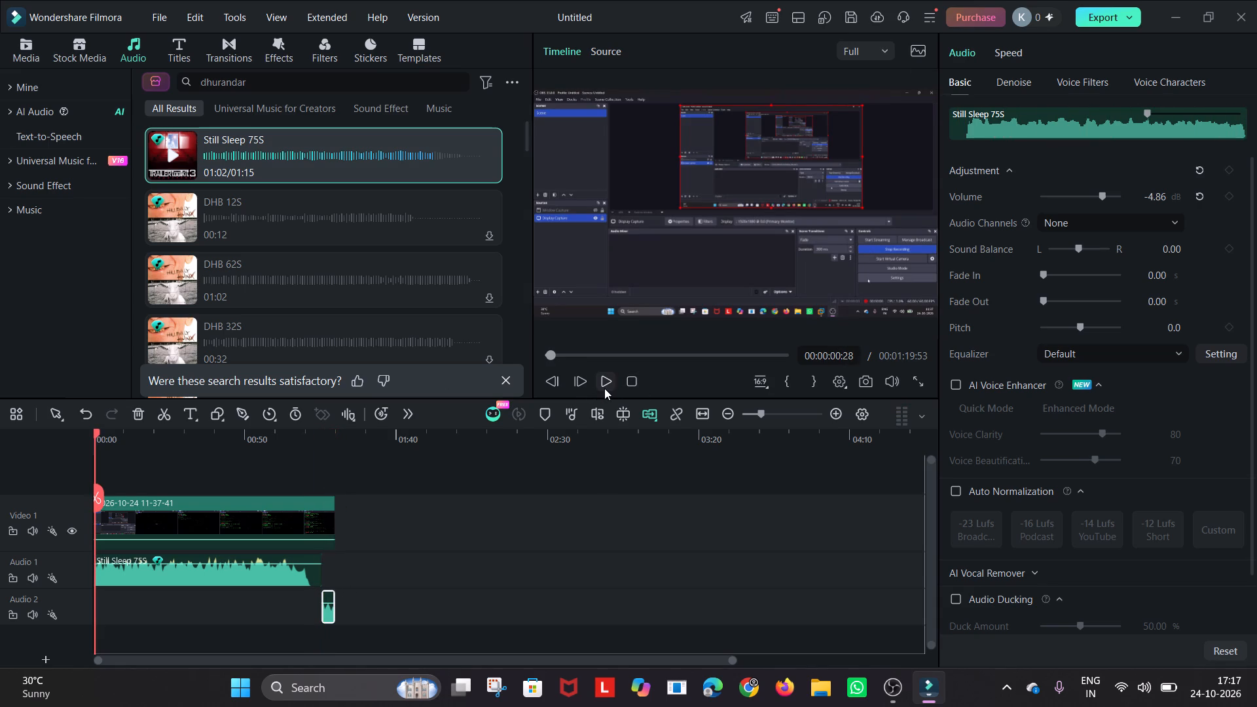
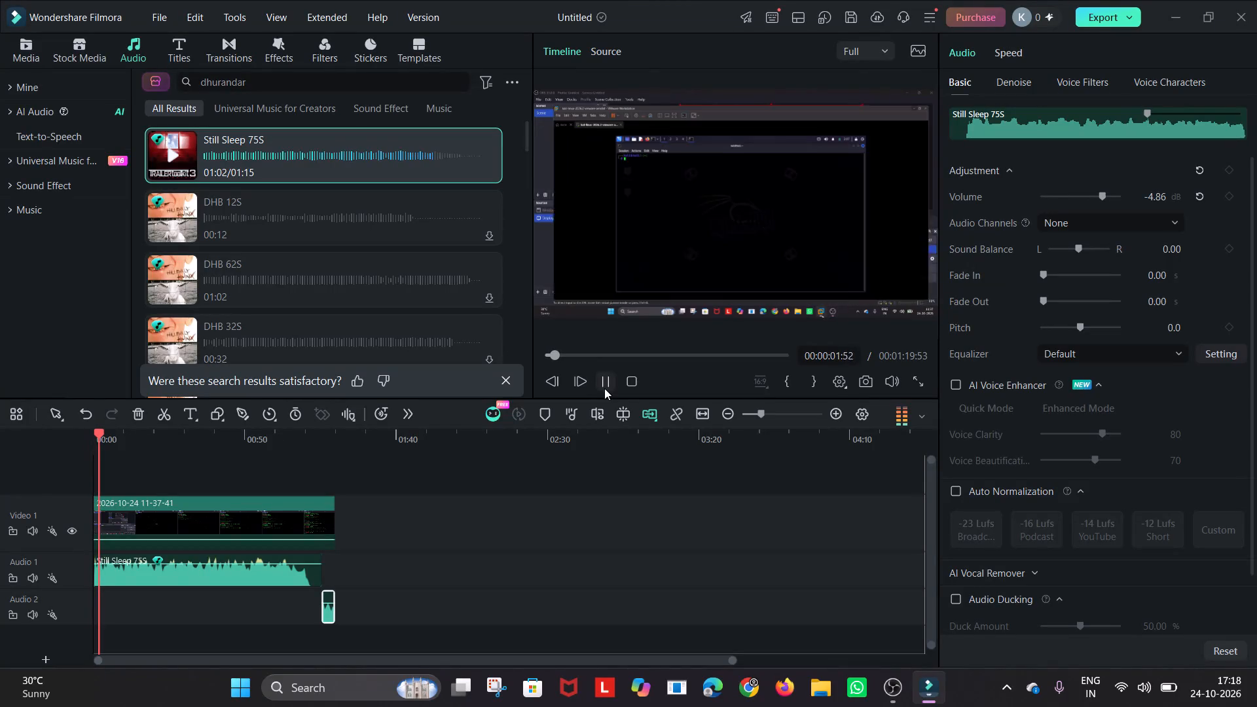
# Check the playback levels on the audio meter and the preview volume control, pause playback, and hide the meter.
pyautogui.click(903, 416)
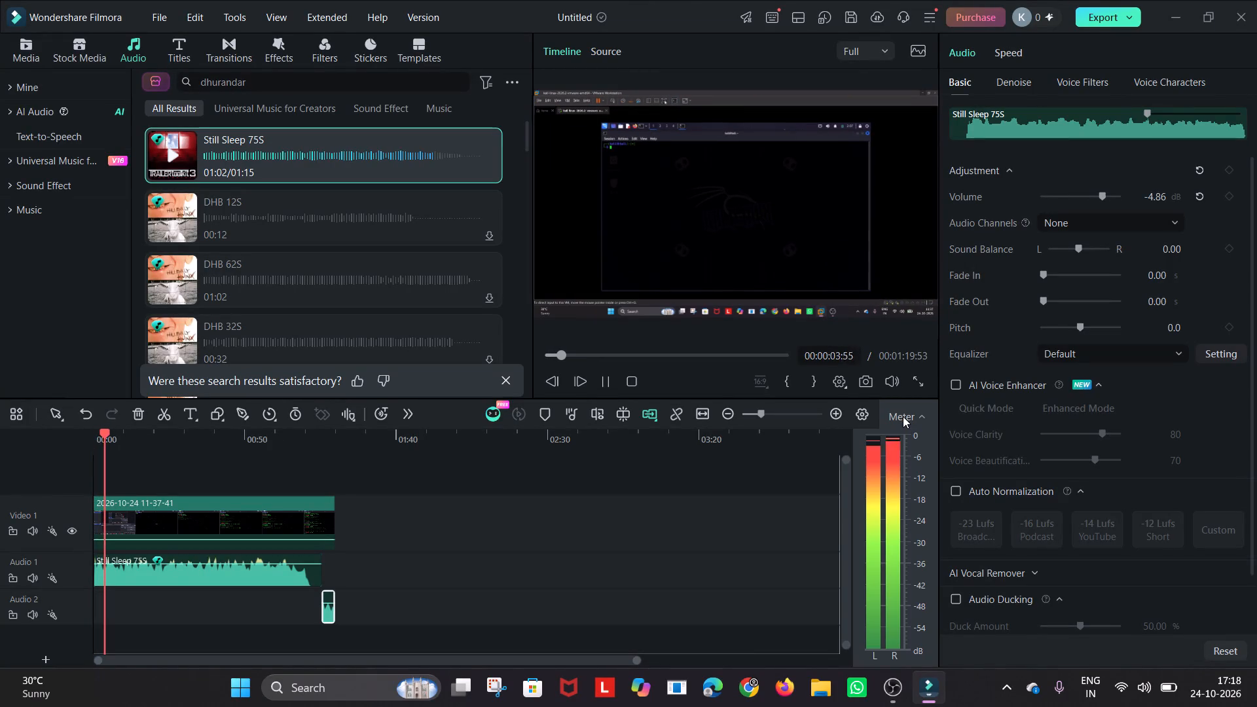
pyautogui.moveTo(892, 455); pyautogui.dragTo(892, 479)
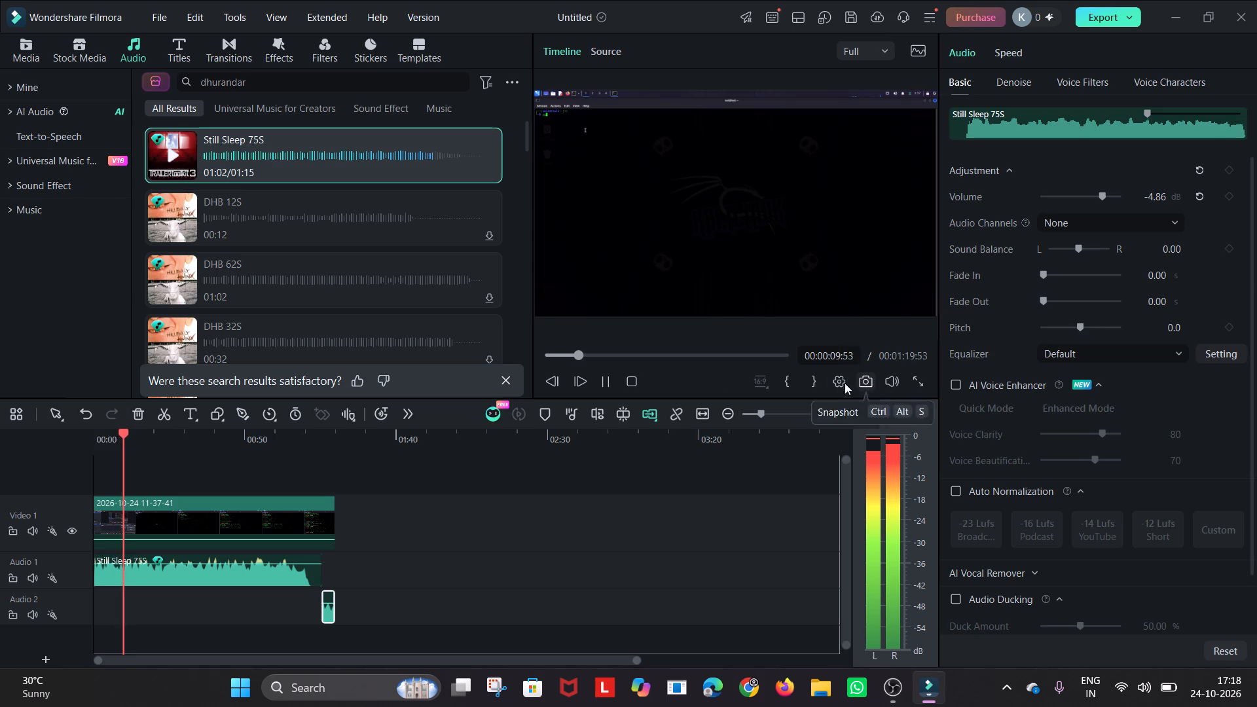
pyautogui.click(887, 382)
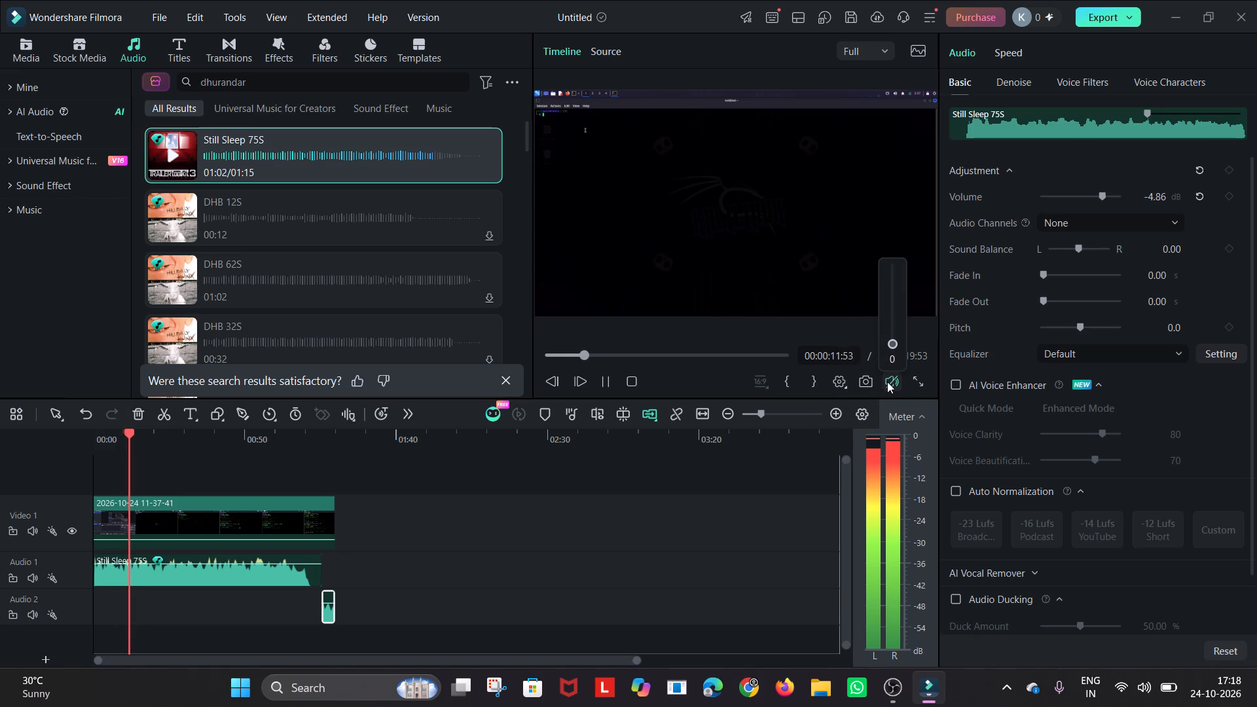
pyautogui.click(887, 382)
pyautogui.click(598, 380)
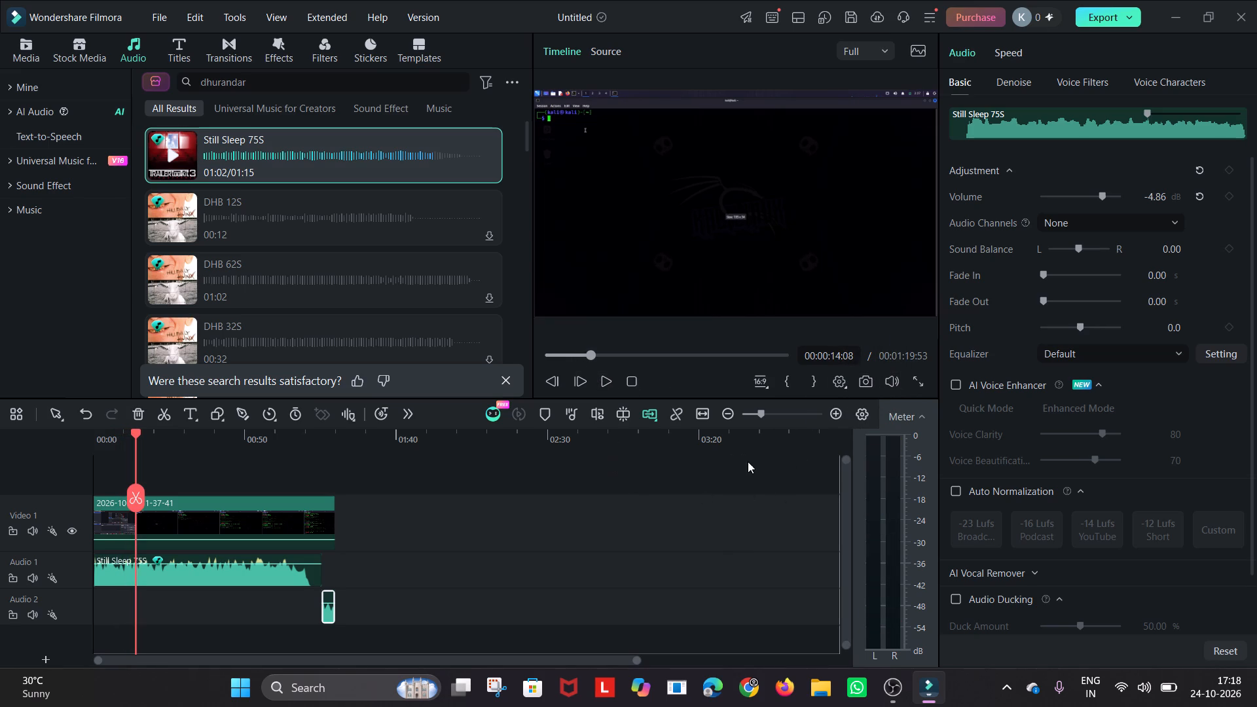
pyautogui.click(918, 418)
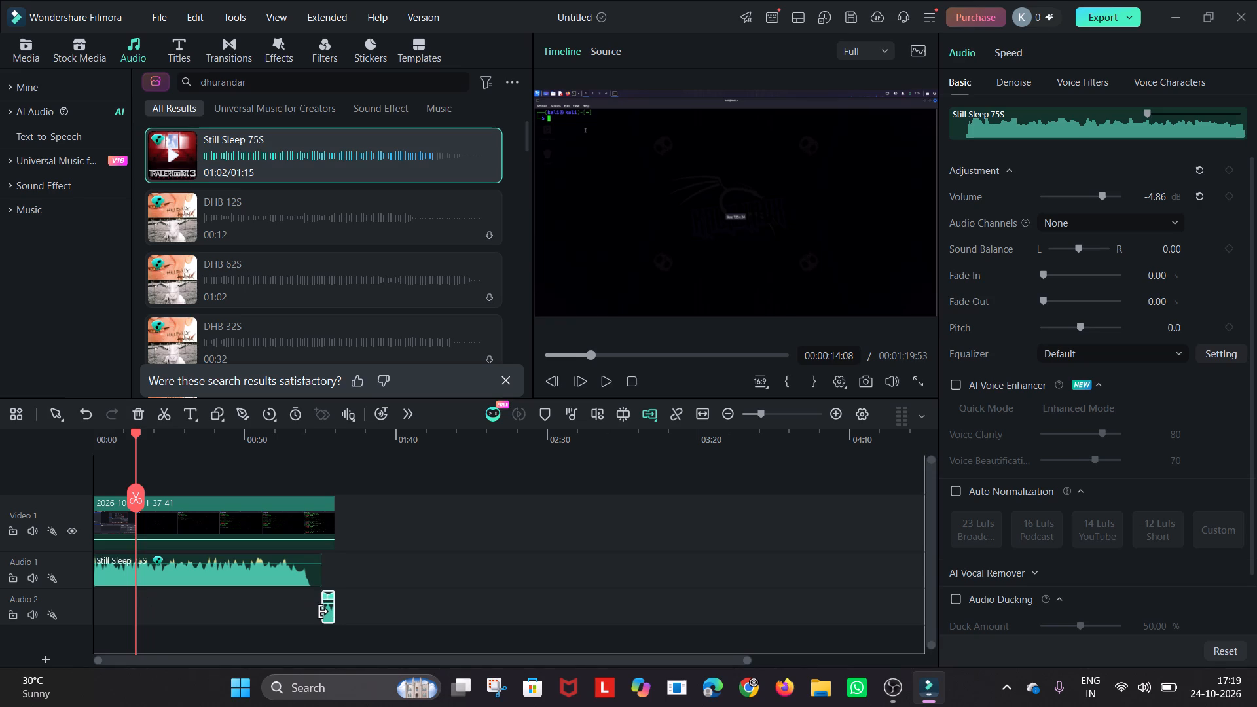
# Move the second Still Sleep 75S clip onto Audio 1, just after the first music clip, ending at about 01:20:10.
pyautogui.moveTo(326, 612); pyautogui.dragTo(337, 575)
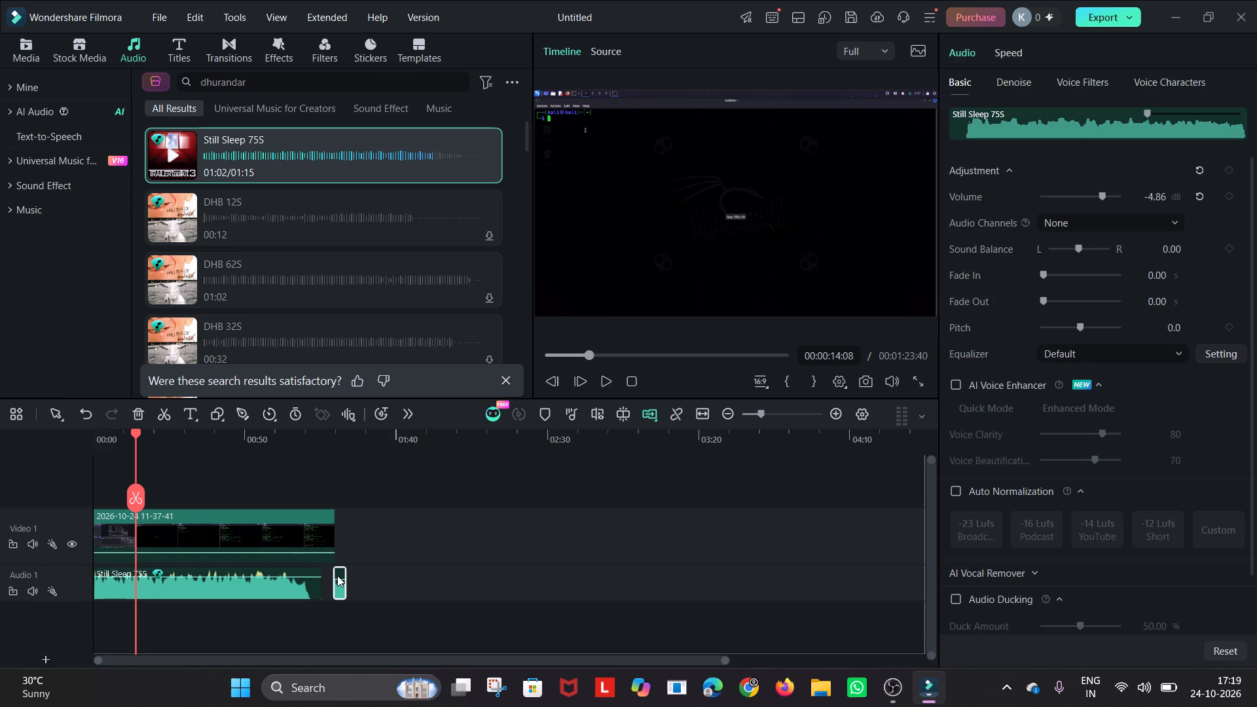
pyautogui.moveTo(340, 585); pyautogui.dragTo(327, 587)
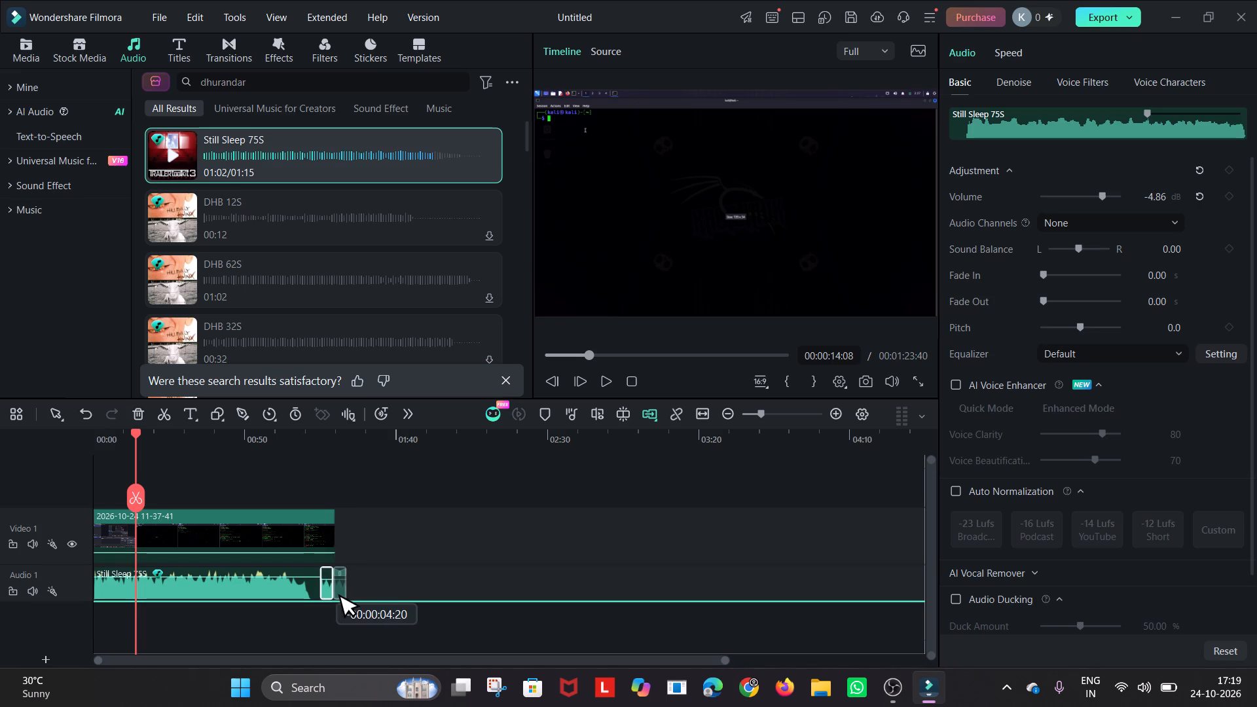
pyautogui.moveTo(327, 587); pyautogui.dragTo(331, 587)
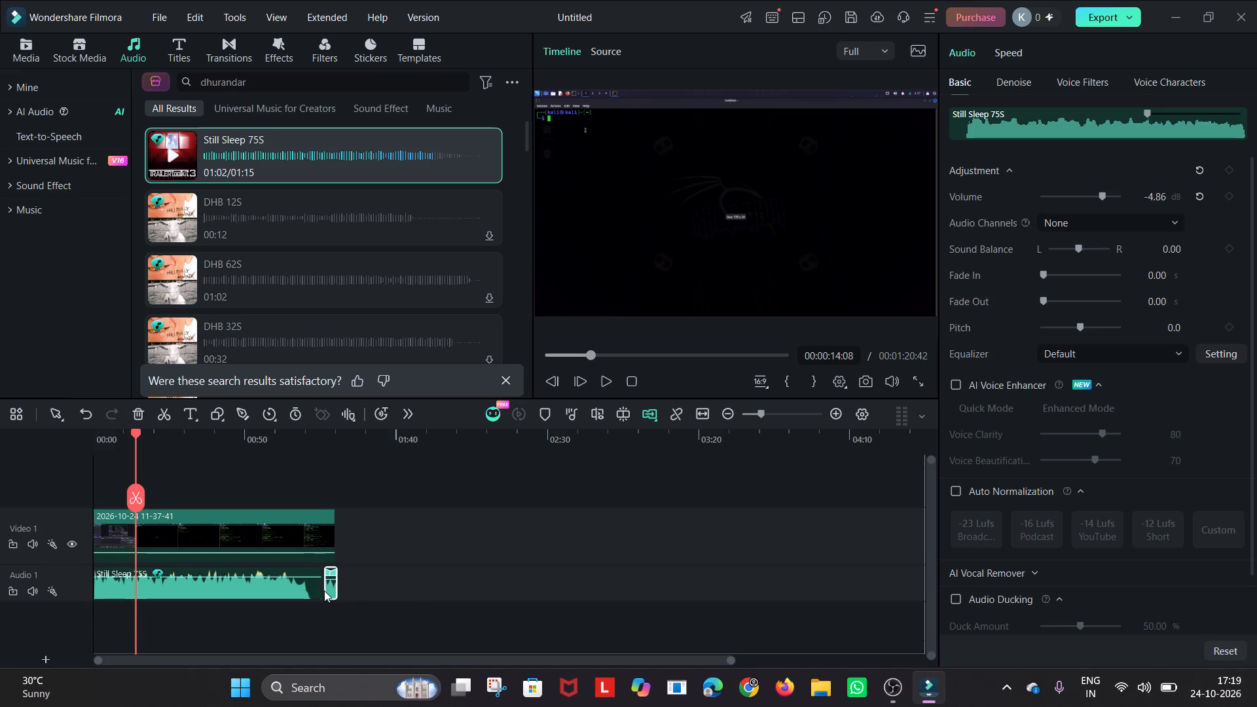
pyautogui.click(336, 589)
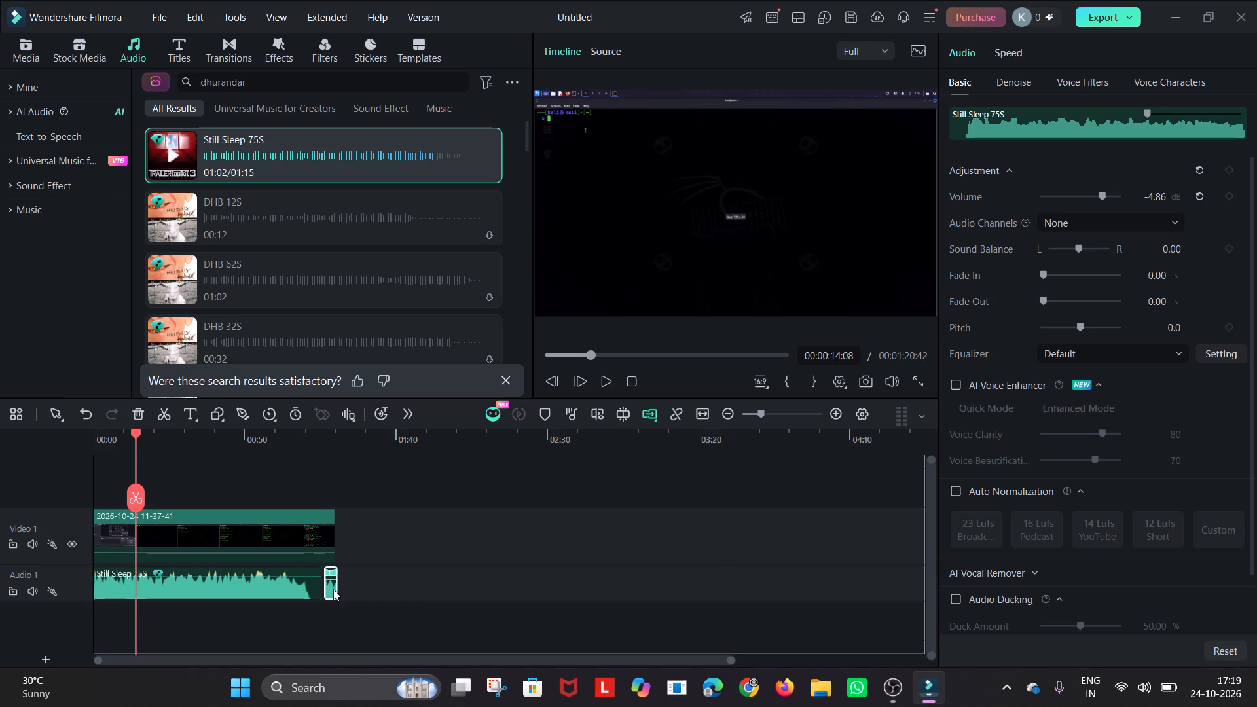
pyautogui.click(332, 589)
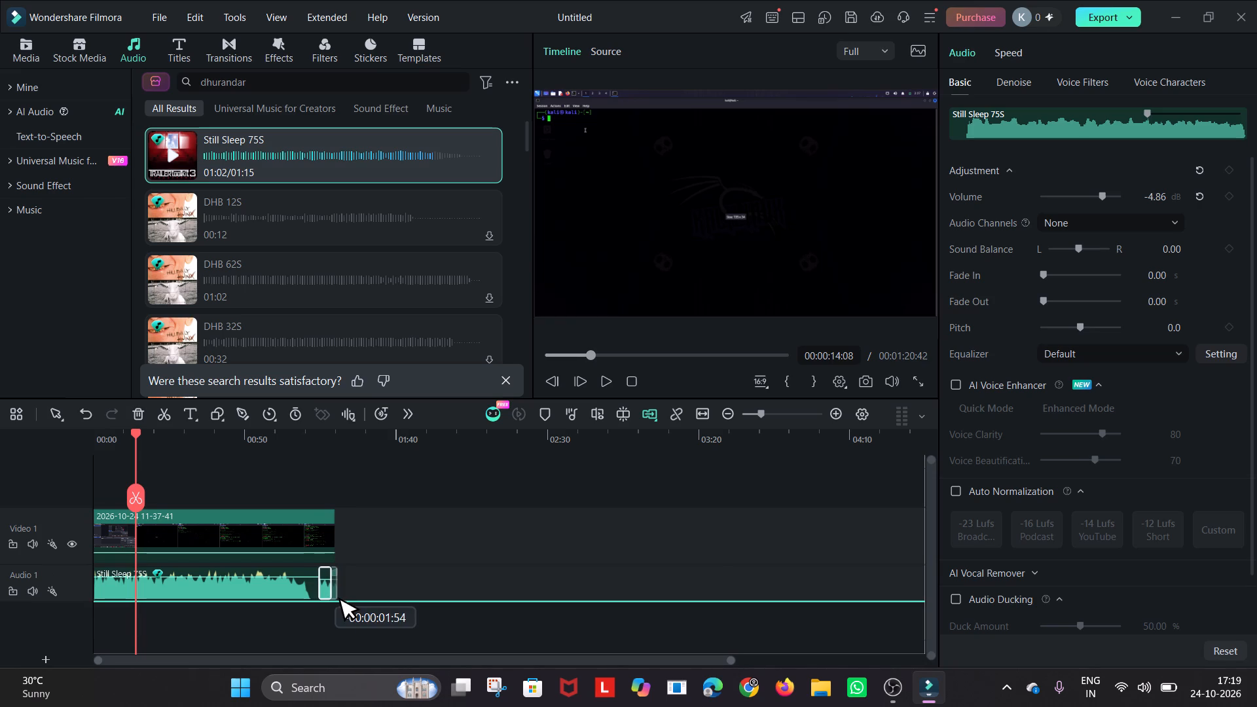
pyautogui.click(385, 584)
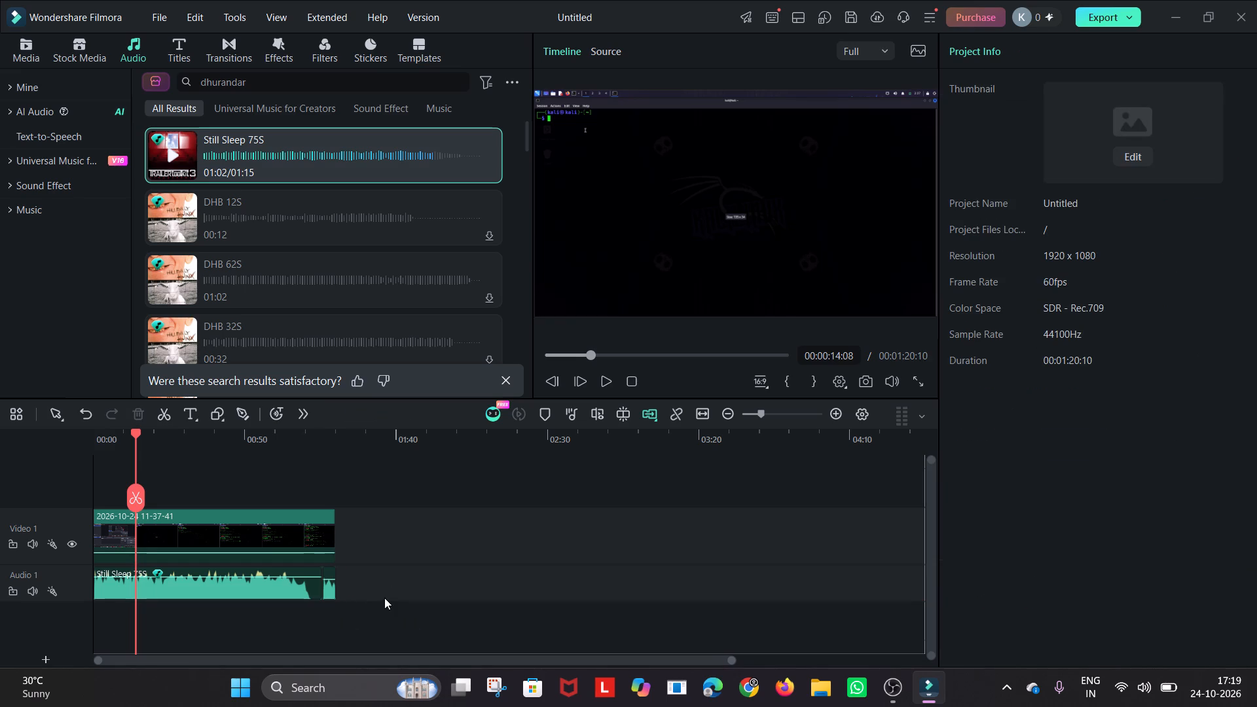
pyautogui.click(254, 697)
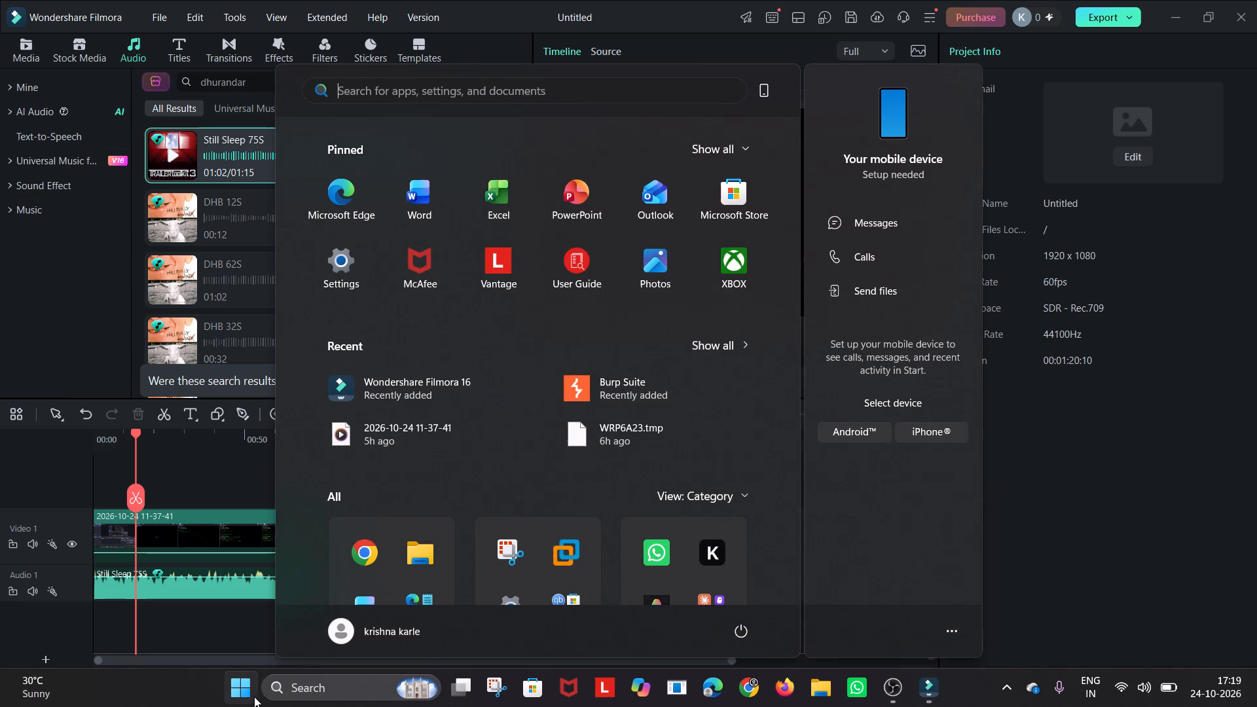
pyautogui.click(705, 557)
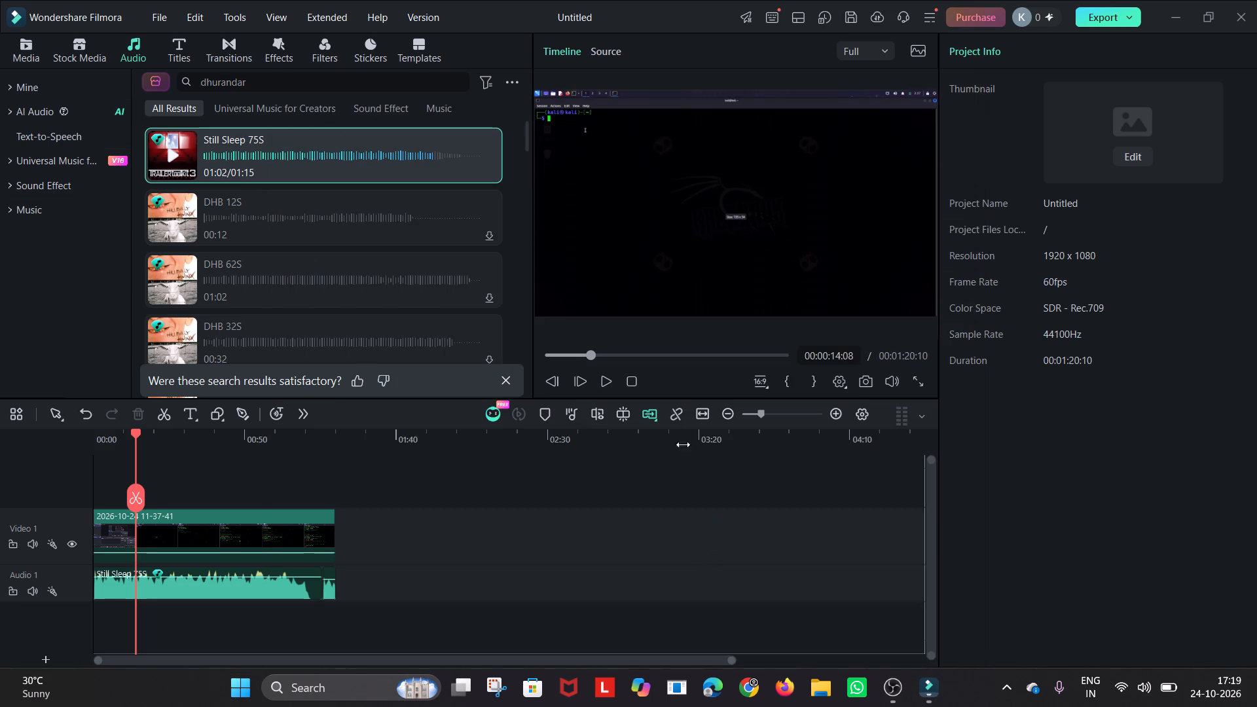
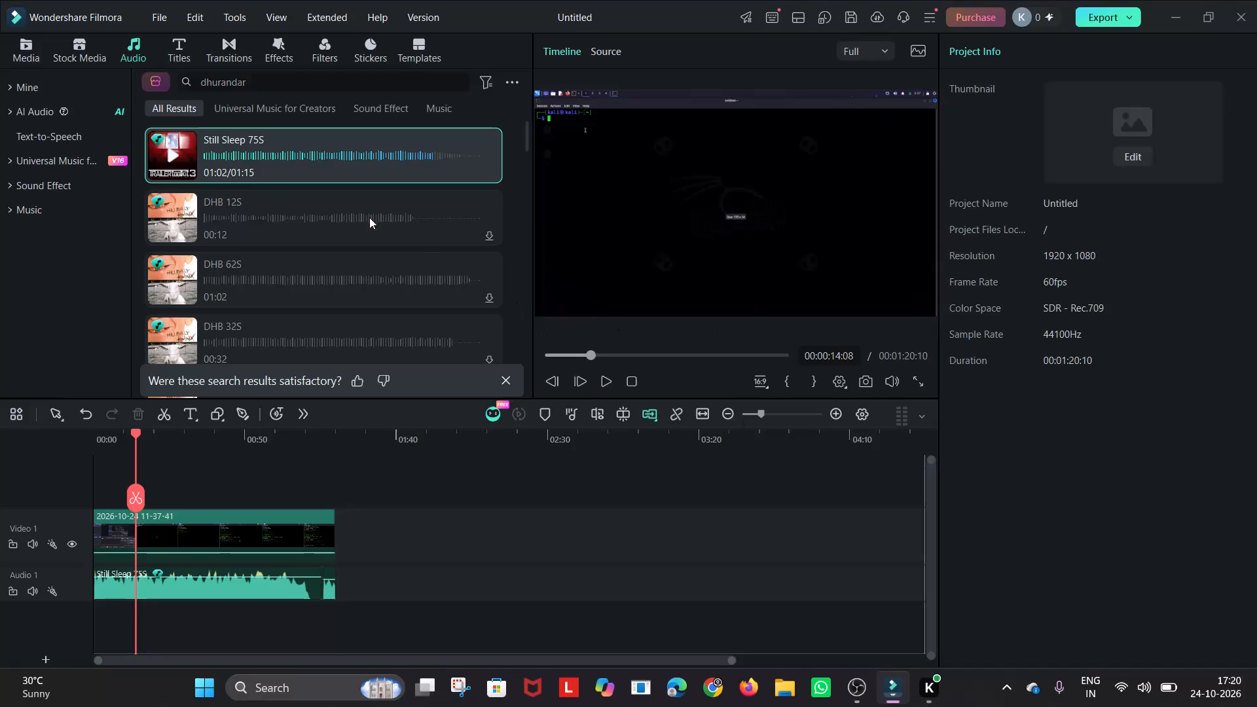
# Open the AI Texts titles and return the playhead to the start of the timeline at 00:00:00:00.
pyautogui.click(175, 45)
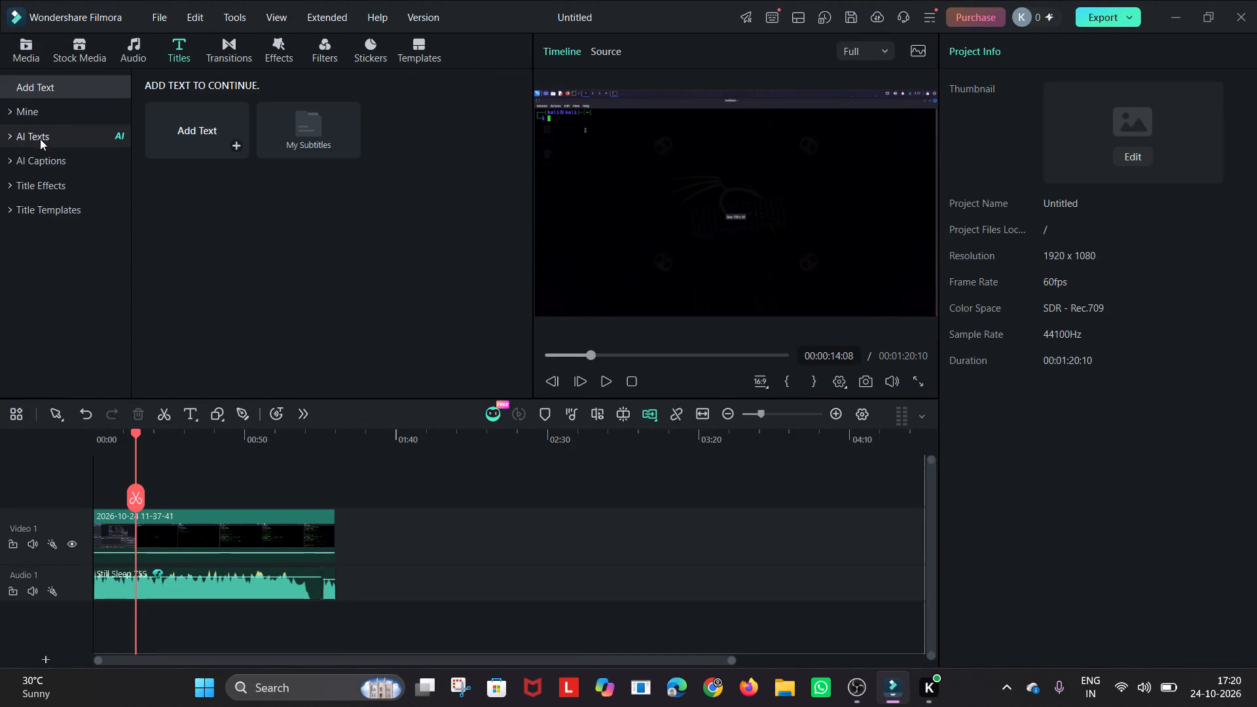
pyautogui.click(39, 139)
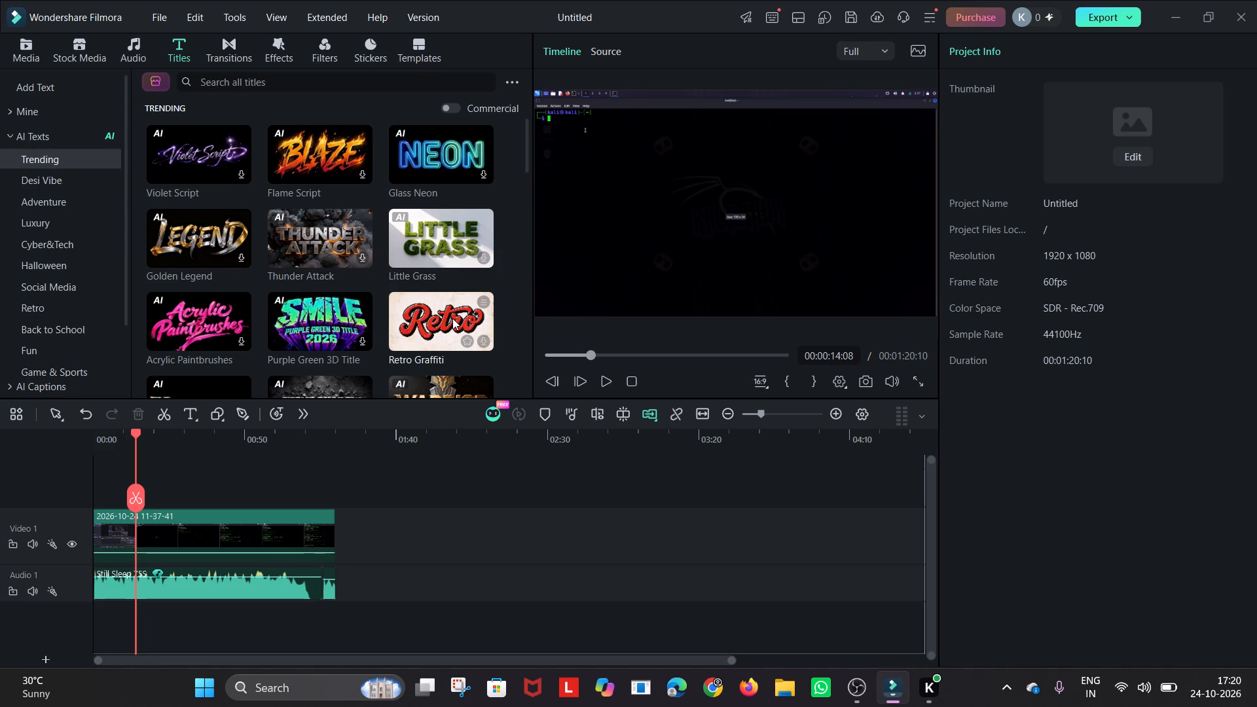
pyautogui.click(569, 354)
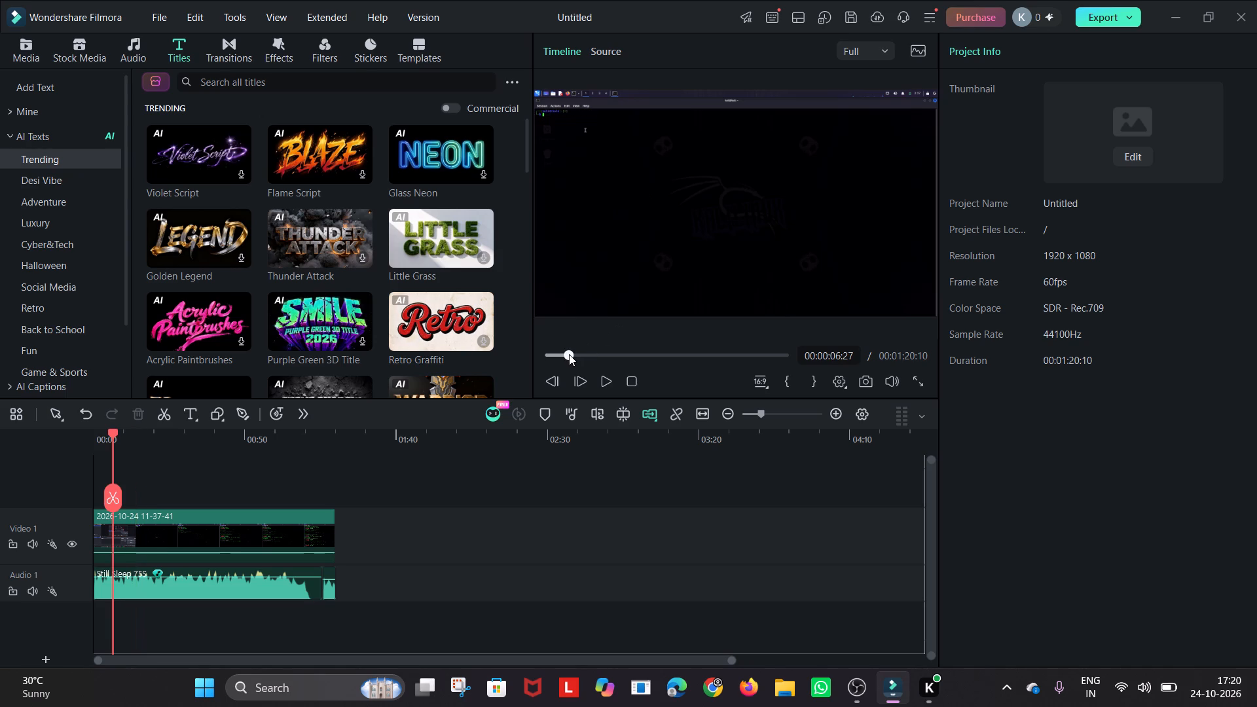
pyautogui.moveTo(569, 354); pyautogui.dragTo(541, 356)
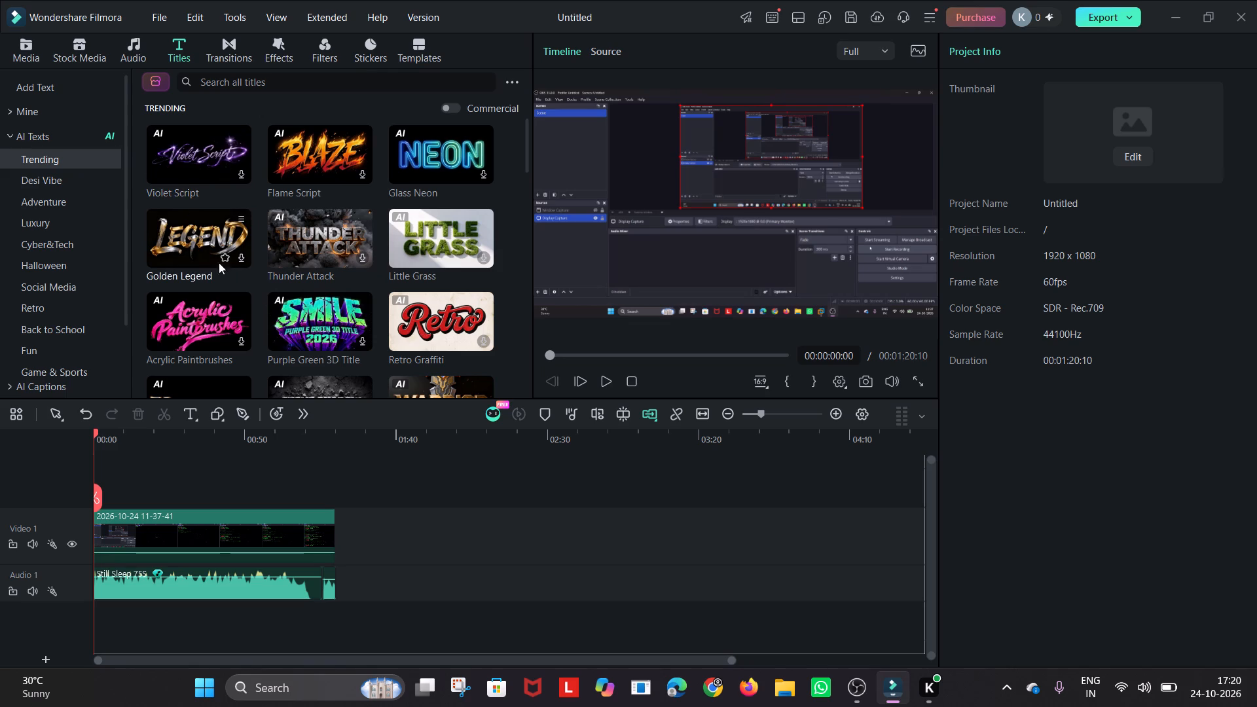
# Look through the Trending, Desi Vibe, Luxury and Social Media AI text titles for an intro title.
pyautogui.scroll(-1, 261, 293)
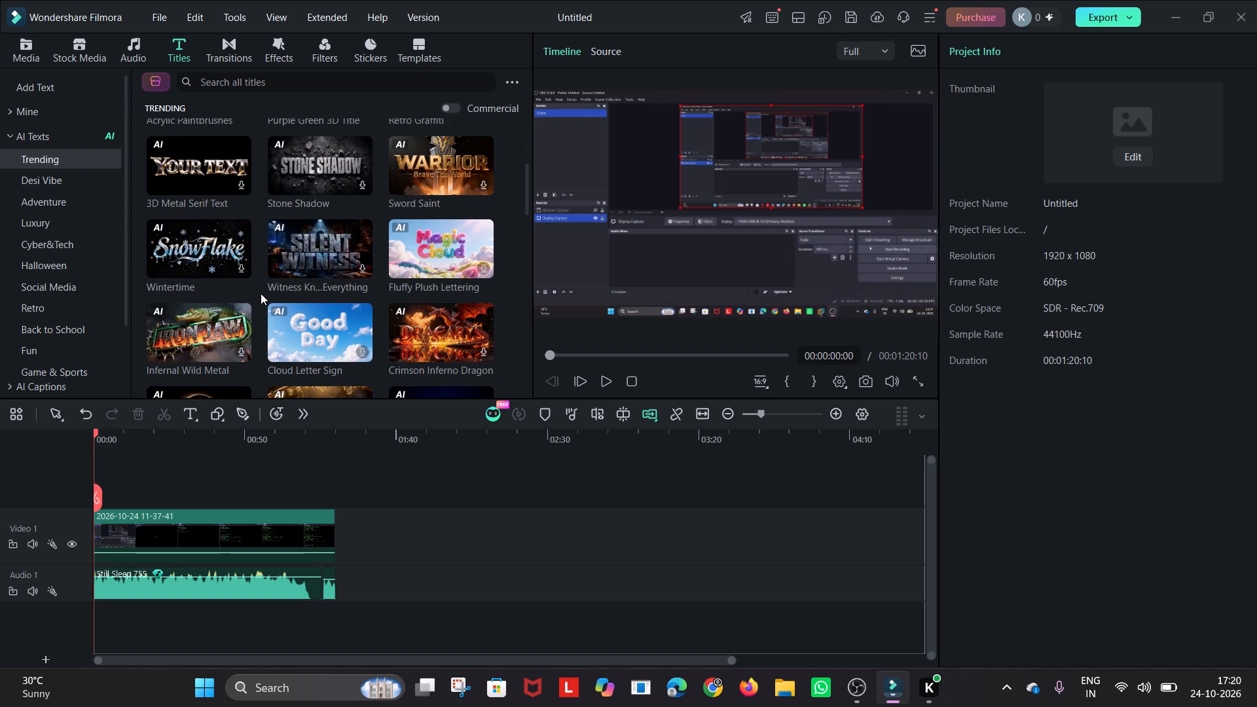
pyautogui.scroll(-2, 261, 293)
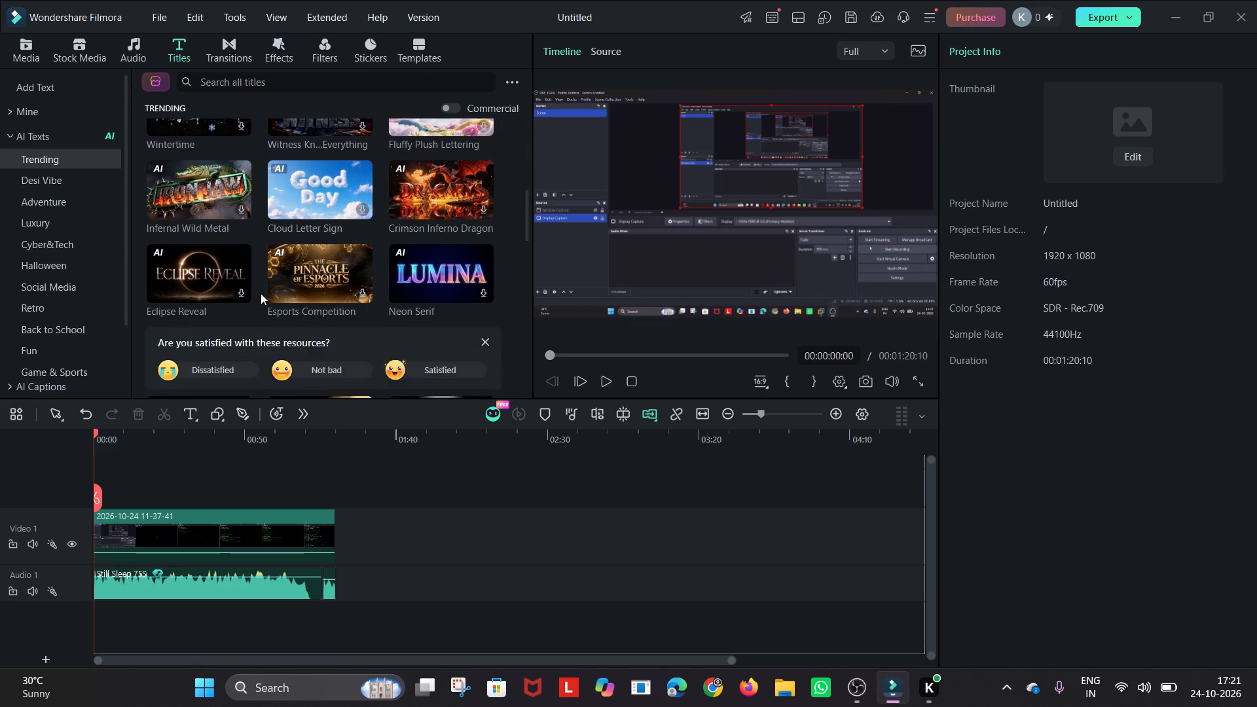
pyautogui.scroll(-1, 261, 293)
pyautogui.click(37, 178)
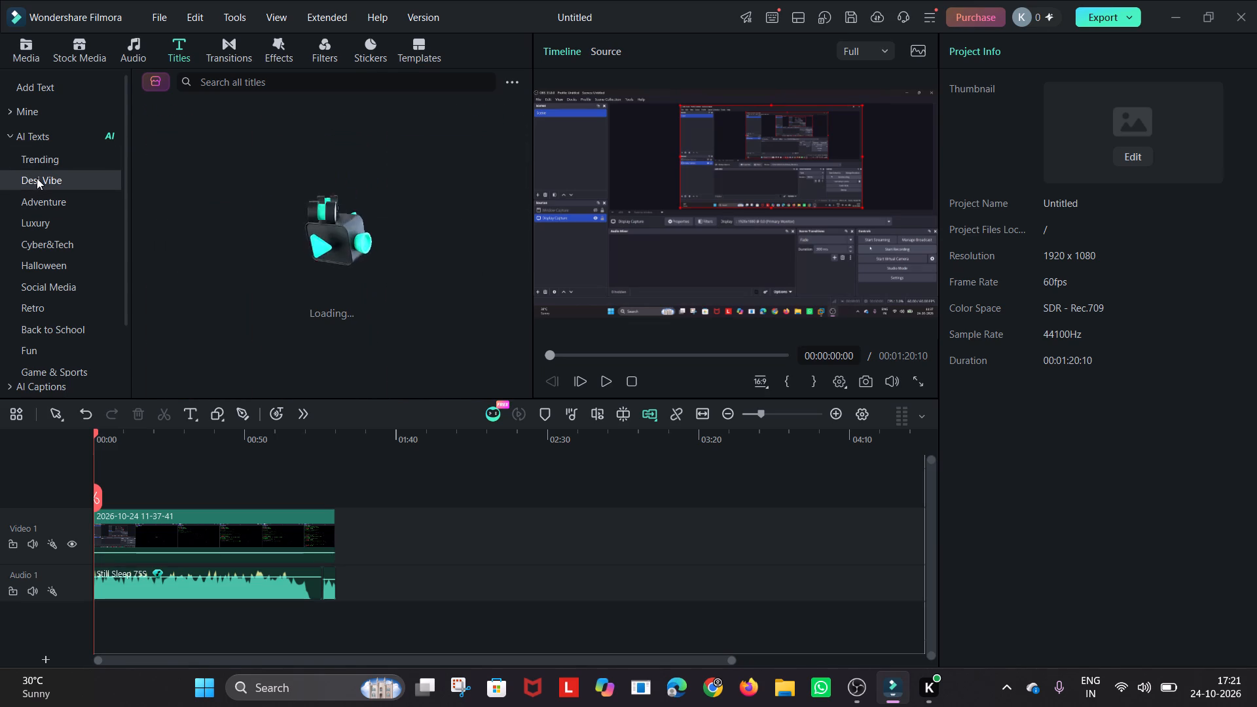
pyautogui.click(58, 231)
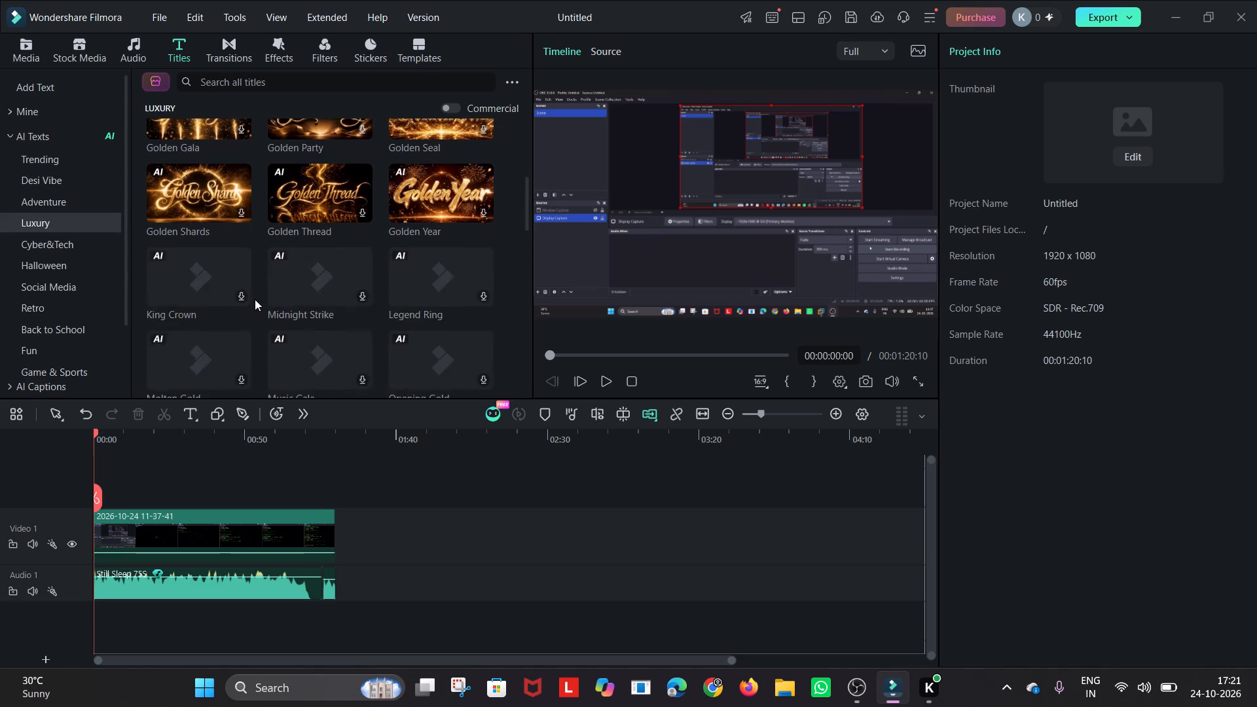
pyautogui.click(79, 297)
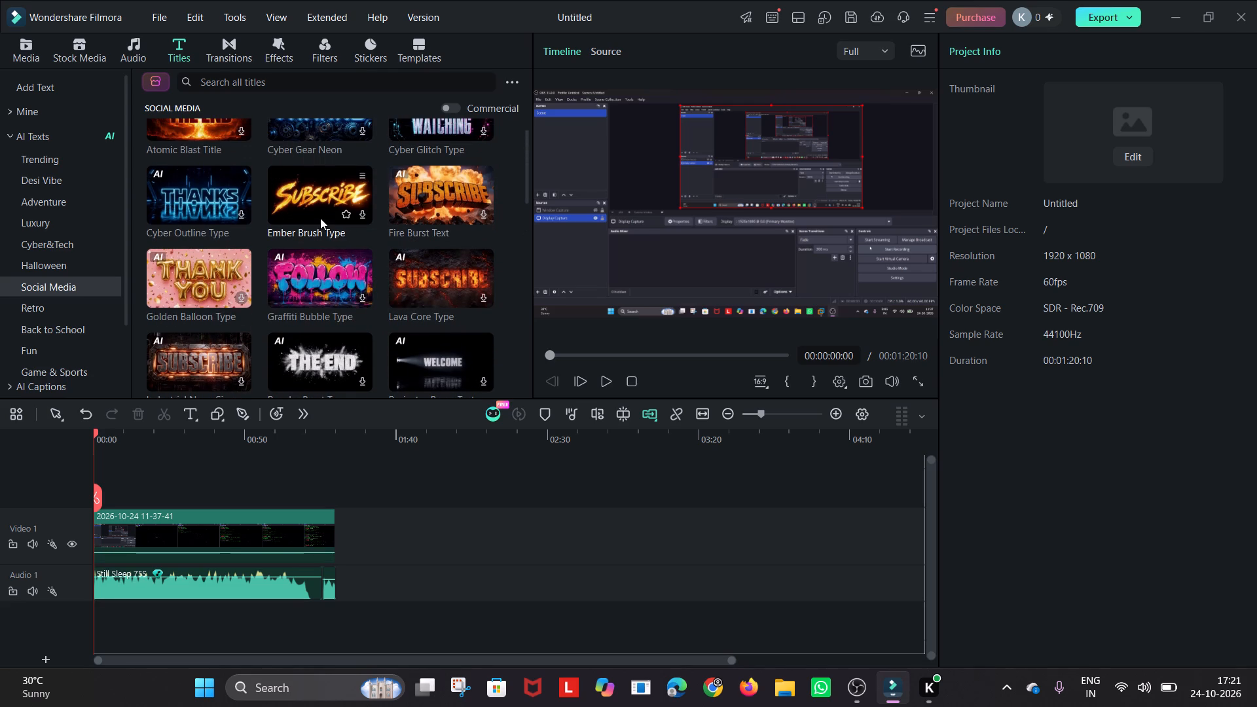
pyautogui.scroll(-1, 234, 280)
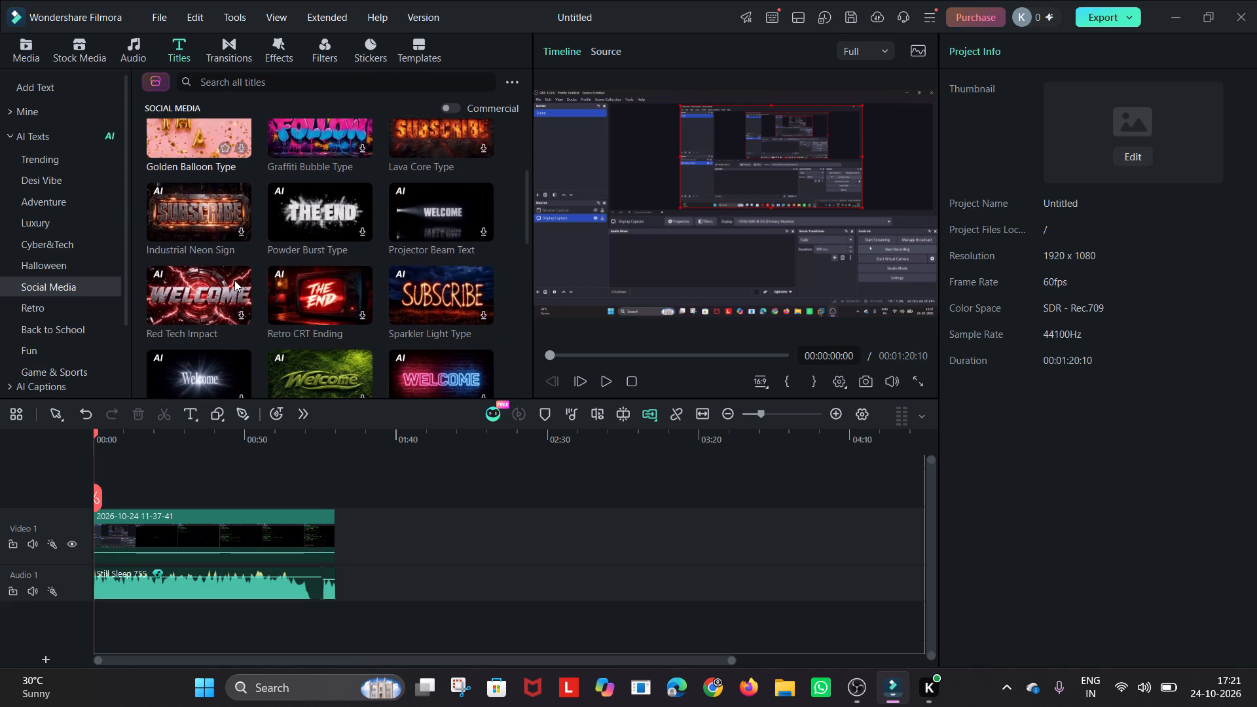
pyautogui.scroll(-1, 234, 280)
# Load the Red Tech Impact welcome title from the Social Media AI texts and preview it in the source viewer.
pyautogui.click(218, 301)
pyautogui.moveTo(218, 301); pyautogui.dragTo(246, 299)
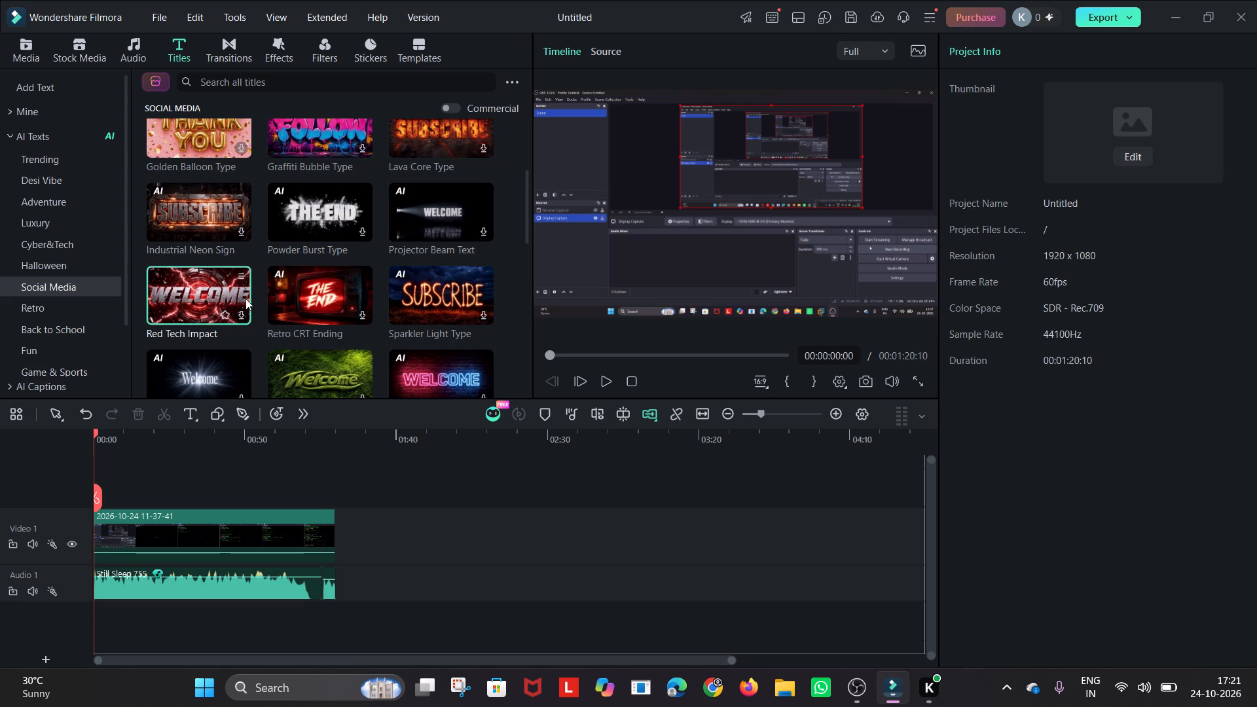
pyautogui.moveTo(246, 299); pyautogui.dragTo(245, 302)
pyautogui.moveTo(191, 286); pyautogui.dragTo(613, 254)
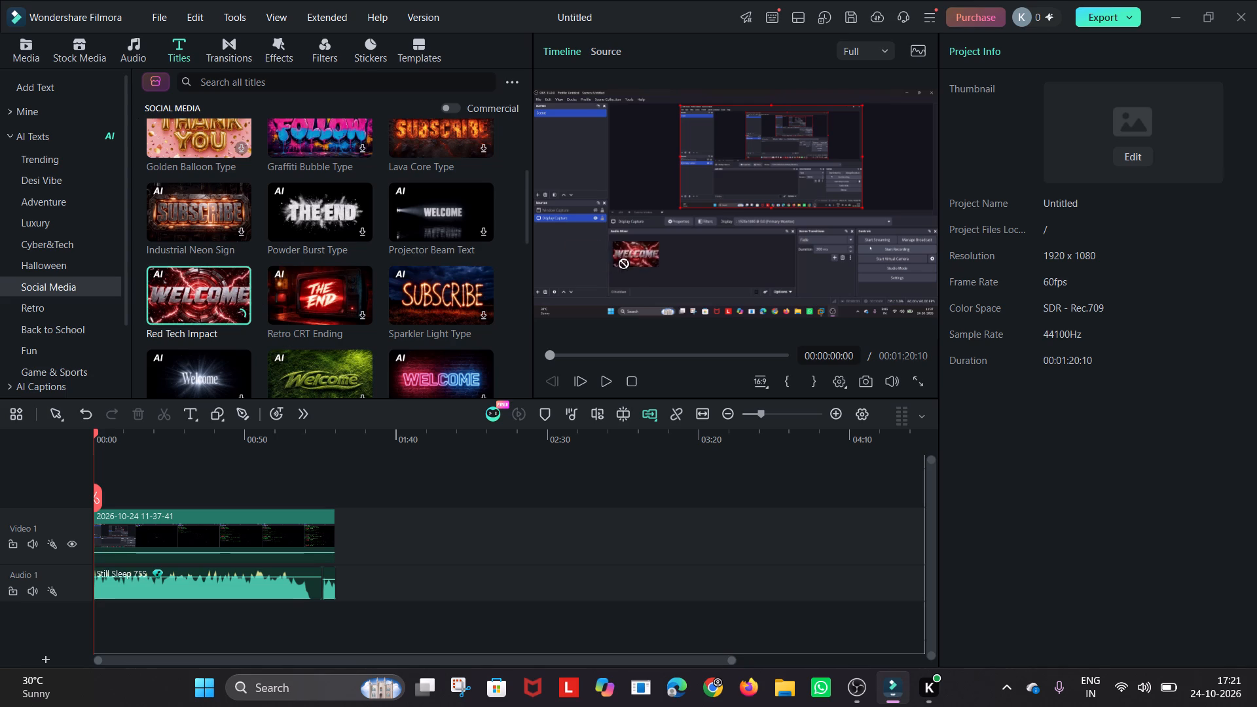
pyautogui.moveTo(613, 254); pyautogui.dragTo(699, 209)
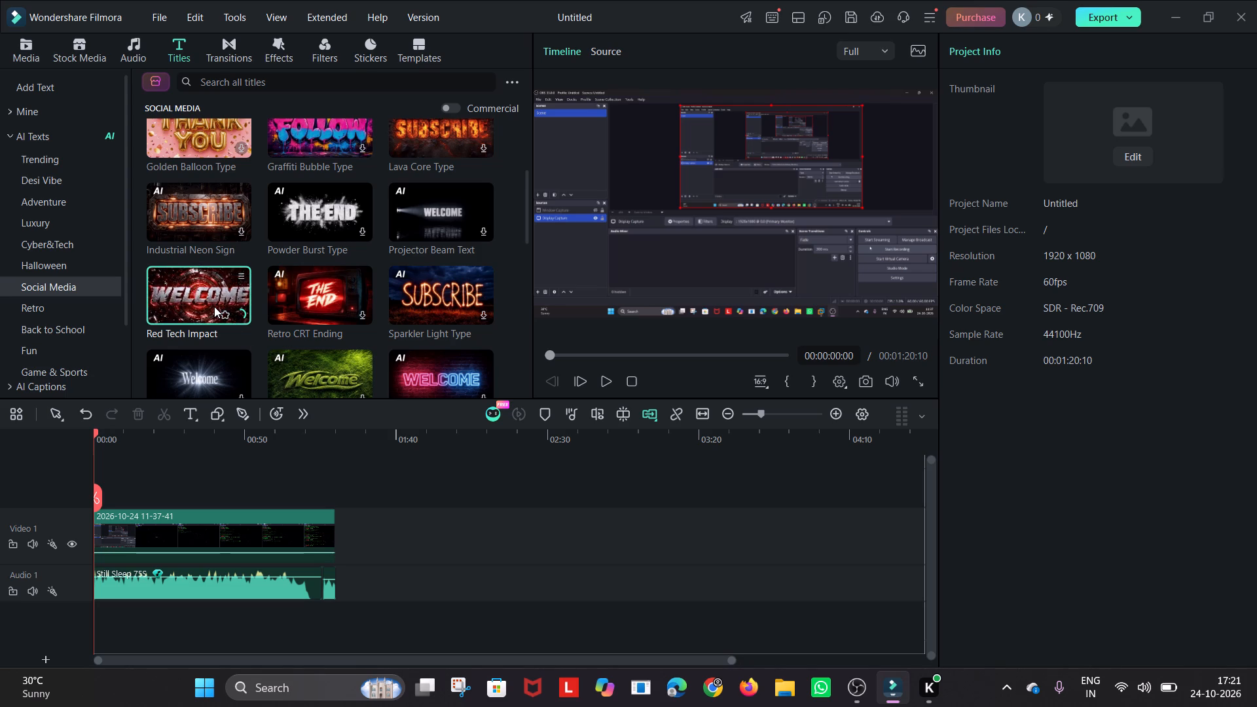
pyautogui.hscroll(1, 261, 515)
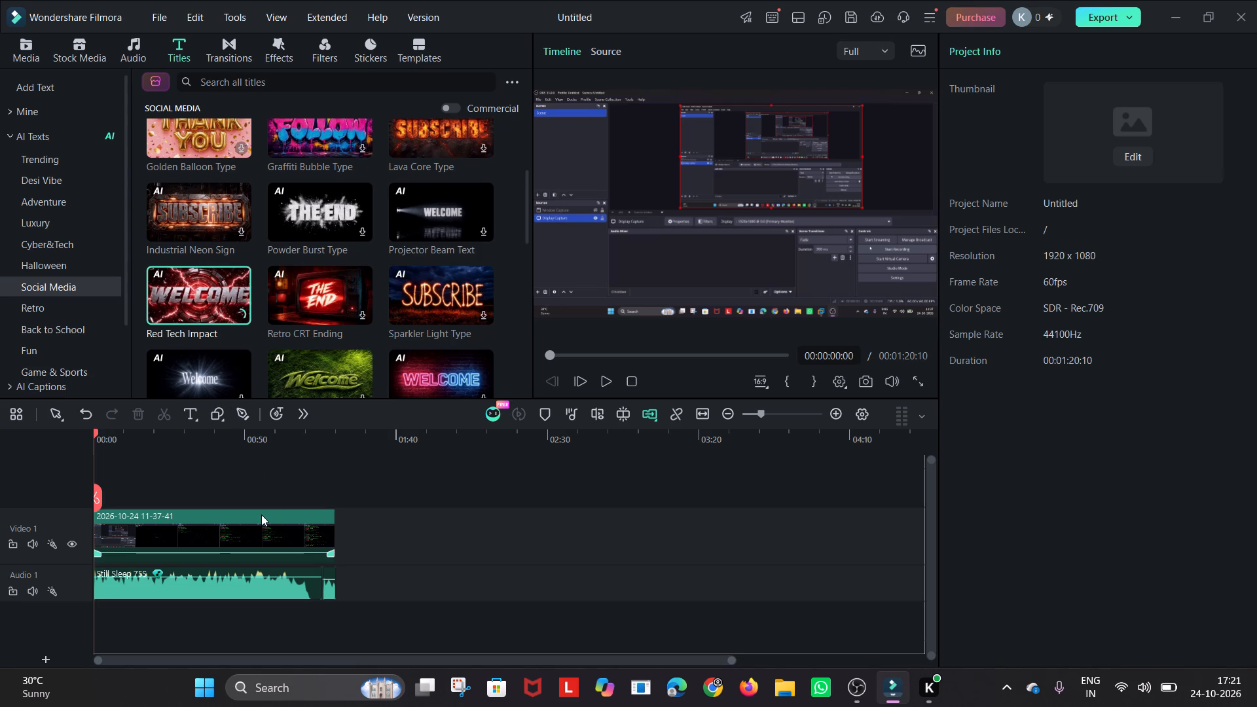
pyautogui.hscroll(1, 261, 515)
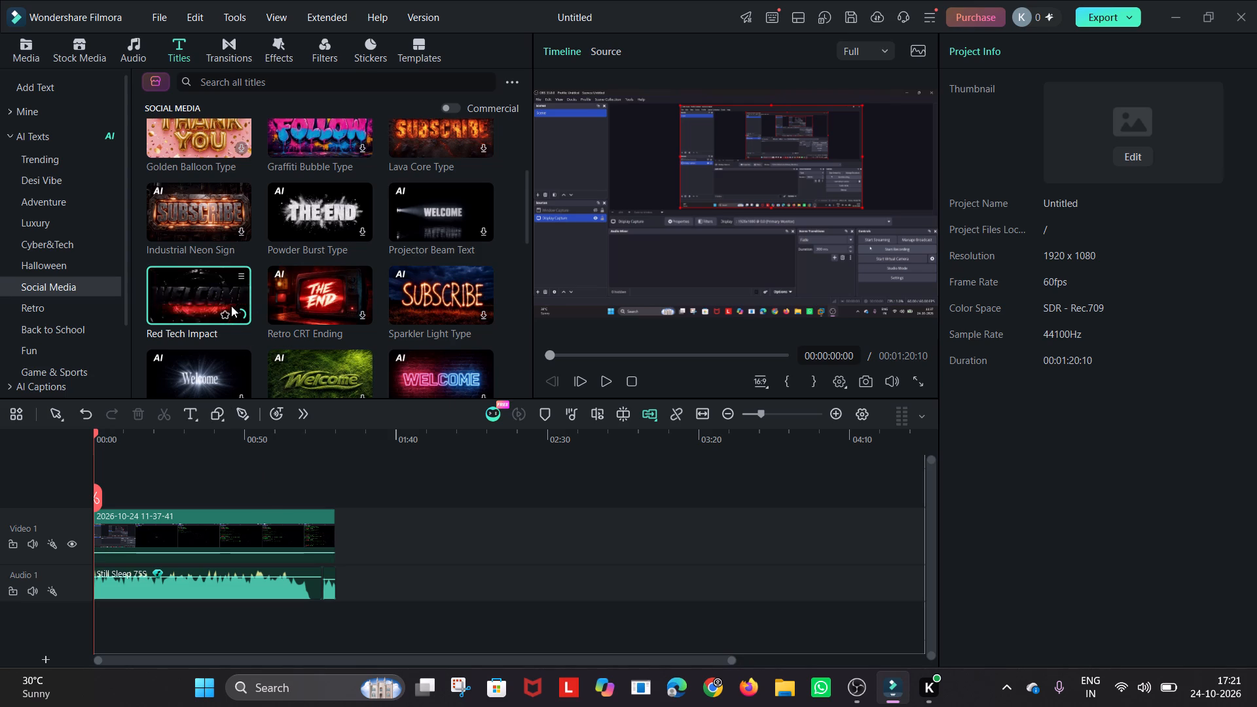
pyautogui.click(215, 291)
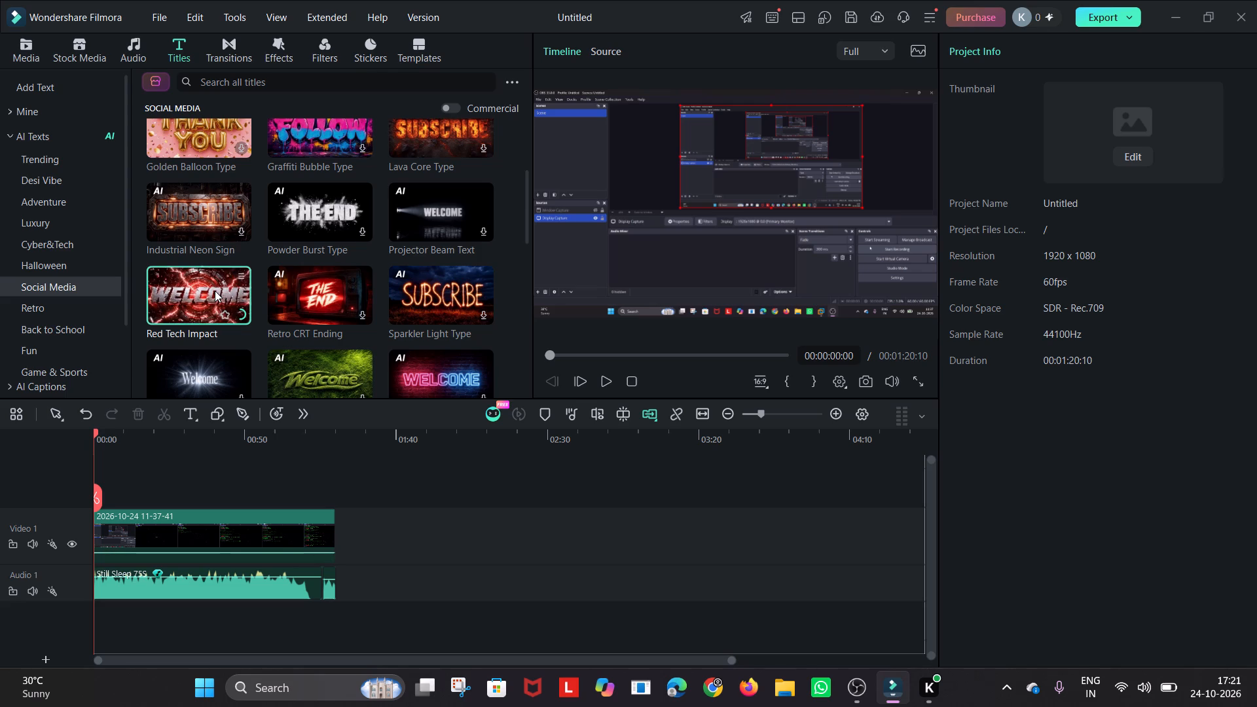
pyautogui.moveTo(215, 291); pyautogui.dragTo(202, 357)
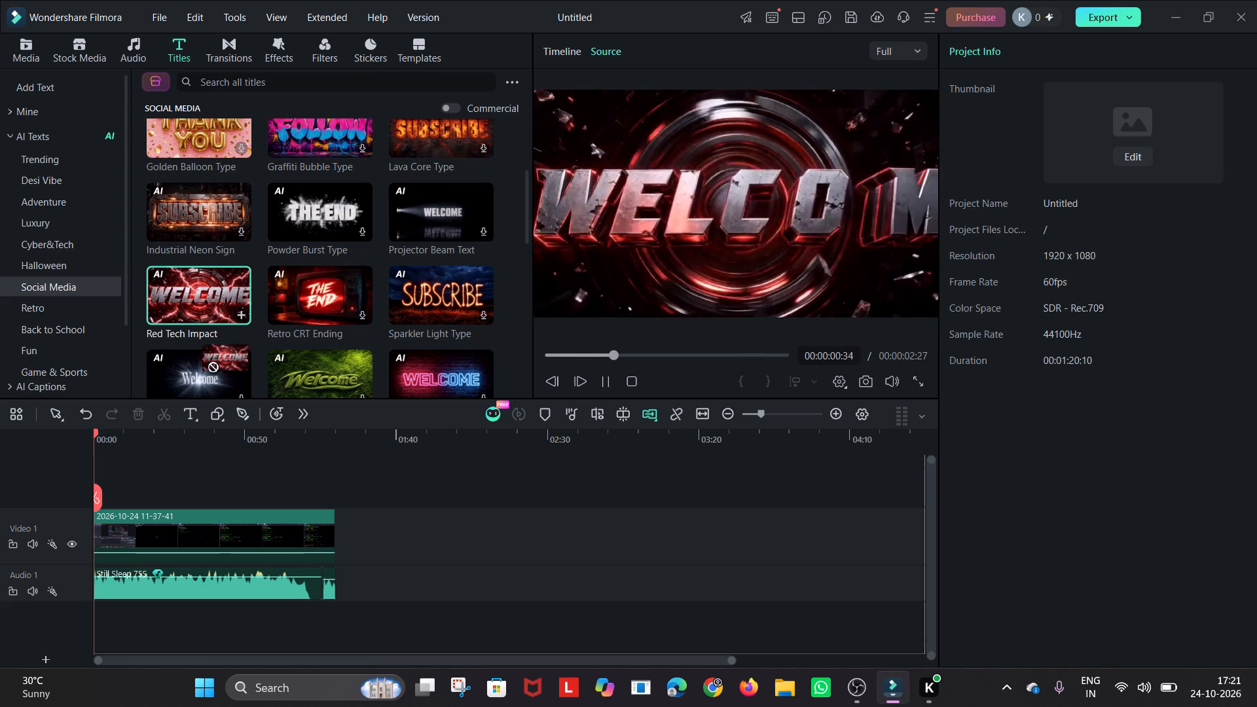
pyautogui.moveTo(202, 357); pyautogui.dragTo(166, 313)
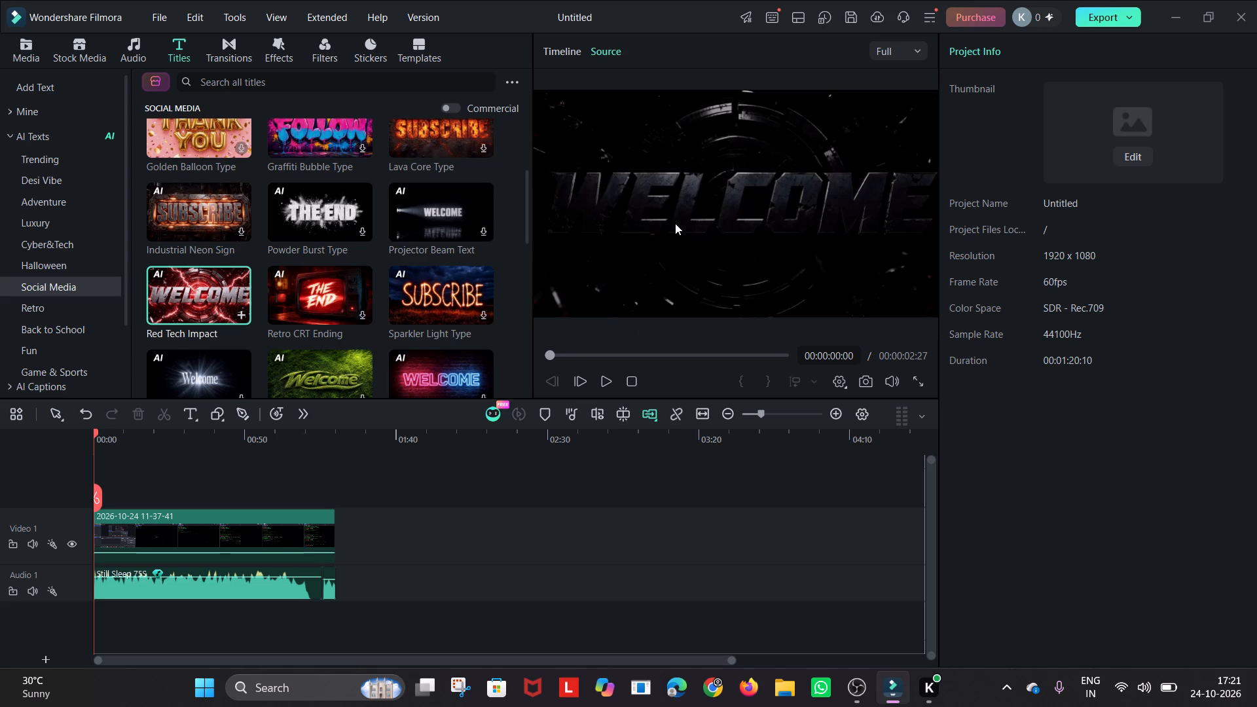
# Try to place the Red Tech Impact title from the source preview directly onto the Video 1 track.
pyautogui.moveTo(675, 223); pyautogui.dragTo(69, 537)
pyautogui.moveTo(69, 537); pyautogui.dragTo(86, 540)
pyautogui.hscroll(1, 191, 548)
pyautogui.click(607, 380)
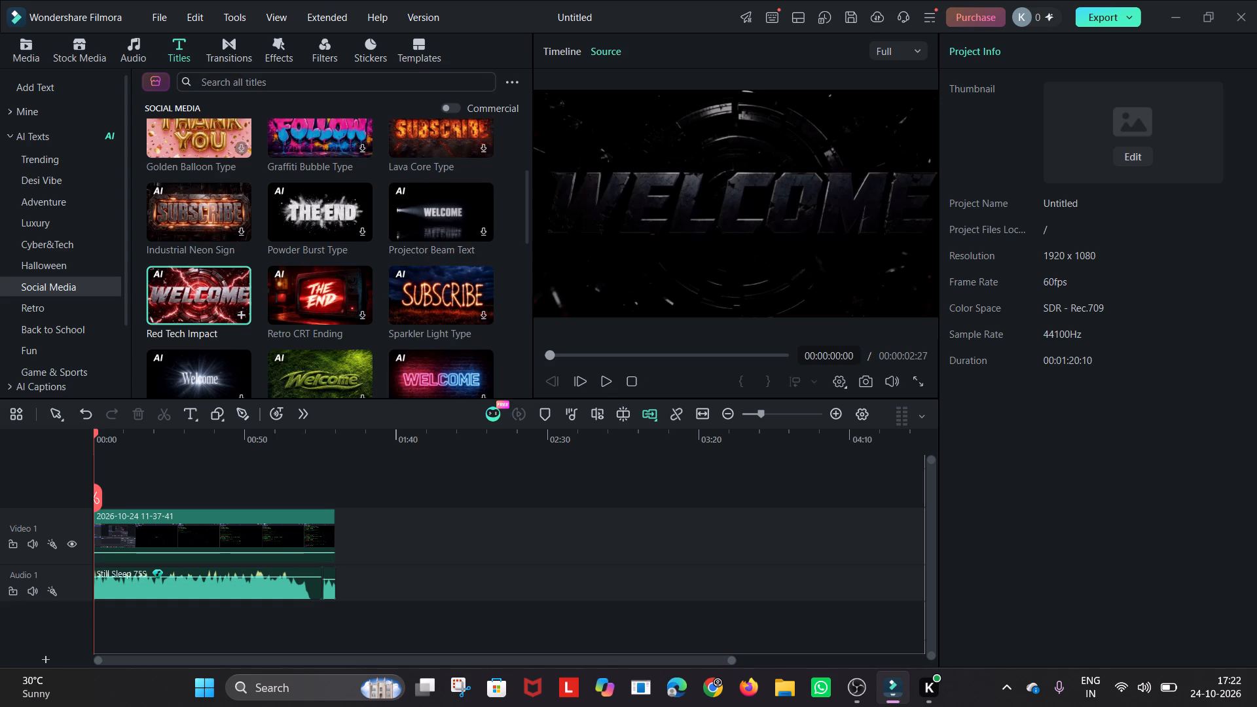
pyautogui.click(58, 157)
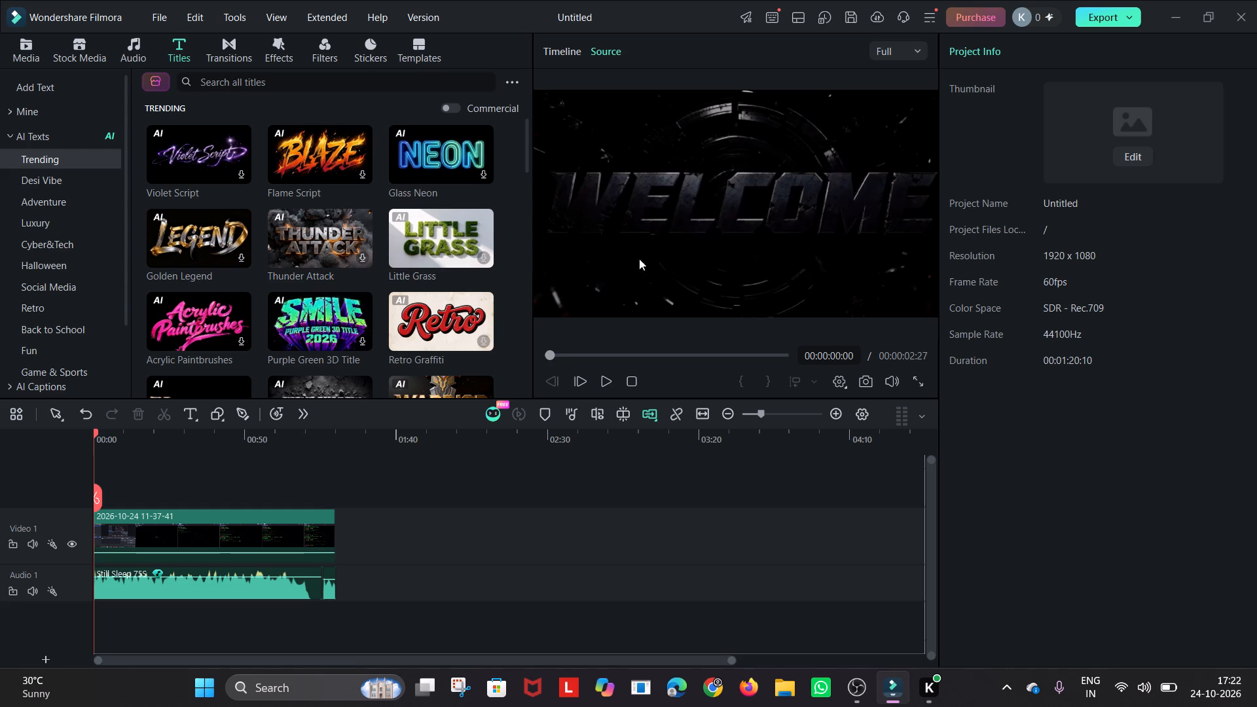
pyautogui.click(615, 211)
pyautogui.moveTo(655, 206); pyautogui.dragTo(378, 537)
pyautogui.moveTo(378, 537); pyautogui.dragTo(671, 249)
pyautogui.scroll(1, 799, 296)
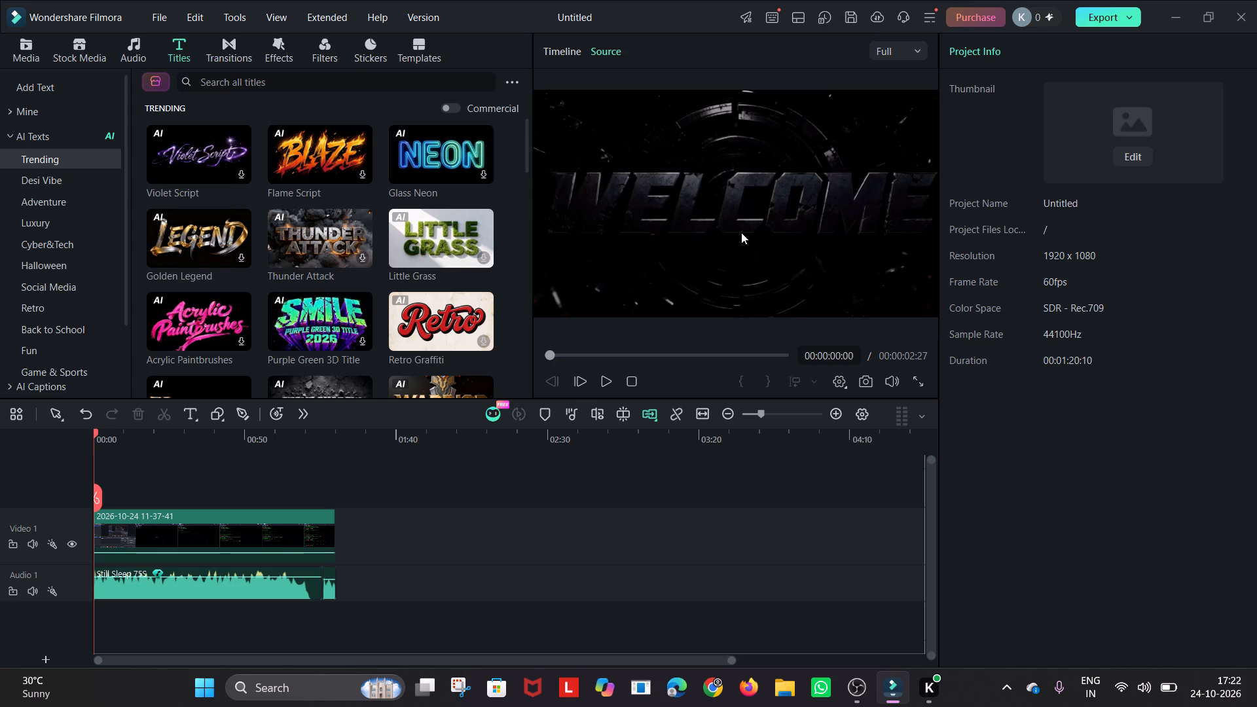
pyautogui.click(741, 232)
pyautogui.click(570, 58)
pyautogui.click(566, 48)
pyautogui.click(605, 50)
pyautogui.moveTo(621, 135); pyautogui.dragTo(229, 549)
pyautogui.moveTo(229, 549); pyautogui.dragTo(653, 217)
# Look through the Trending AI text titles for a welcome intro and select Welcome AI Title 20.
pyautogui.scroll(-2, 251, 200)
pyautogui.scroll(1, 251, 200)
pyautogui.scroll(-1, 251, 200)
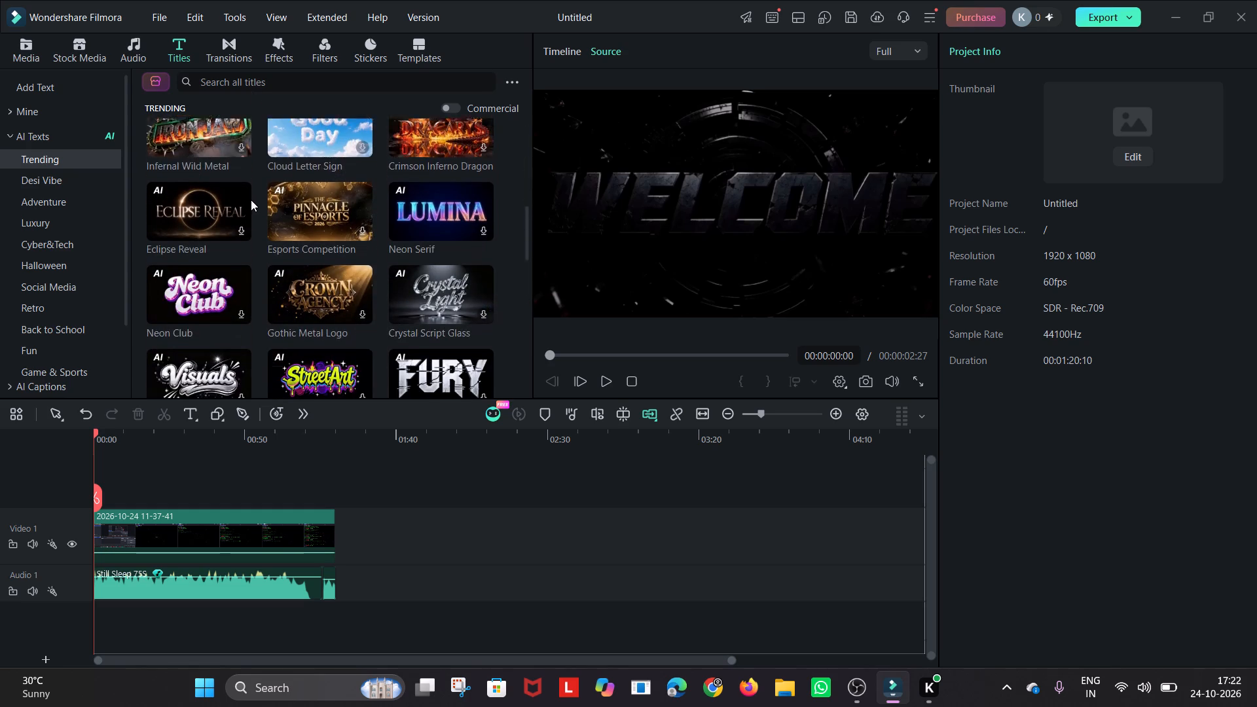
pyautogui.scroll(-1, 251, 200)
pyautogui.click(191, 376)
pyautogui.scroll(-1, 191, 376)
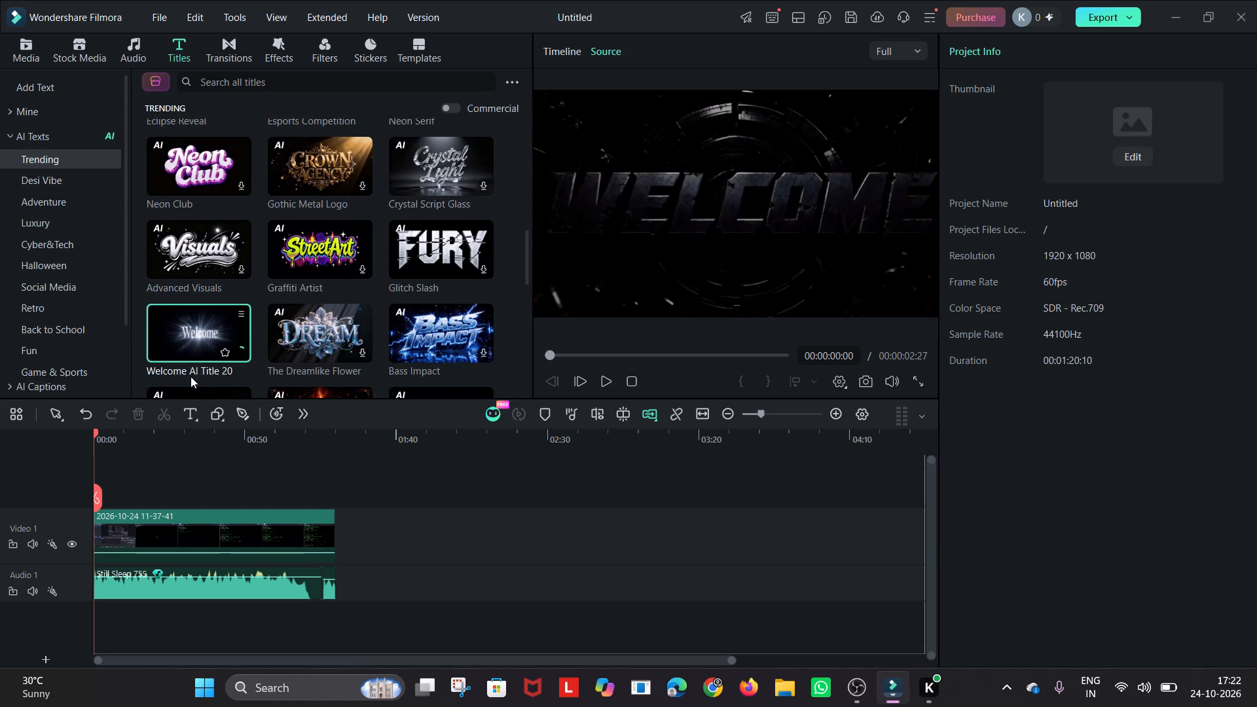
pyautogui.scroll(-1, 191, 376)
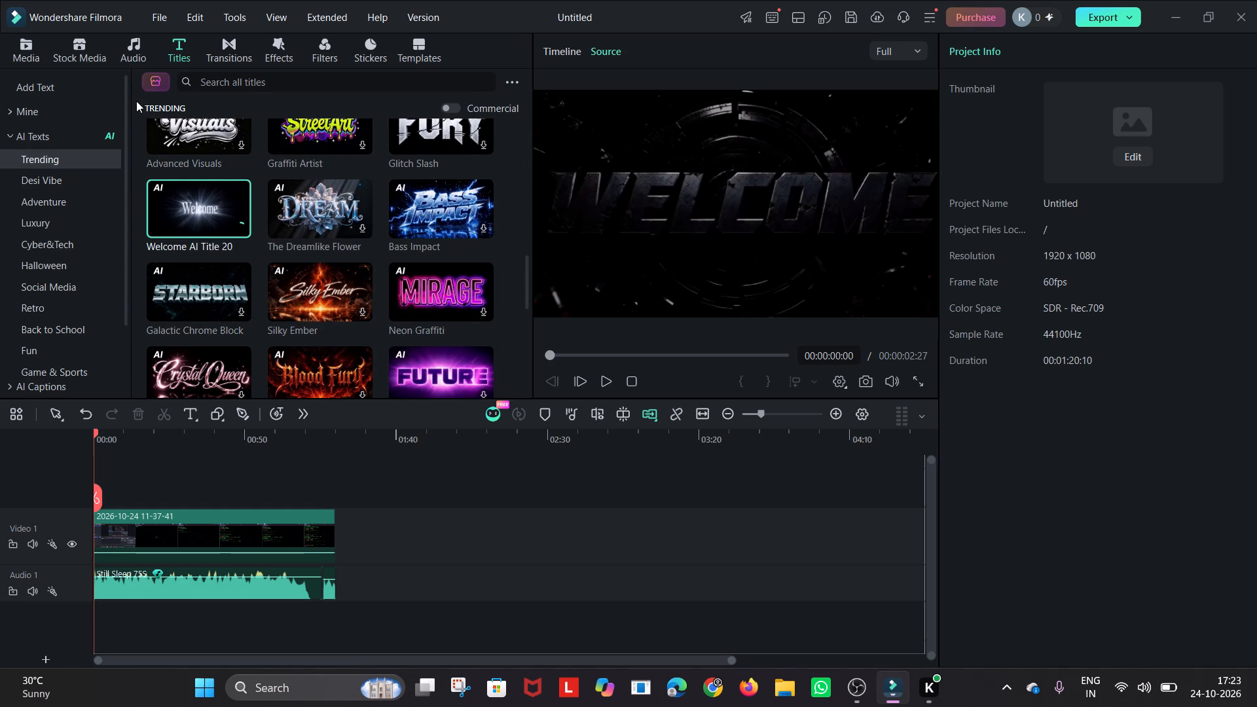
# Look through the Cyber&Tech AI text titles for a tech-style intro title.
pyautogui.click(64, 249)
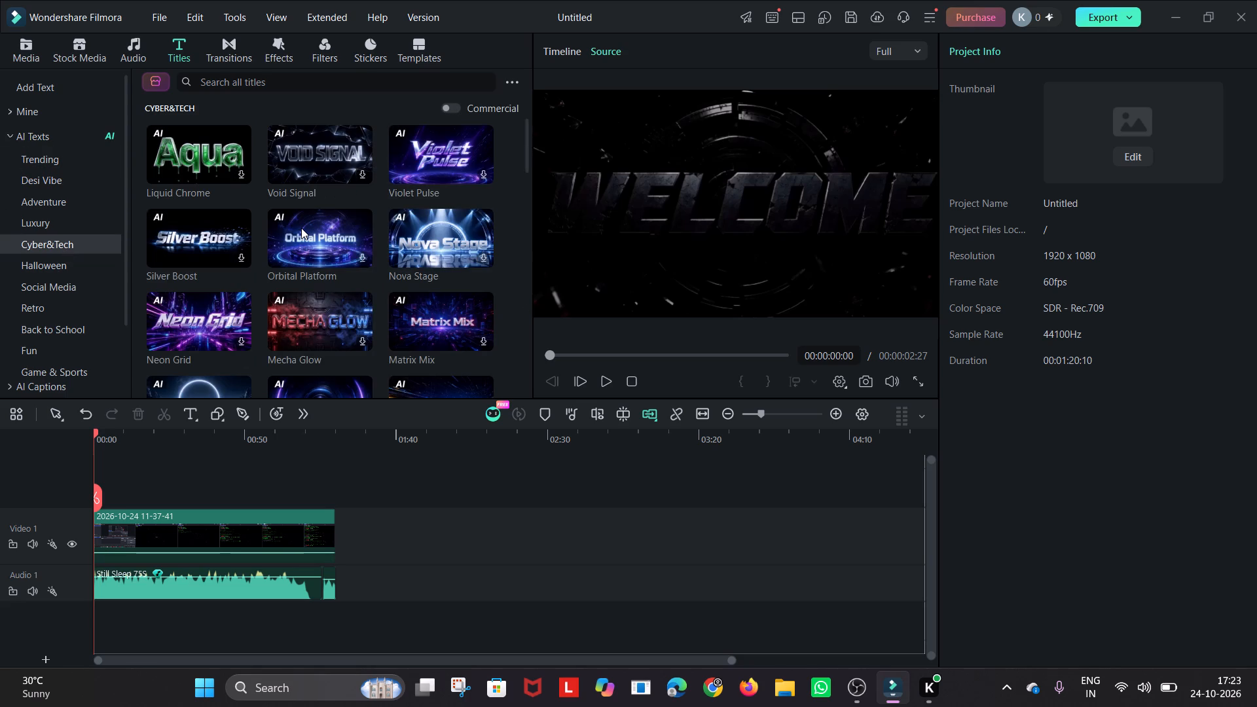
pyautogui.hscroll(1, 316, 289)
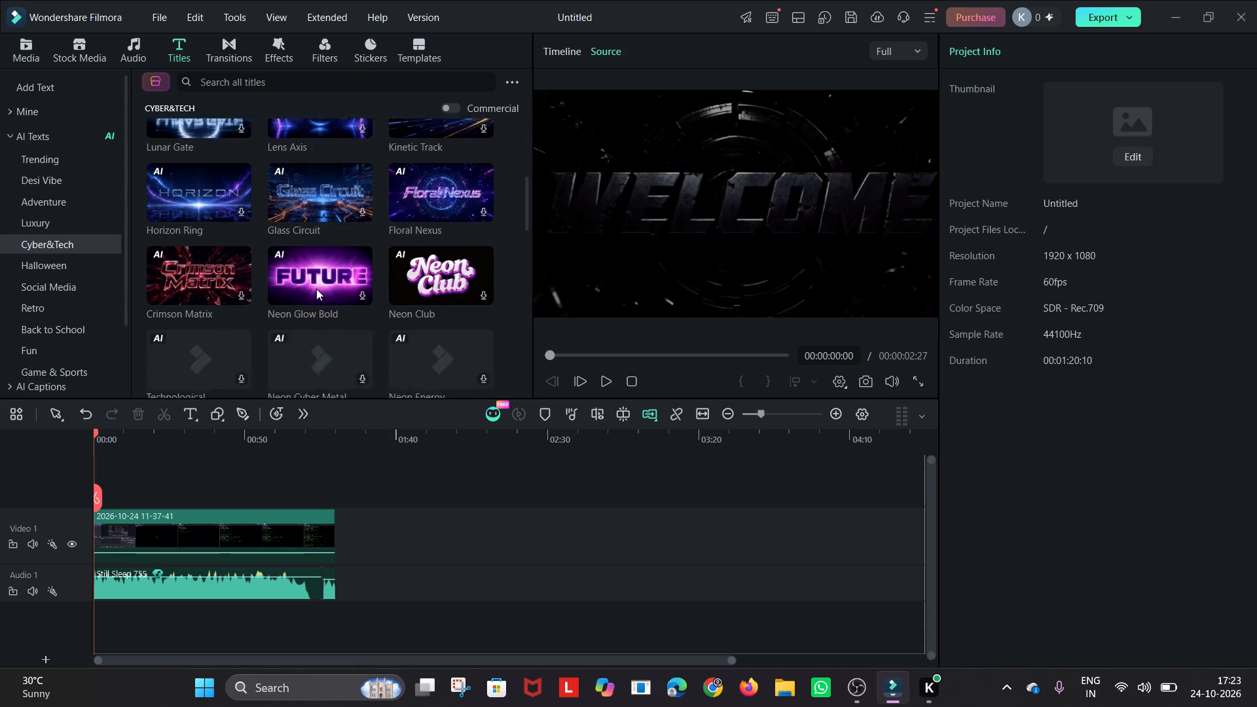
pyautogui.hscroll(2, 316, 289)
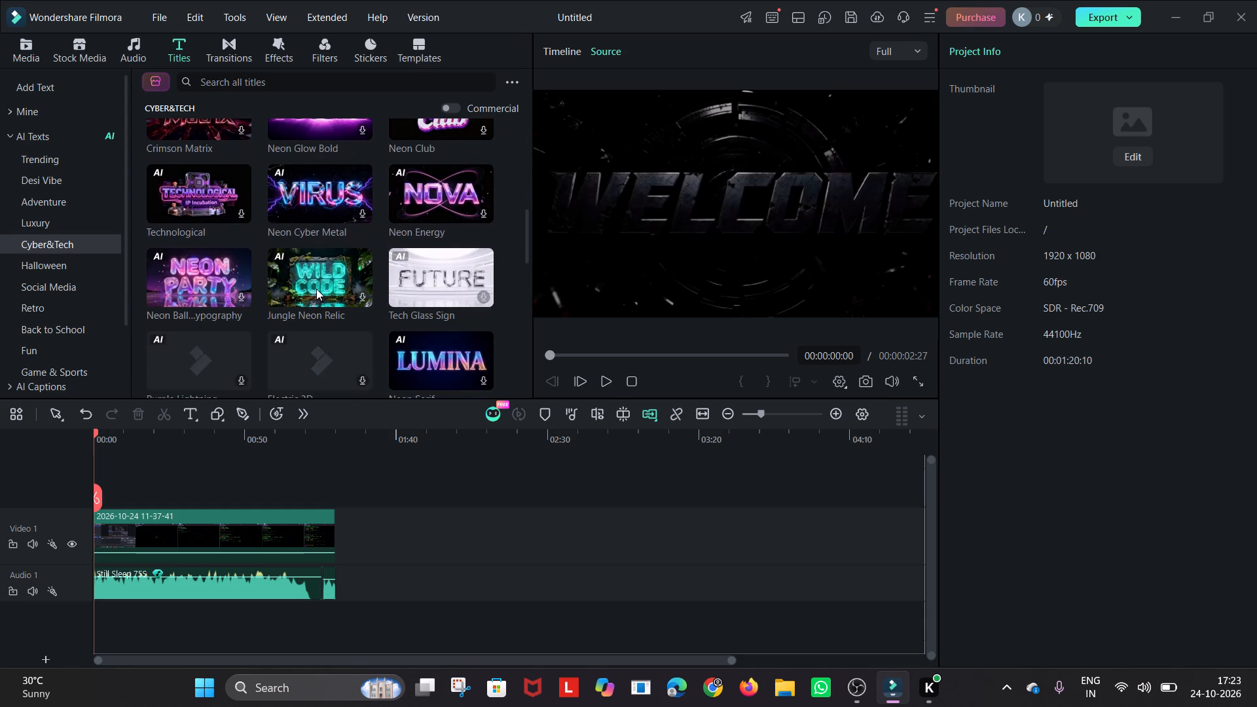
pyautogui.hscroll(1, 316, 289)
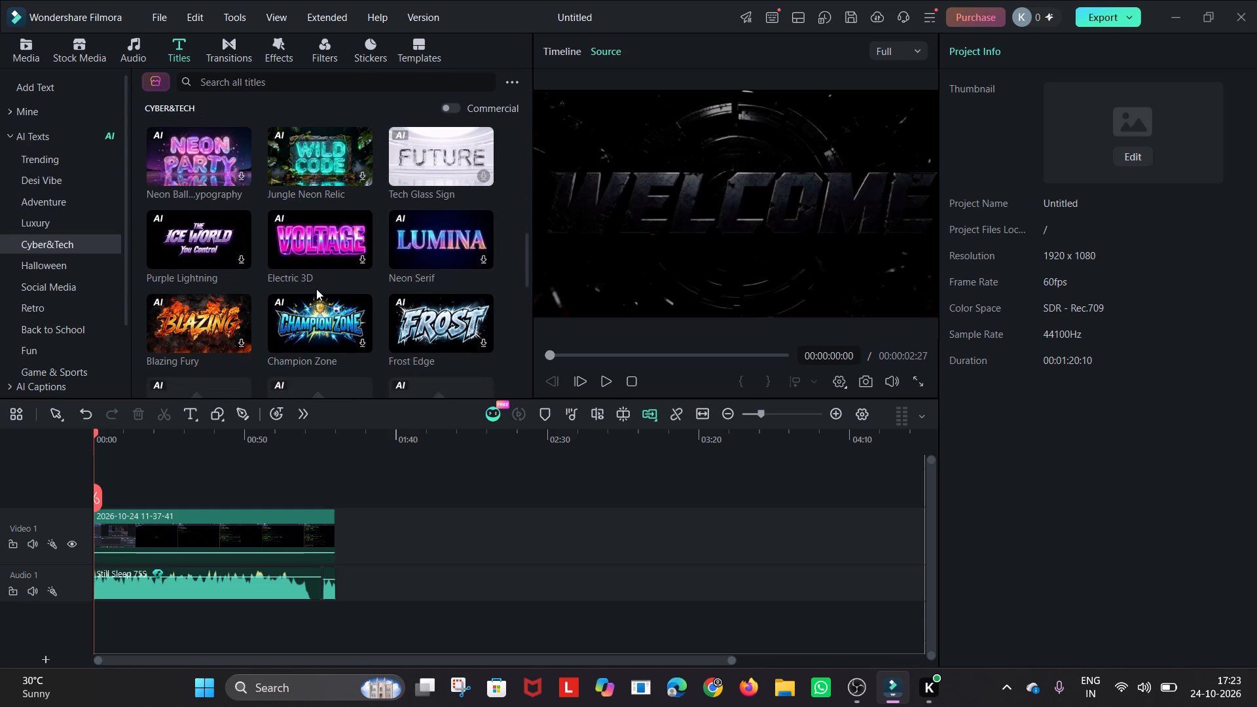
pyautogui.hscroll(2, 316, 289)
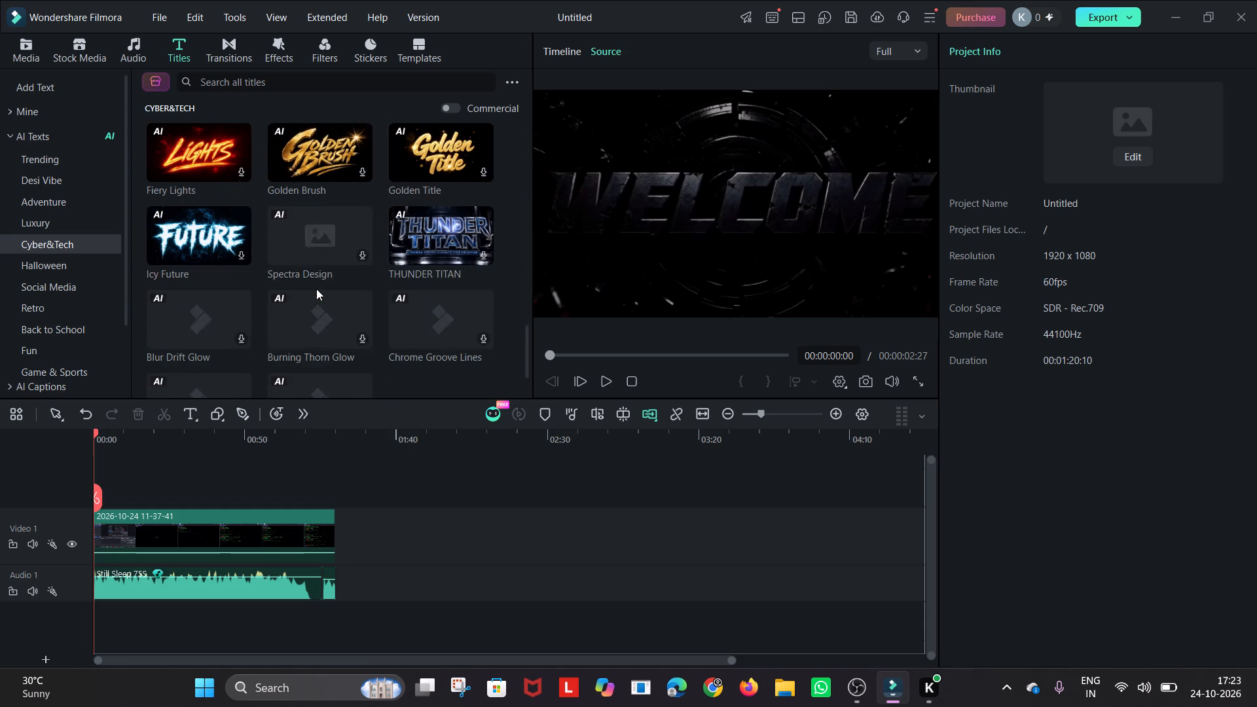
pyautogui.hscroll(3, 316, 289)
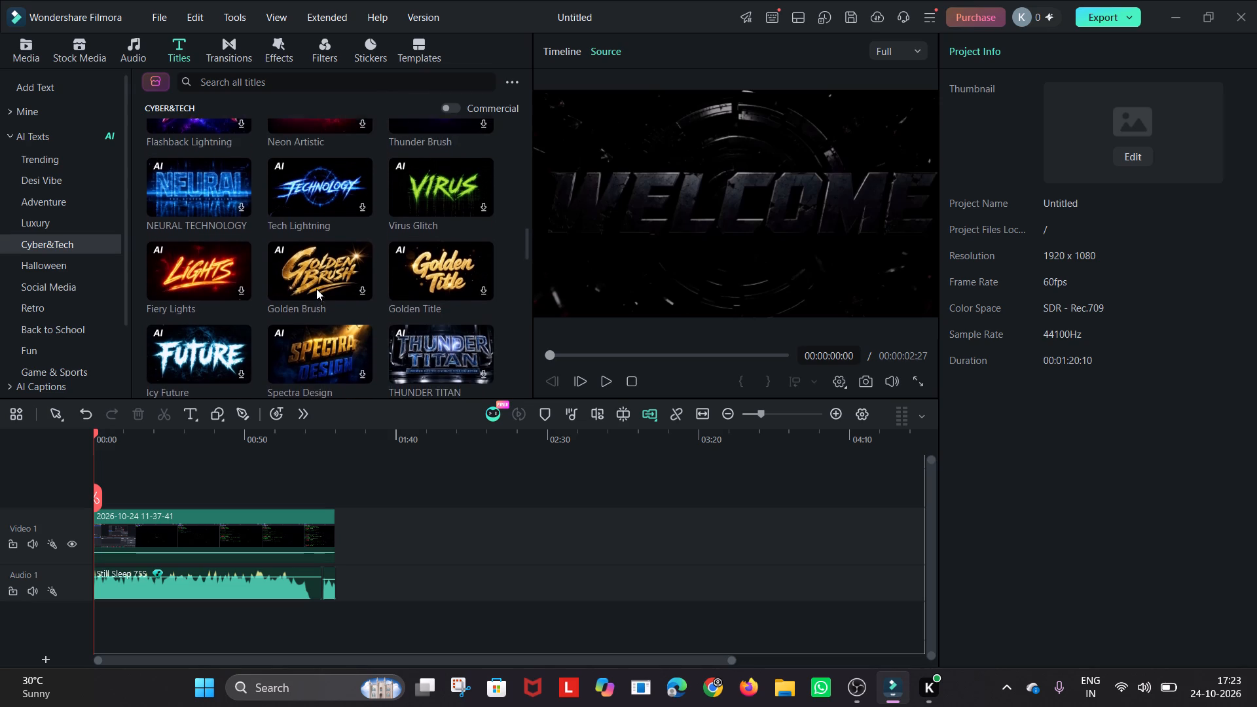
pyautogui.hscroll(1, 316, 289)
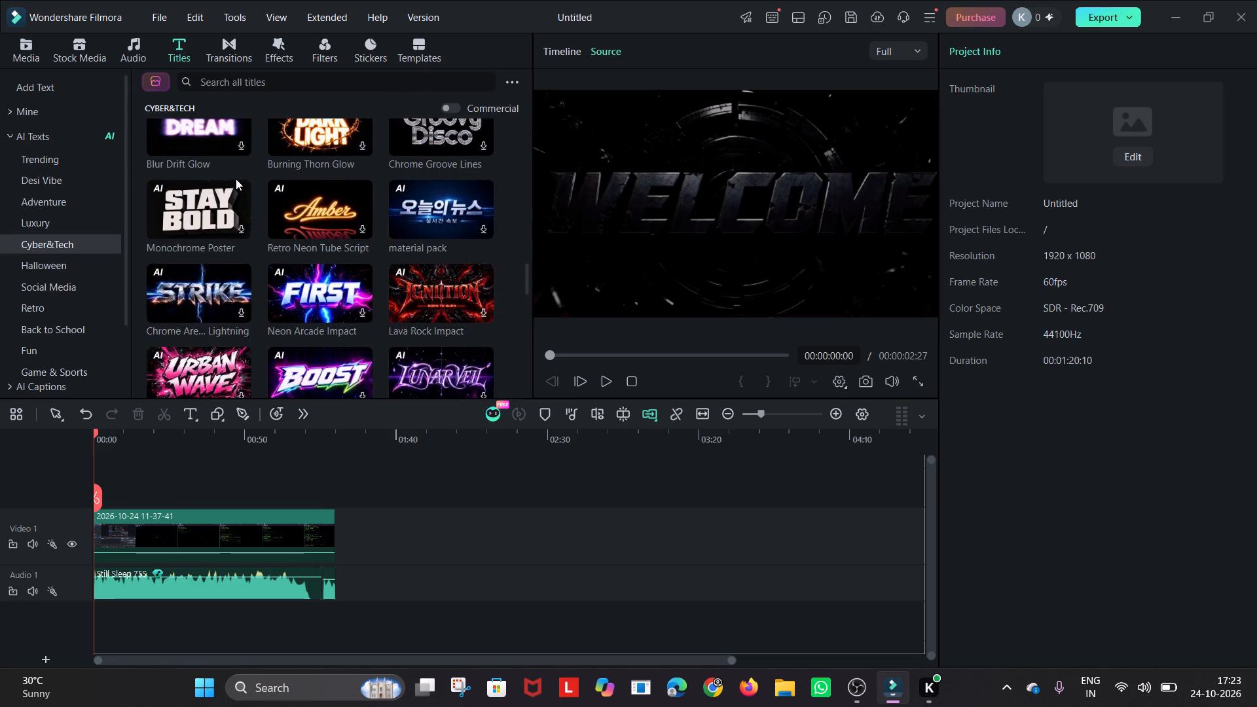
pyautogui.scroll(2, 236, 179)
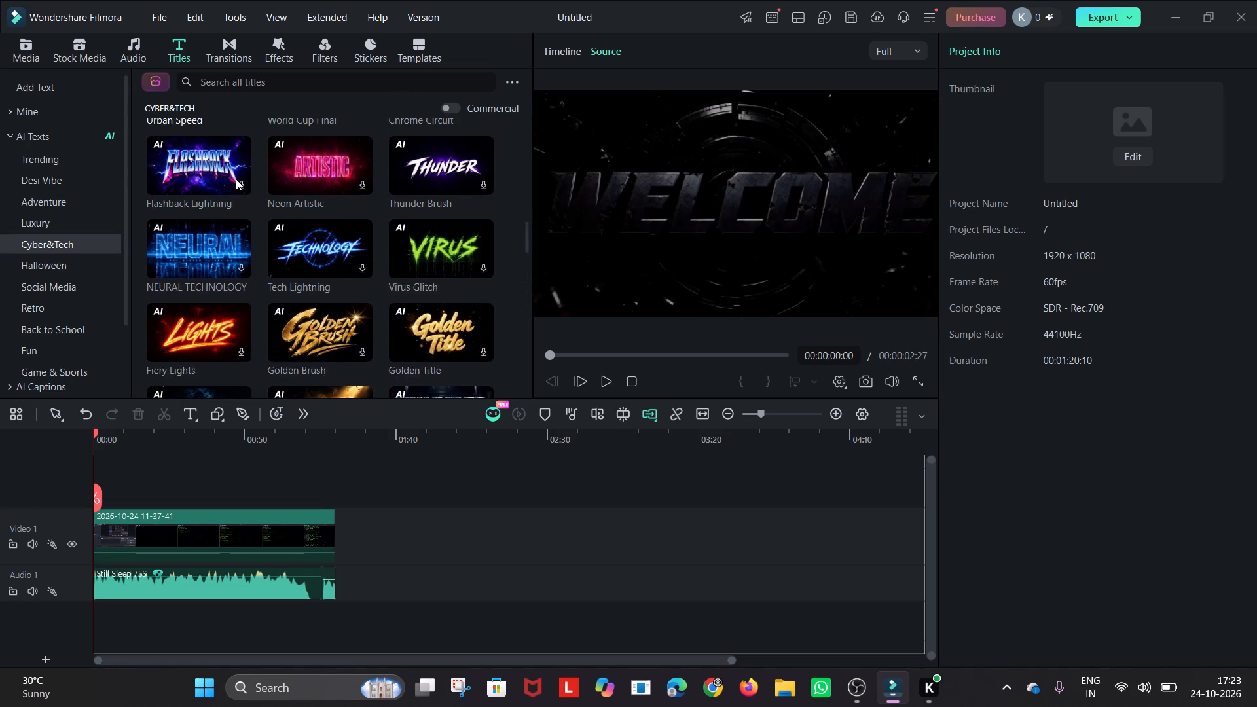
# Load the Virus Glitch title from the Cyber&Tech AI texts and play it in the source viewer.
pyautogui.moveTo(426, 287); pyautogui.dragTo(443, 284)
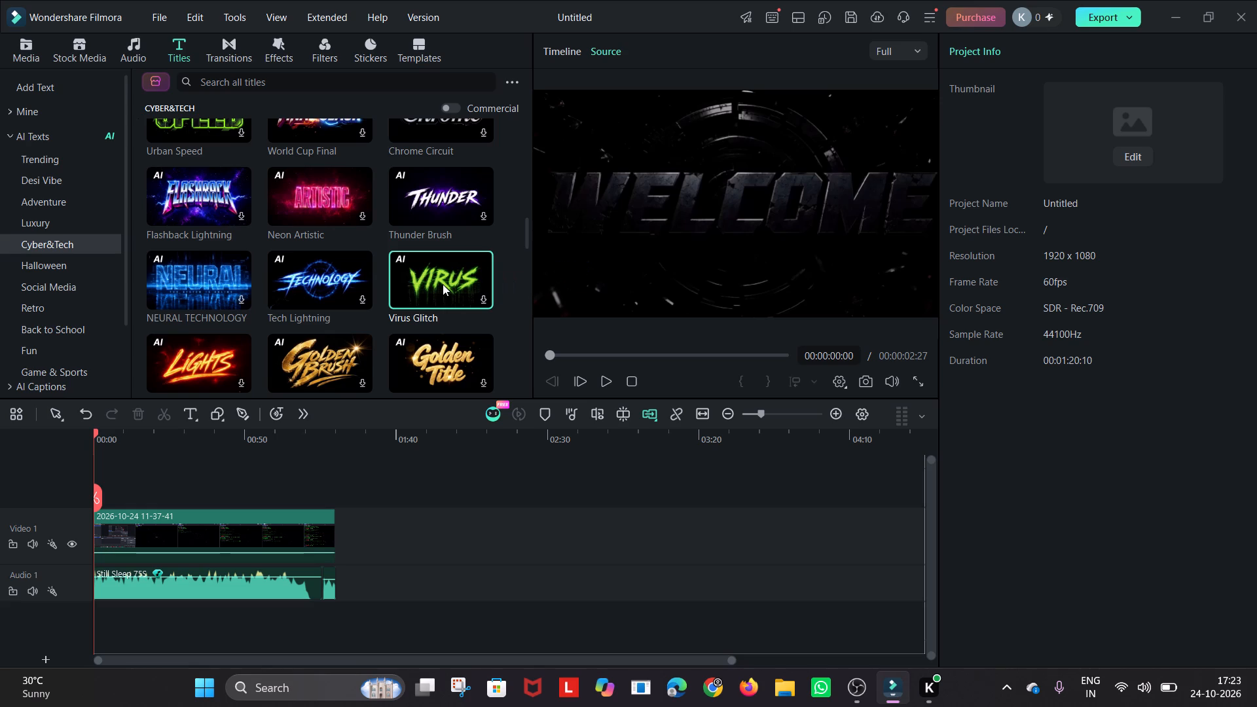
pyautogui.click(443, 284)
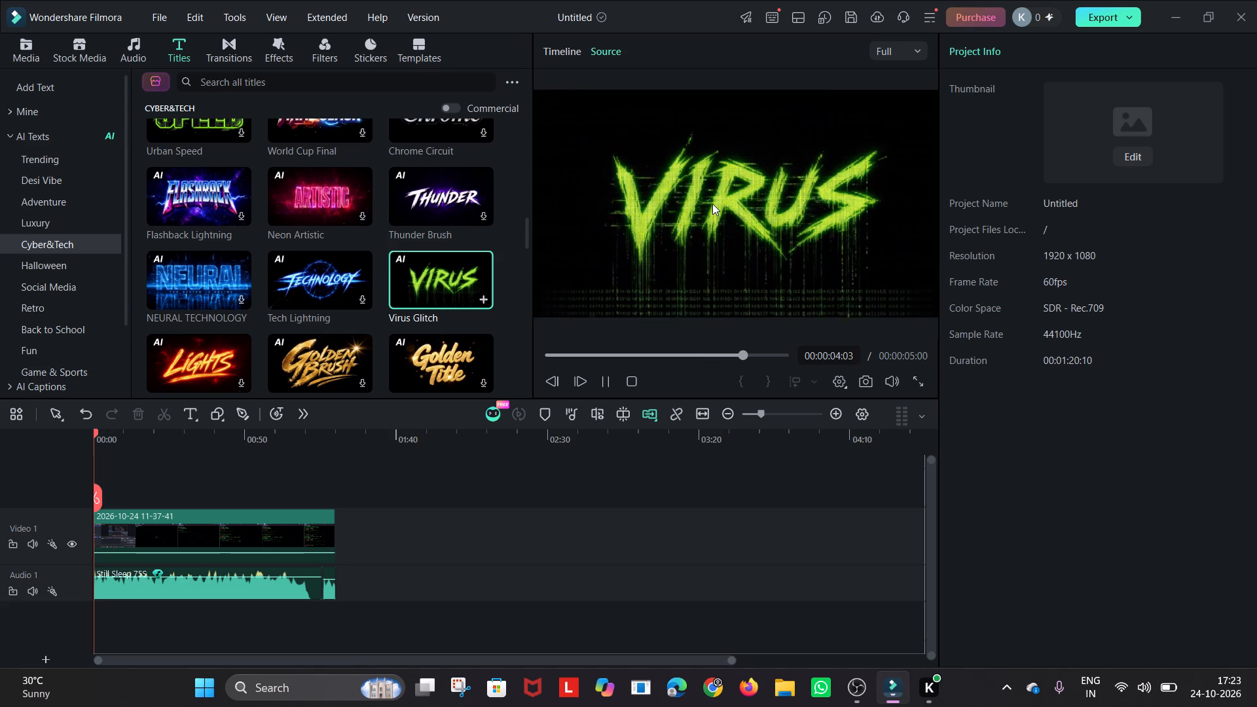
pyautogui.moveTo(712, 202); pyautogui.dragTo(704, 232)
pyautogui.moveTo(704, 232); pyautogui.dragTo(680, 319)
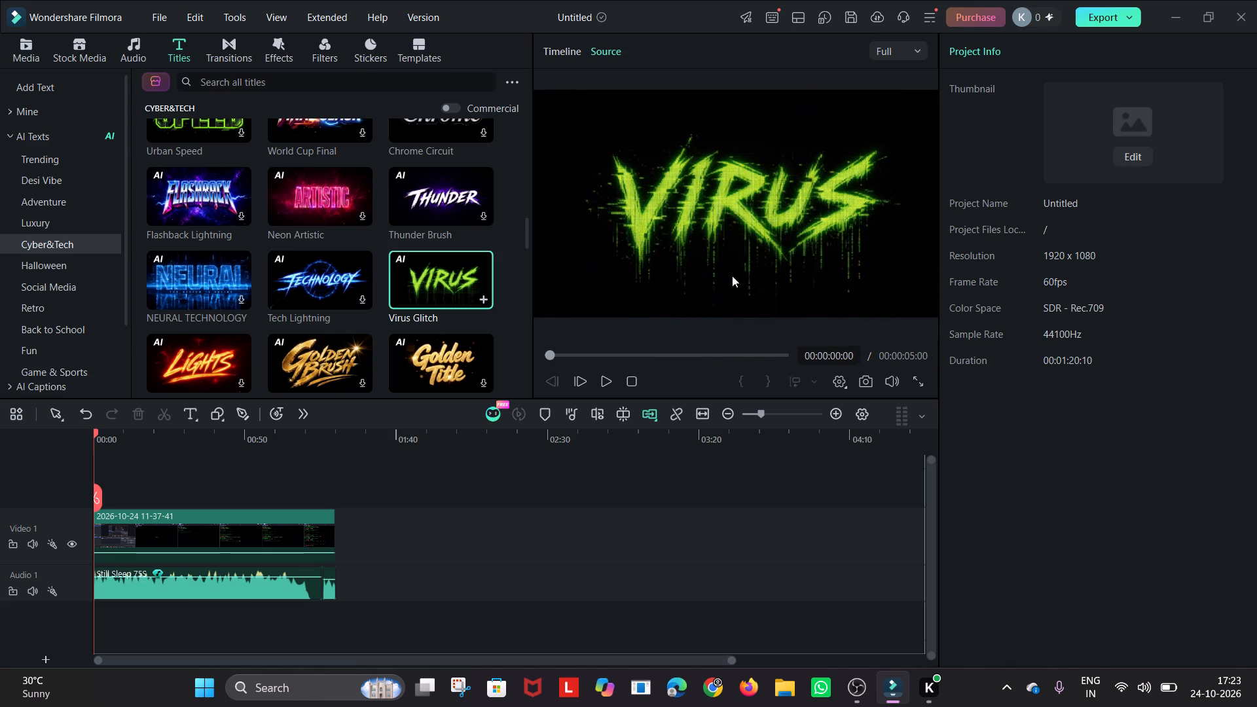
pyautogui.moveTo(770, 233); pyautogui.dragTo(714, 268)
pyautogui.click(608, 379)
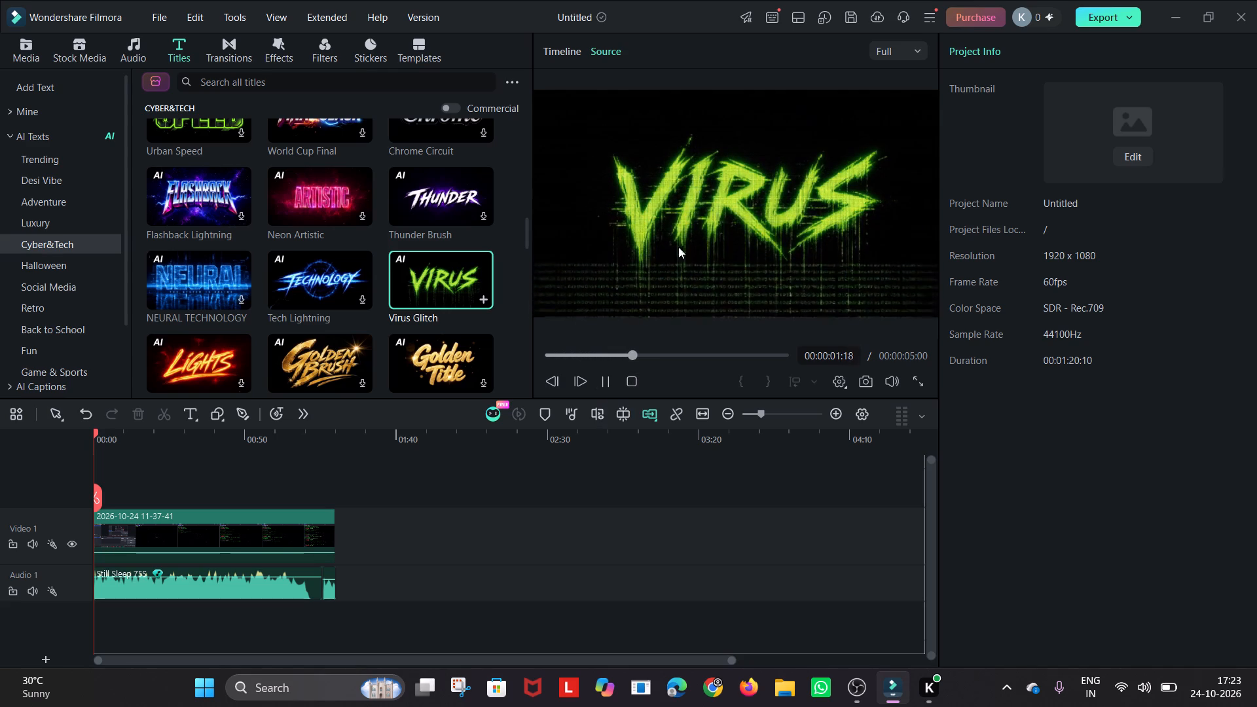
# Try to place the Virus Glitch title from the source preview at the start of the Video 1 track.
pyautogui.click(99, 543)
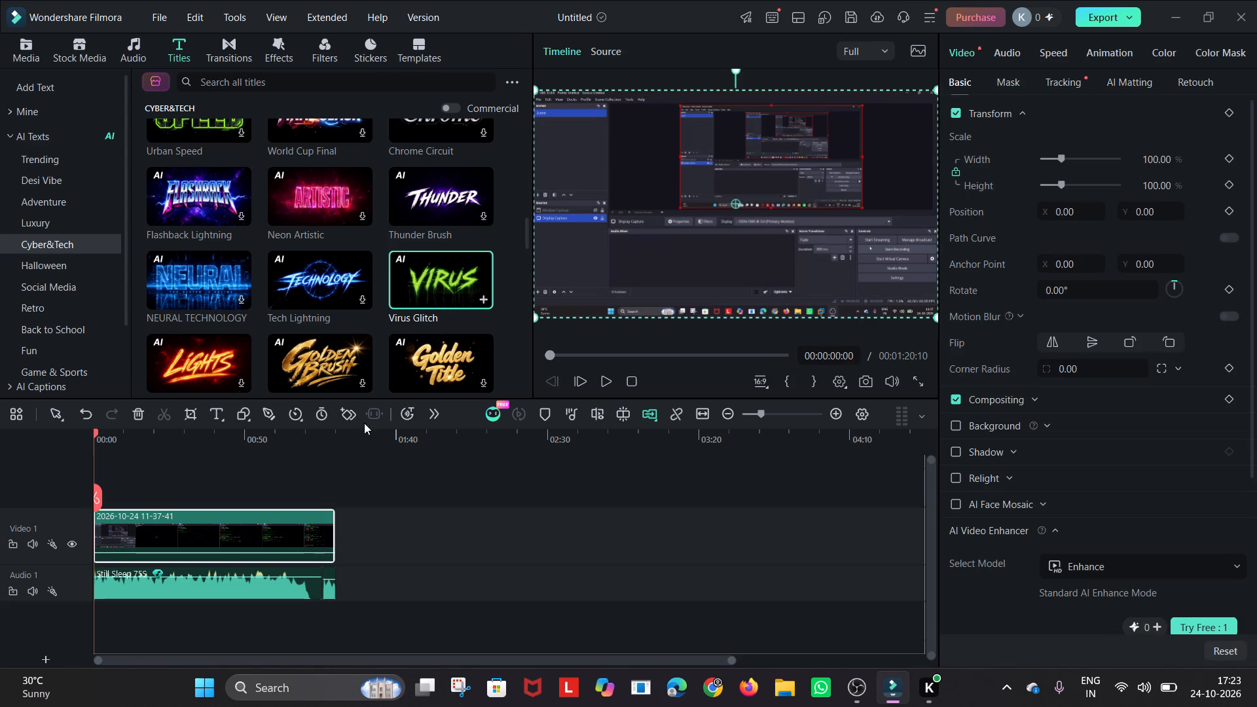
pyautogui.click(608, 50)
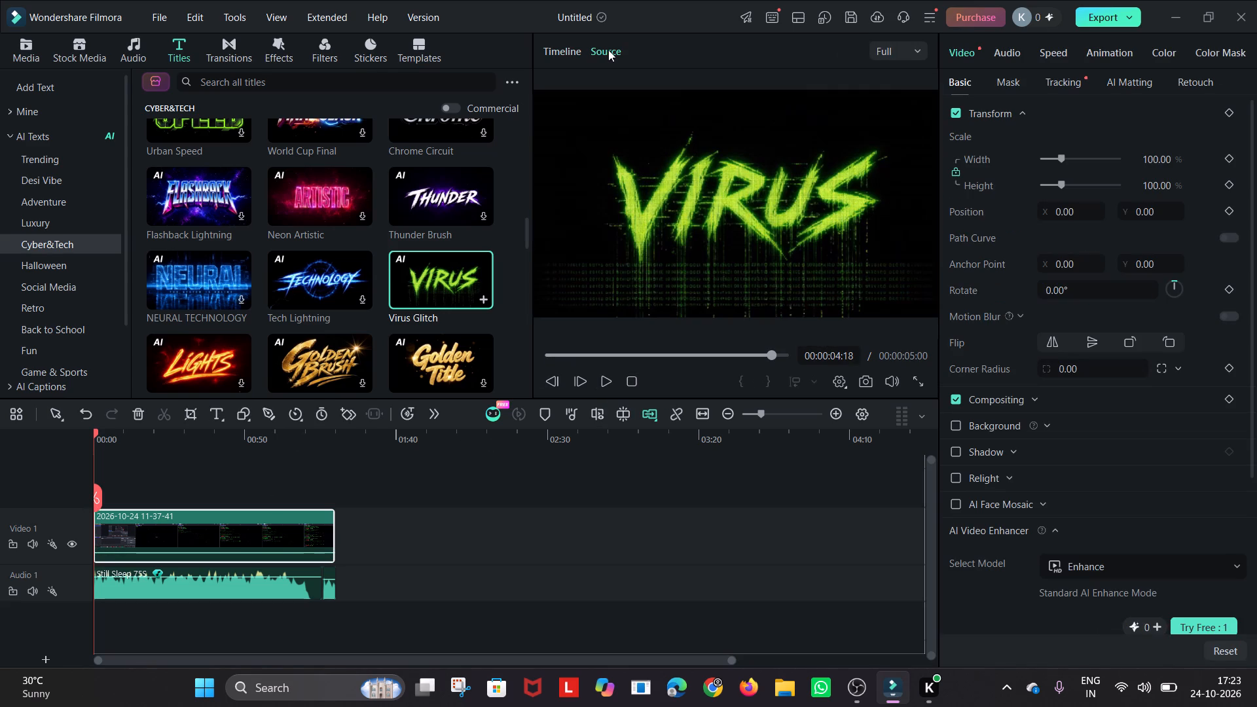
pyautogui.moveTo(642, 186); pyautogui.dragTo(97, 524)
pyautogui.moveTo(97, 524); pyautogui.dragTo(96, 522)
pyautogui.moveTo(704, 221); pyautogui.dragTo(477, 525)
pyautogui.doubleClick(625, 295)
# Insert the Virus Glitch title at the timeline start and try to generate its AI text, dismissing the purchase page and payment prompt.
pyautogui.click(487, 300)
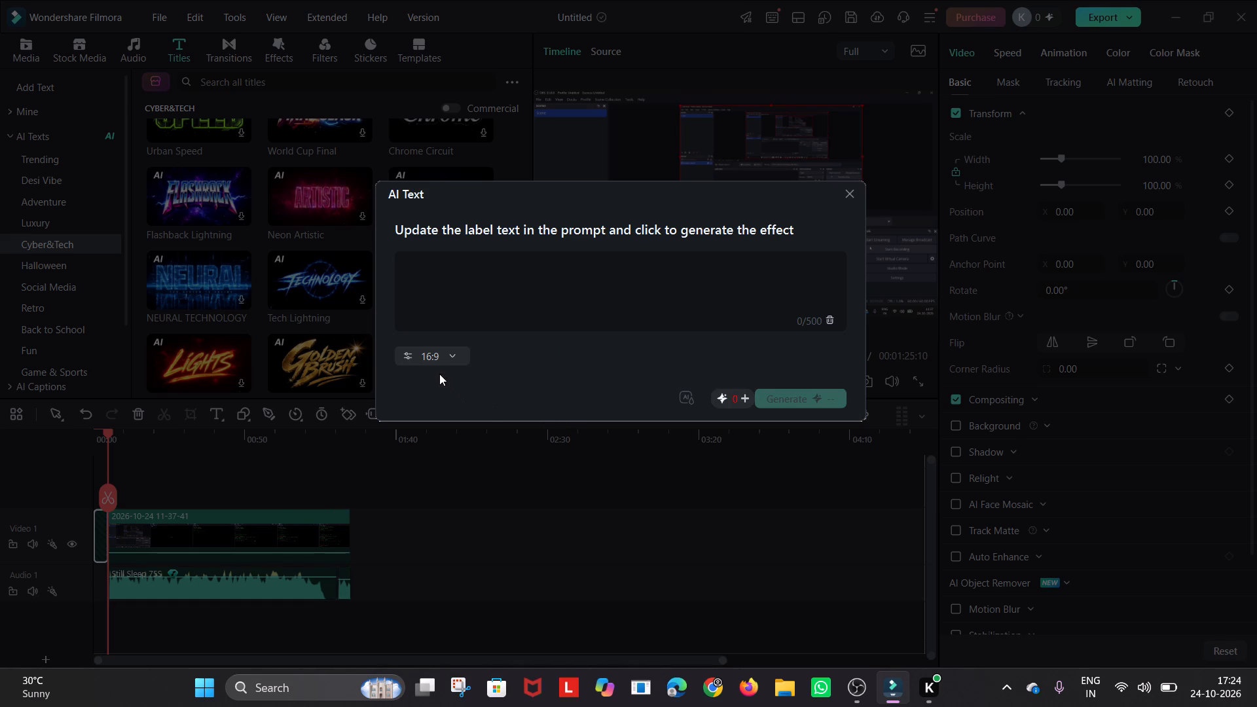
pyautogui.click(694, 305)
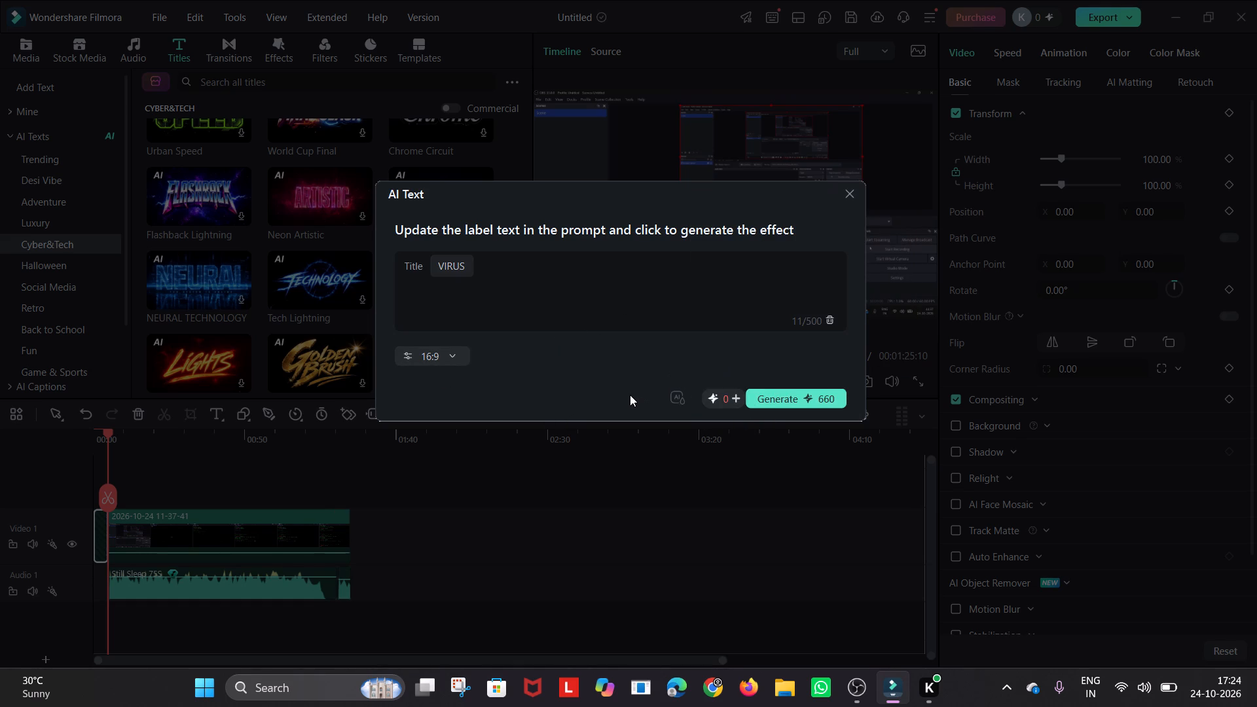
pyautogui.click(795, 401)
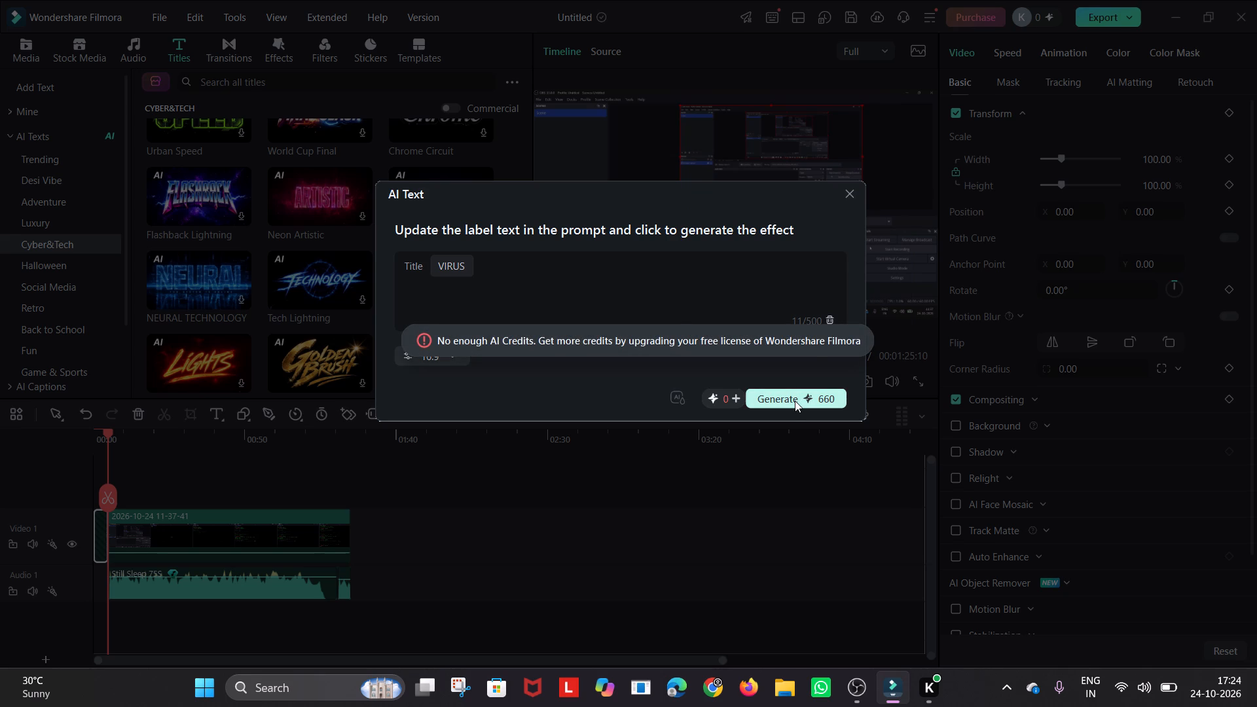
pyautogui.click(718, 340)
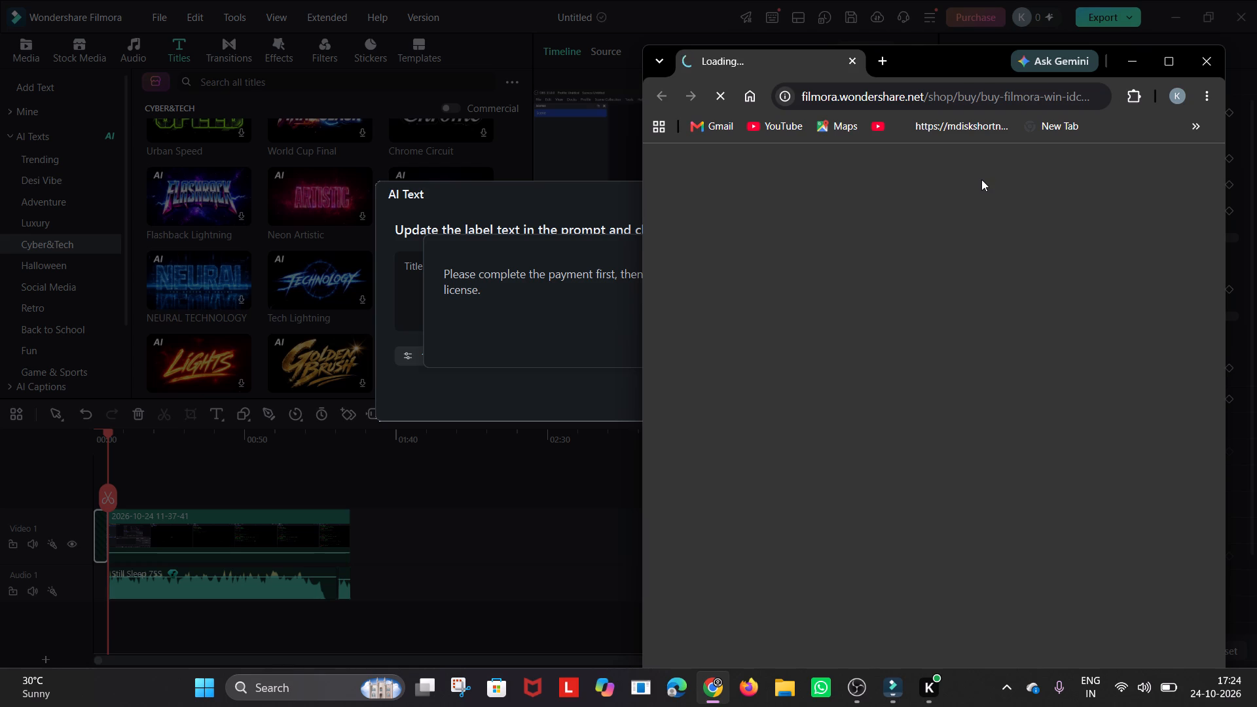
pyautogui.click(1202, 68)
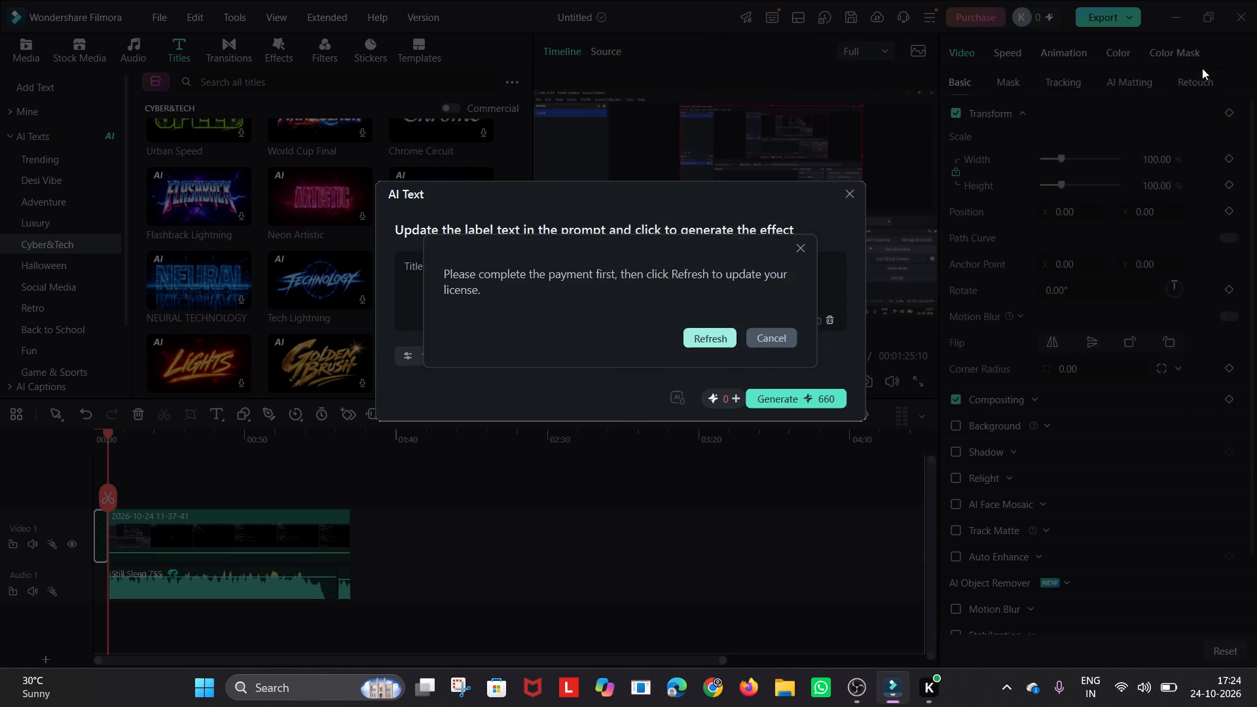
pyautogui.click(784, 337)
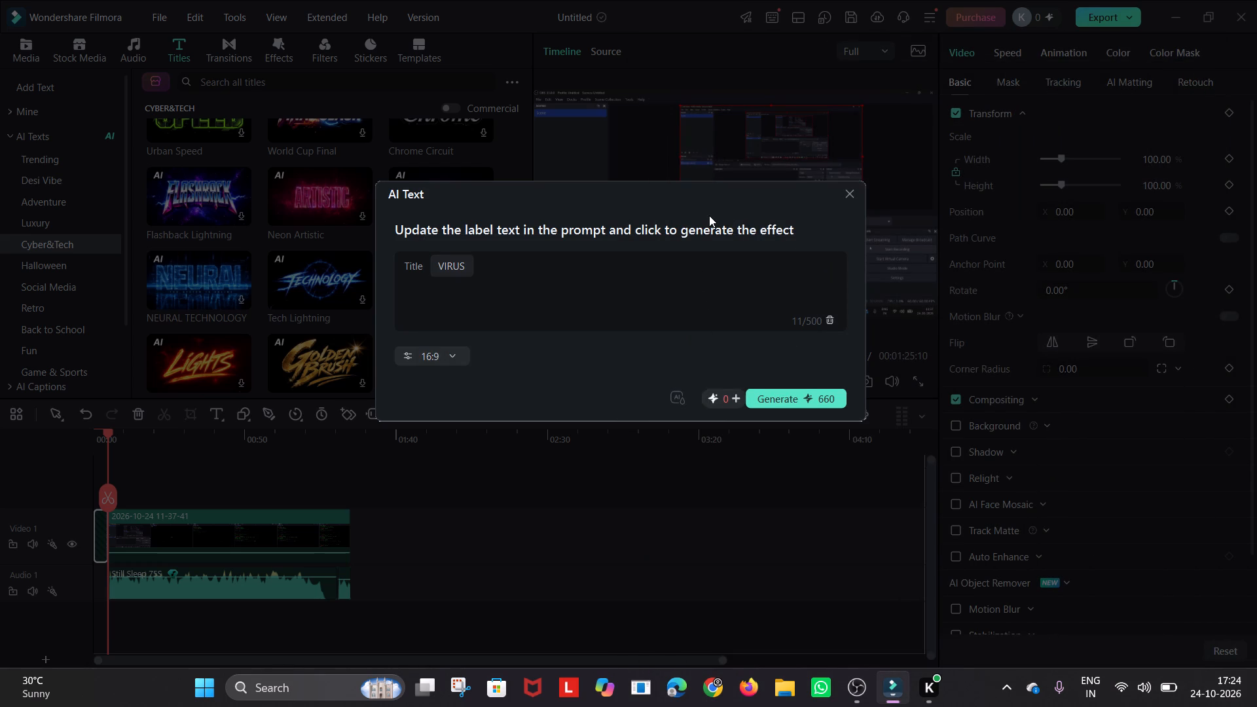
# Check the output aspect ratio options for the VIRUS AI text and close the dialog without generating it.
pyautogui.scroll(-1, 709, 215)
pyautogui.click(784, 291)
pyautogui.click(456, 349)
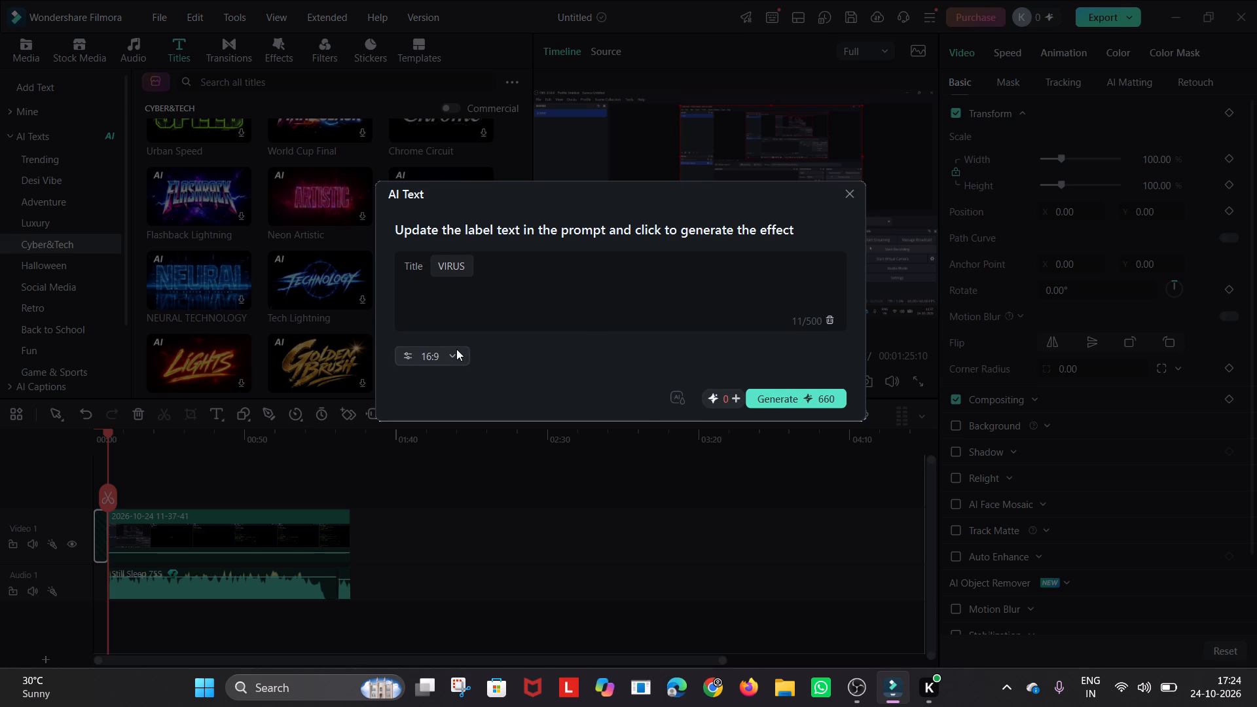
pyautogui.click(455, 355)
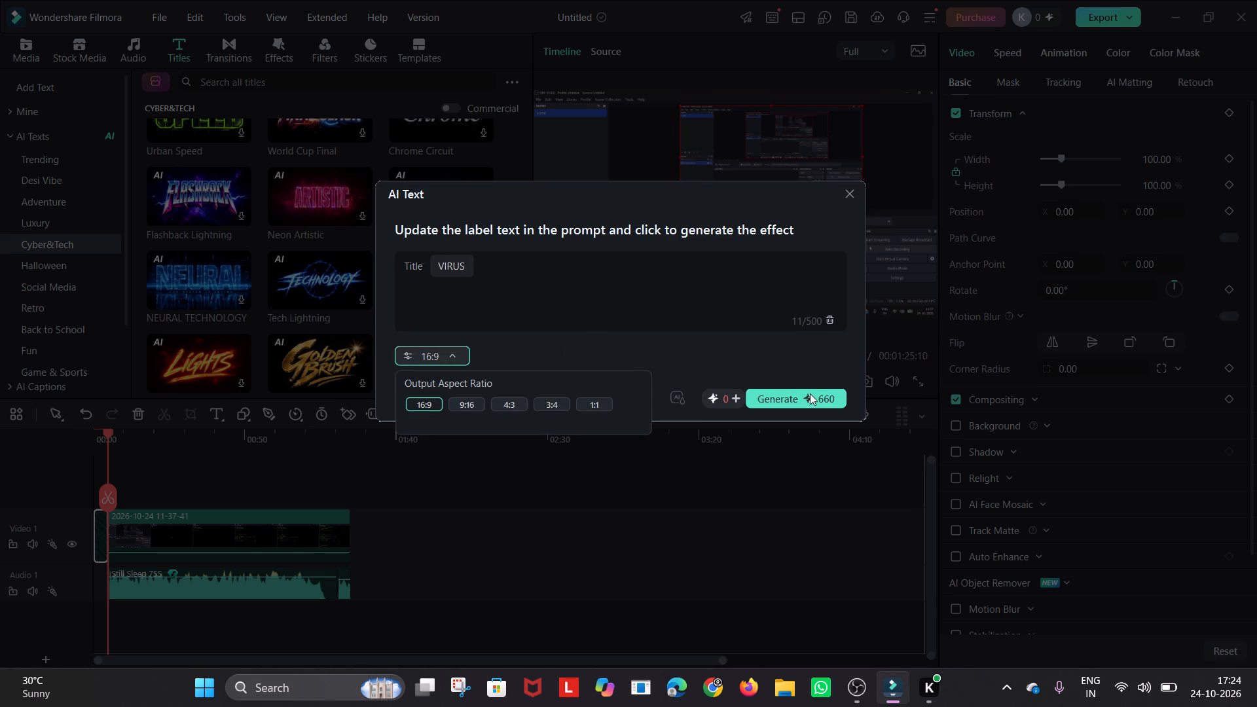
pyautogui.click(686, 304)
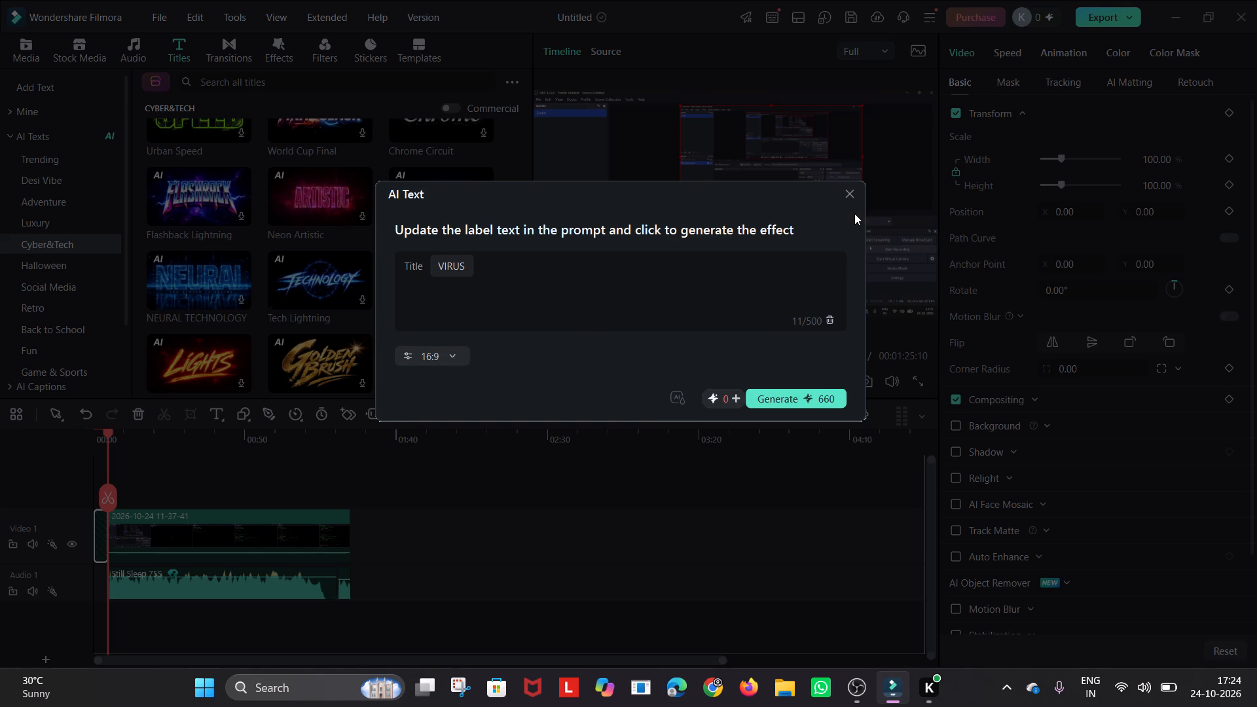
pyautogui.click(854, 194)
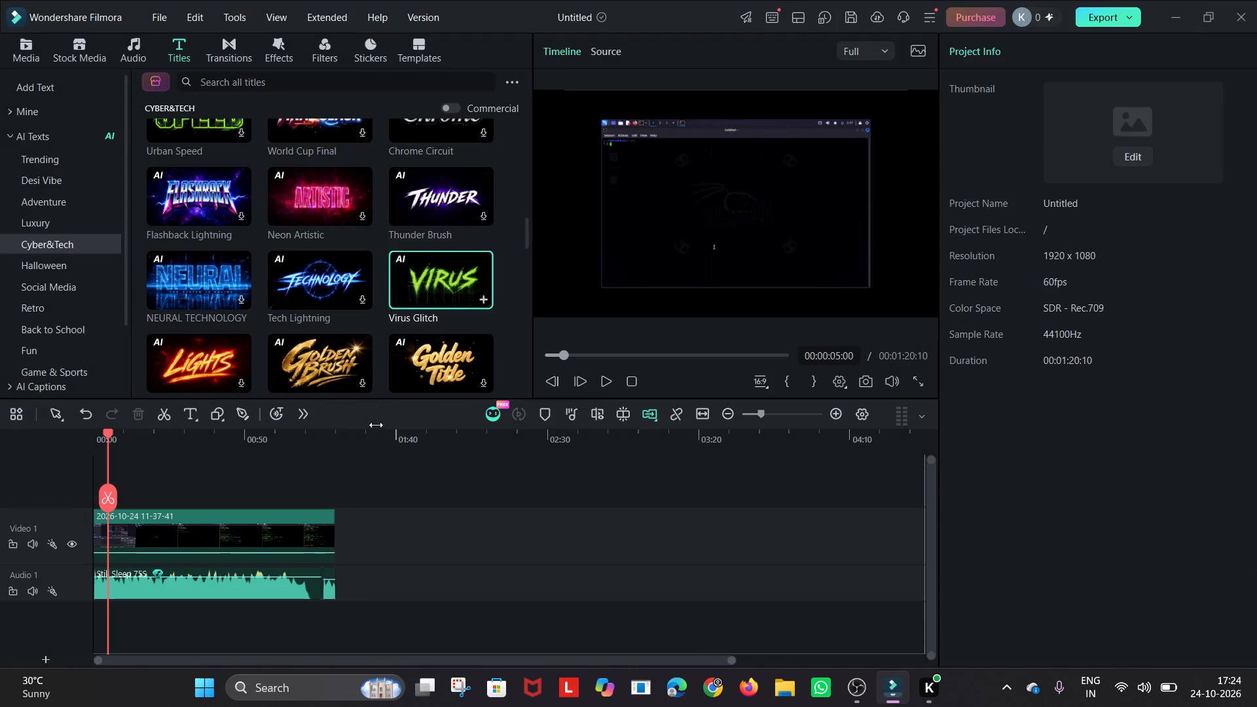
# Browse the Cyber&Tech and Trending AI texts for an intro title style.
pyautogui.scroll(2, 333, 290)
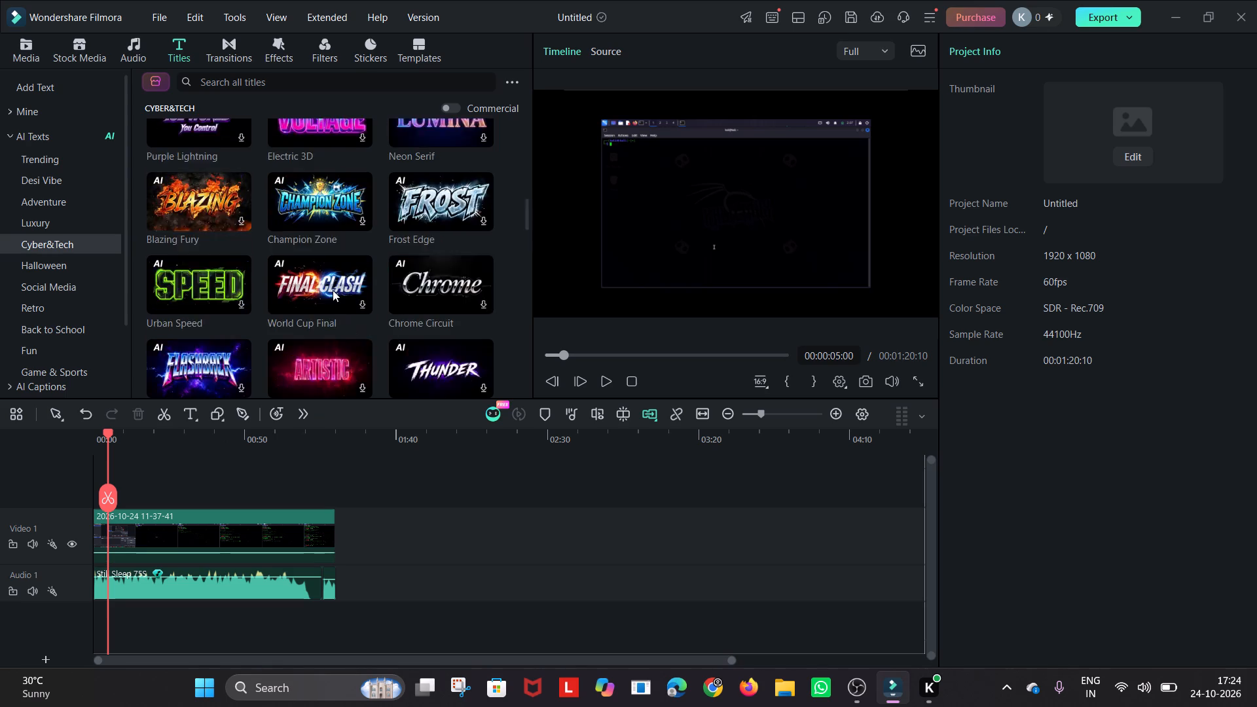
pyautogui.scroll(5, 333, 290)
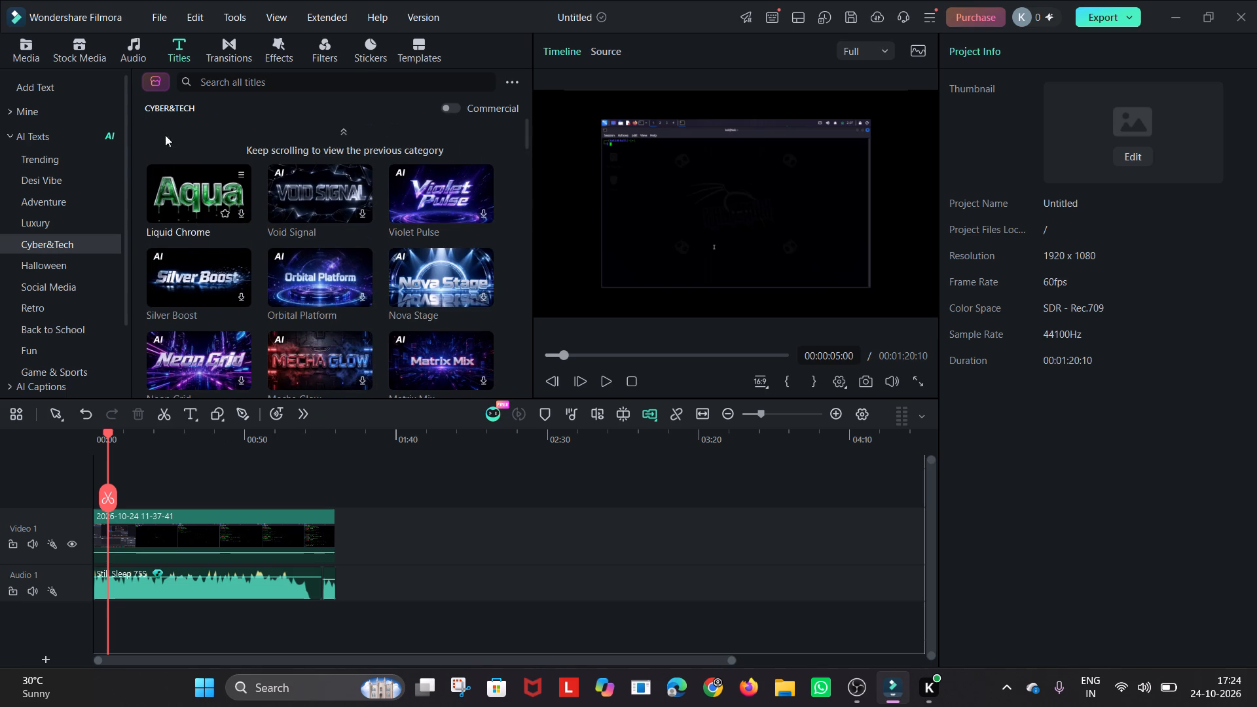
pyautogui.click(52, 172)
pyautogui.click(53, 160)
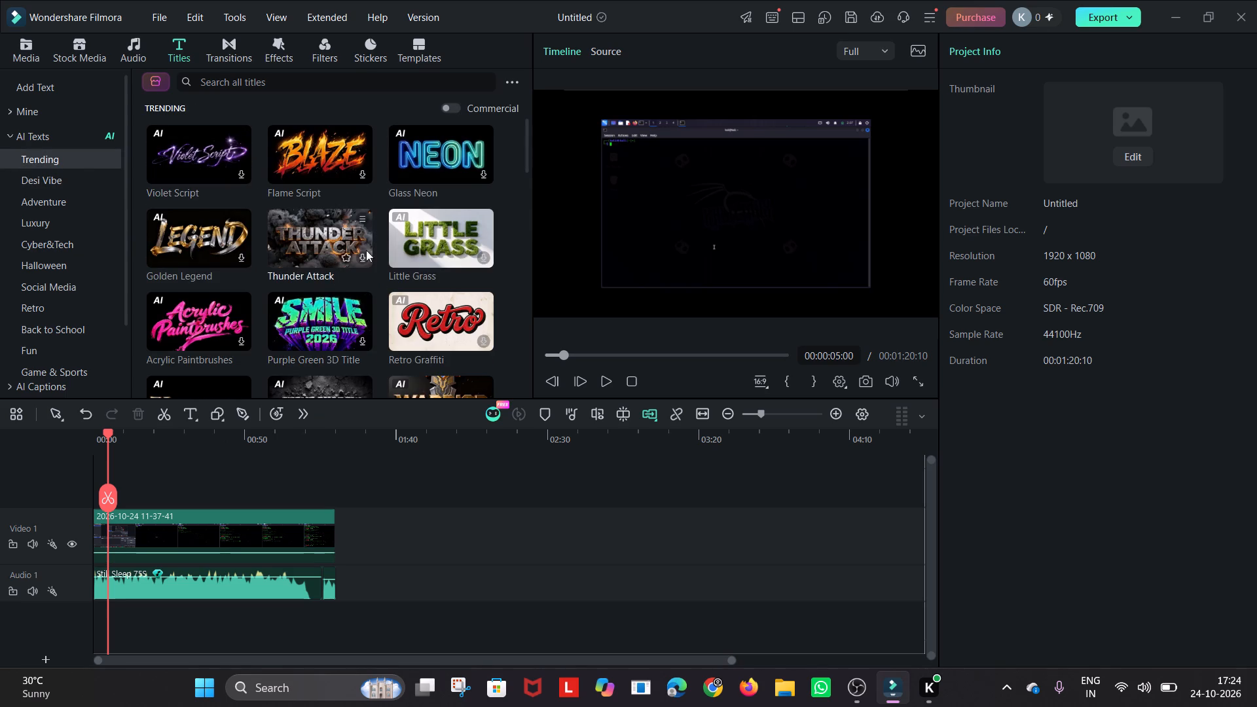
pyautogui.scroll(2, 344, 312)
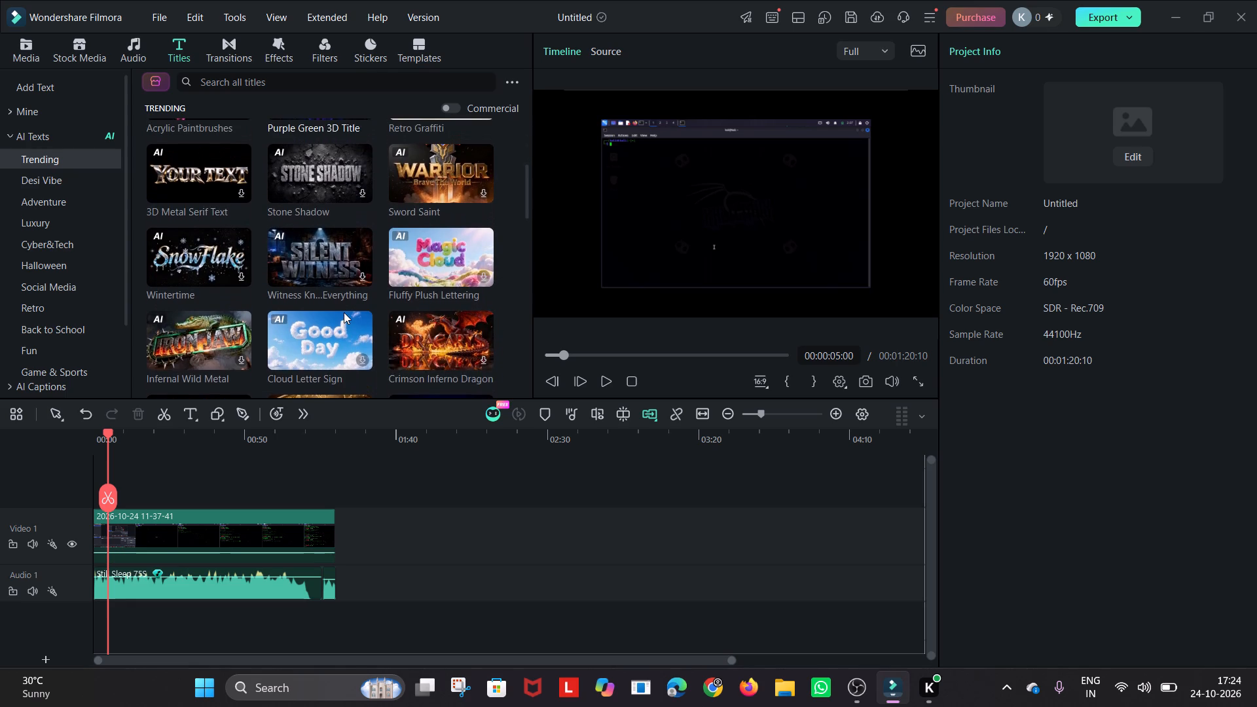
pyautogui.scroll(1, 344, 312)
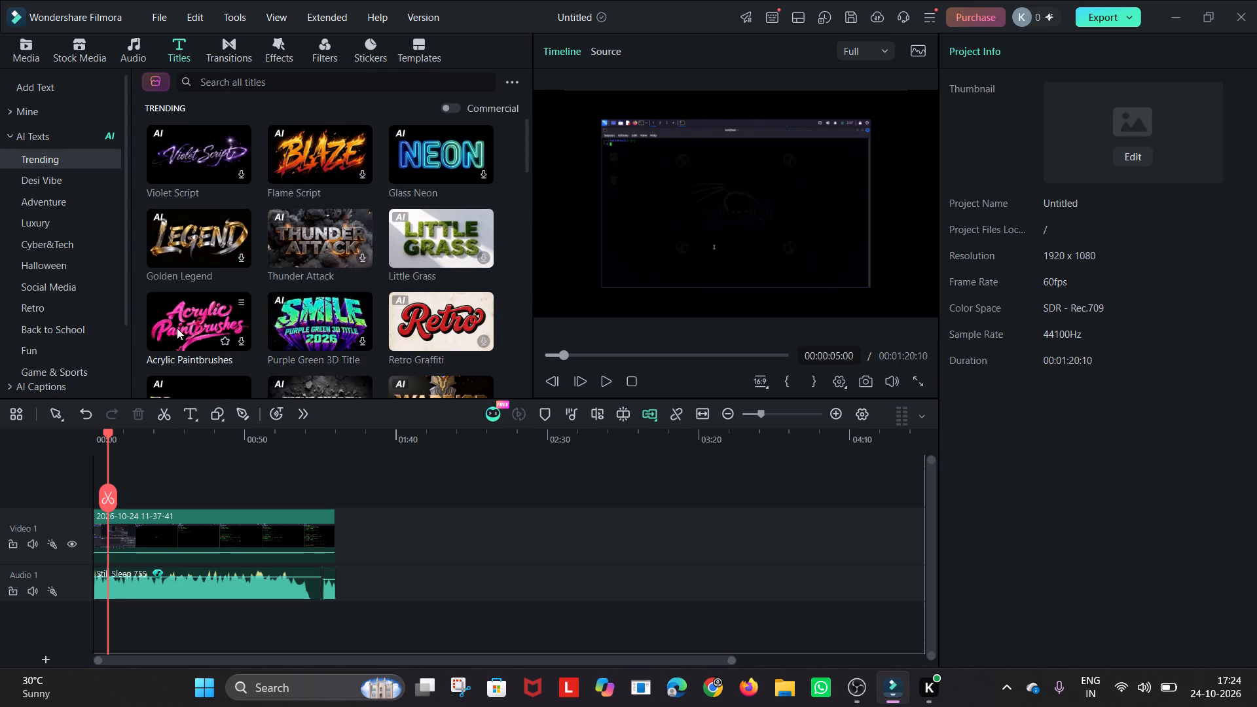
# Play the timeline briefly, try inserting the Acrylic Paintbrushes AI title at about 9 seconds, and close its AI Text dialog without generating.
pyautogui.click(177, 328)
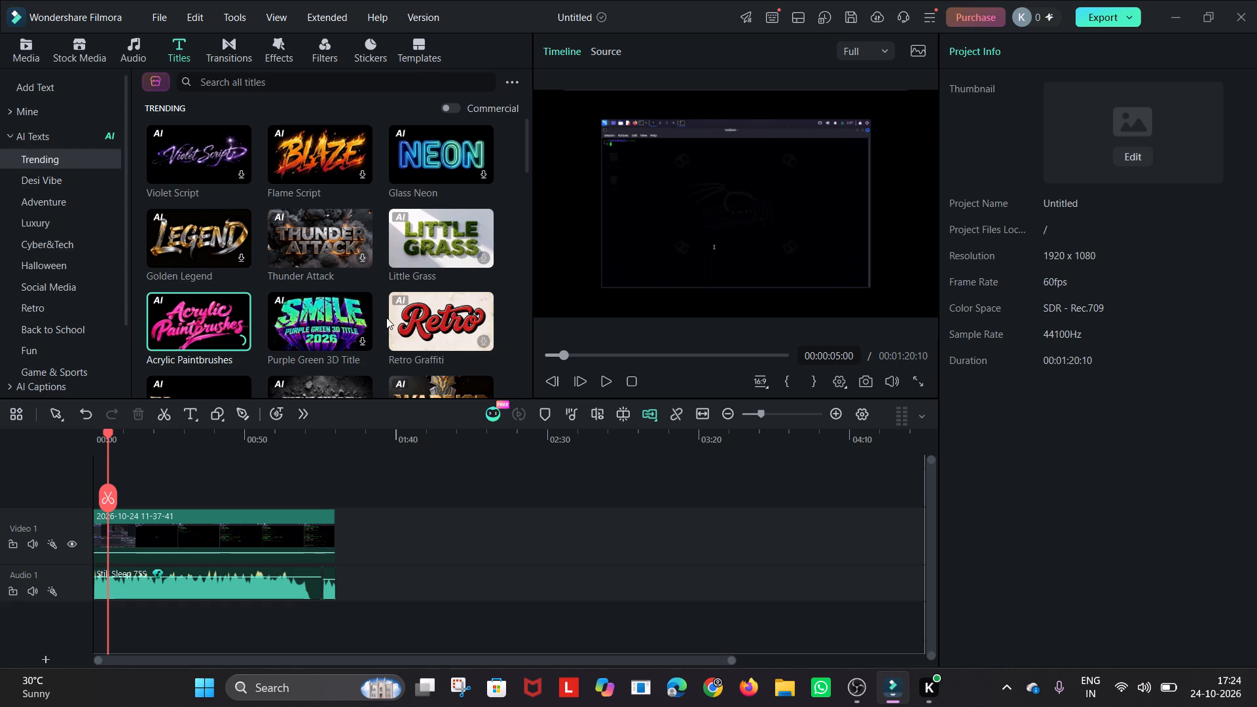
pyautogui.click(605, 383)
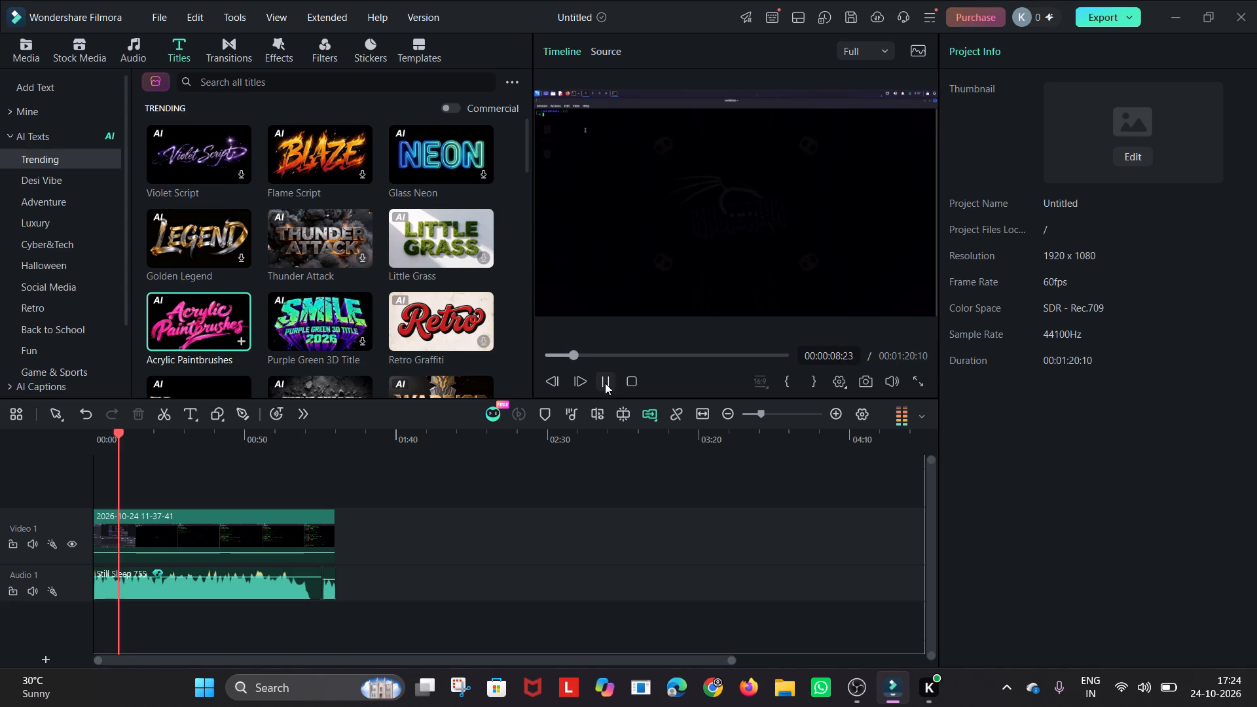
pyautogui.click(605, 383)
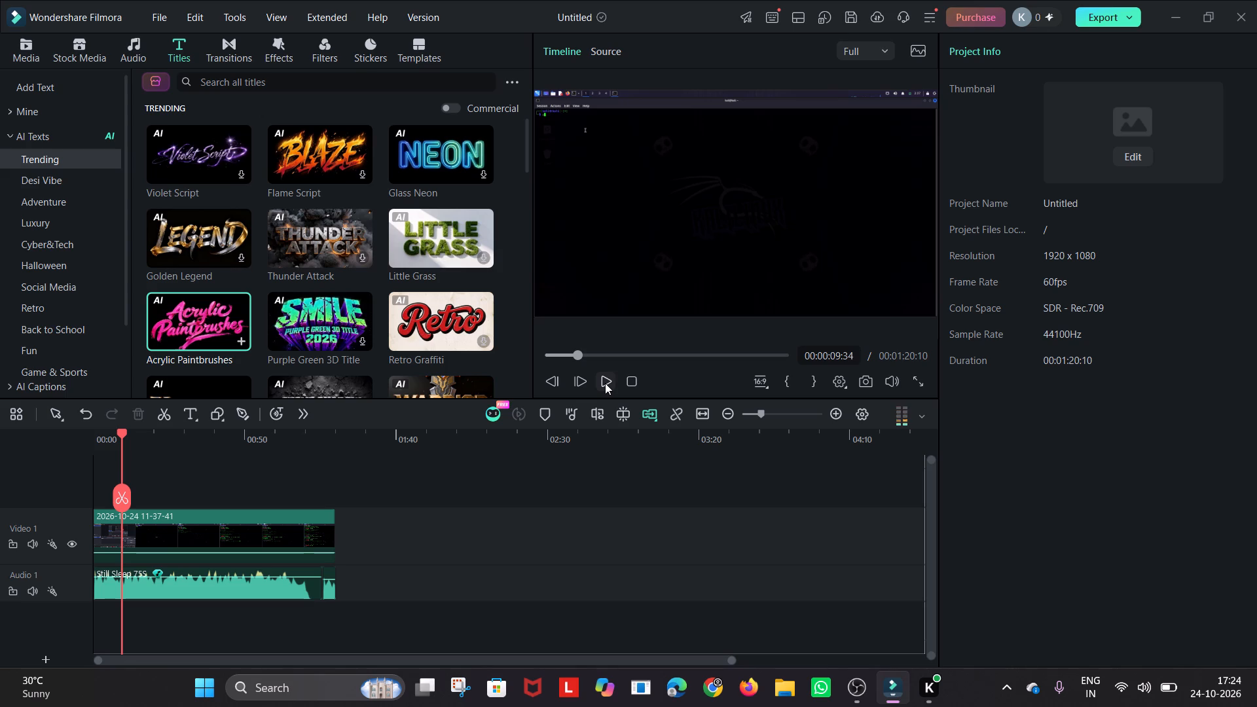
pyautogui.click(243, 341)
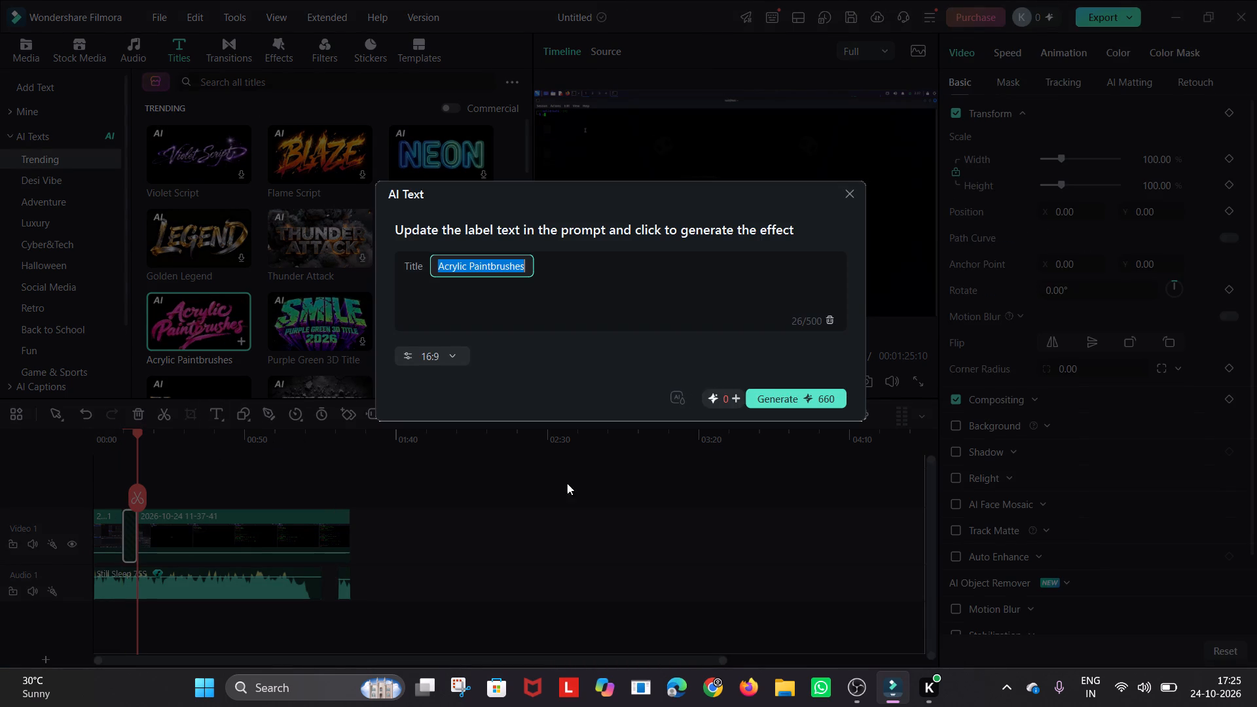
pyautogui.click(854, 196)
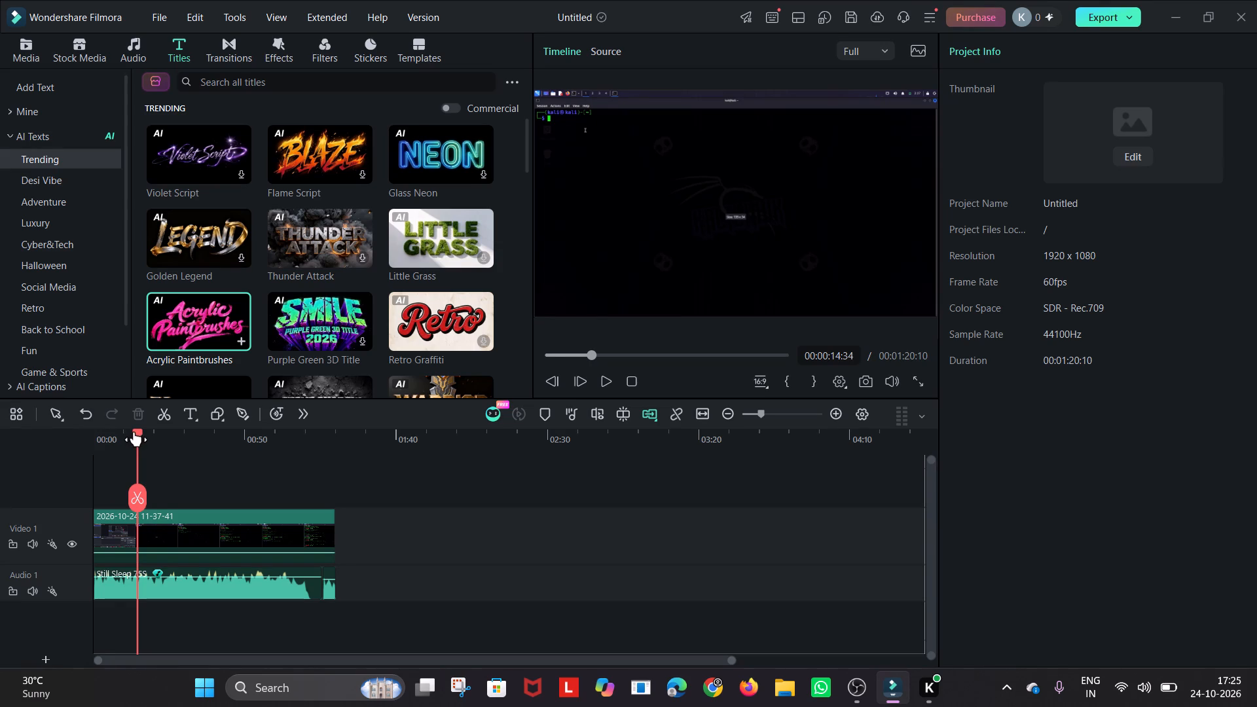
# Insert the Acrylic Paintbrushes AI title at the very start of the timeline.
pyautogui.moveTo(134, 431); pyautogui.dragTo(80, 437)
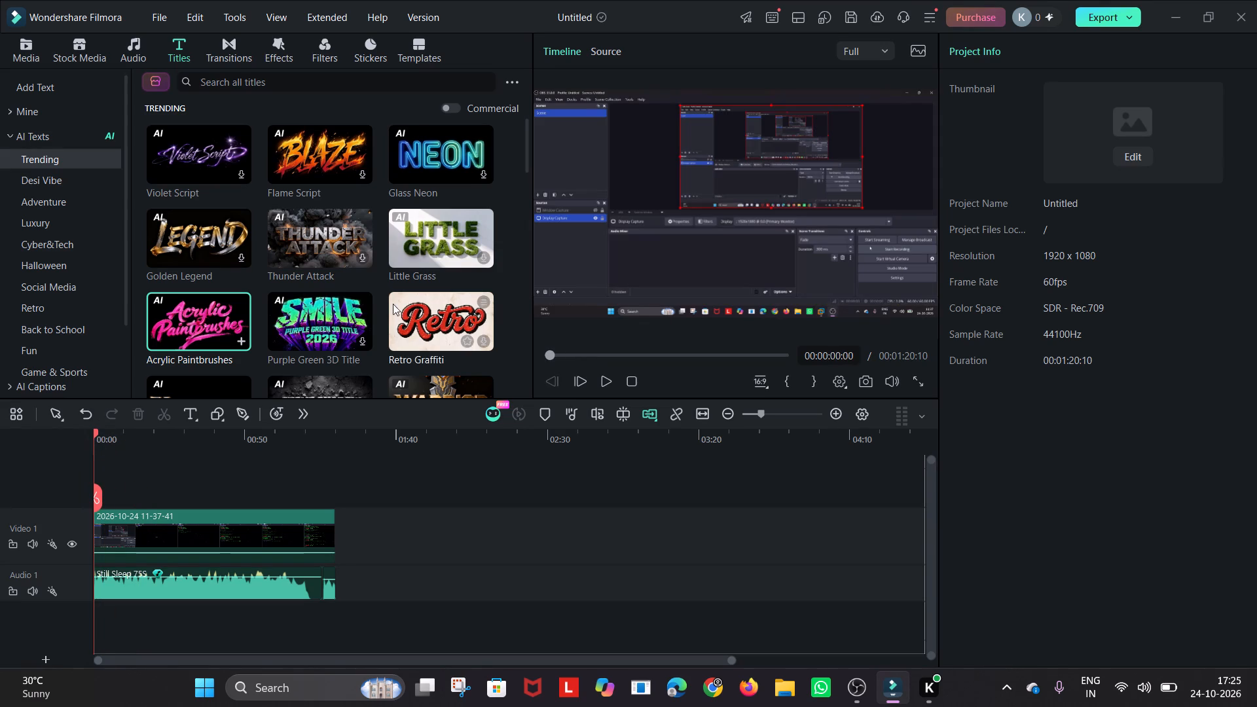
pyautogui.click(247, 344)
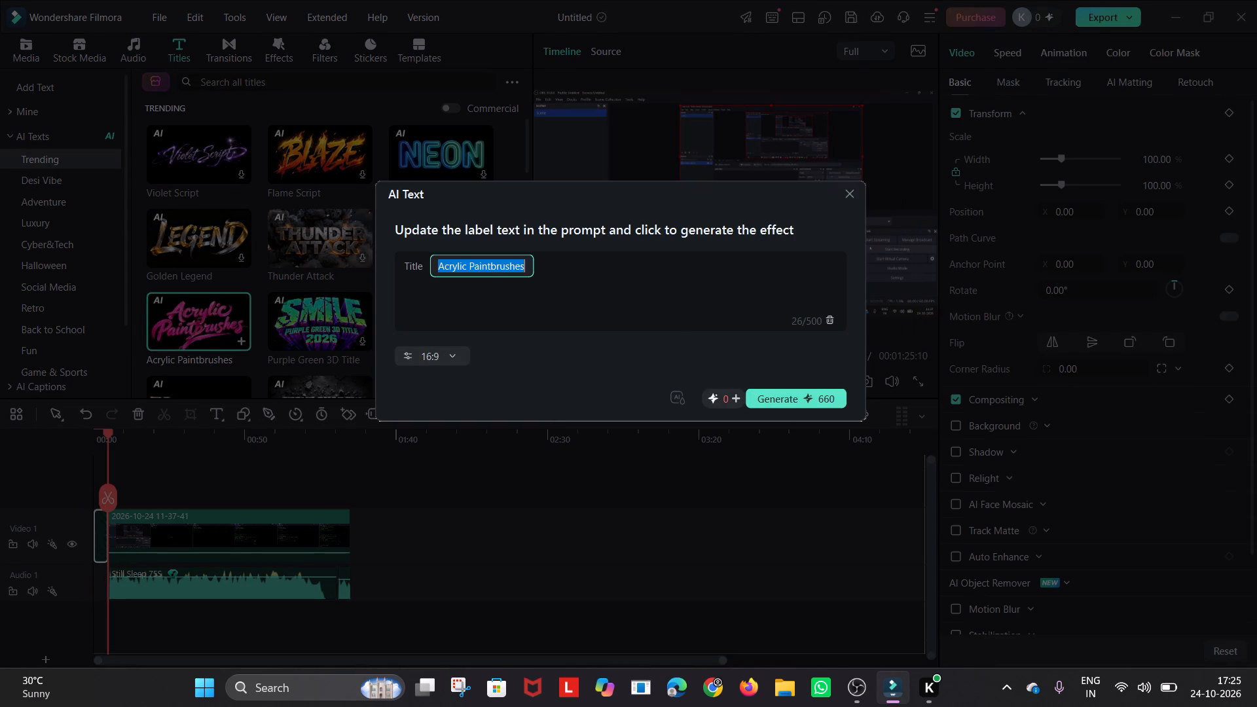
# Replace the AI text's title with "welcome hackers" and try to generate it at 16:9.
pyautogui.click(545, 286)
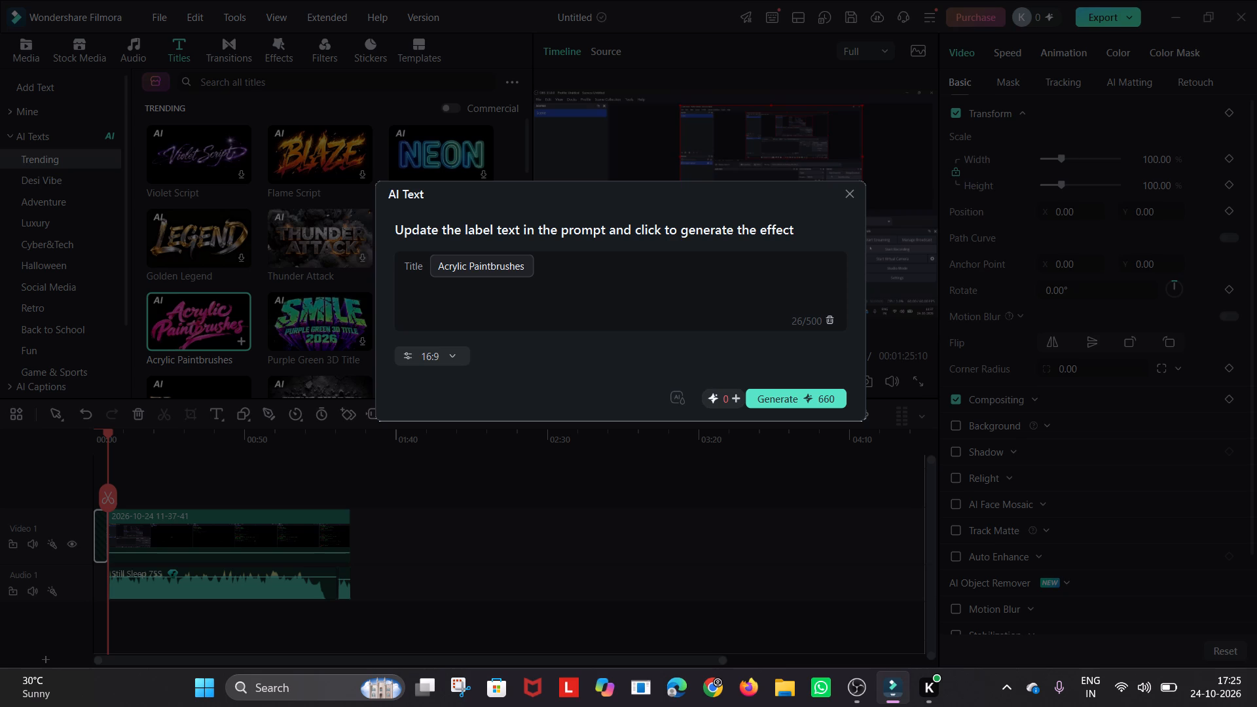
pyautogui.click(528, 266)
pyautogui.press('BackSpace')
pyautogui.press('BackSpace')
pyautogui.press('BackSpace')
pyautogui.press('BackSpace')
pyautogui.press('BackSpace')
pyautogui.press('BackSpace')
pyautogui.press('BackSpace')
pyautogui.press('BackSpace')
pyautogui.press('BackSpace')
pyautogui.press('BackSpace')
pyautogui.press('BackSpace')
pyautogui.press('BackSpace')
pyautogui.press('BackSpace')
pyautogui.press('BackSpace')
pyautogui.press('BackSpace')
pyautogui.press('BackSpace')
pyautogui.press('BackSpace')
pyautogui.press('BackSpace')
pyautogui.press('BackSpace')
pyautogui.press('BackSpace')
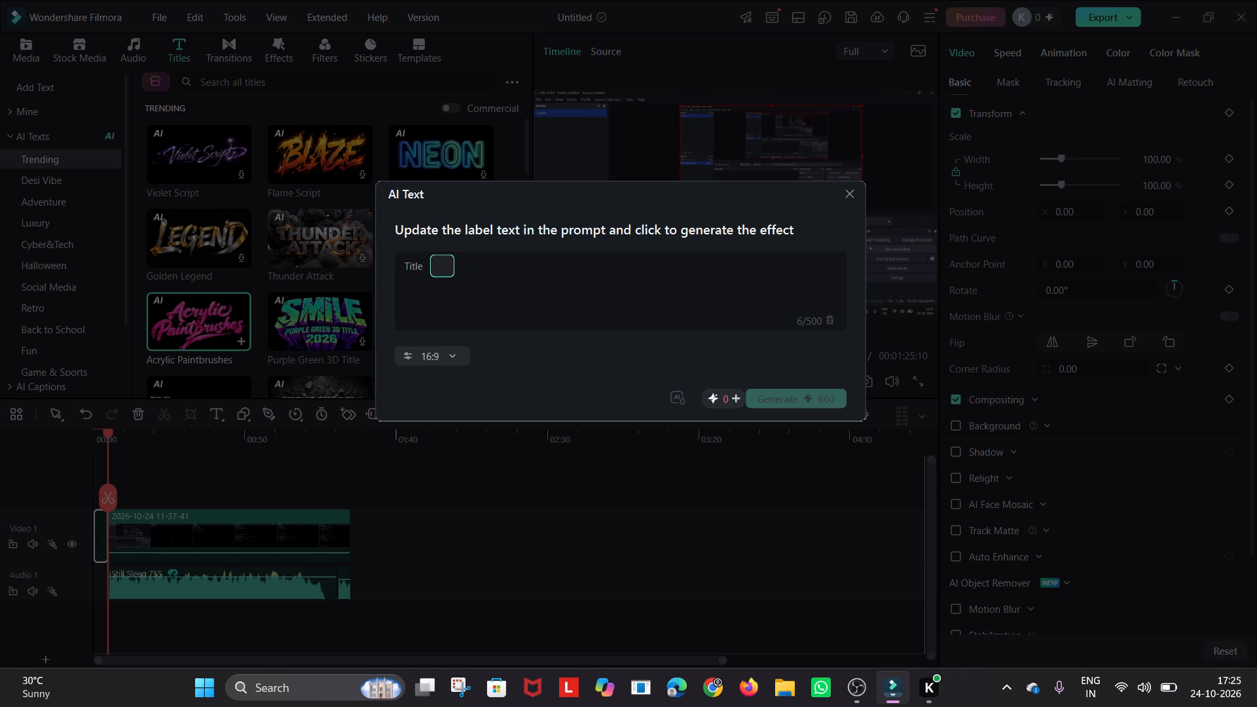
pyautogui.write('welcome')
pyautogui.press('space')
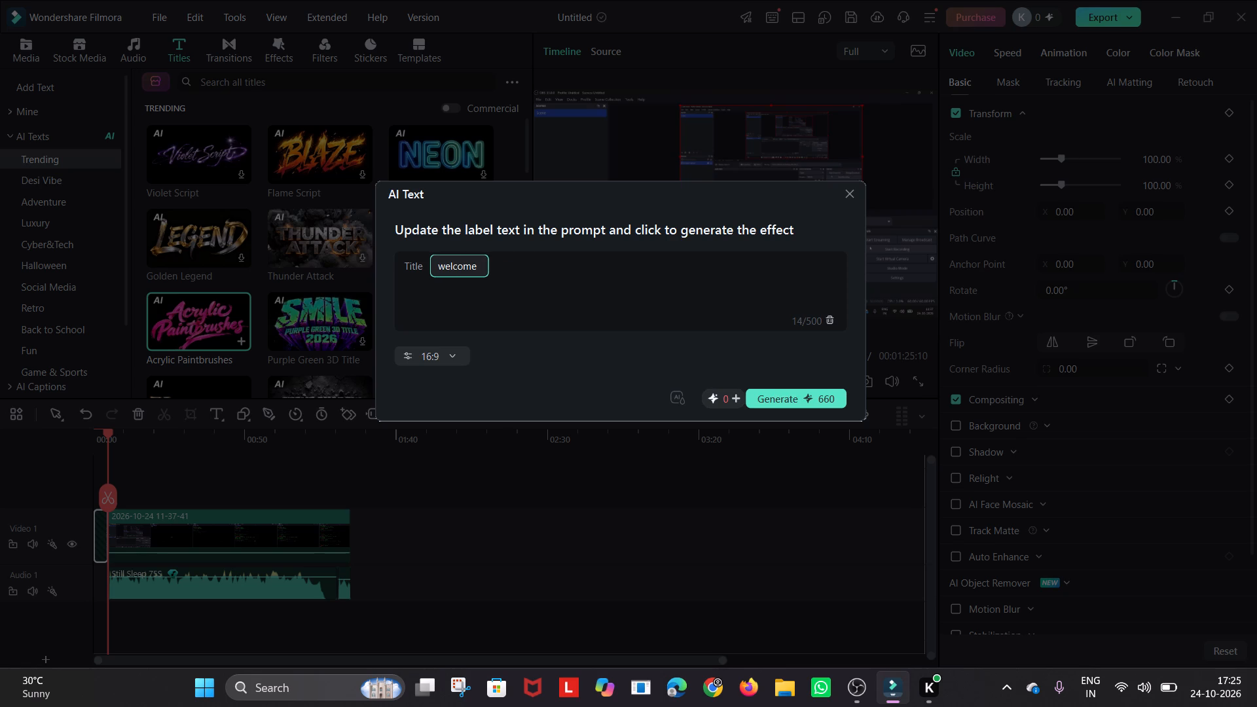
pyautogui.write('hackers')
pyautogui.press('Return')
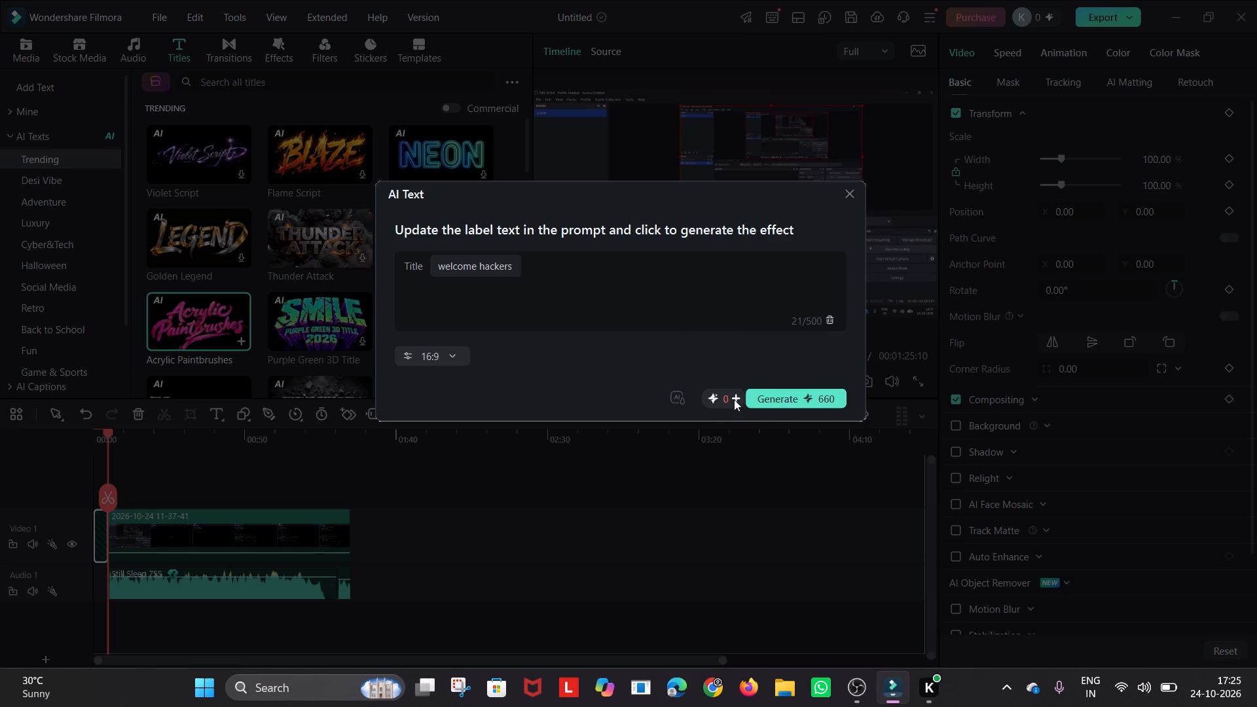
pyautogui.click(767, 394)
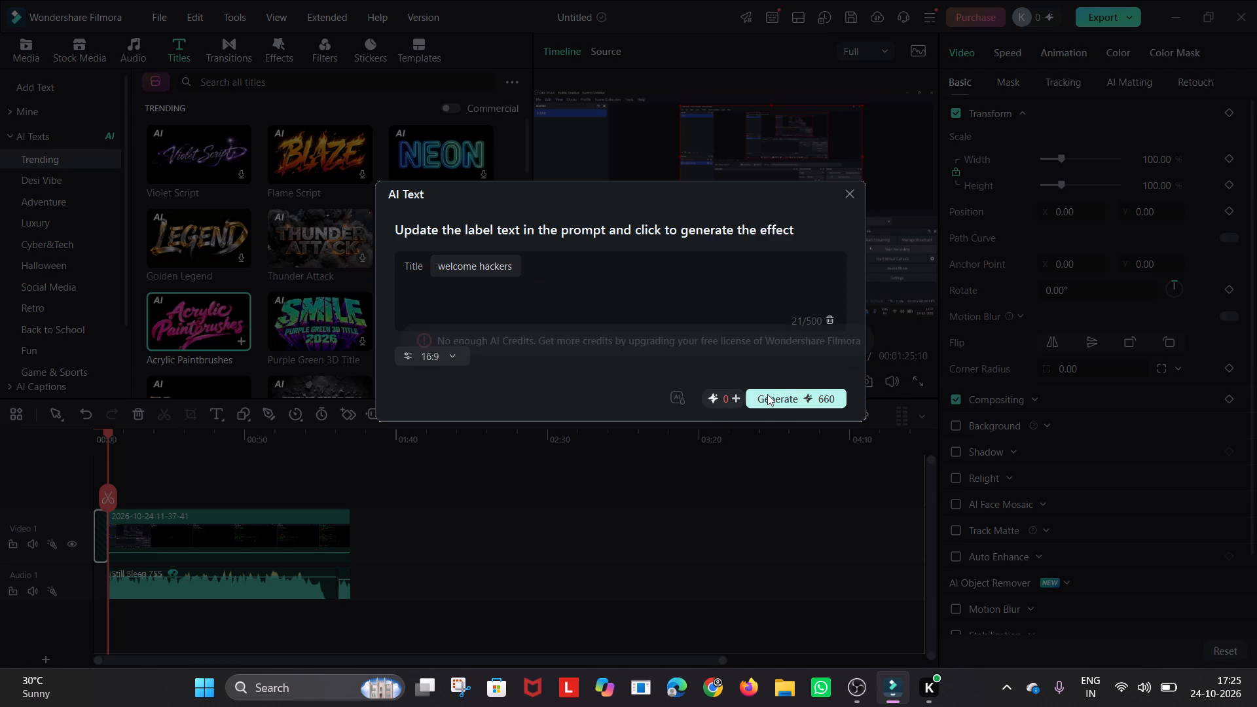
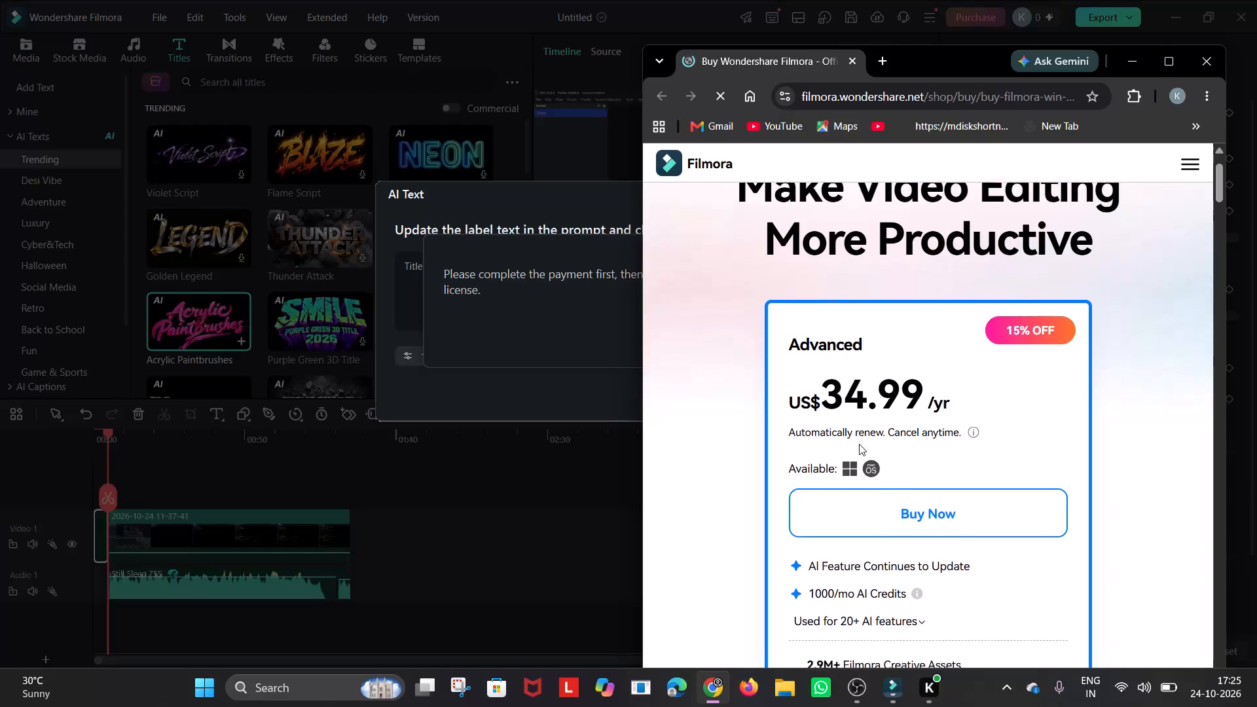
# Review the Filmora purchase plans, their prices and included features, and close the pricing page.
pyautogui.scroll(-1, 859, 444)
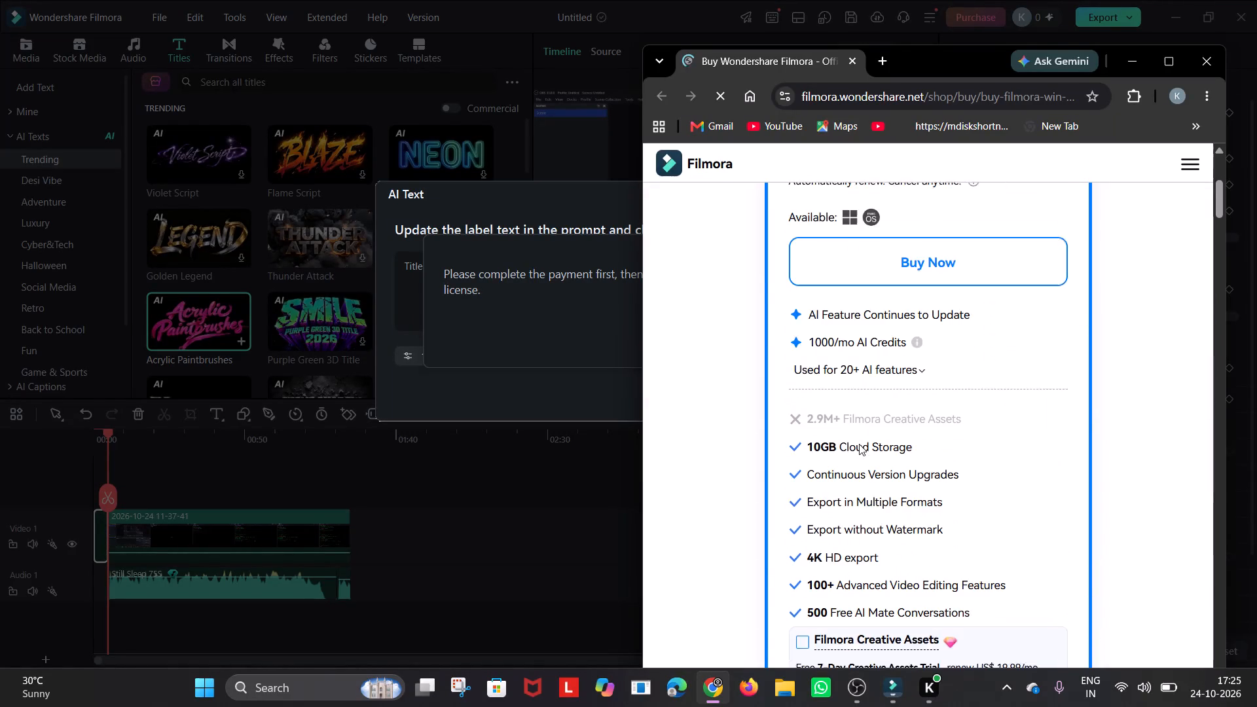
pyautogui.scroll(-6, 859, 444)
pyautogui.scroll(1, 859, 444)
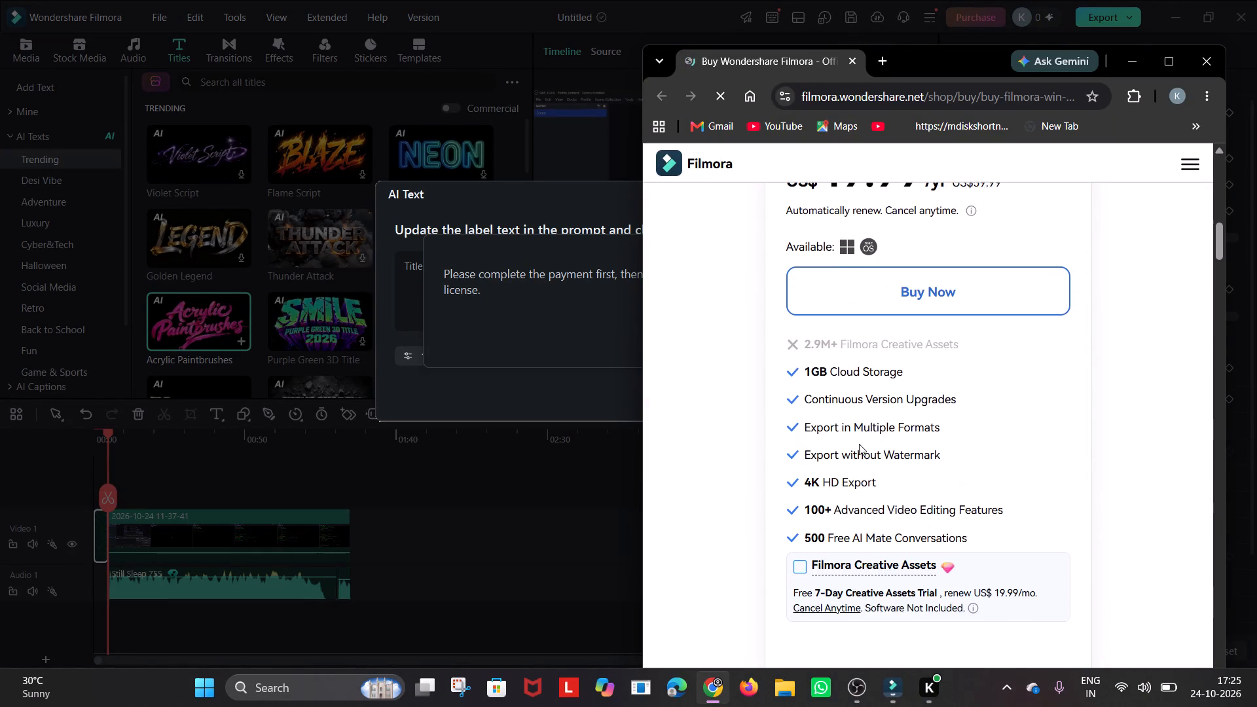
pyautogui.scroll(2, 859, 444)
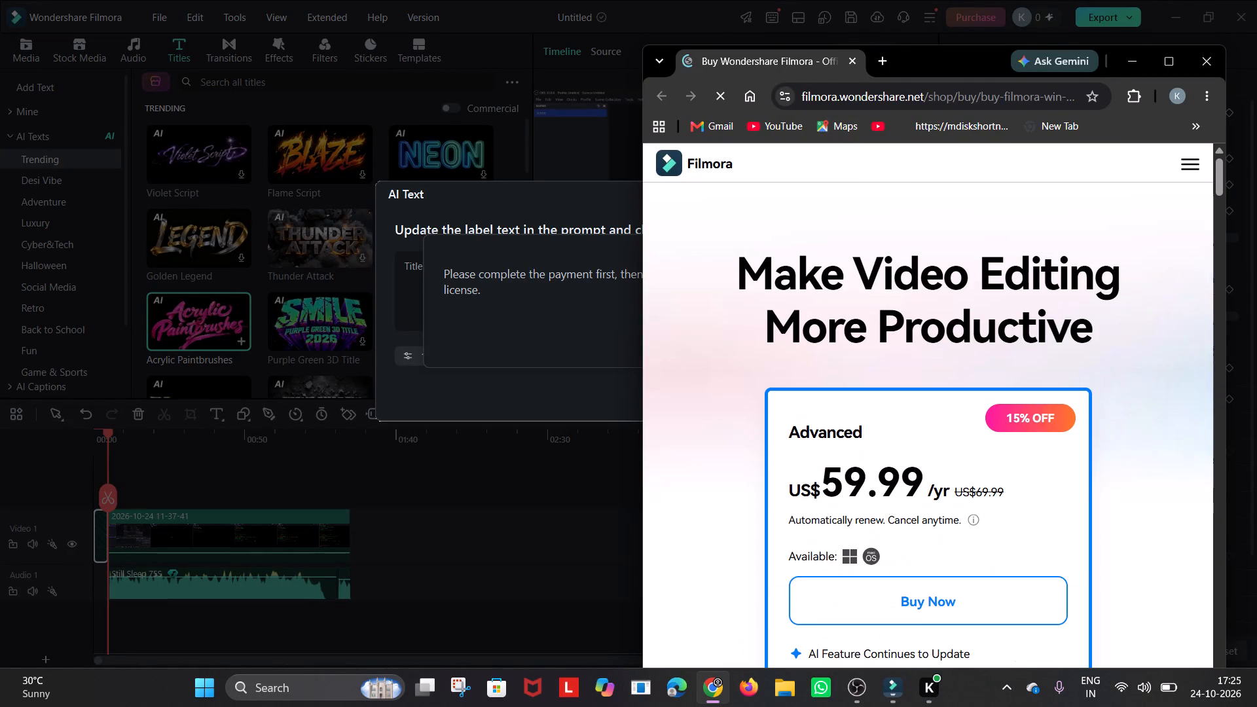
pyautogui.click(1200, 73)
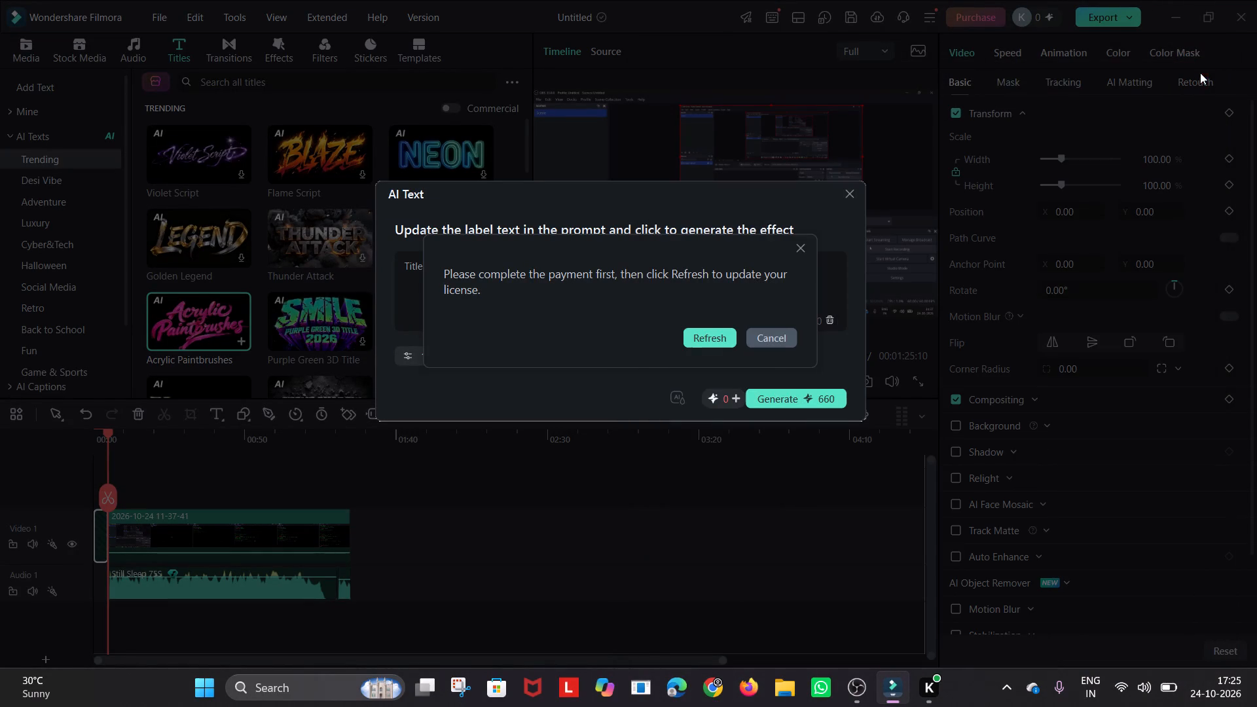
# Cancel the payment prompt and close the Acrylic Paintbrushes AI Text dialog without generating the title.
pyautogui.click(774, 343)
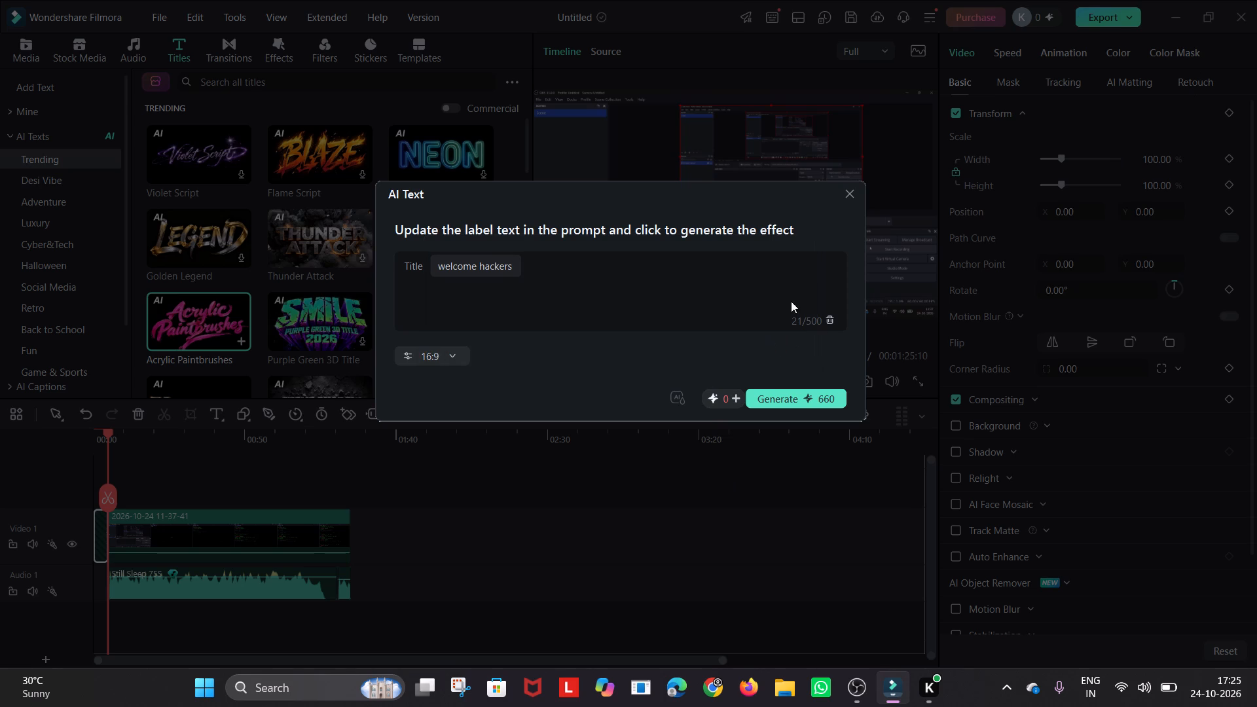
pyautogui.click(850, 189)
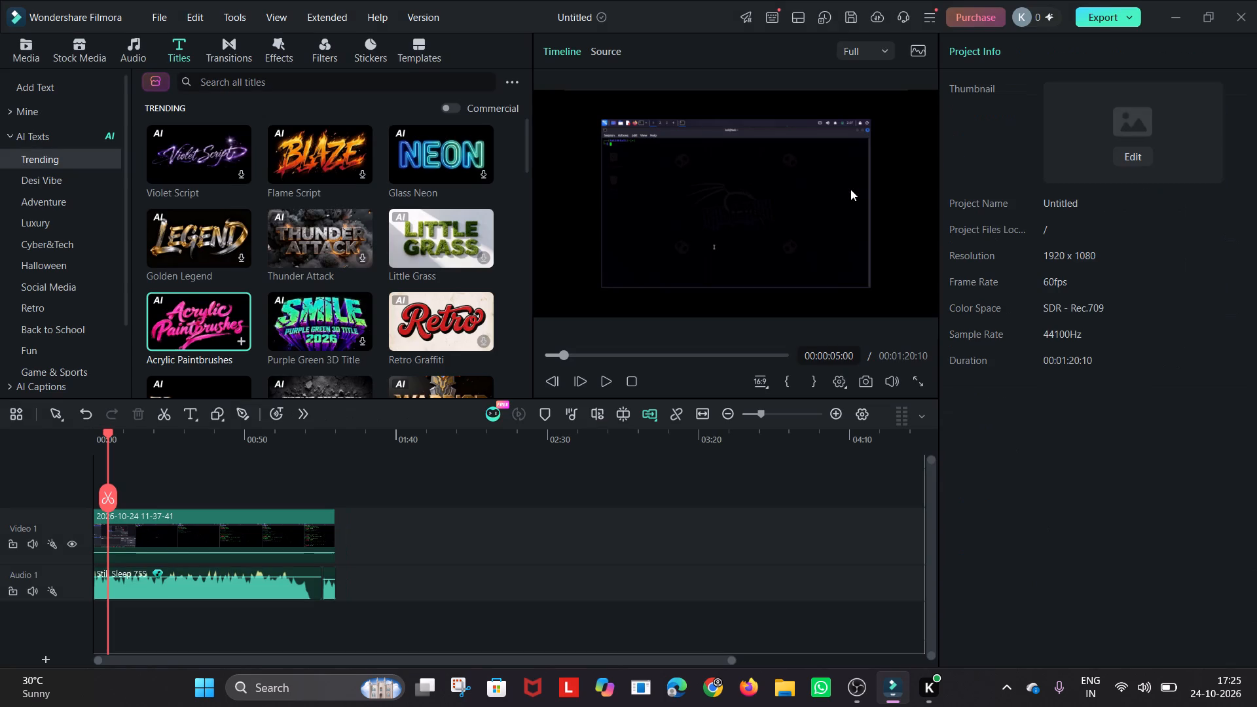
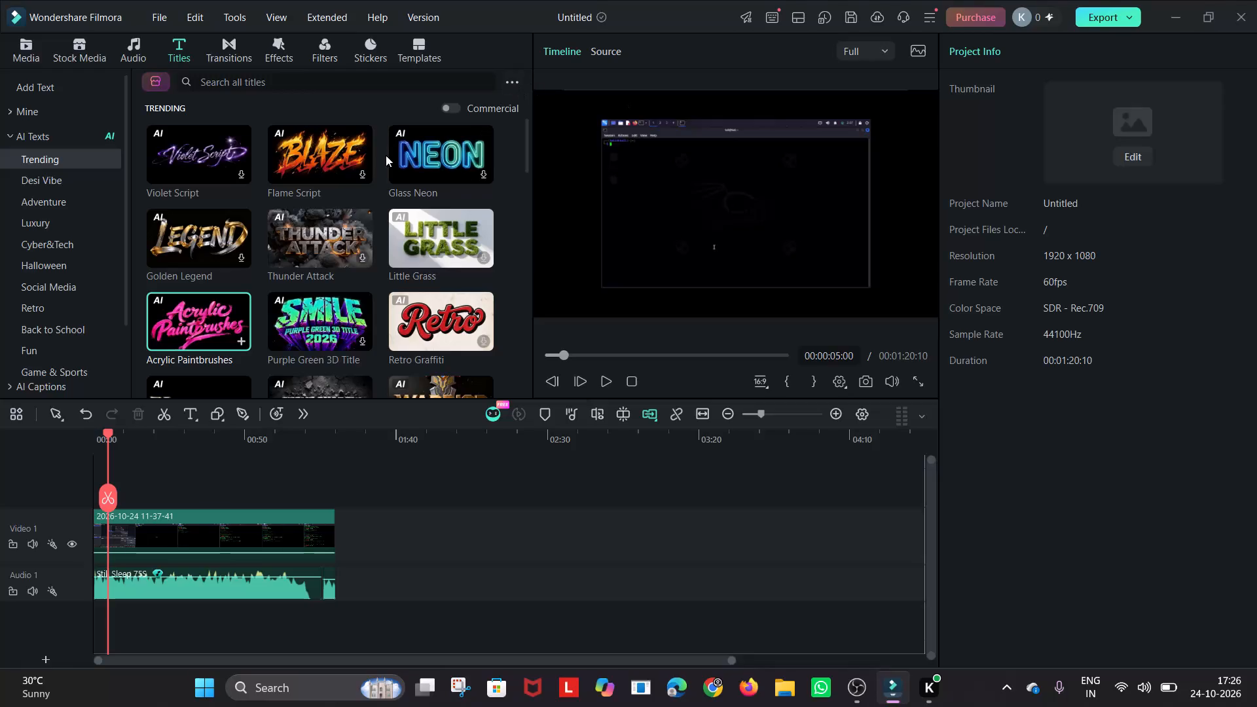
pyautogui.click(229, 46)
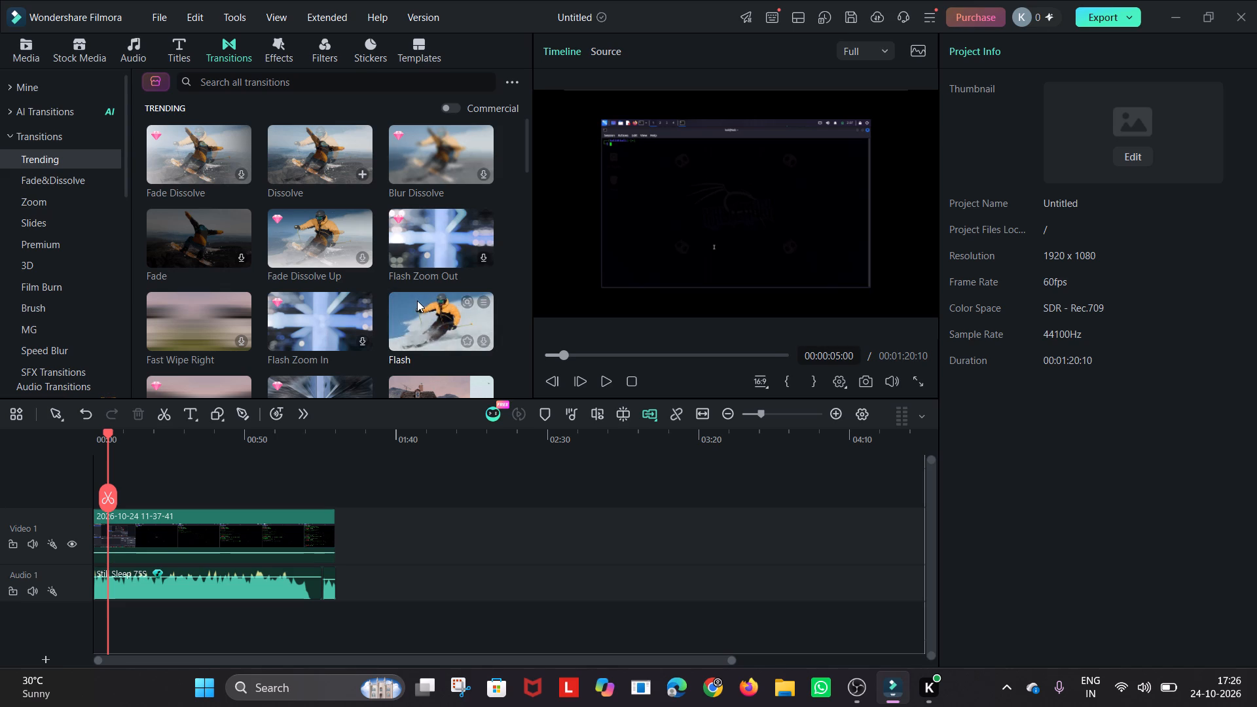
pyautogui.click(304, 43)
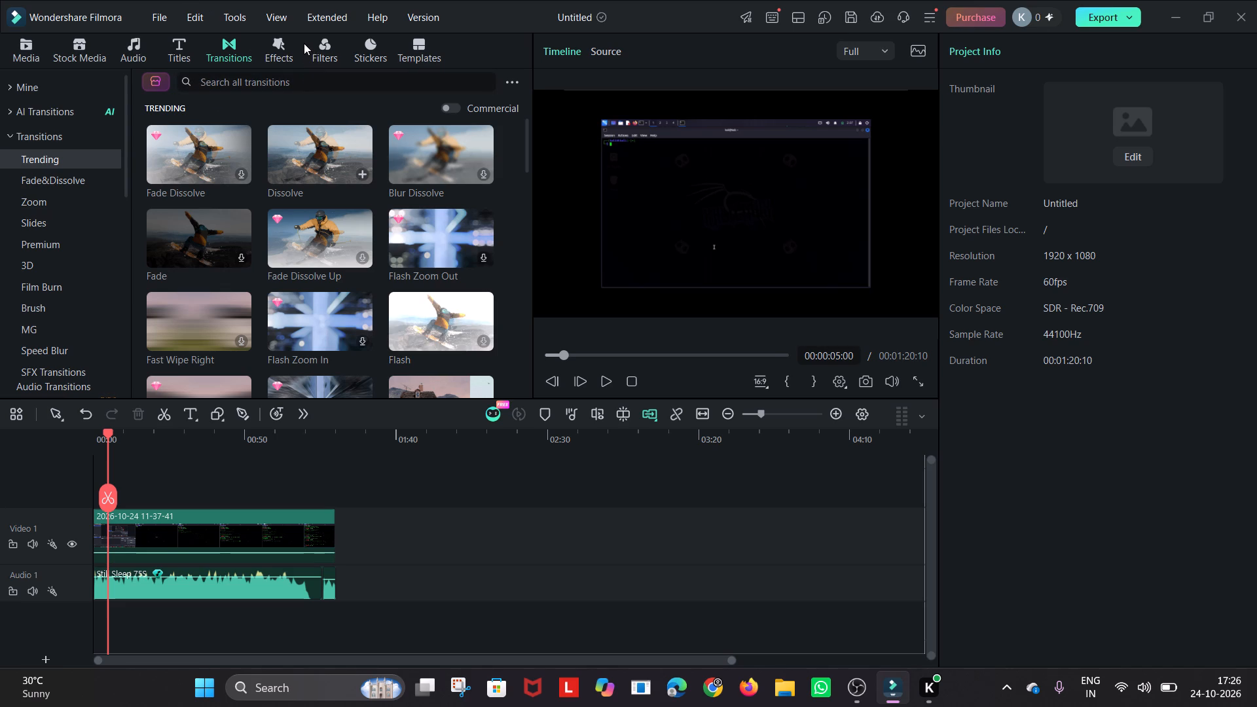
pyautogui.click(317, 47)
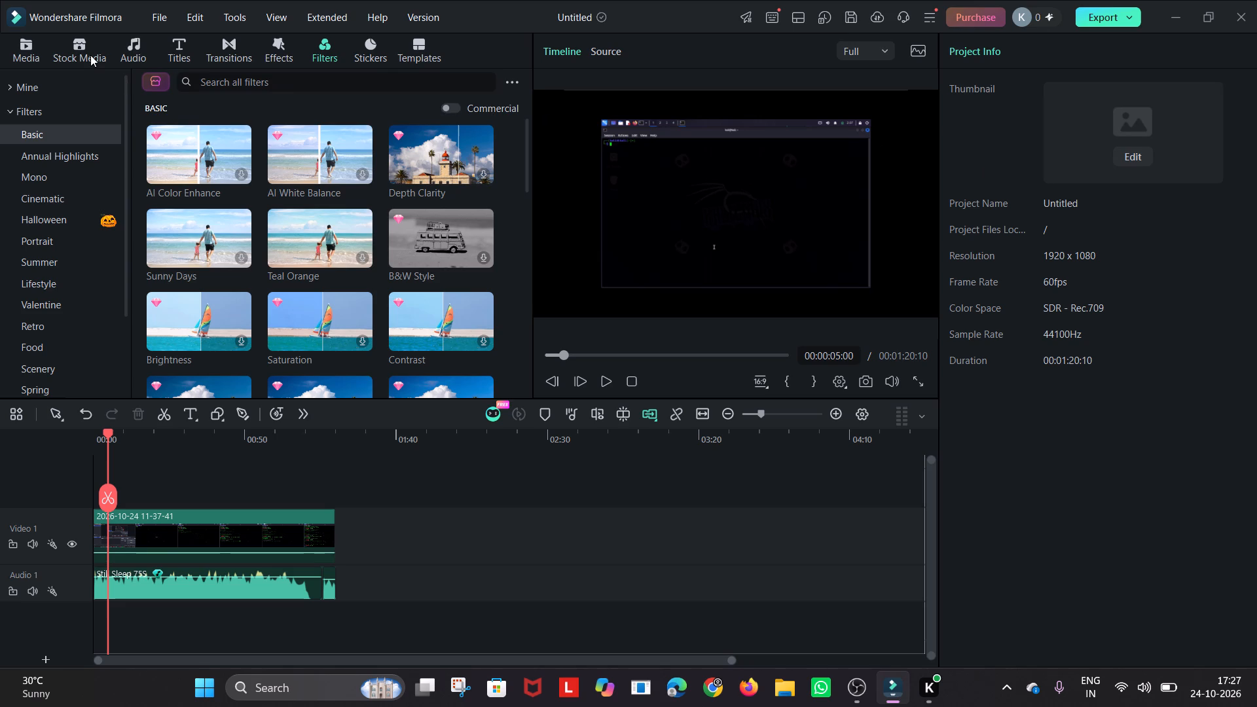
pyautogui.click(28, 49)
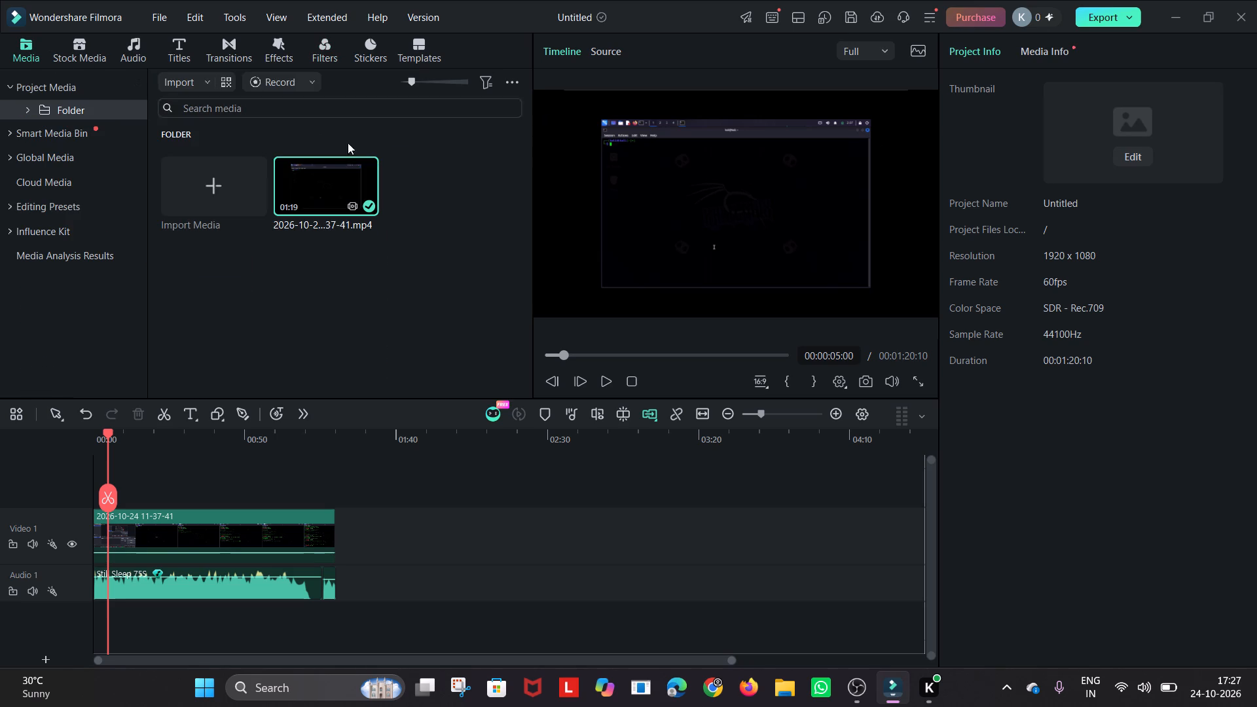
pyautogui.click(1053, 54)
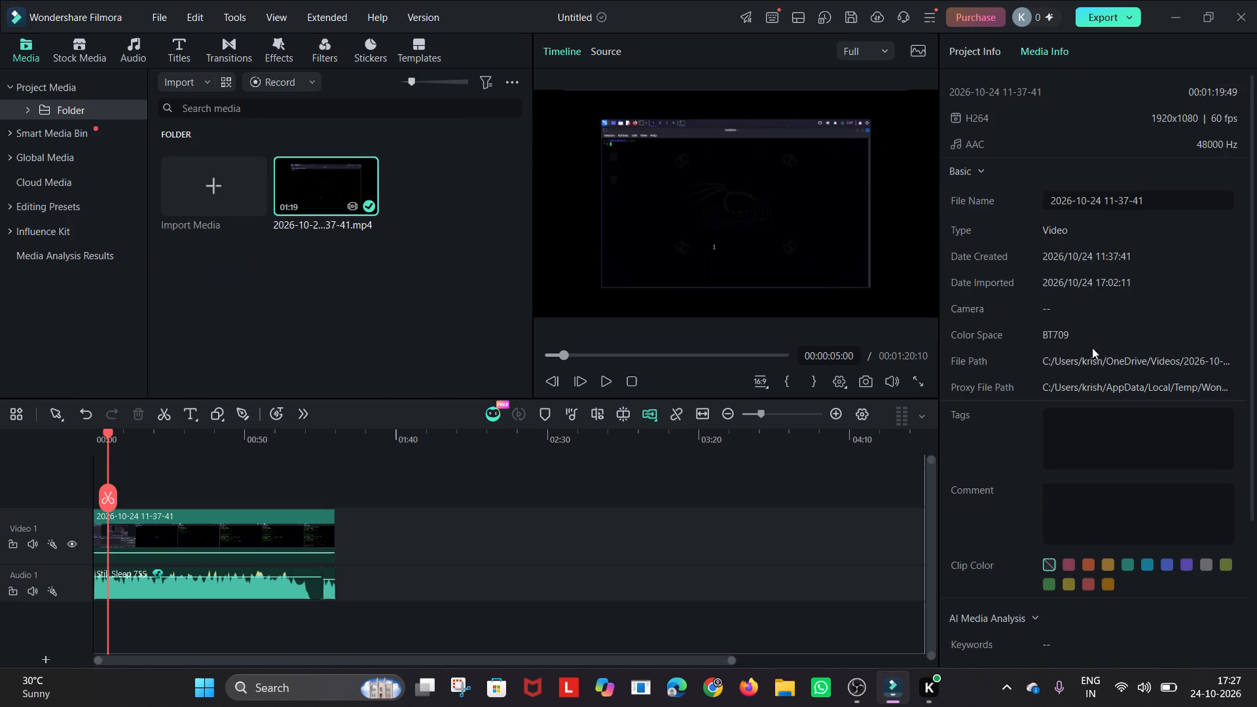
pyautogui.click(970, 53)
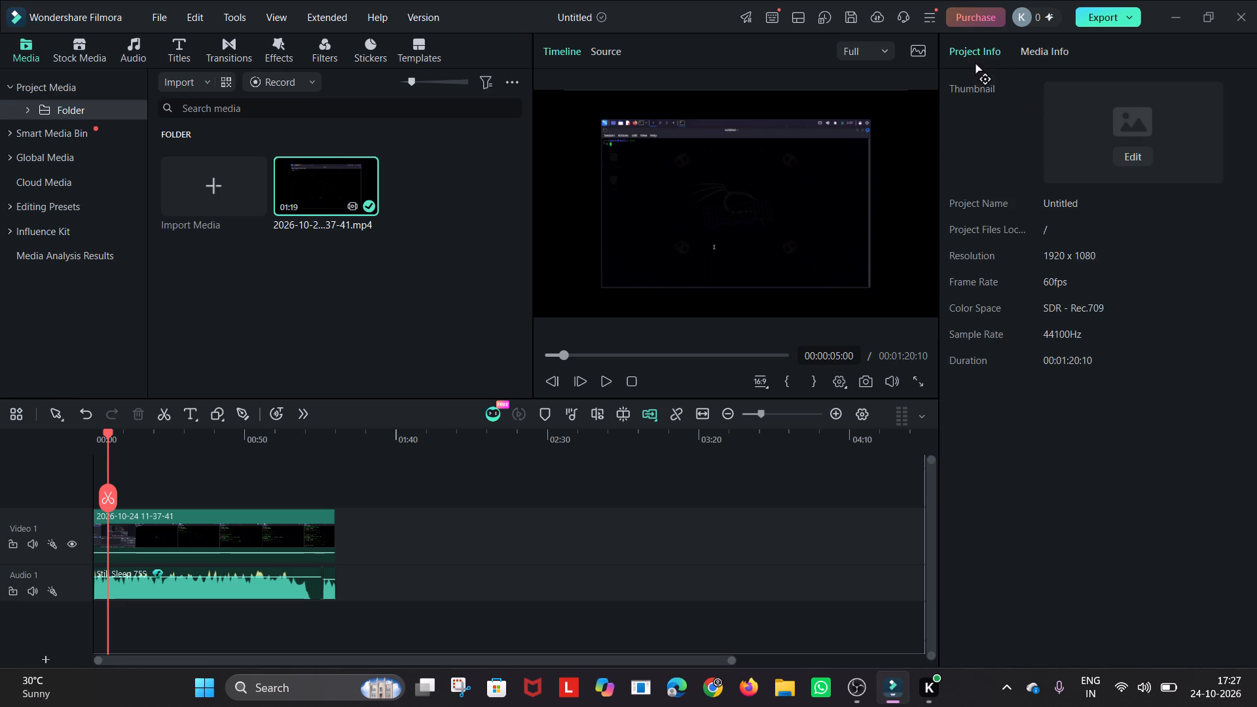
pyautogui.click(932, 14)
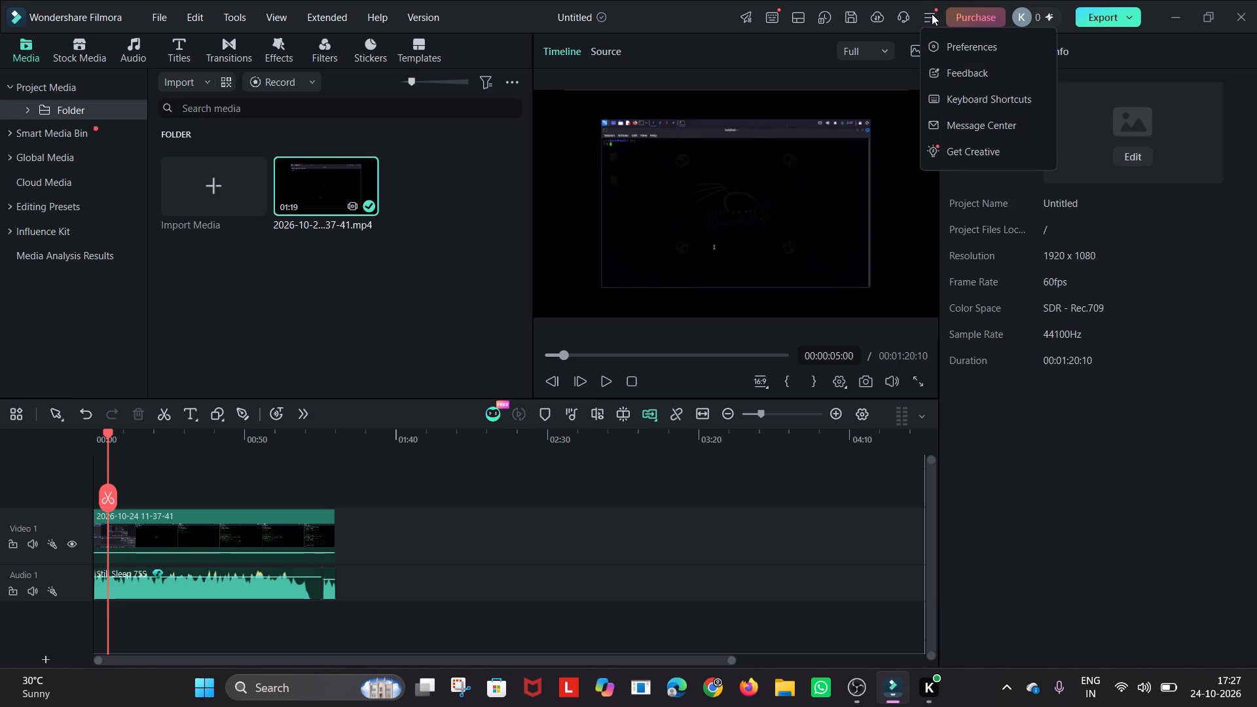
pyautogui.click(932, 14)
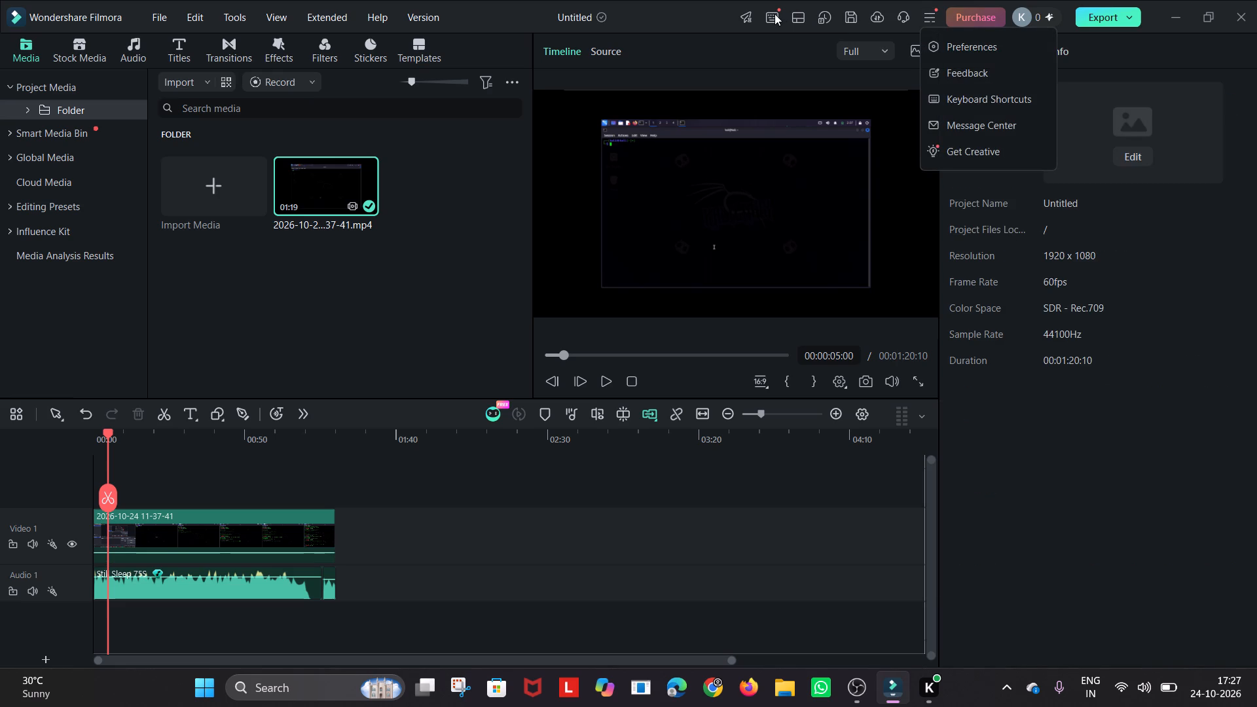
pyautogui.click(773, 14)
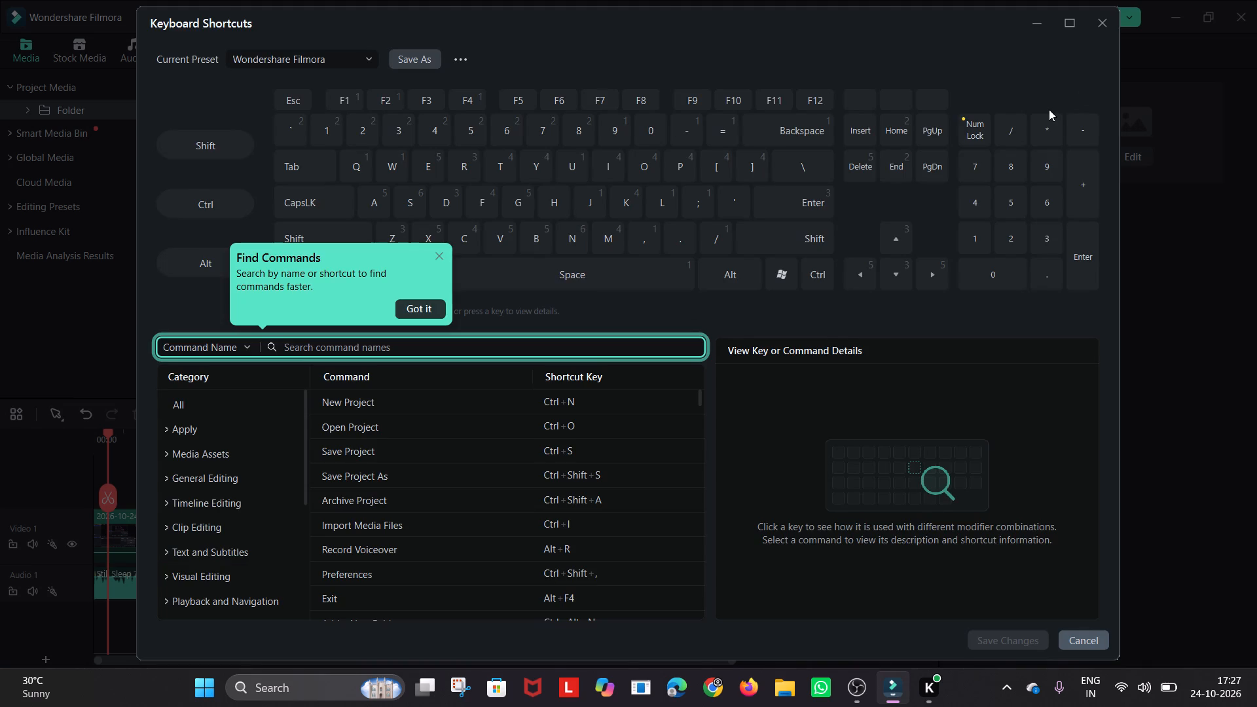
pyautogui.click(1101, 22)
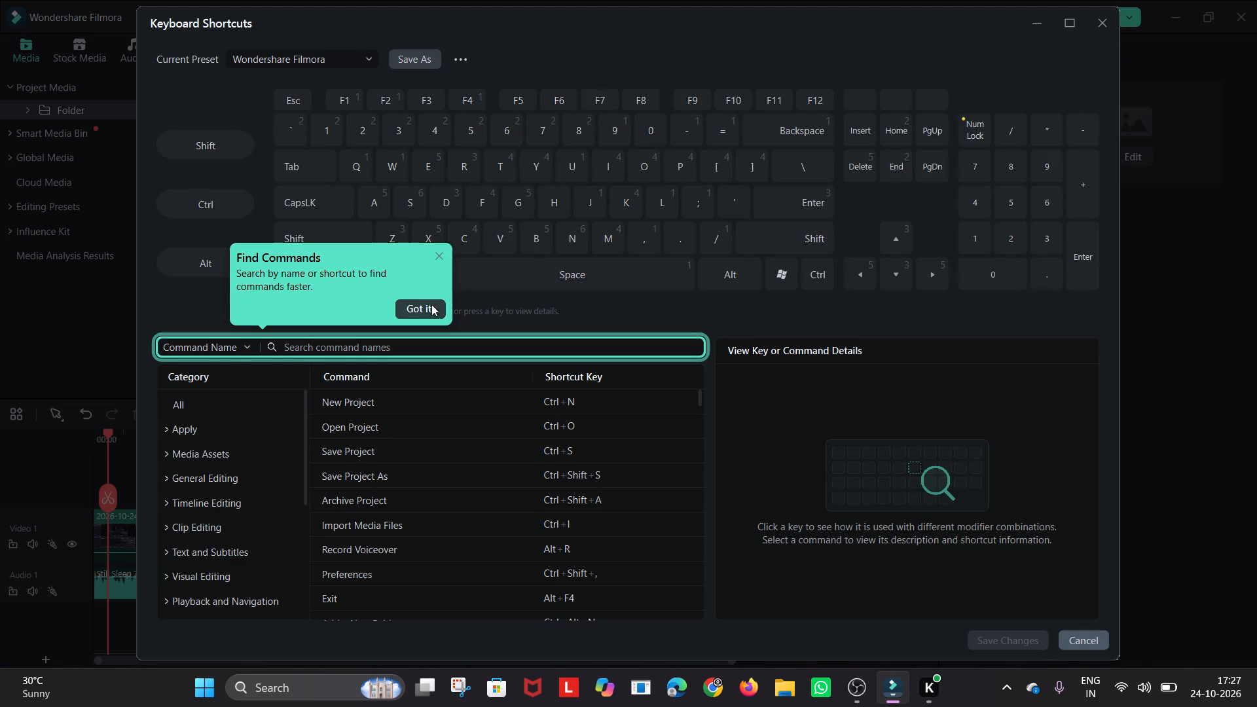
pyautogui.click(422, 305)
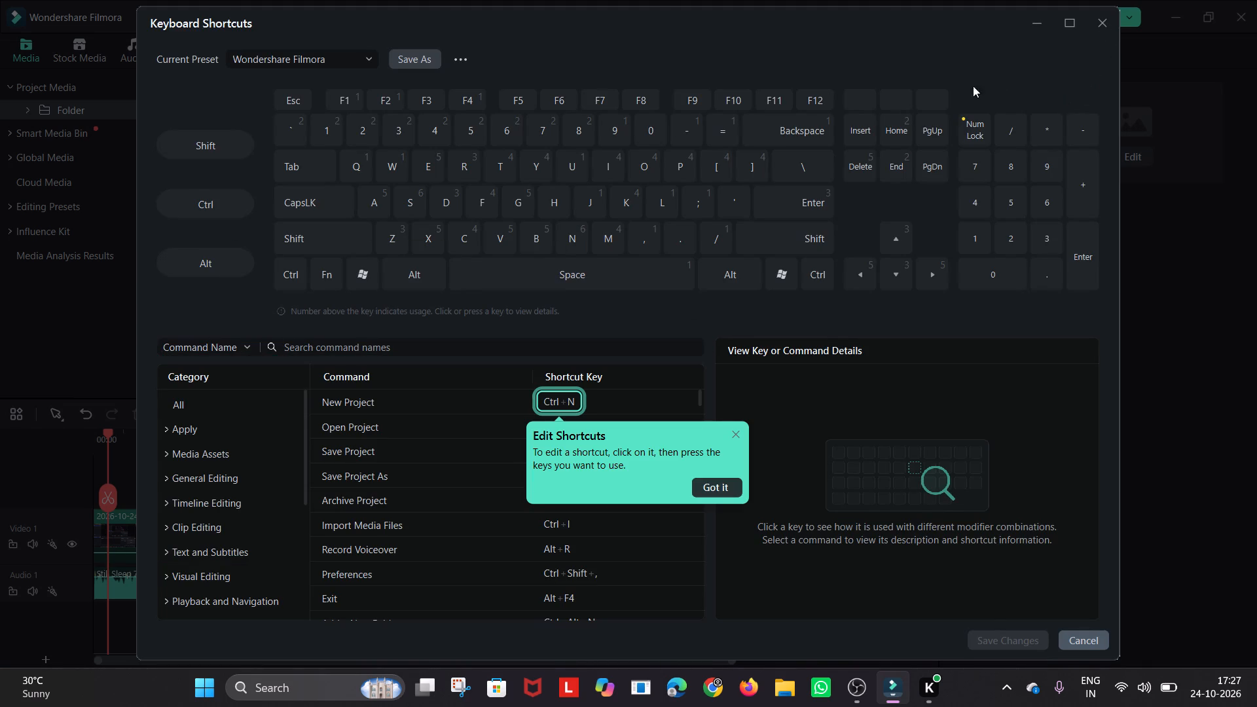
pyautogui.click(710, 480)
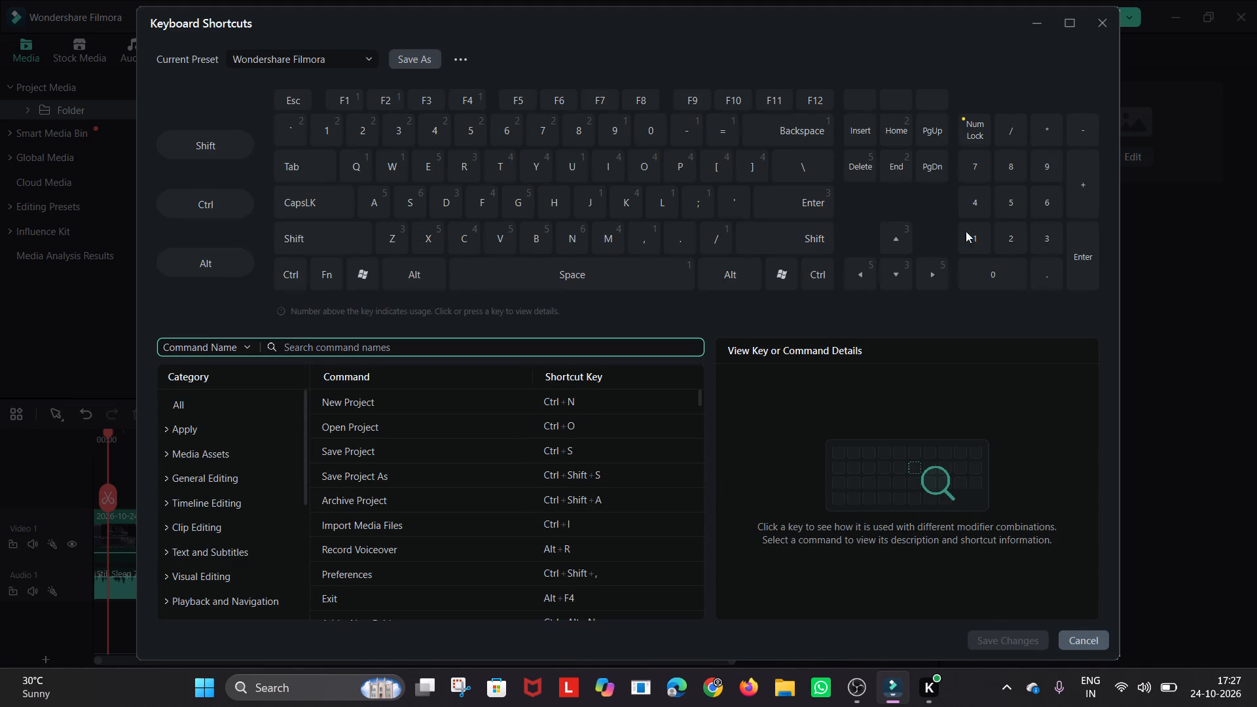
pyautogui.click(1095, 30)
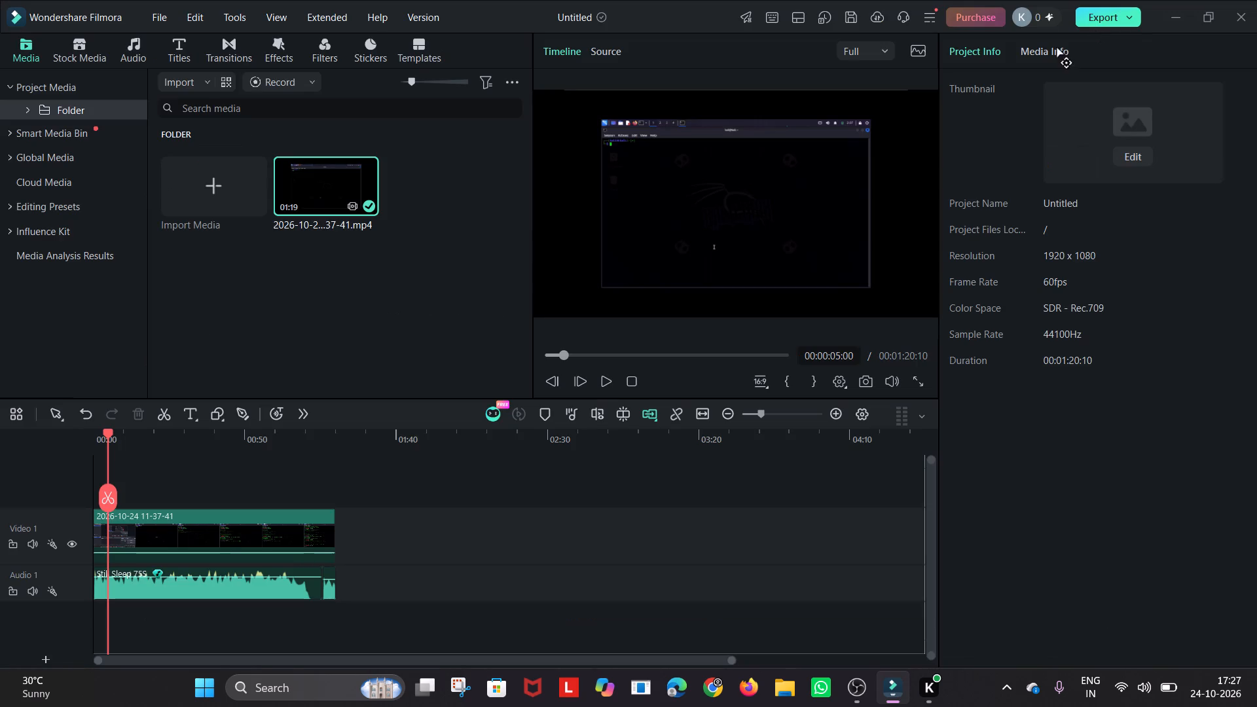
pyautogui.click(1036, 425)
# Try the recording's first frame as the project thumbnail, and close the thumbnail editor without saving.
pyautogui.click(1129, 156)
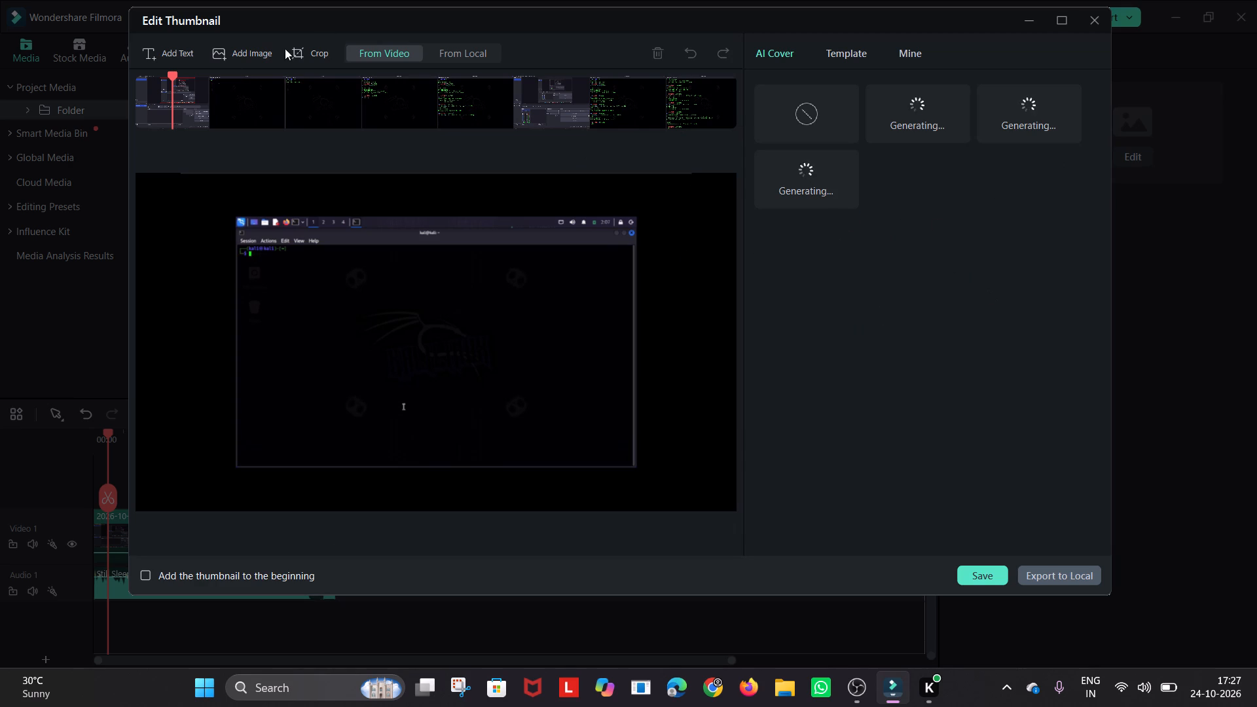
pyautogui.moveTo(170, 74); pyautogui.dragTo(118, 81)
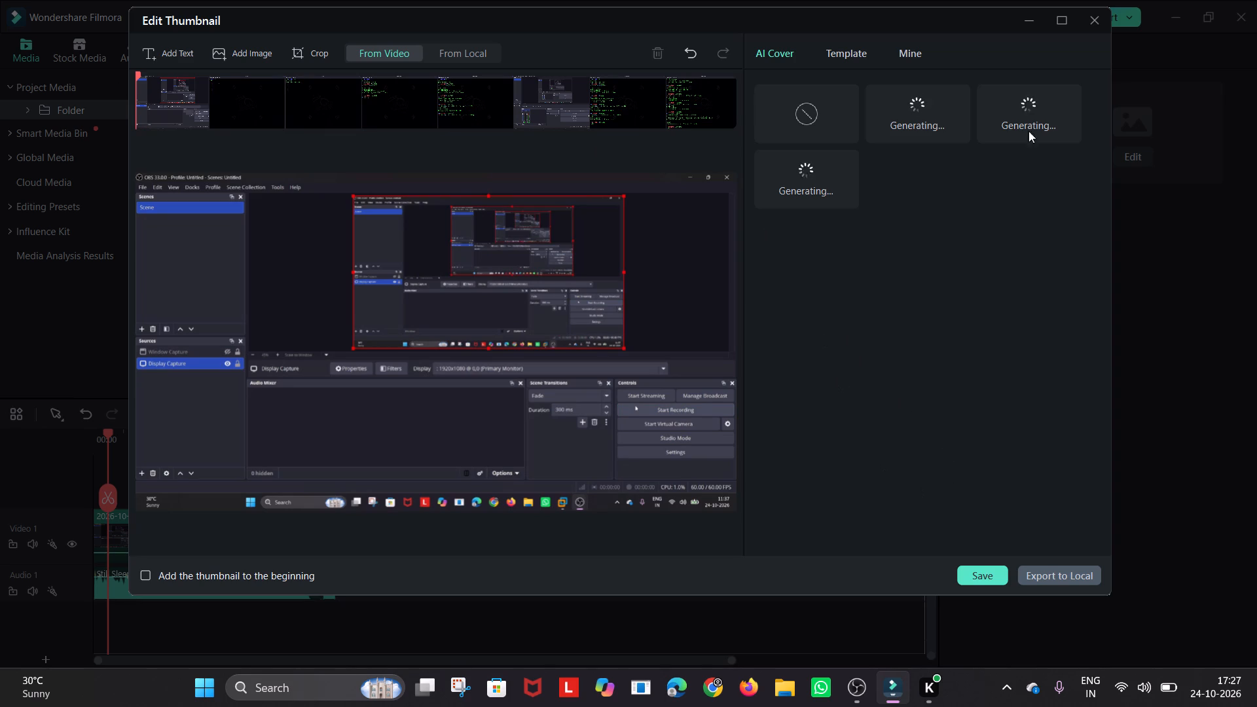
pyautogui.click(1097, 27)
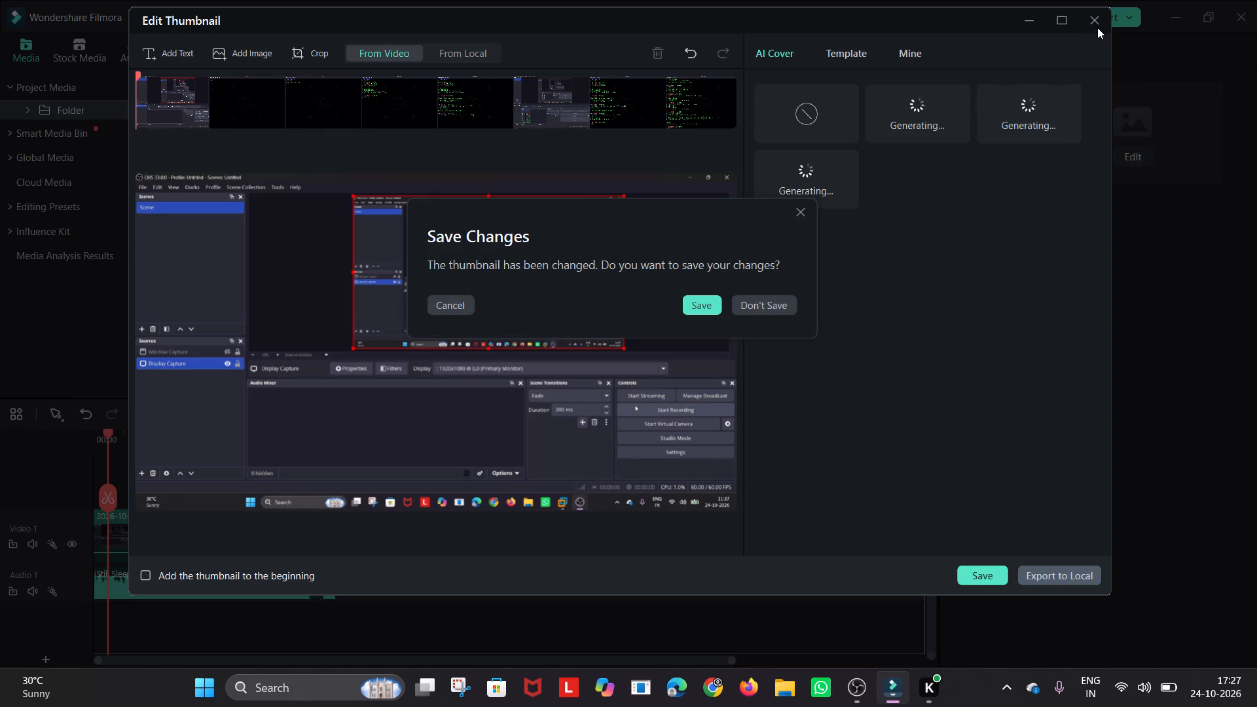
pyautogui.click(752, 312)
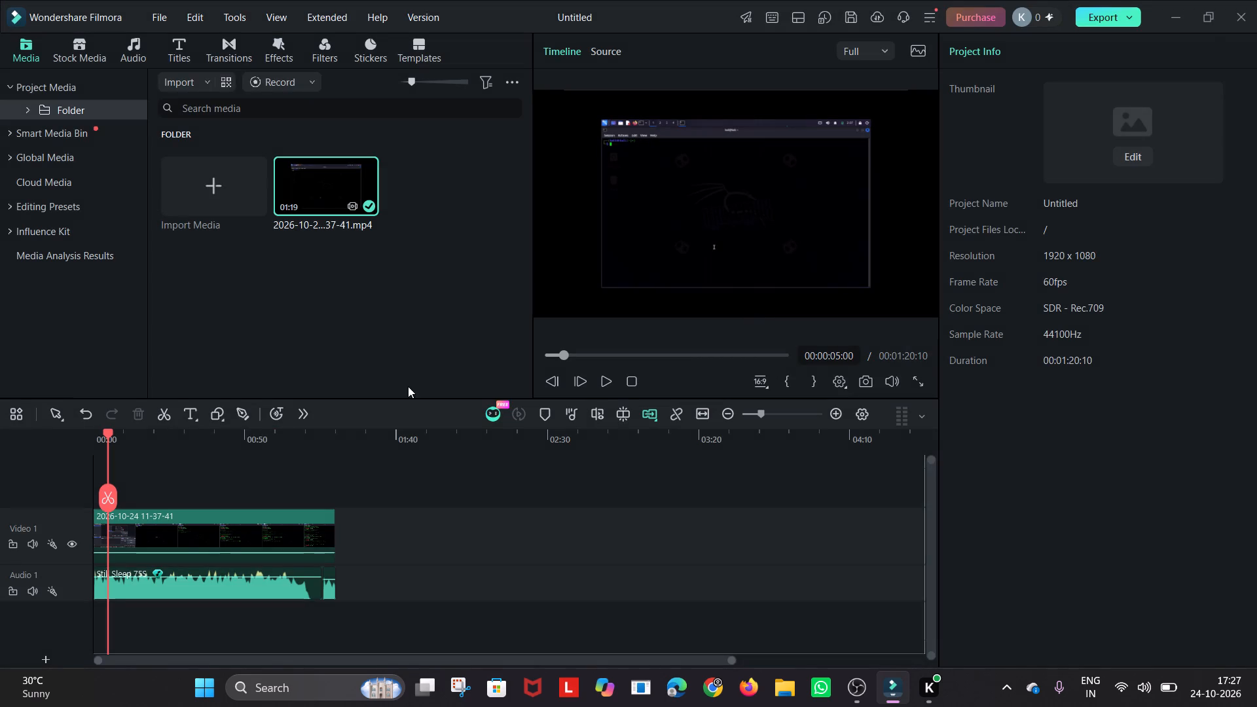
# Move the playhead to the start of the timeline and mark the out point there.
pyautogui.moveTo(111, 496); pyautogui.dragTo(85, 496)
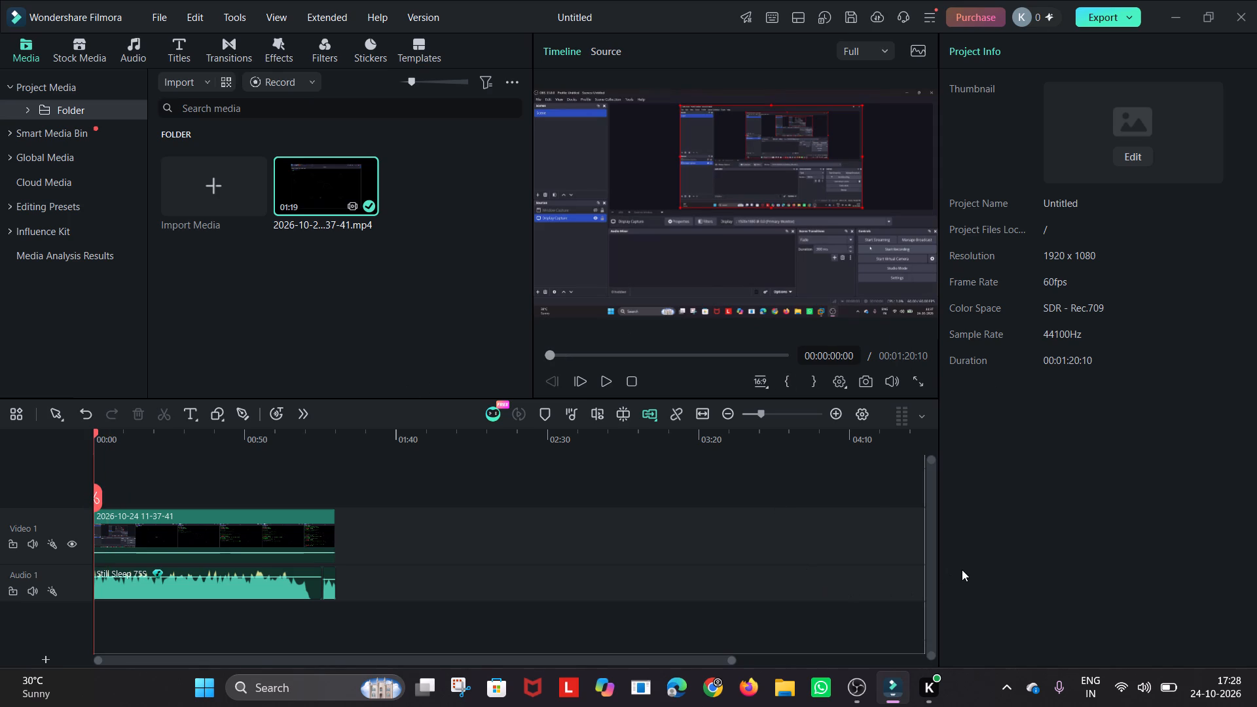
pyautogui.click(810, 387)
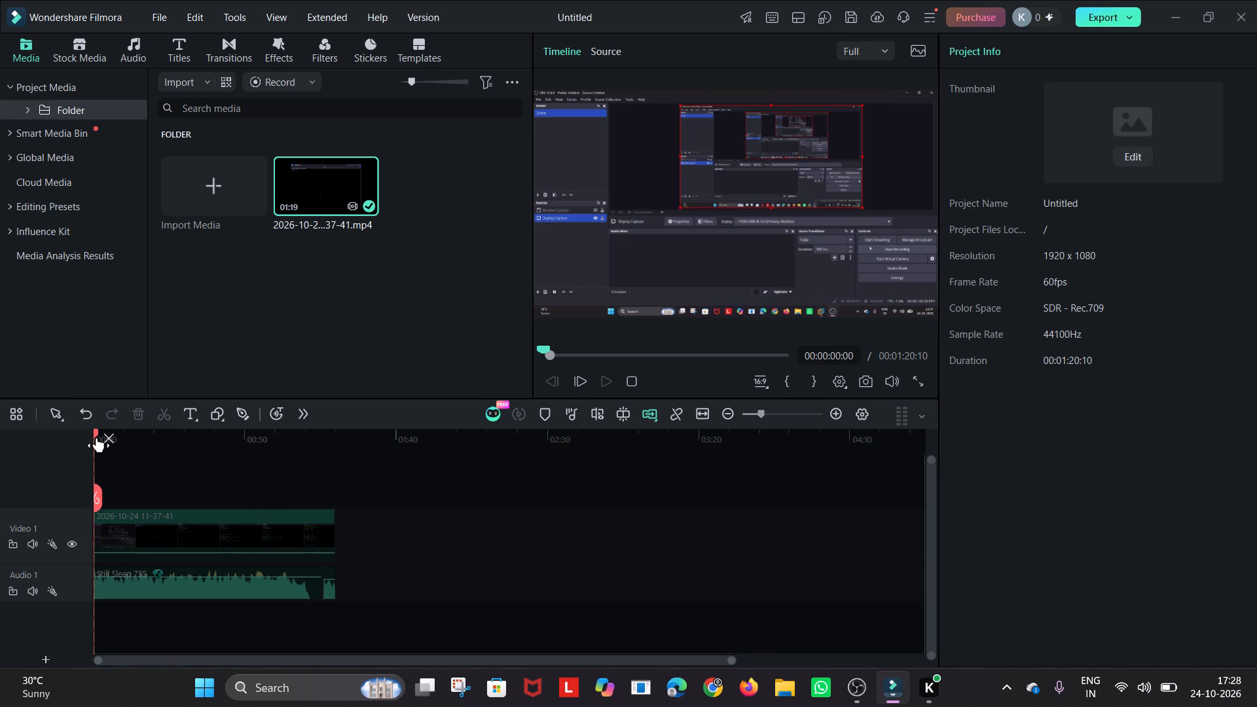
# Scrub and step frame by frame through the recording's first five seconds to examine its opening.
pyautogui.moveTo(94, 433); pyautogui.dragTo(105, 434)
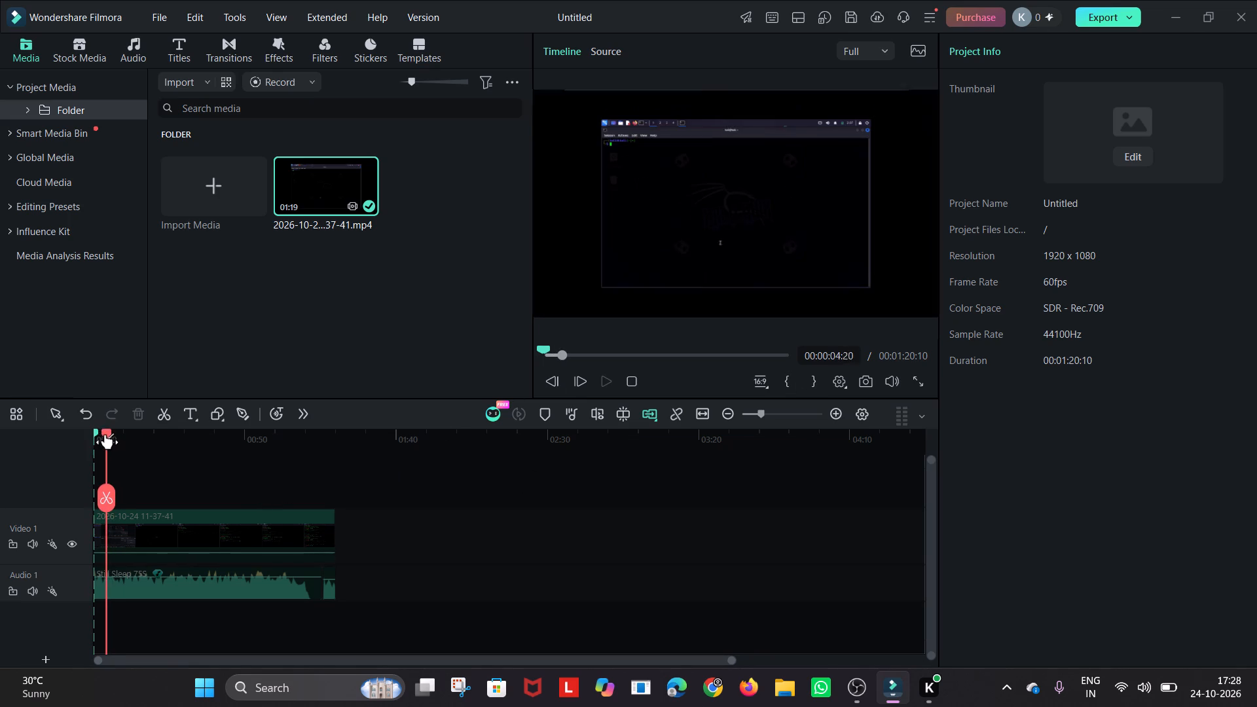
pyautogui.moveTo(105, 434); pyautogui.dragTo(97, 433)
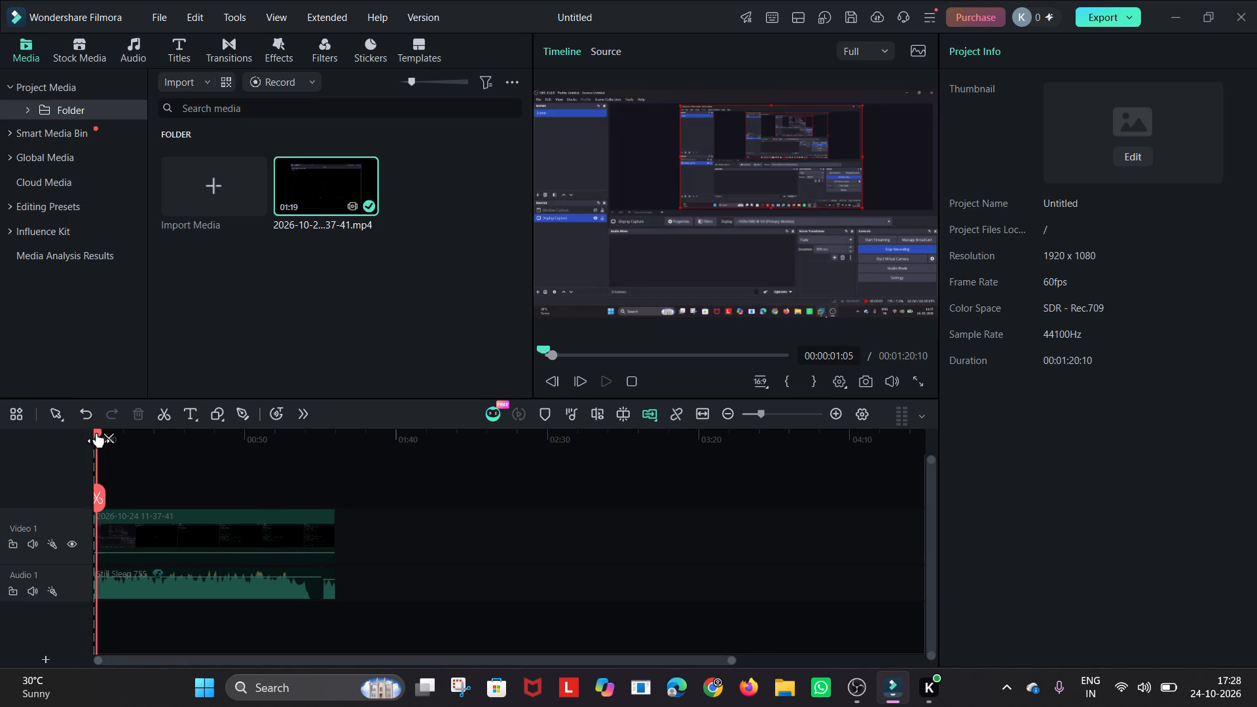
pyautogui.moveTo(97, 433); pyautogui.dragTo(103, 433)
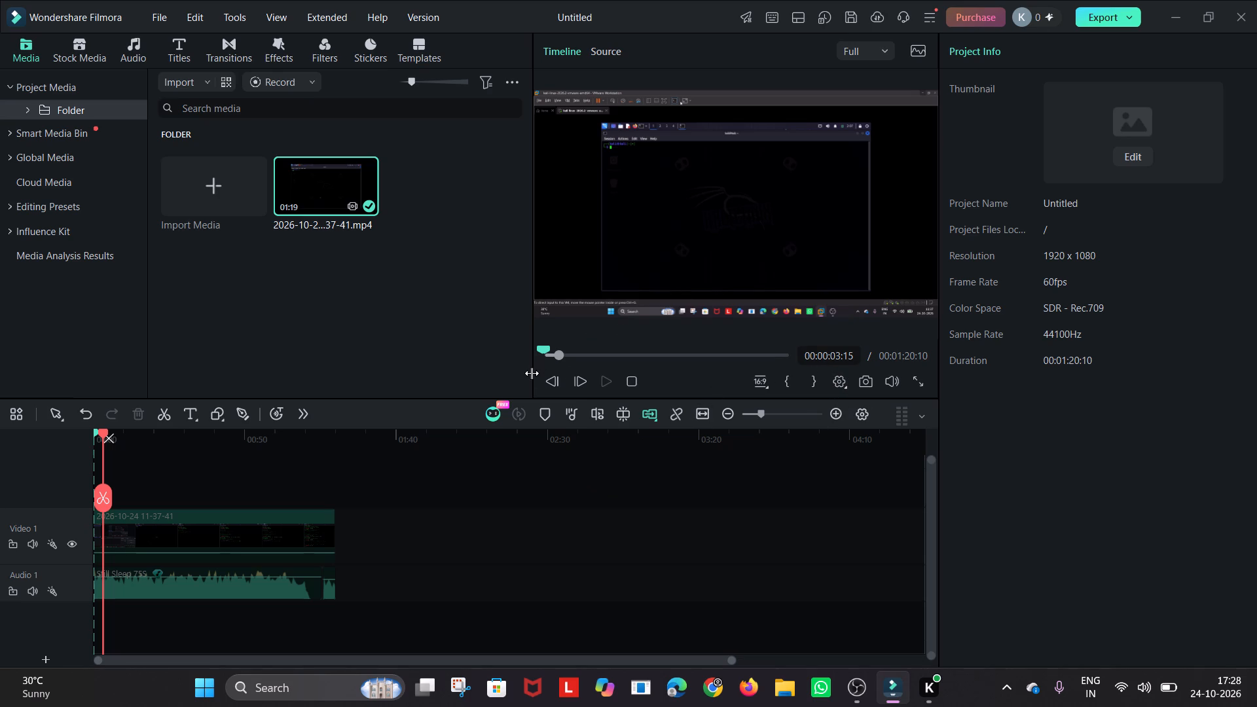
pyautogui.click(583, 378)
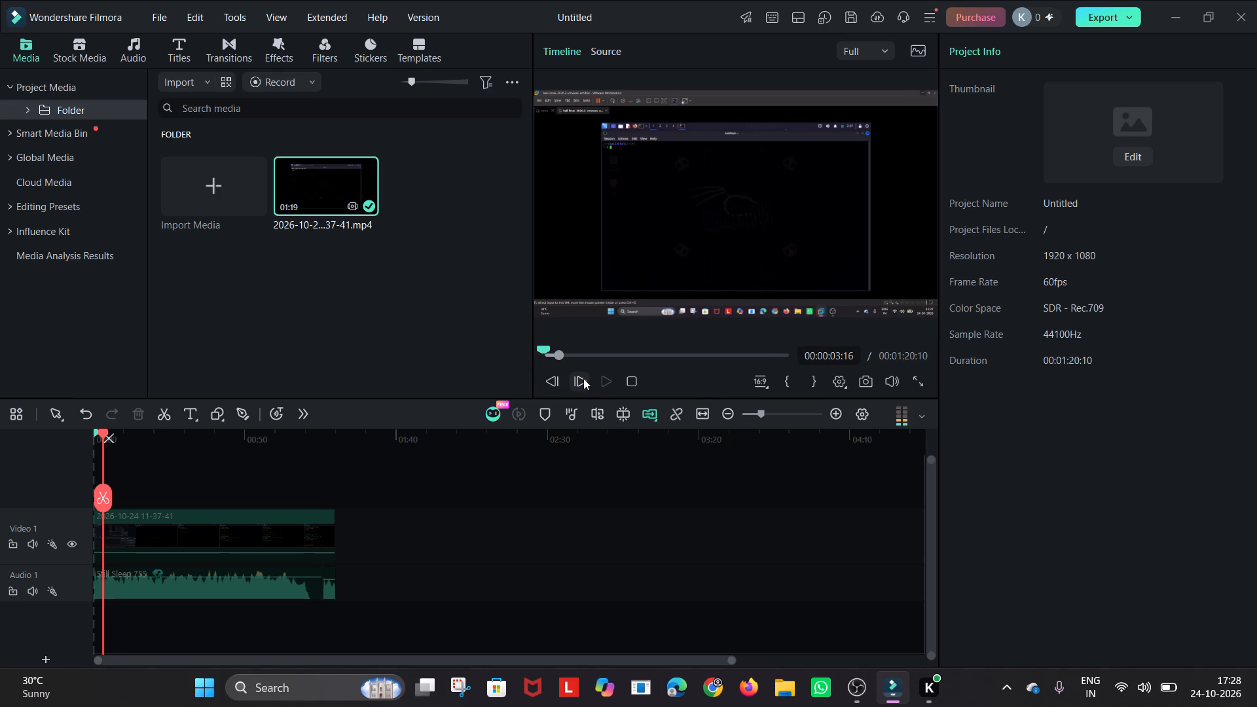
pyautogui.click(583, 378)
pyautogui.click(583, 378)
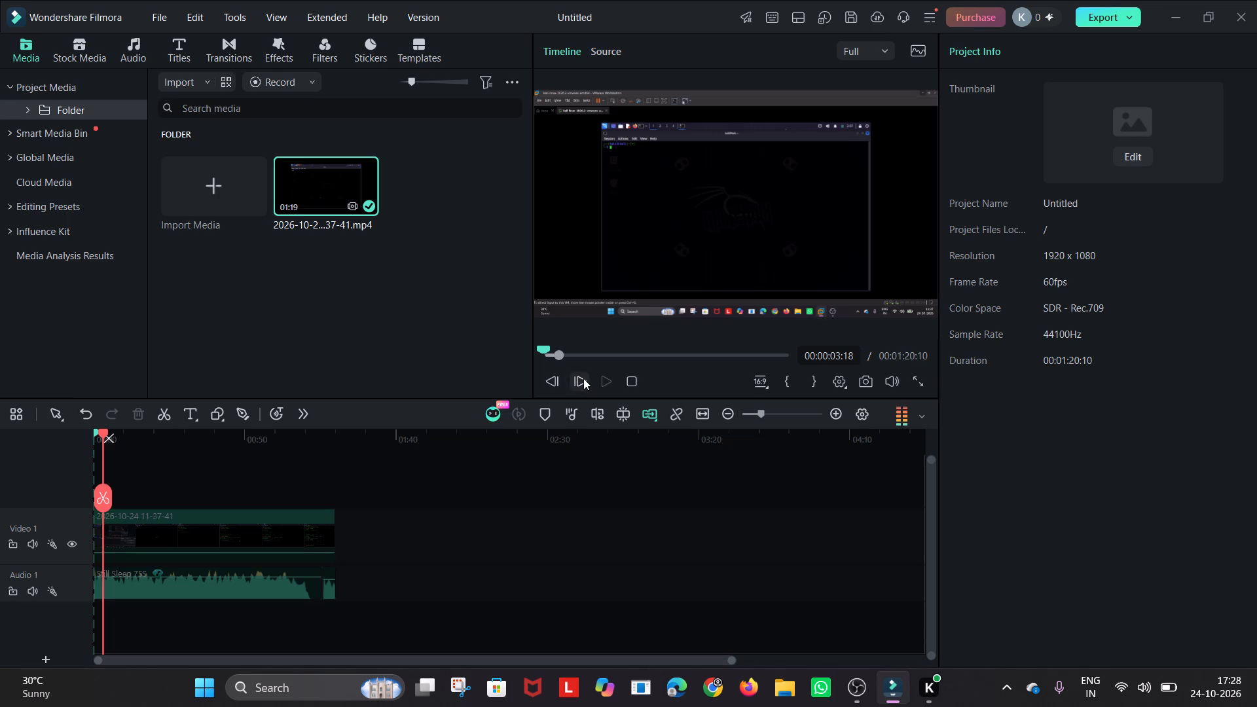
pyautogui.tripleClick(583, 378)
pyautogui.moveTo(583, 378); pyautogui.dragTo(603, 383)
pyautogui.click(603, 383)
pyautogui.click(541, 348)
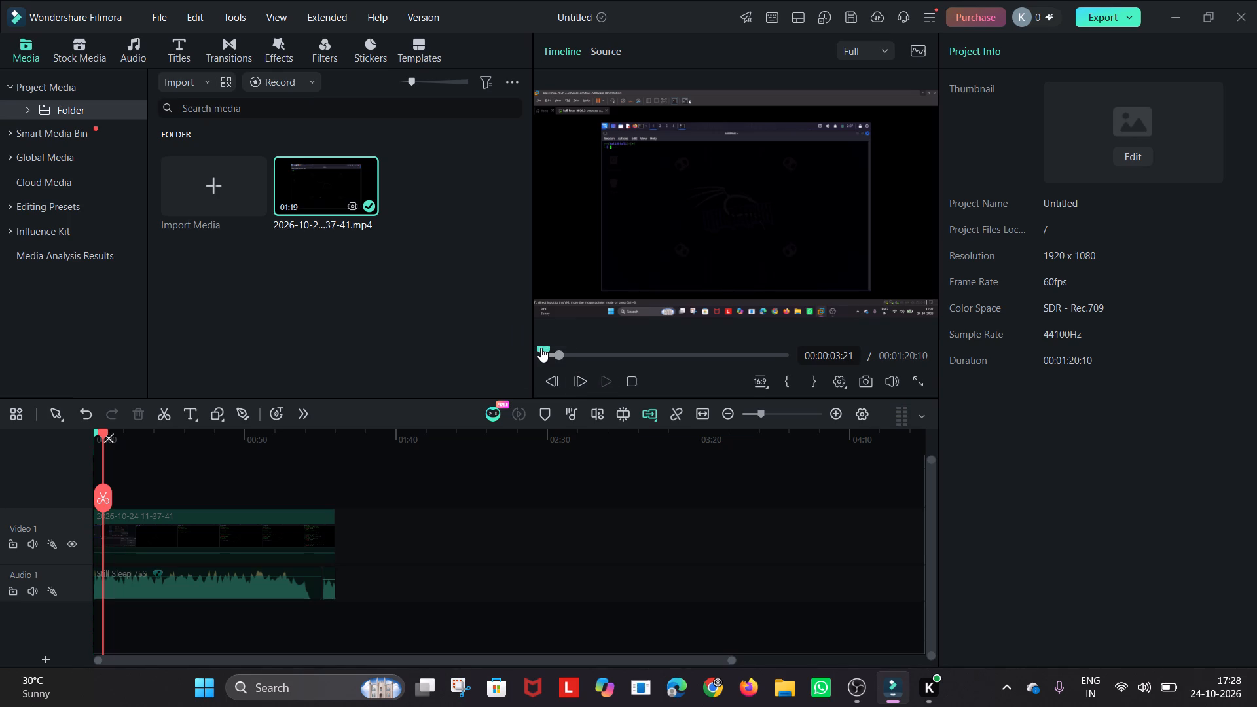
pyautogui.click(541, 348)
# Extend the marked range from the timeline start by moving the out point to 00:00:04:36.
pyautogui.moveTo(97, 431); pyautogui.dragTo(98, 430)
pyautogui.moveTo(98, 430); pyautogui.dragTo(103, 430)
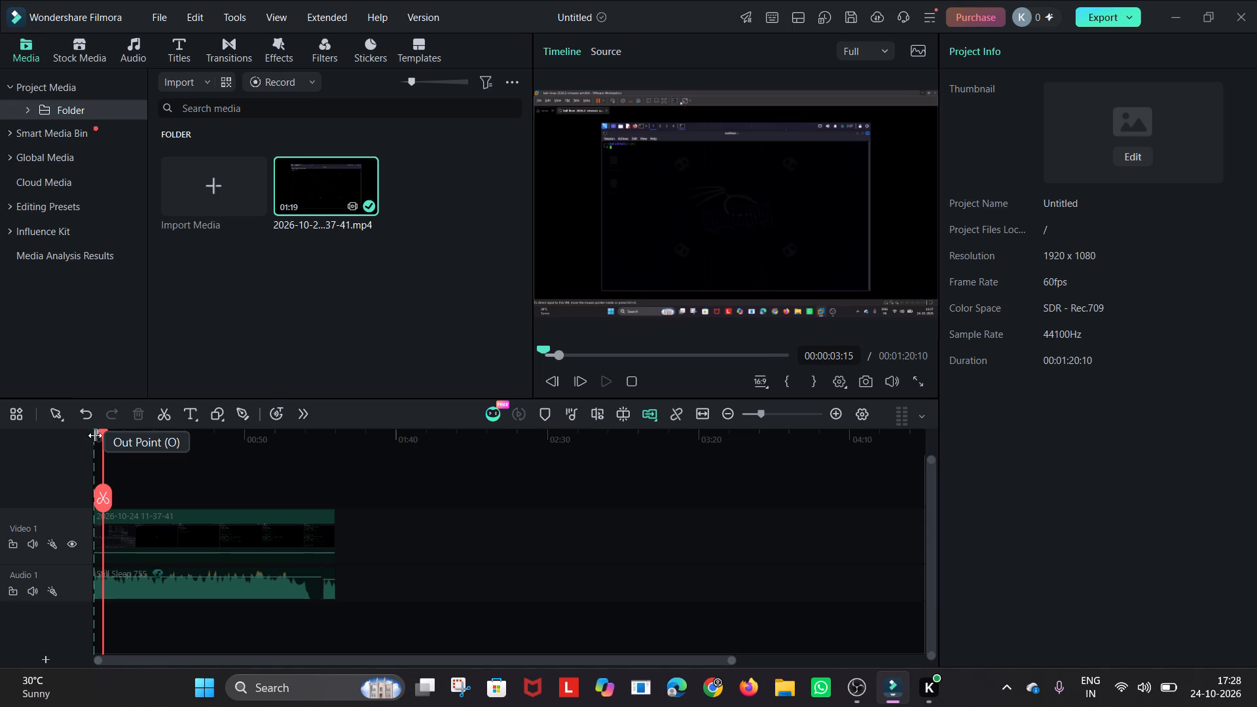
pyautogui.moveTo(95, 435); pyautogui.dragTo(108, 437)
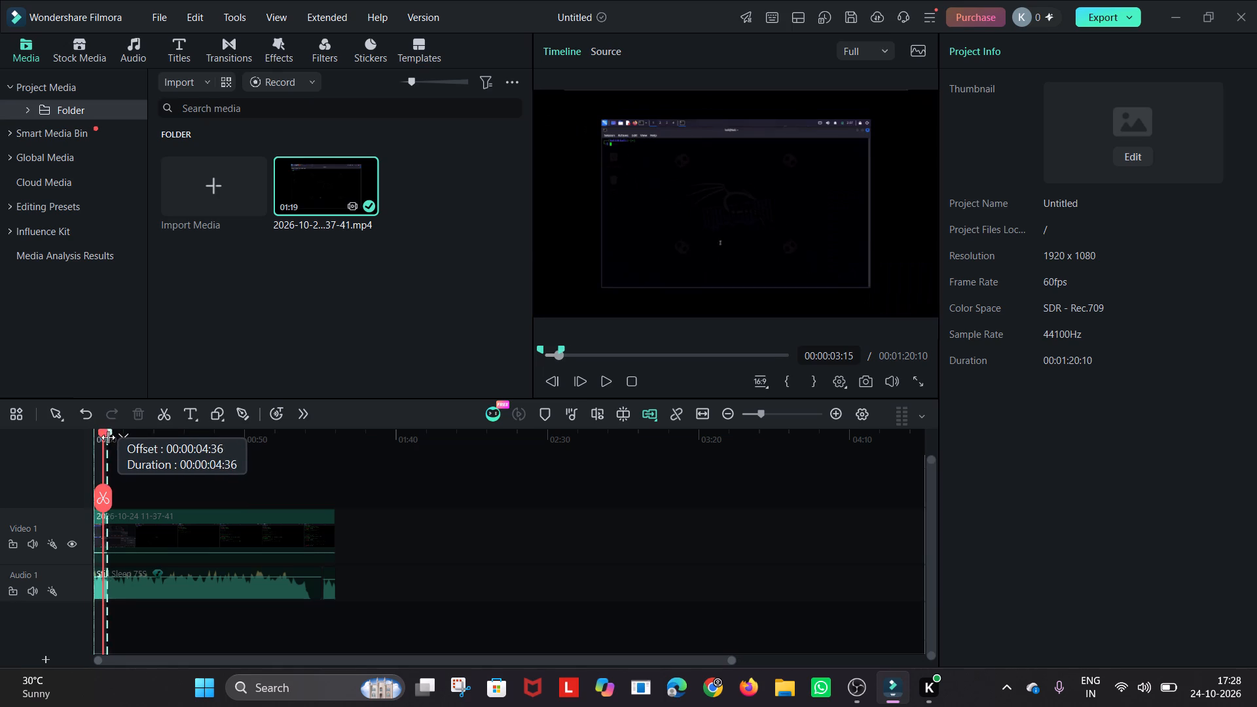
pyautogui.moveTo(108, 437); pyautogui.dragTo(109, 437)
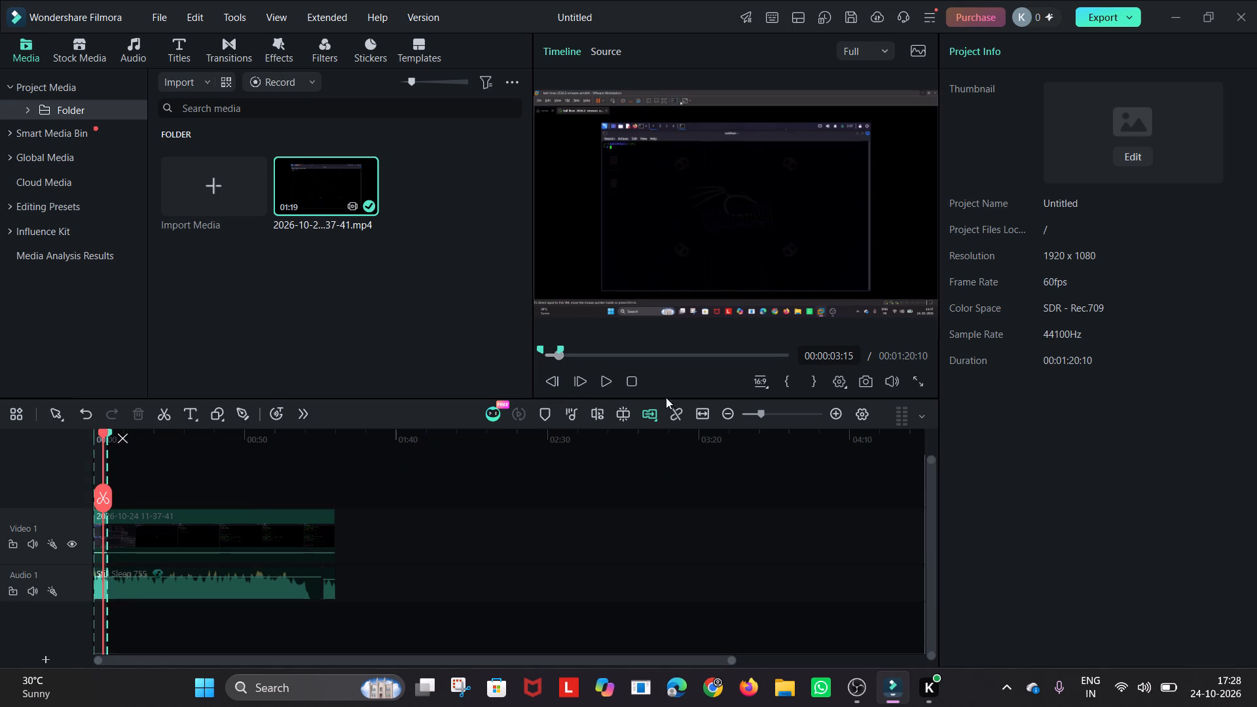
# Split the screen recording and the Still Sleep 75S music at 00:00:03:15.
pyautogui.click(103, 494)
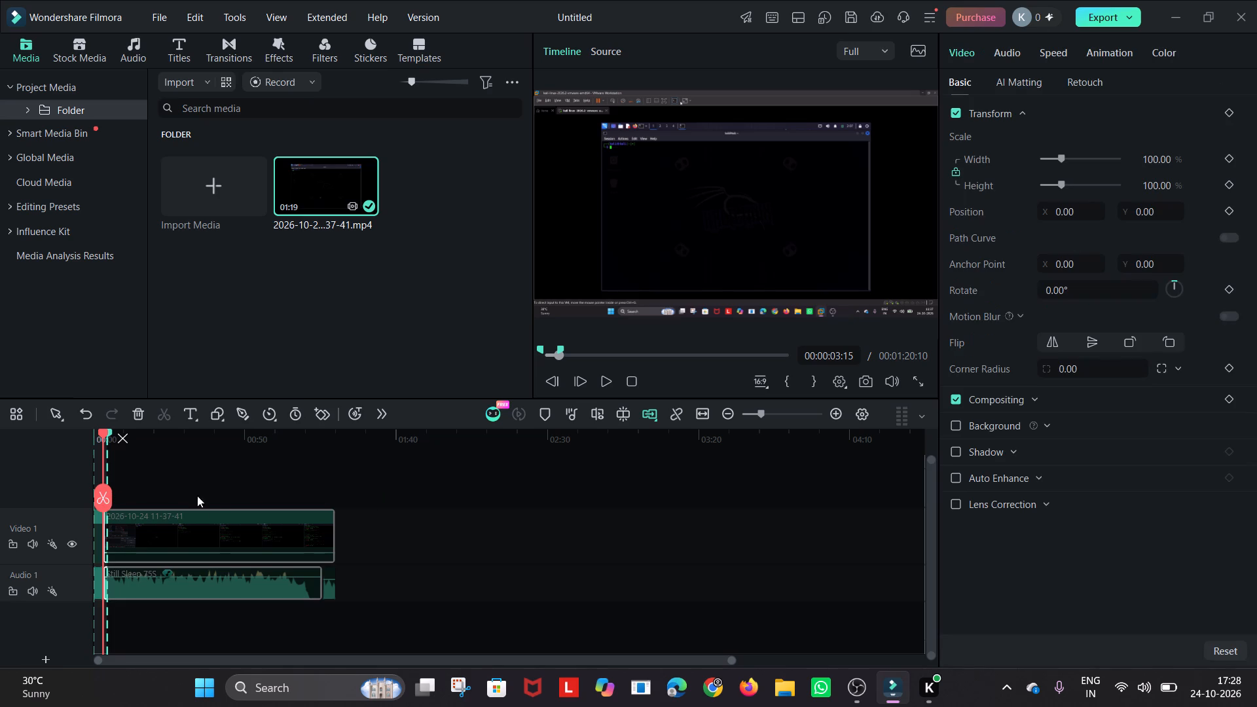
# Play back the marked opening range to review the split.
pyautogui.click(606, 387)
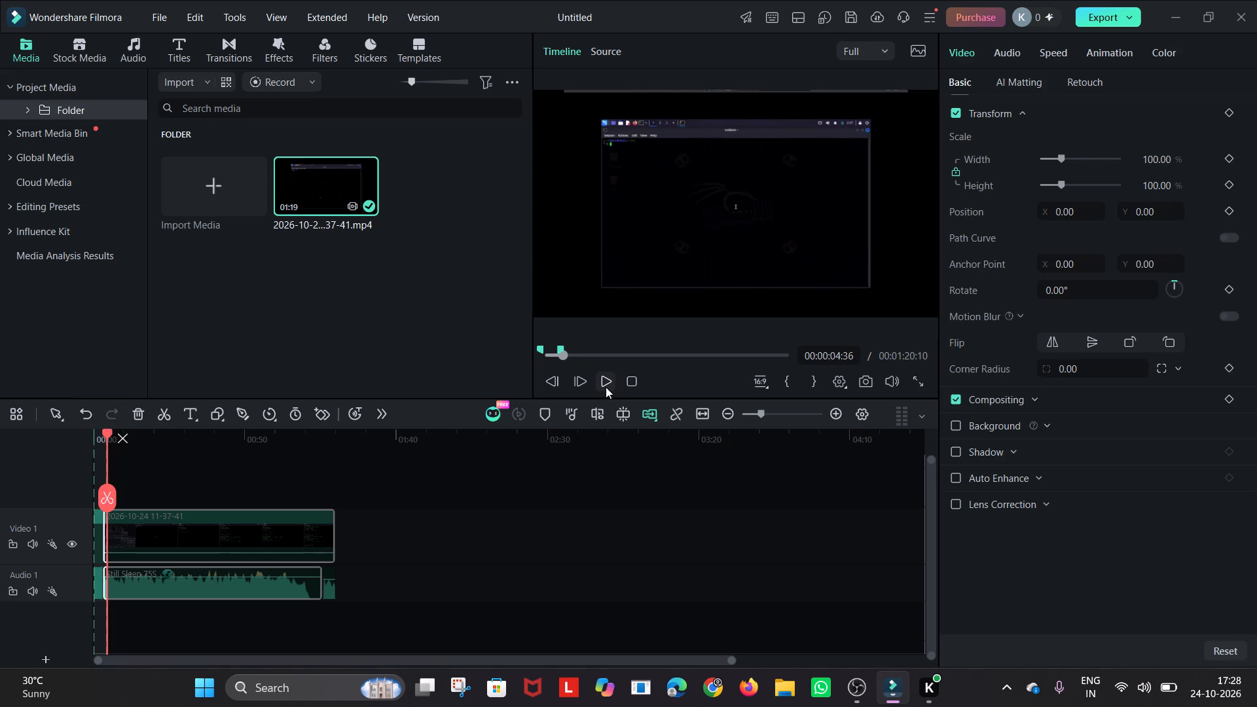
pyautogui.click(608, 386)
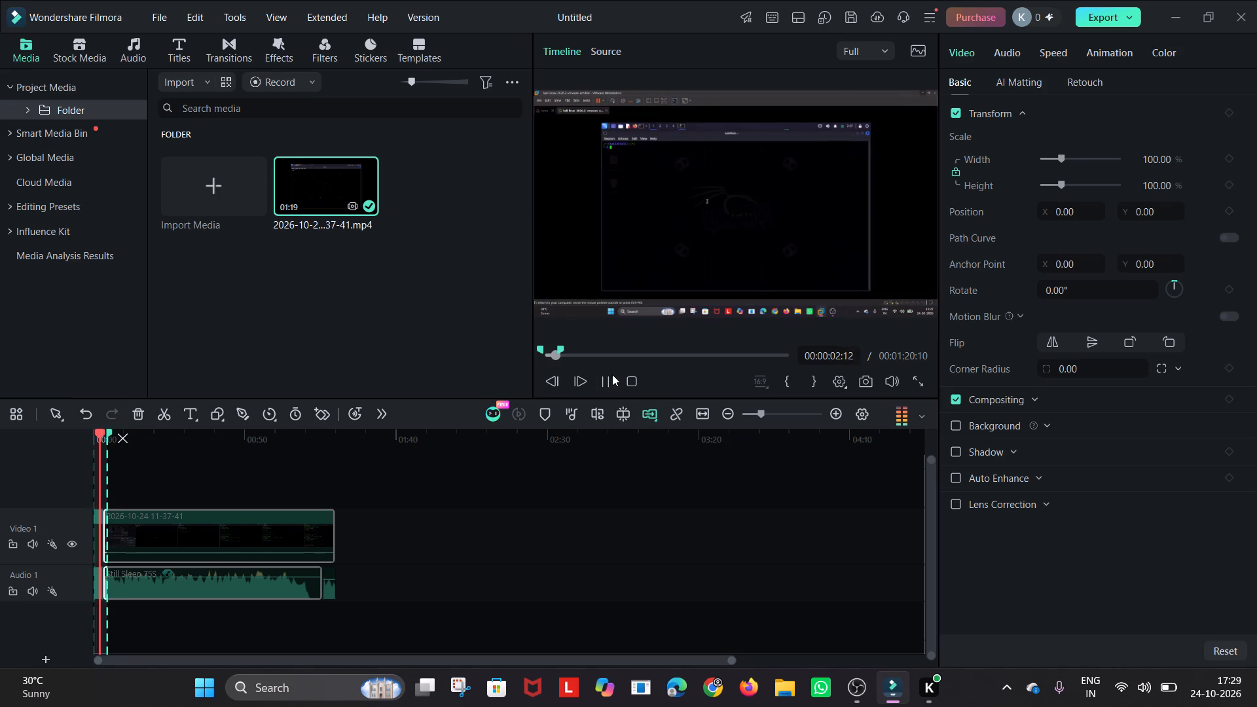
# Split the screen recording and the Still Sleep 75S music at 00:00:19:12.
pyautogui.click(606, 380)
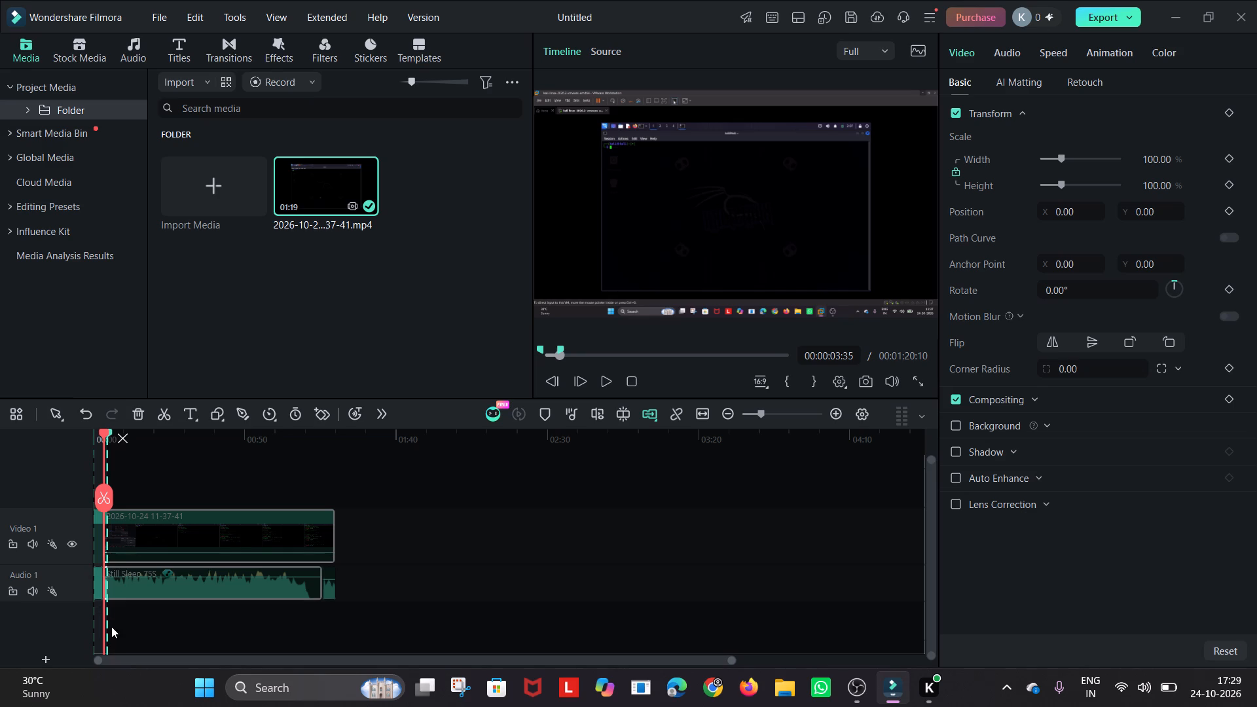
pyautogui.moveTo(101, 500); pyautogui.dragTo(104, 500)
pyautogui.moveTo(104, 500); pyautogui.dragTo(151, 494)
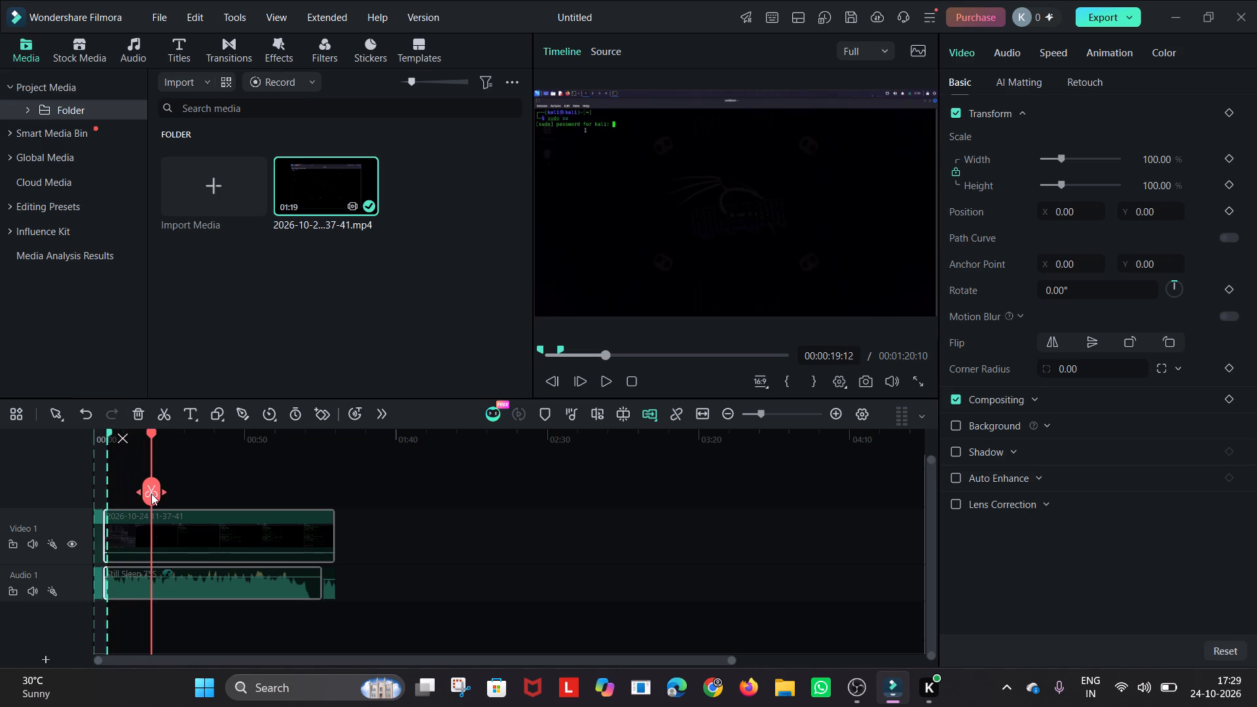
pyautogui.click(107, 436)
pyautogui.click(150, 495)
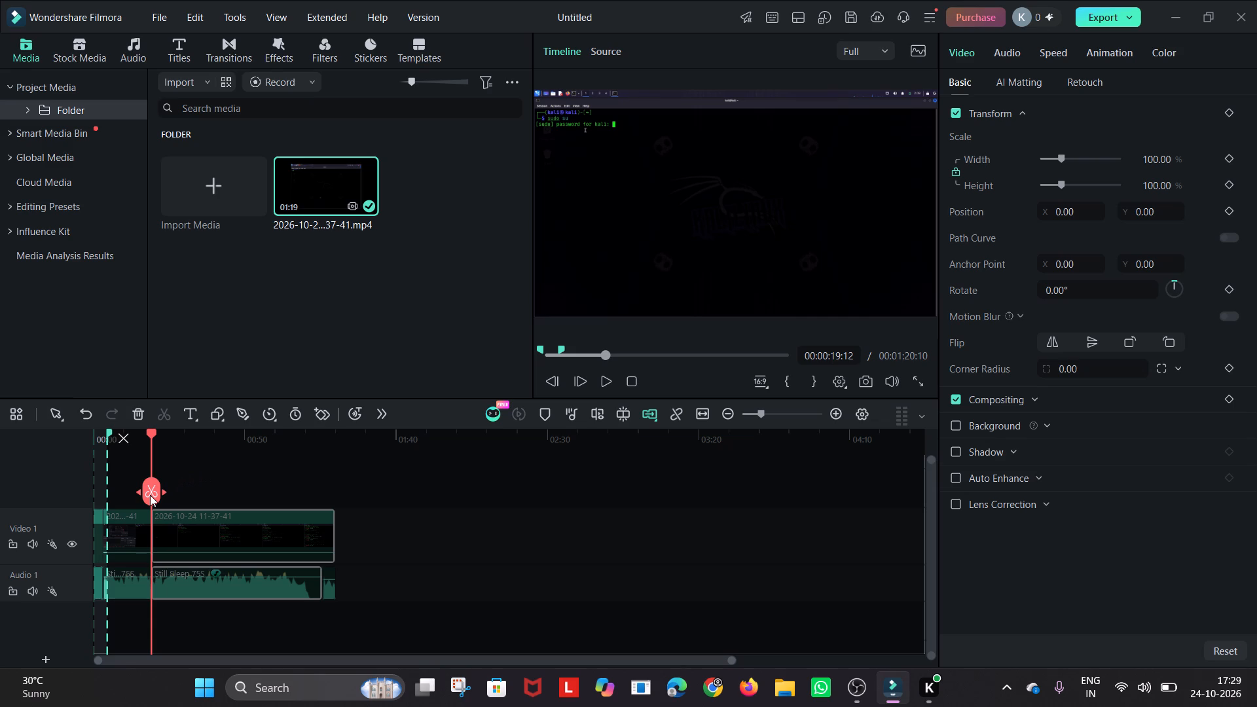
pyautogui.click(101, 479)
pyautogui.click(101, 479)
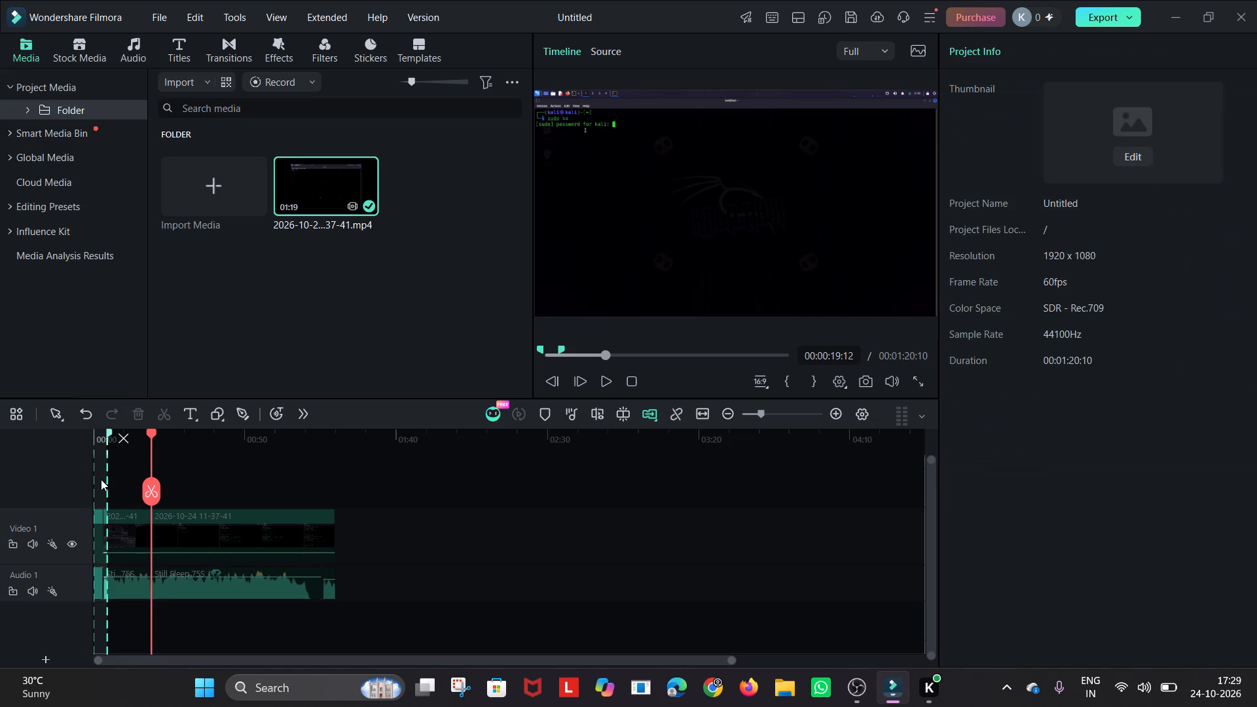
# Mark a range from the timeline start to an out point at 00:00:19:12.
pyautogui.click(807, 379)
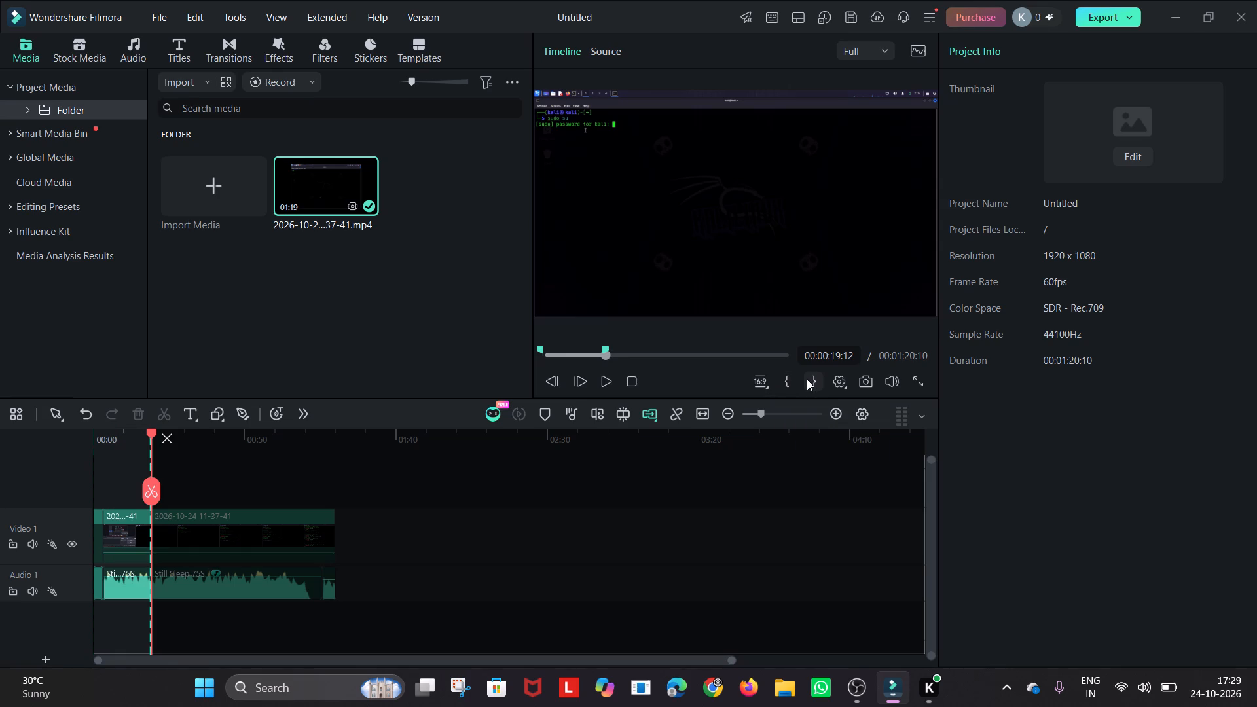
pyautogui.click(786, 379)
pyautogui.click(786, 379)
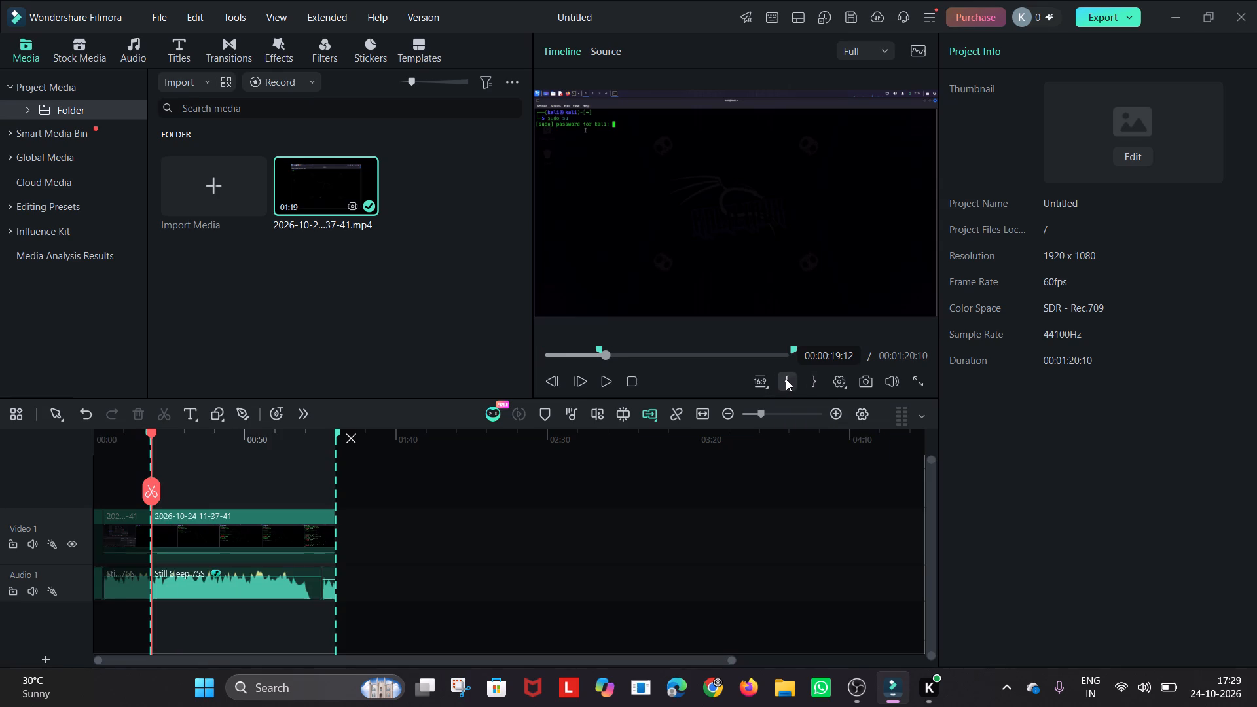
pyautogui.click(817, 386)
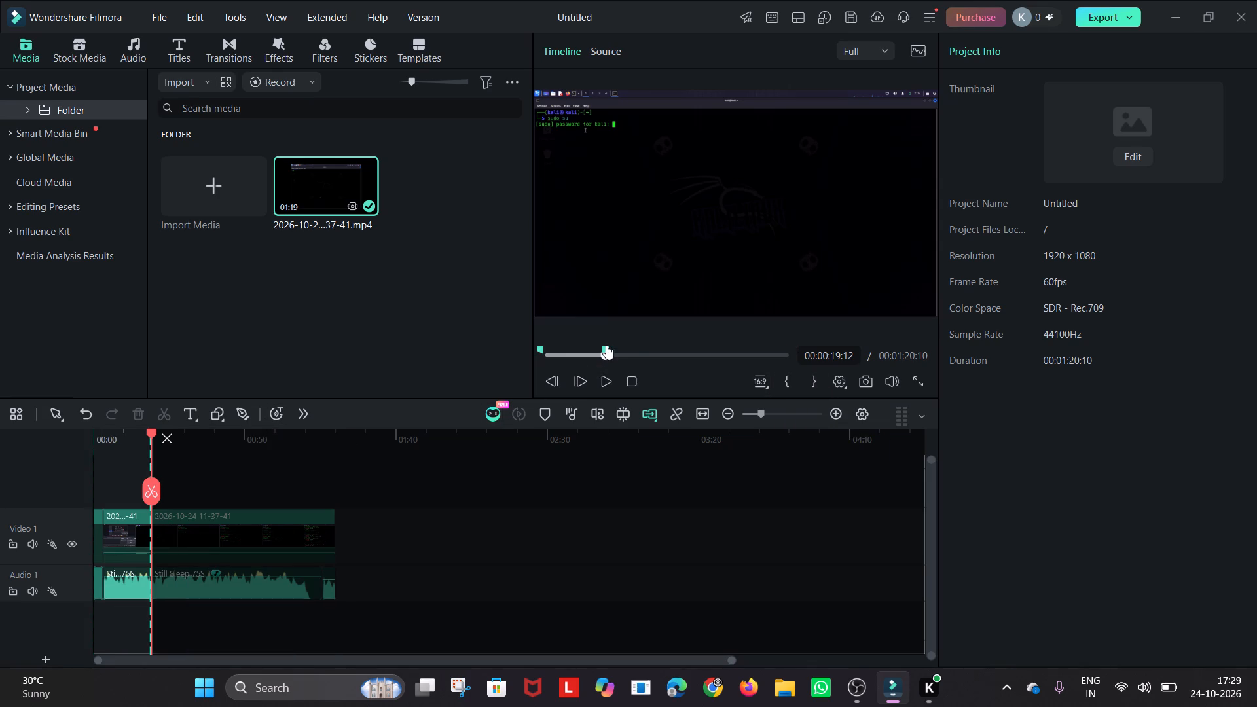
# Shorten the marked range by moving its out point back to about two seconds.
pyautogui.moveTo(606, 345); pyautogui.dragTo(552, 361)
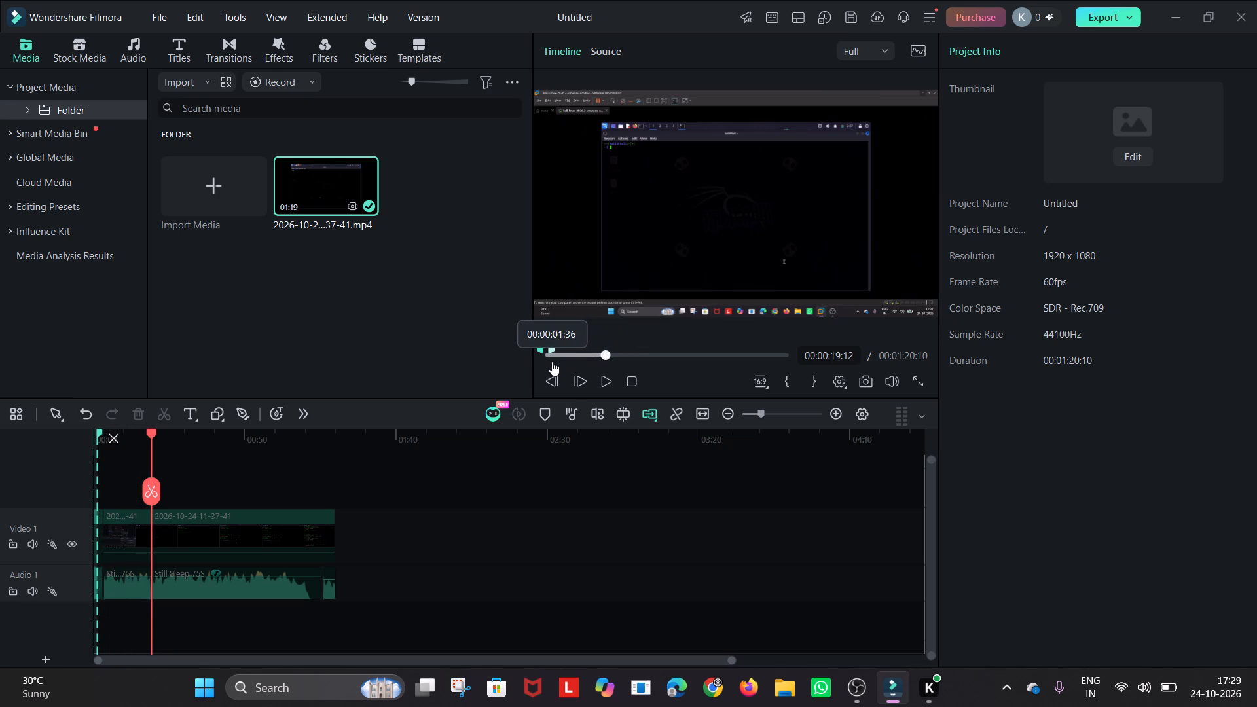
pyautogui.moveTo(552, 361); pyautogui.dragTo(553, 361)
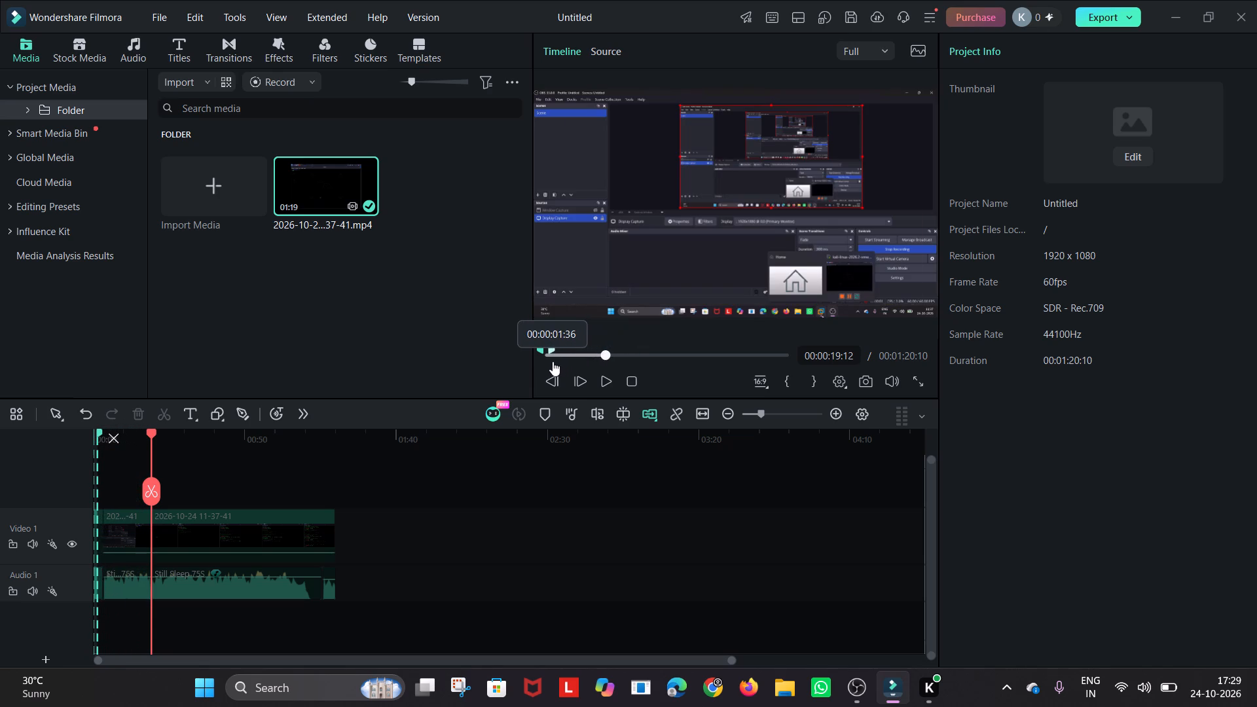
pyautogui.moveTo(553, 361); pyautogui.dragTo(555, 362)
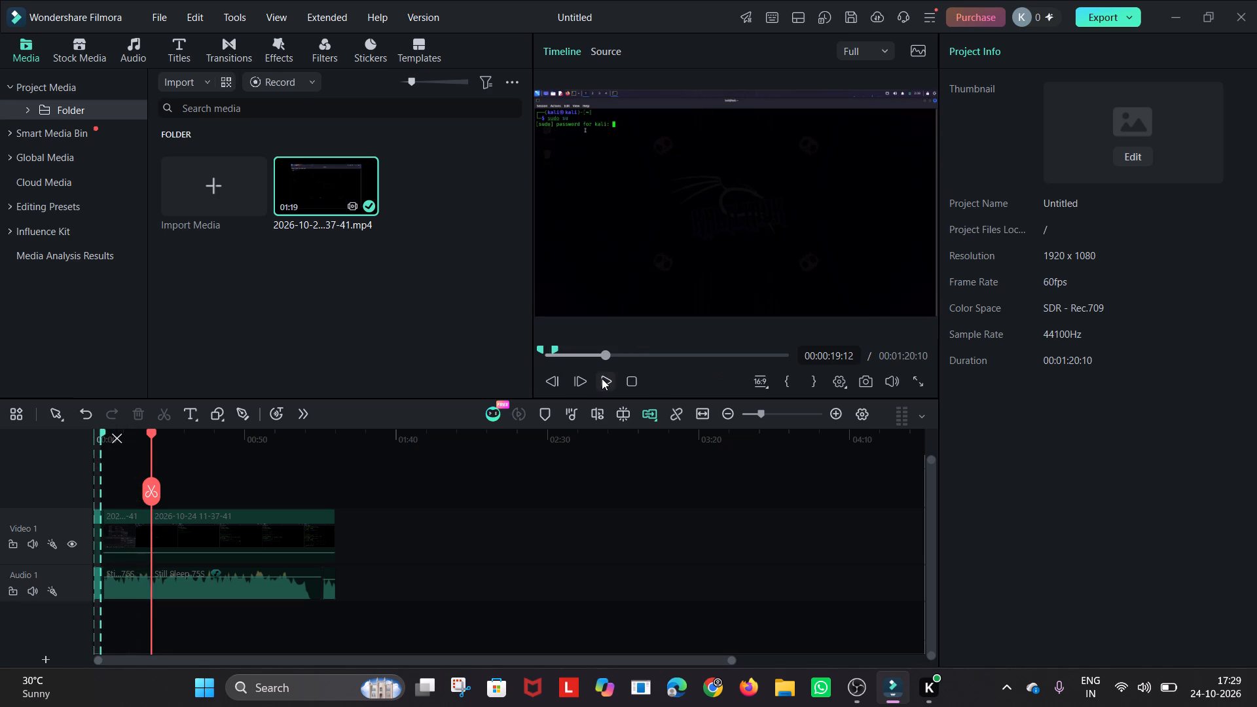
# Play back the shortened marked range to review the recording's opening.
pyautogui.click(602, 378)
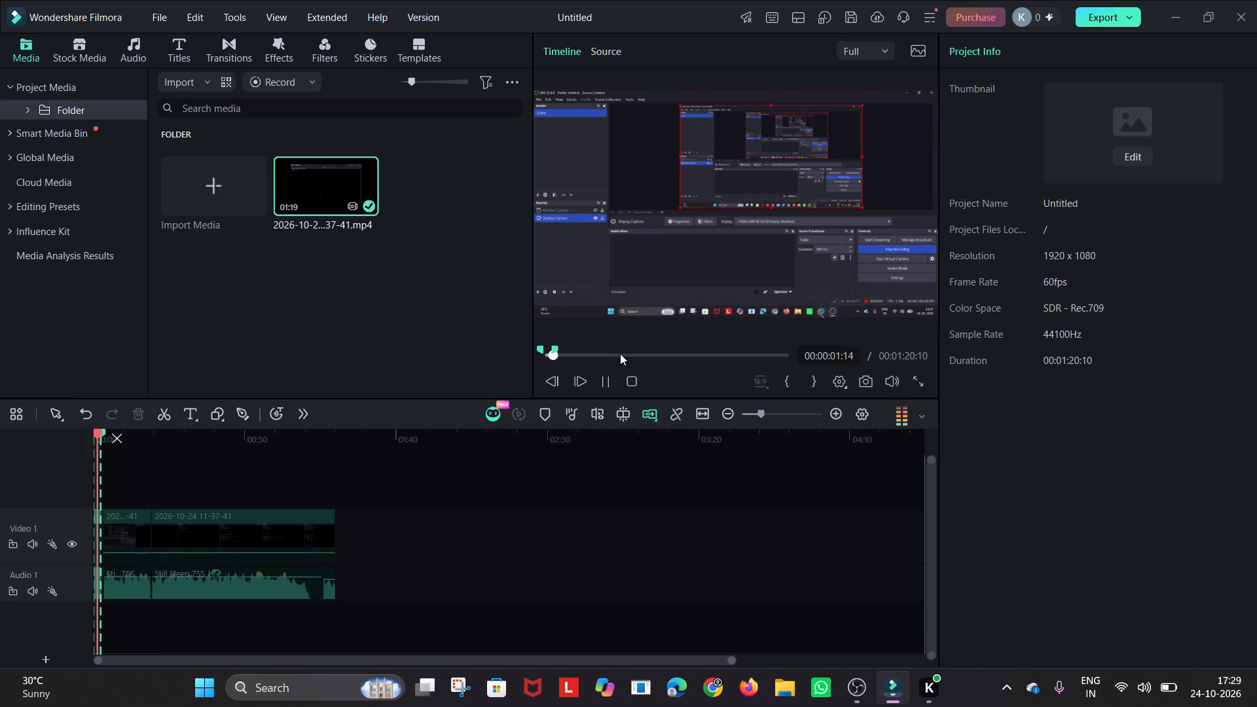
pyautogui.click(604, 382)
pyautogui.click(625, 228)
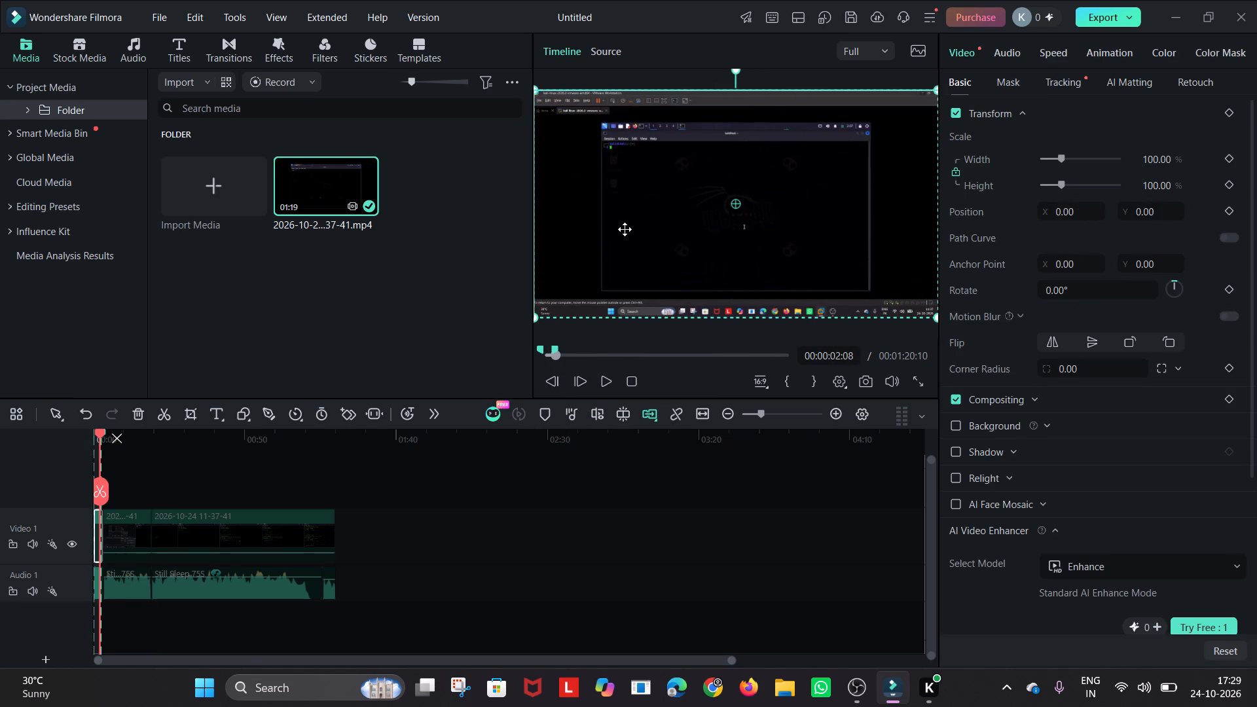
pyautogui.moveTo(605, 469); pyautogui.dragTo(660, 370)
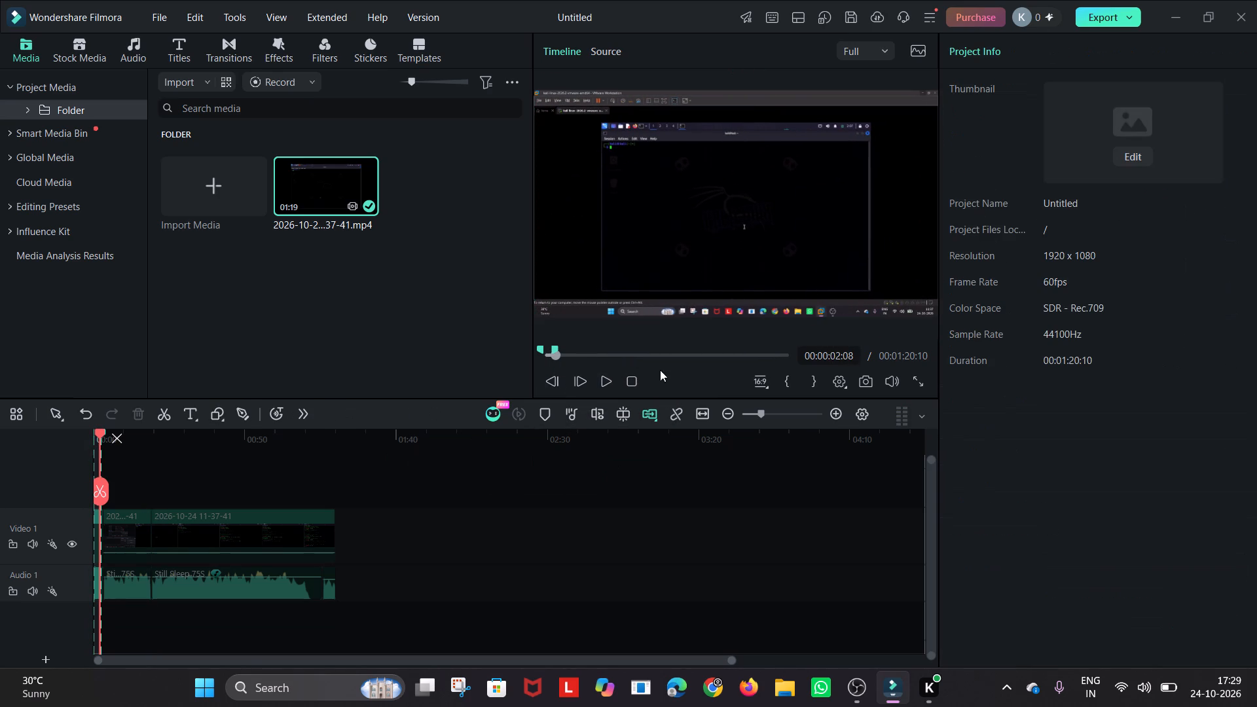
# Undo the marked range and all splits of the screen recording and the Still Sleep 75S music.
pyautogui.click(79, 414)
pyautogui.click(79, 414)
pyautogui.click(79, 414)
pyautogui.click(79, 414)
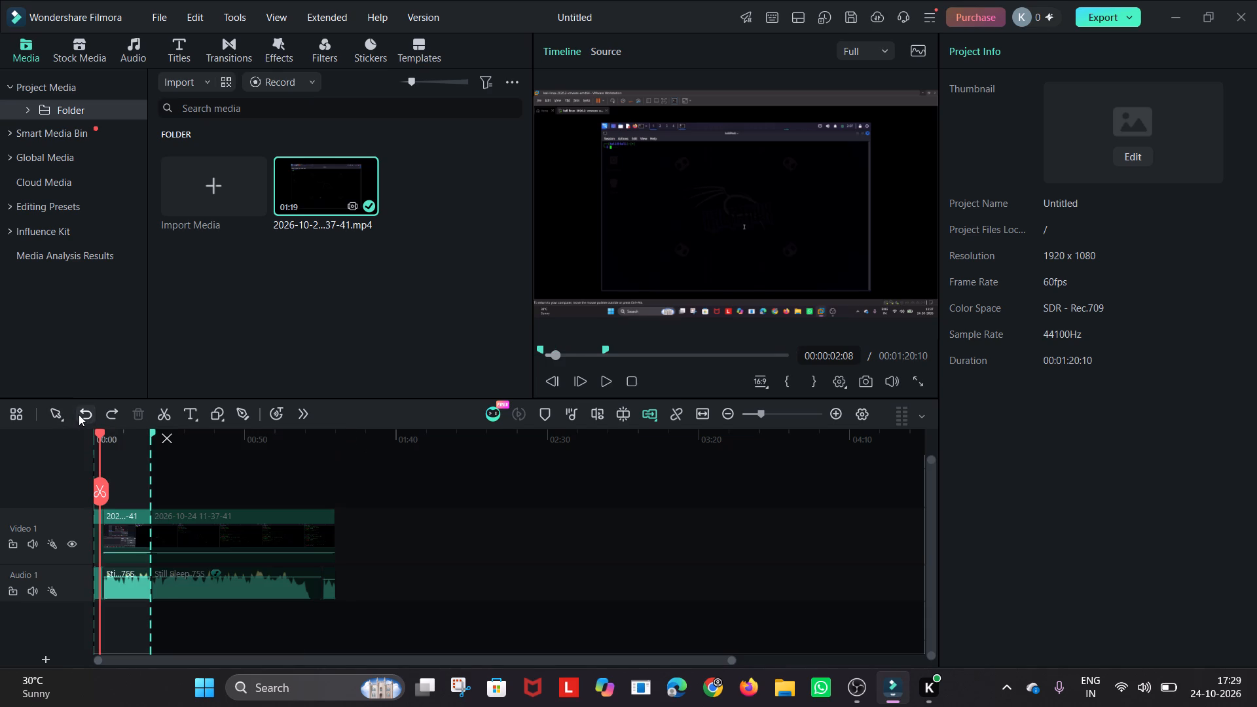
pyautogui.click(79, 414)
pyautogui.click(79, 414)
pyautogui.click(79, 414)
pyautogui.click(79, 414)
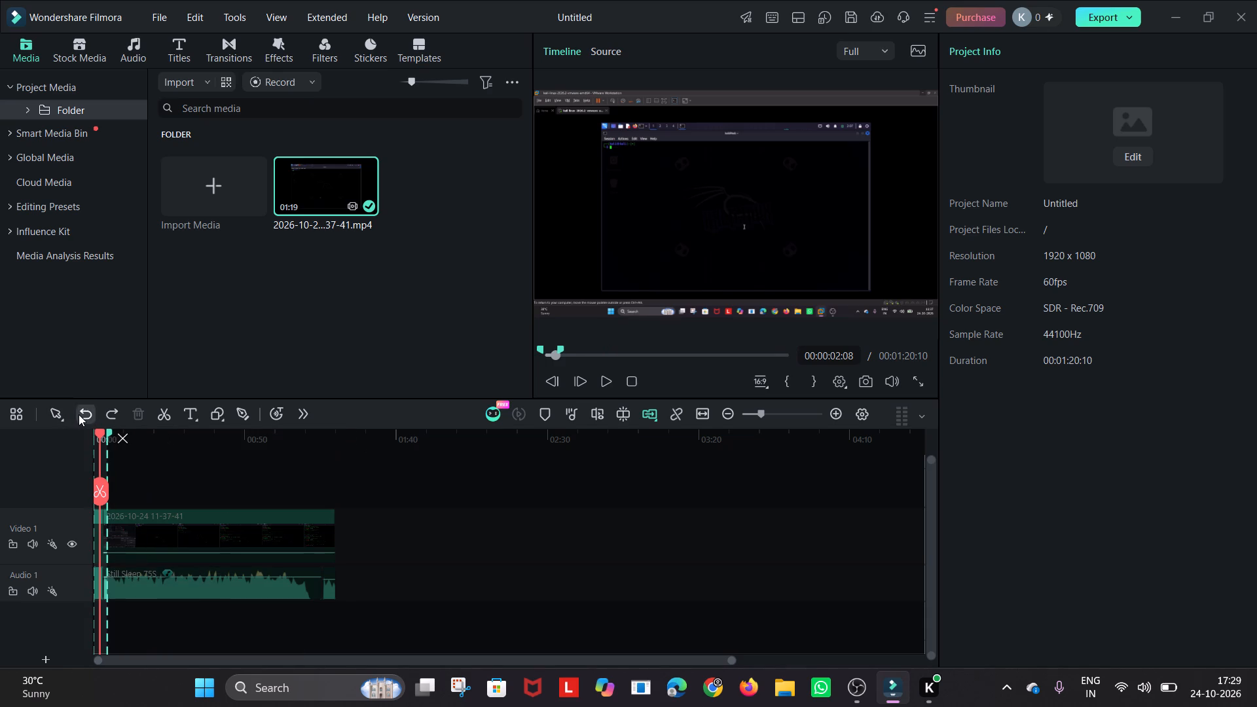
pyautogui.click(79, 414)
pyautogui.click(79, 414)
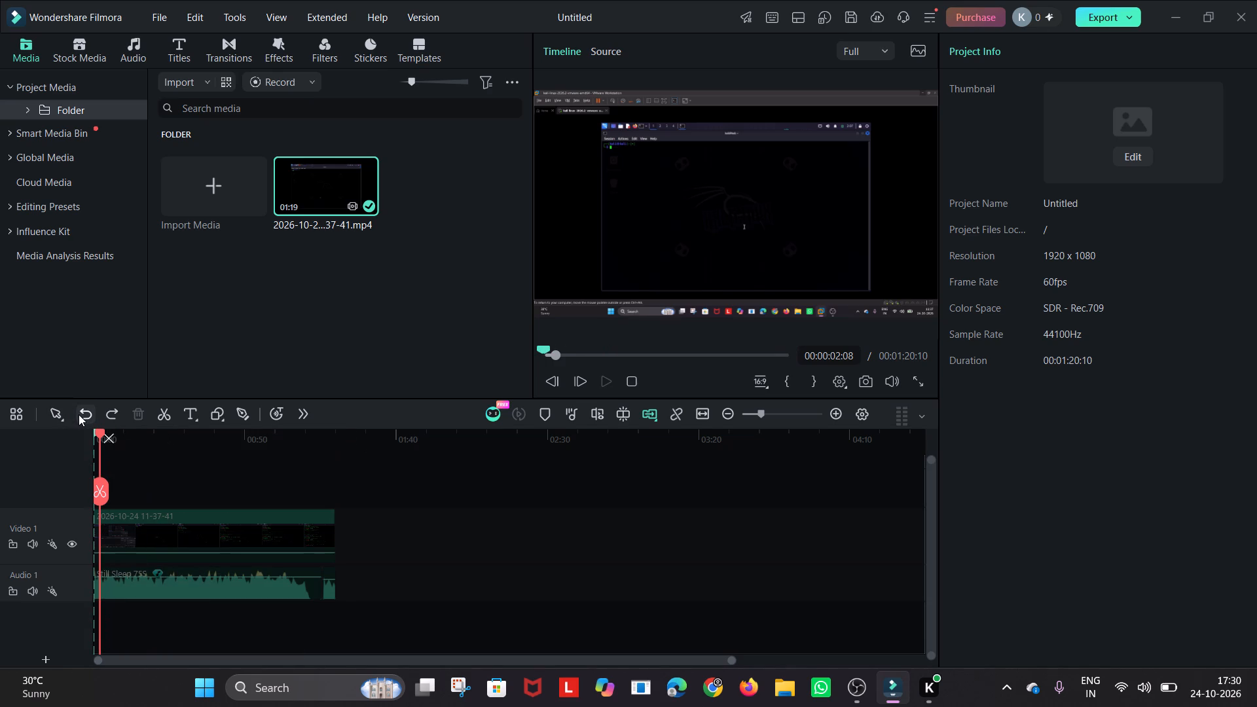
pyautogui.click(79, 414)
pyautogui.click(79, 414)
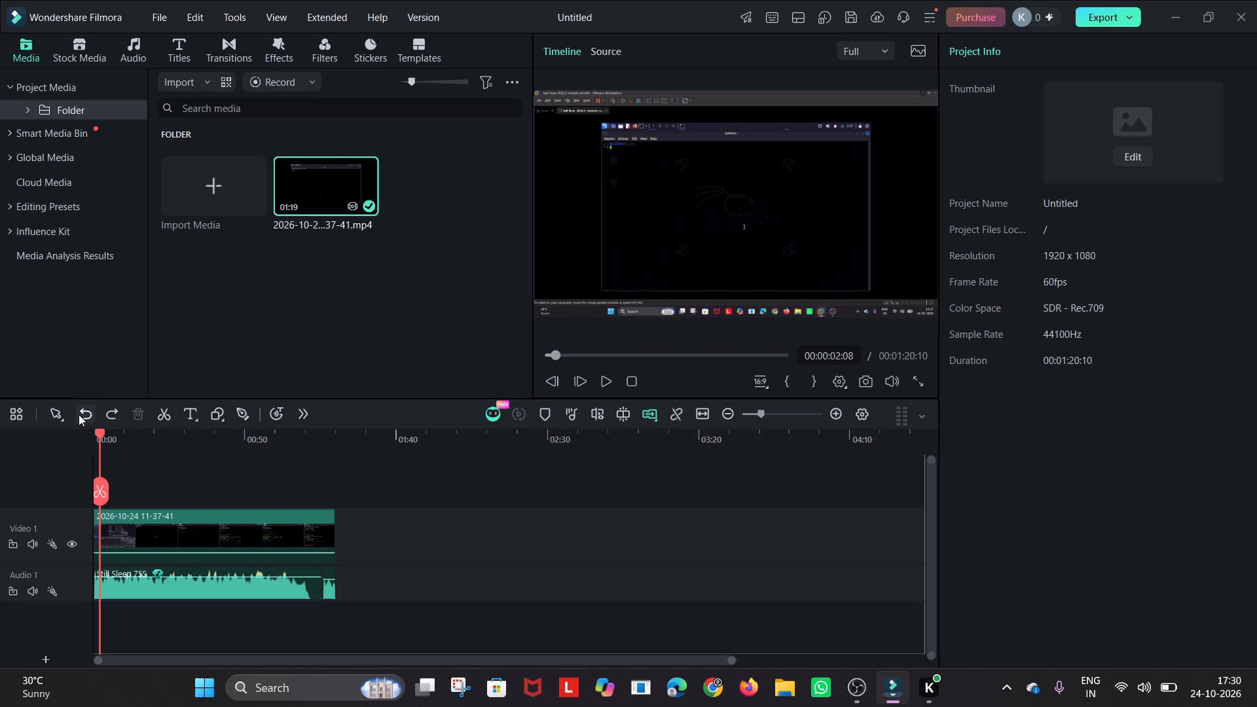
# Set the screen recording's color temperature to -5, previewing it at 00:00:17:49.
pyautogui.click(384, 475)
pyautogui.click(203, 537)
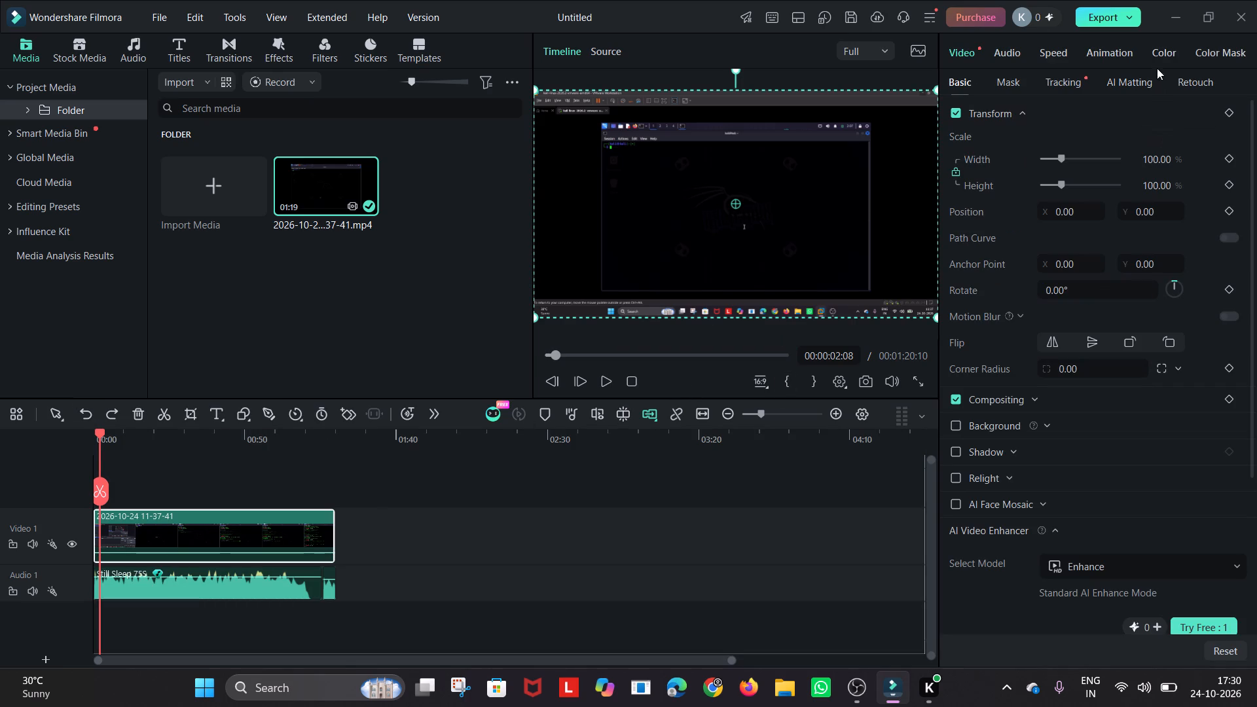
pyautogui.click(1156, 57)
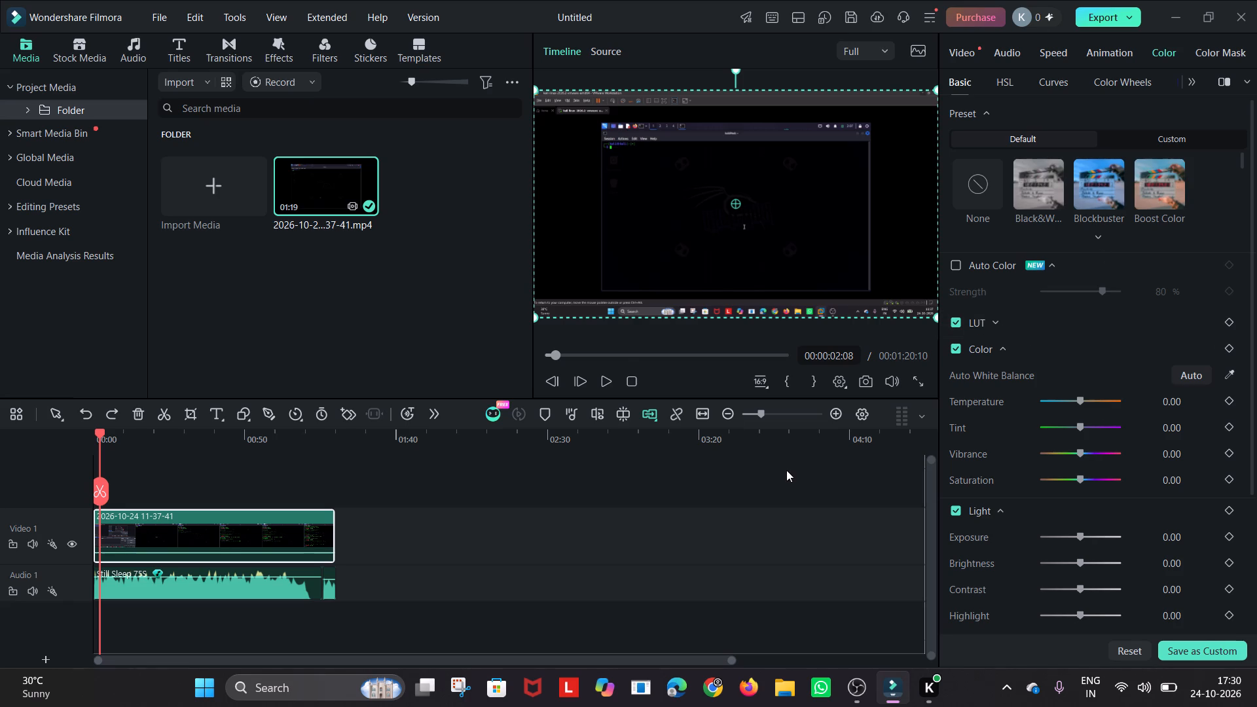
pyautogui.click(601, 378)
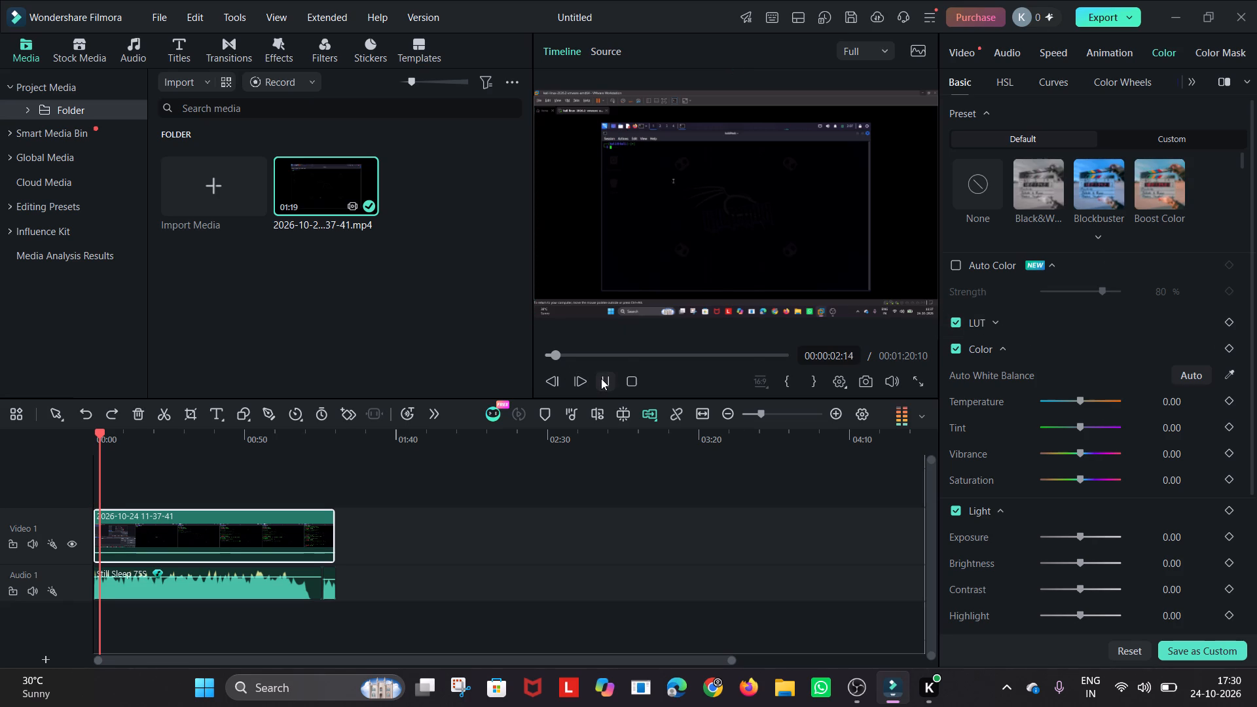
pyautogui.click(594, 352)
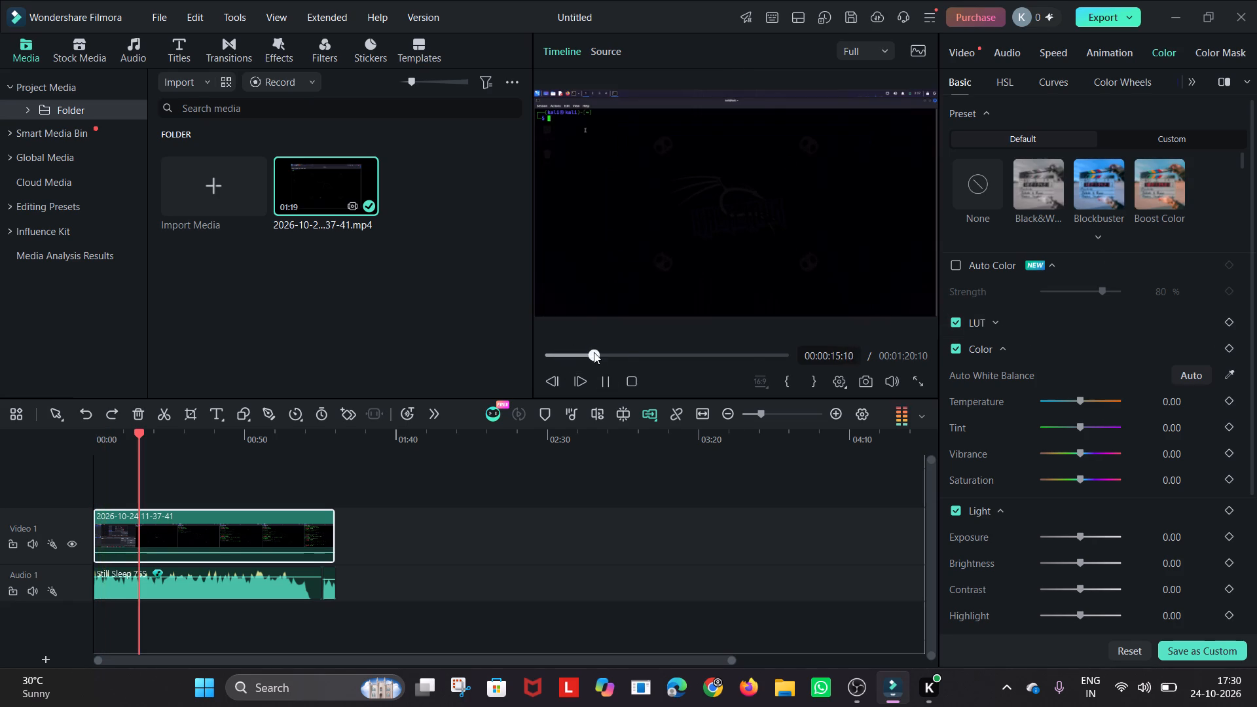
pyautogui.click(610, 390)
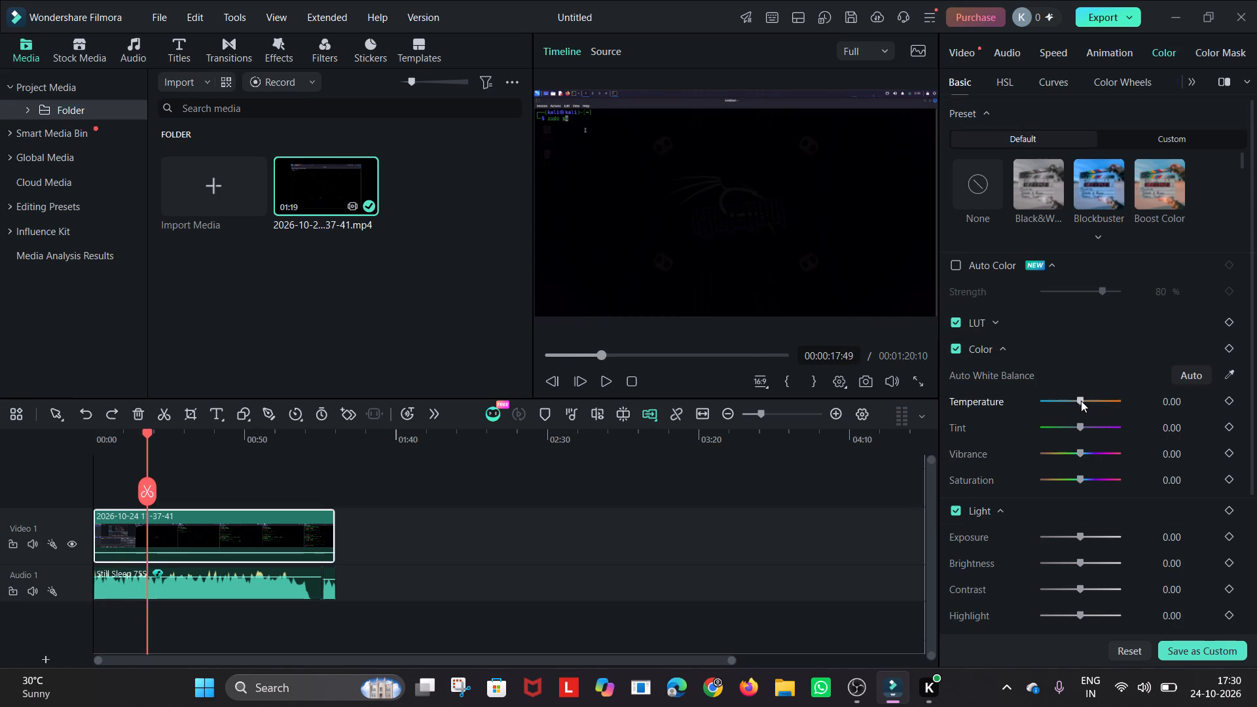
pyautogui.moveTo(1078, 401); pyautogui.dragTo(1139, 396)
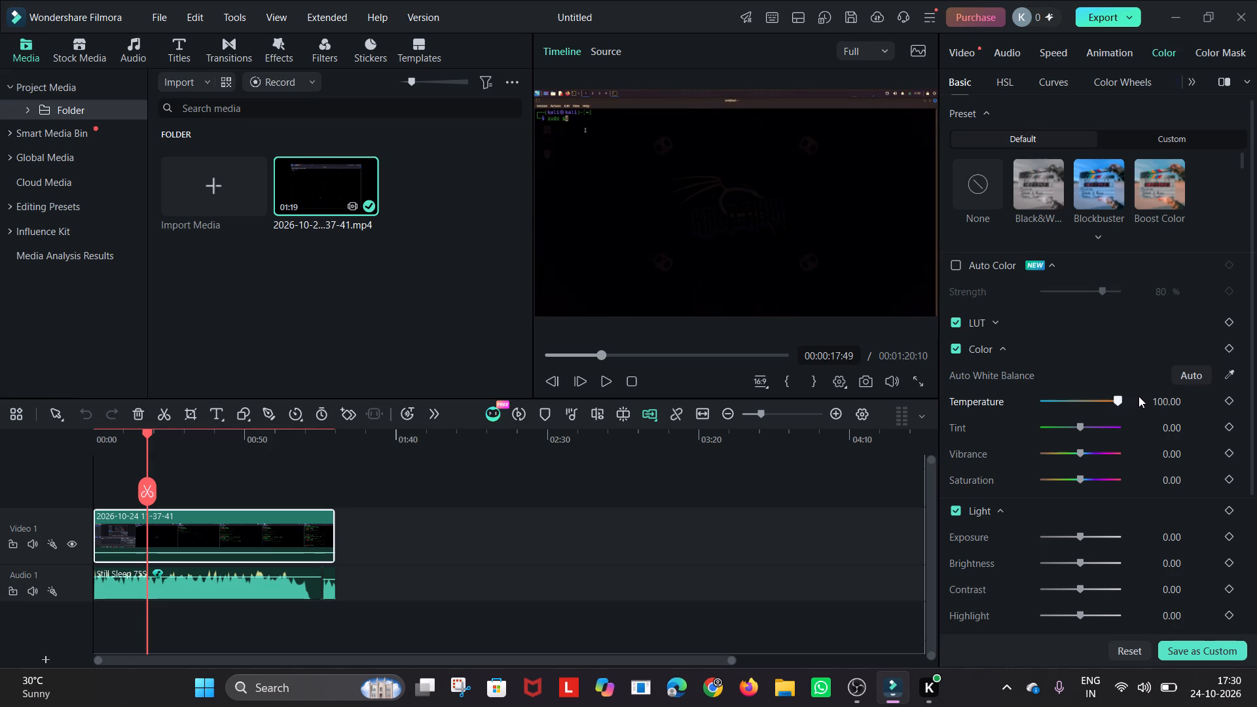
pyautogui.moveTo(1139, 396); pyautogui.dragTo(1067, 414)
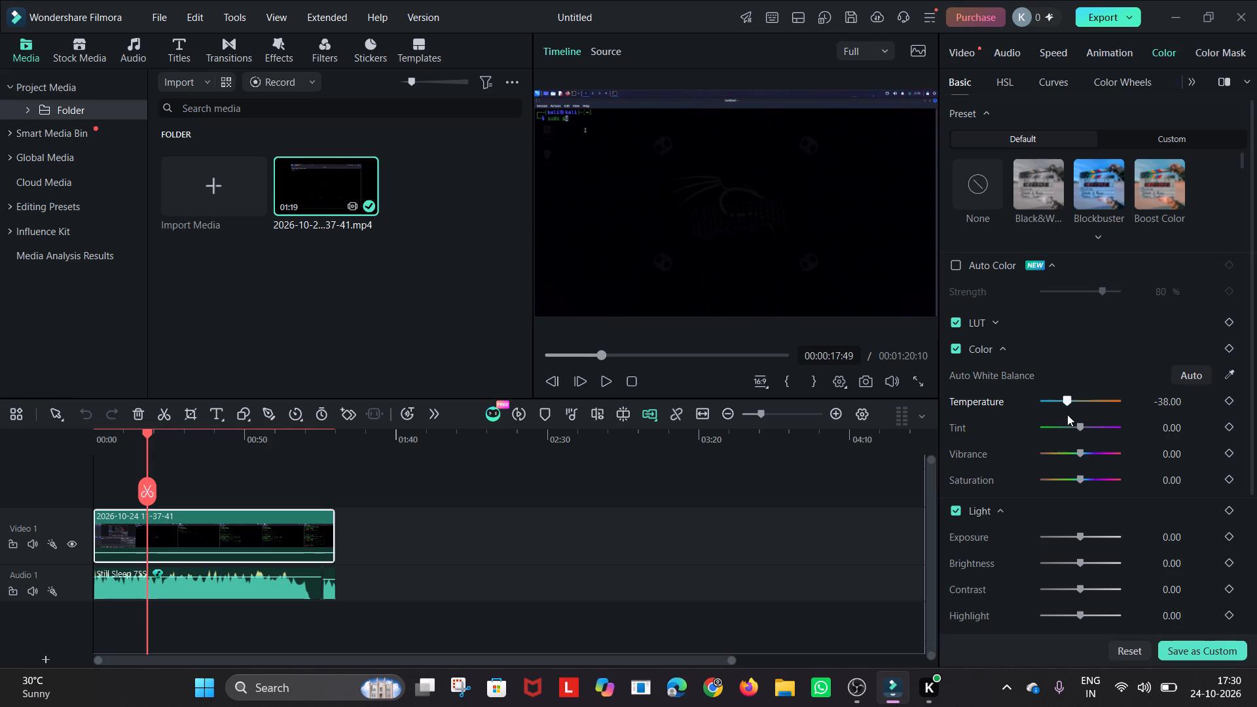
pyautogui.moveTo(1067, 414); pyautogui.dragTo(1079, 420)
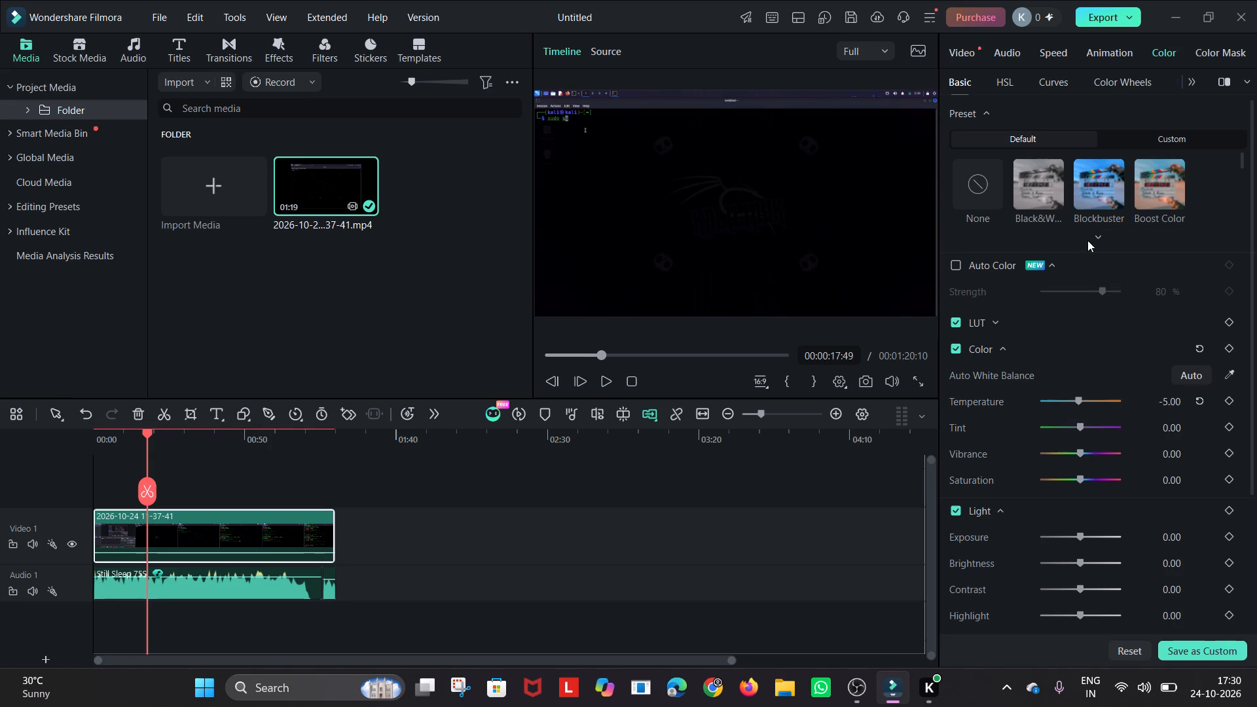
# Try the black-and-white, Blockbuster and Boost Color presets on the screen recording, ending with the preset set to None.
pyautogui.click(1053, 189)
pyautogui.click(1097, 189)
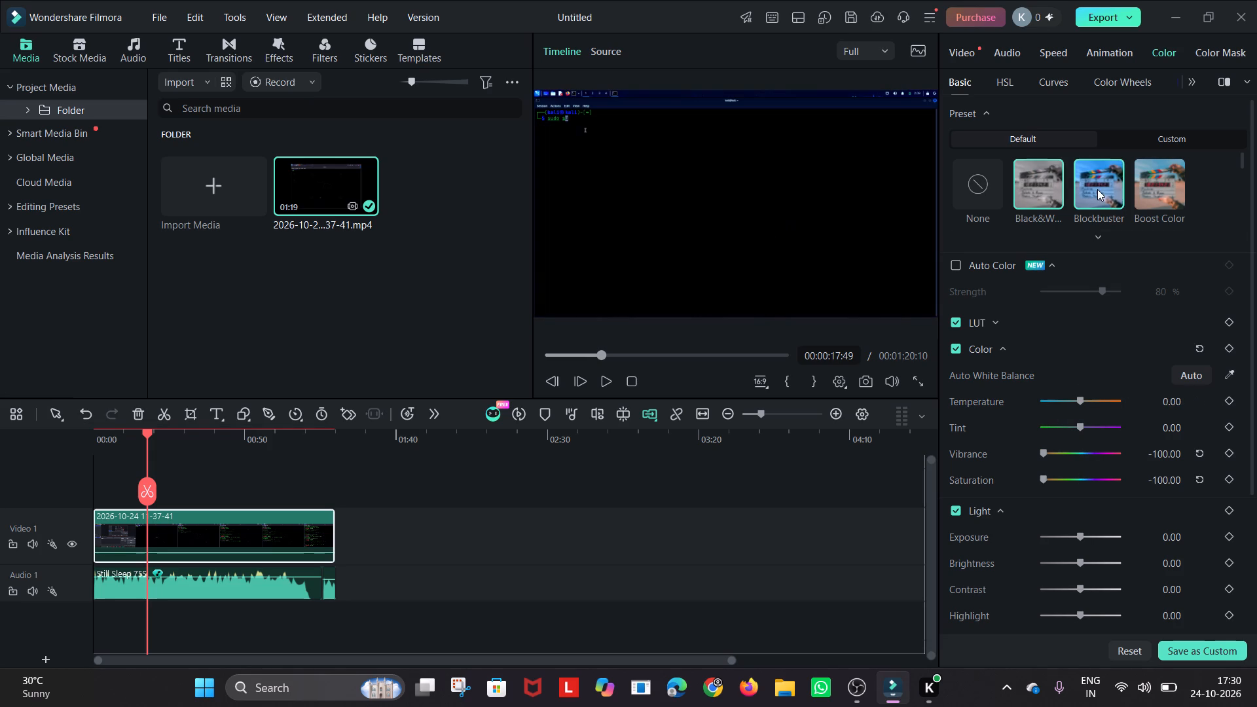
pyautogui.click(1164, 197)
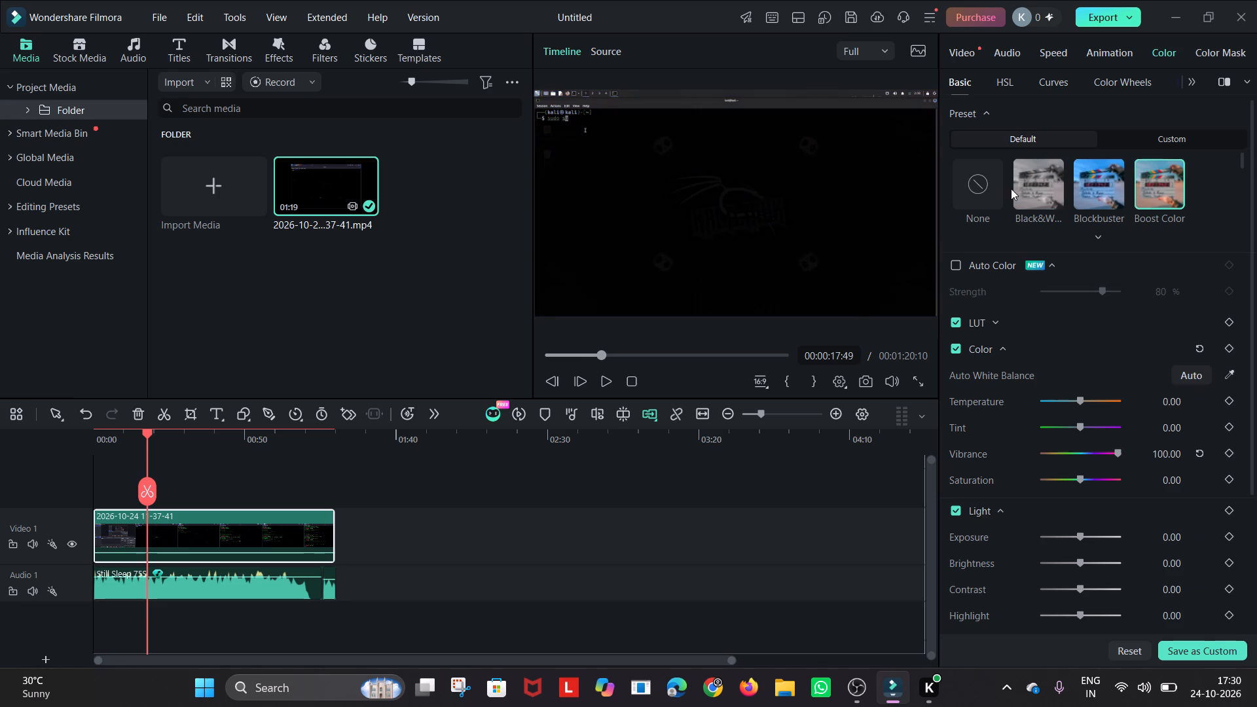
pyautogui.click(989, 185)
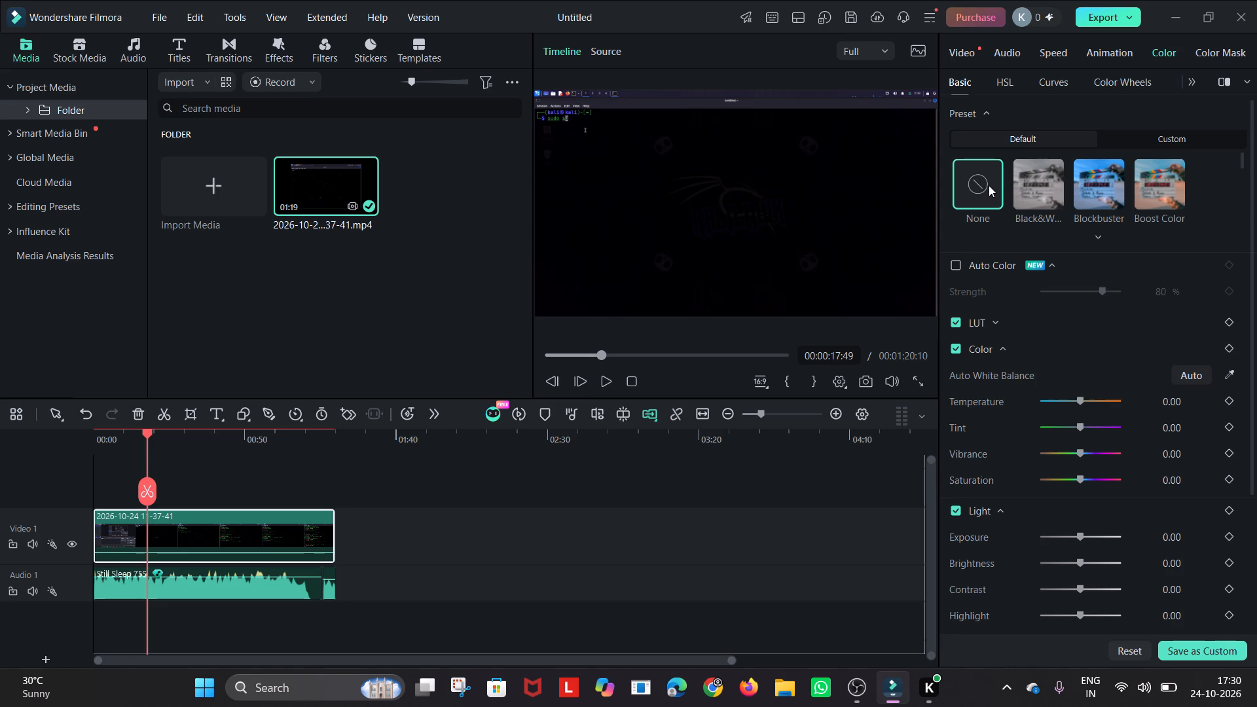
# Add a Color Mask grading layer to the screen recording.
pyautogui.click(1211, 53)
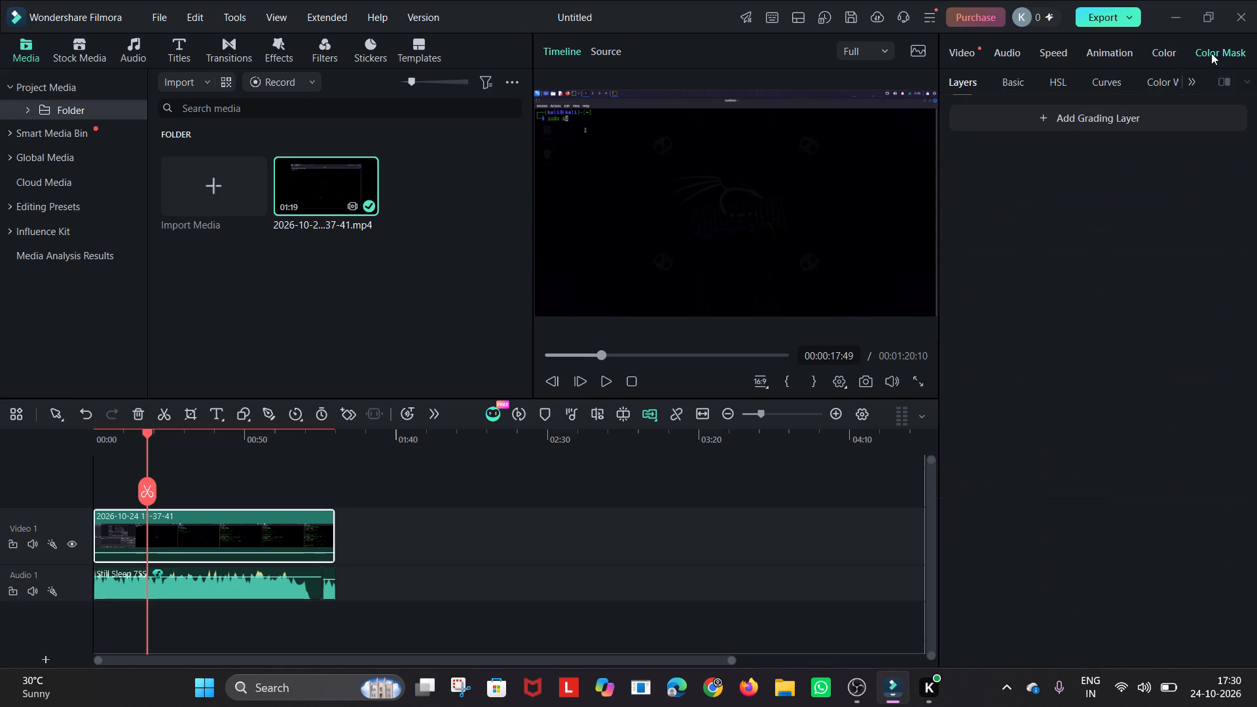
pyautogui.click(1112, 121)
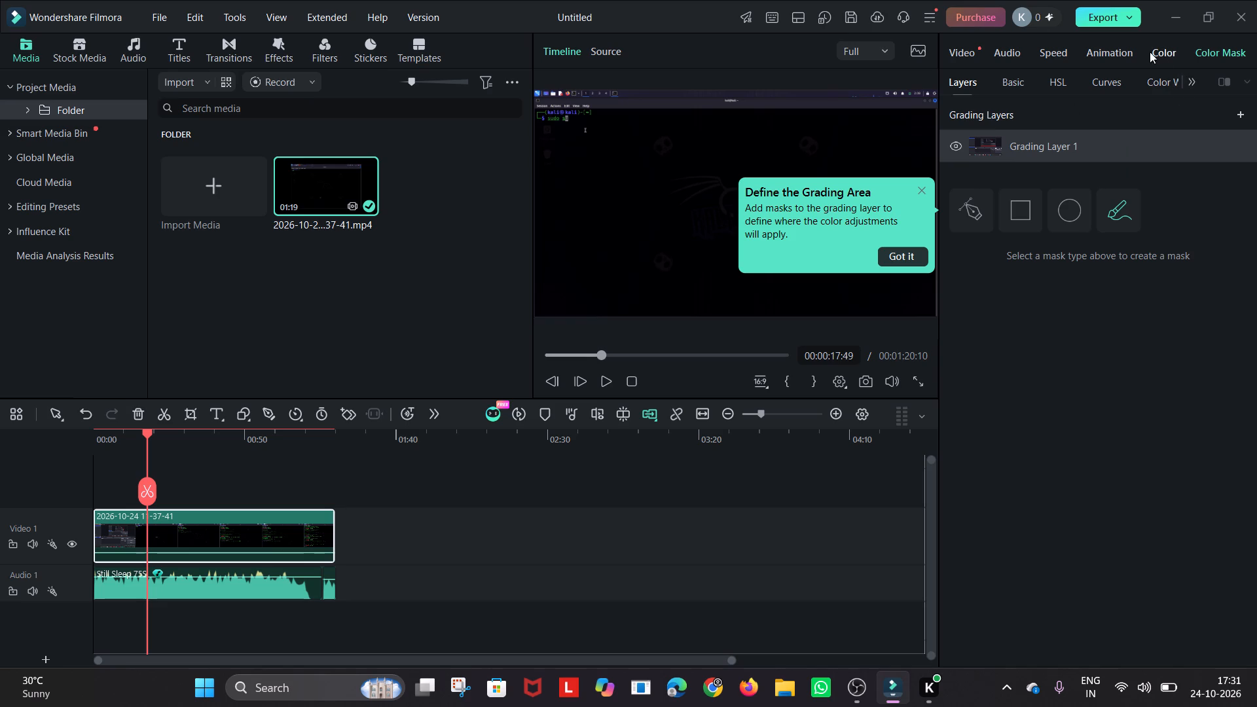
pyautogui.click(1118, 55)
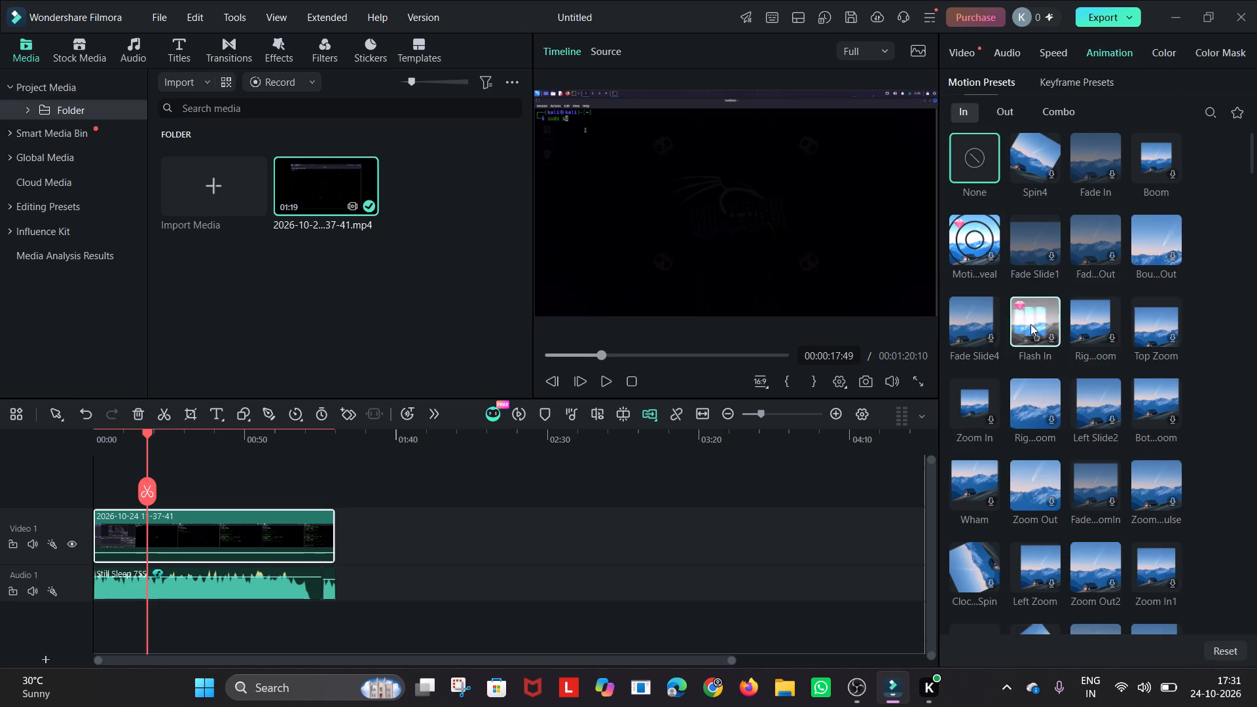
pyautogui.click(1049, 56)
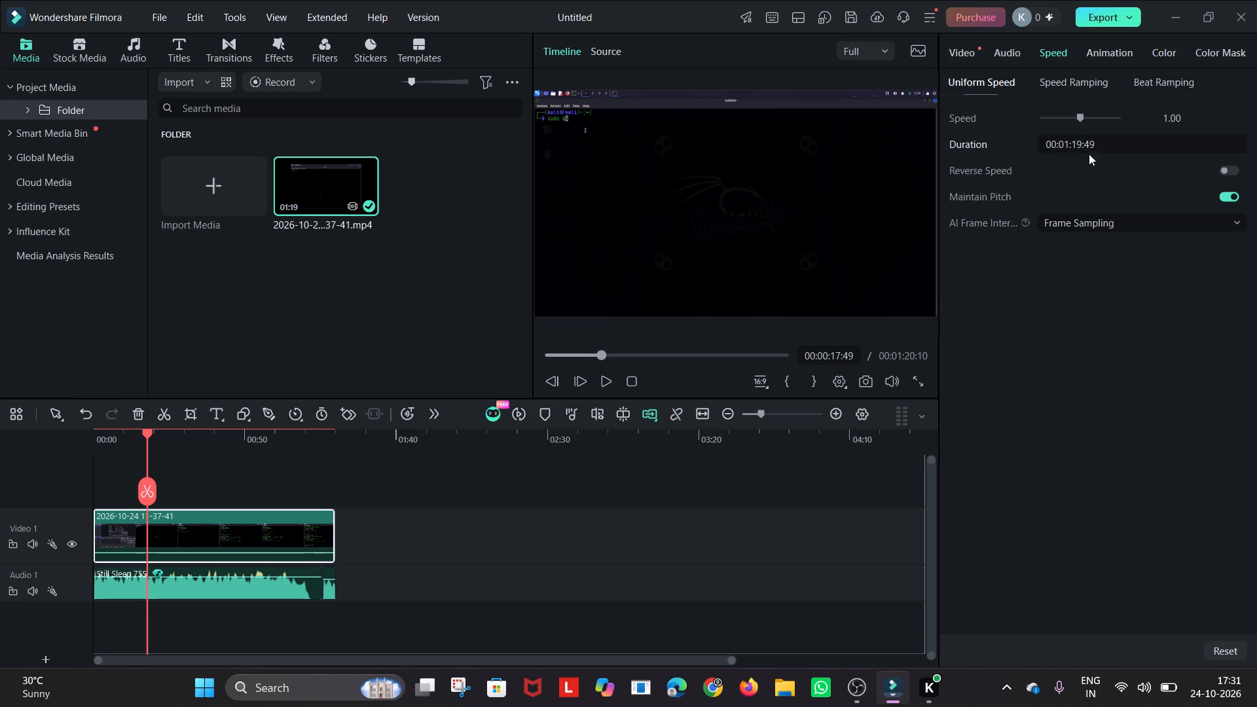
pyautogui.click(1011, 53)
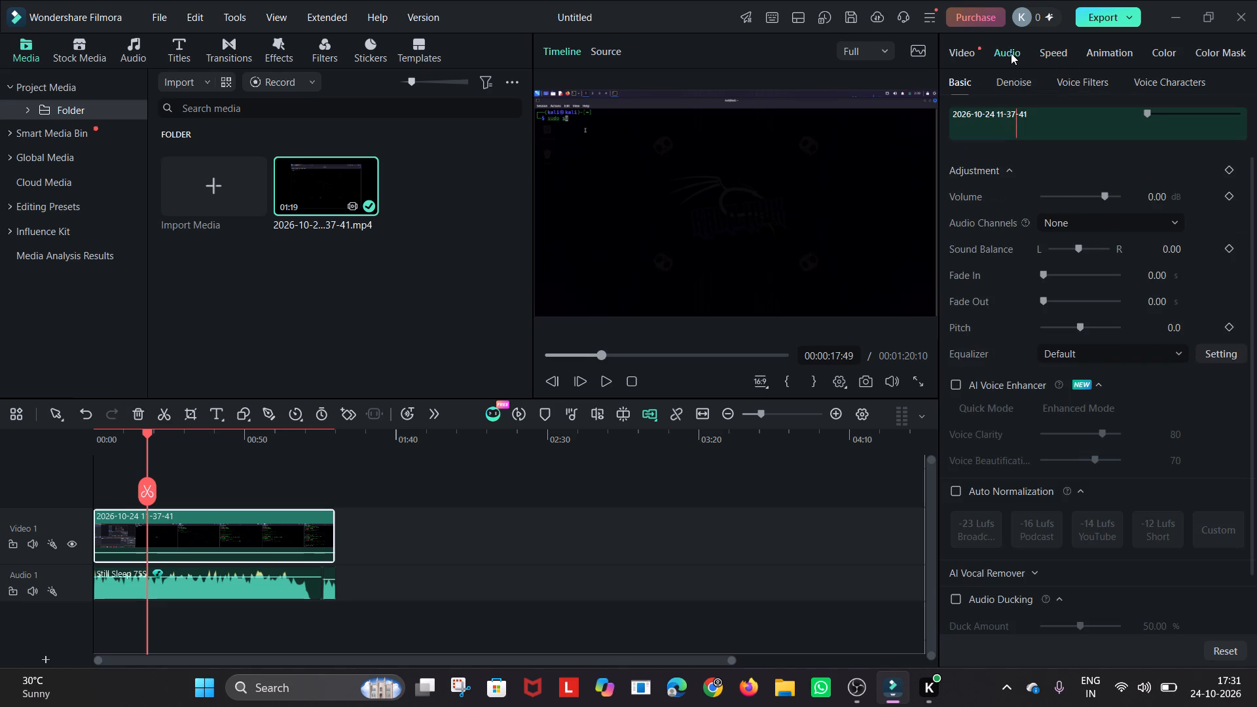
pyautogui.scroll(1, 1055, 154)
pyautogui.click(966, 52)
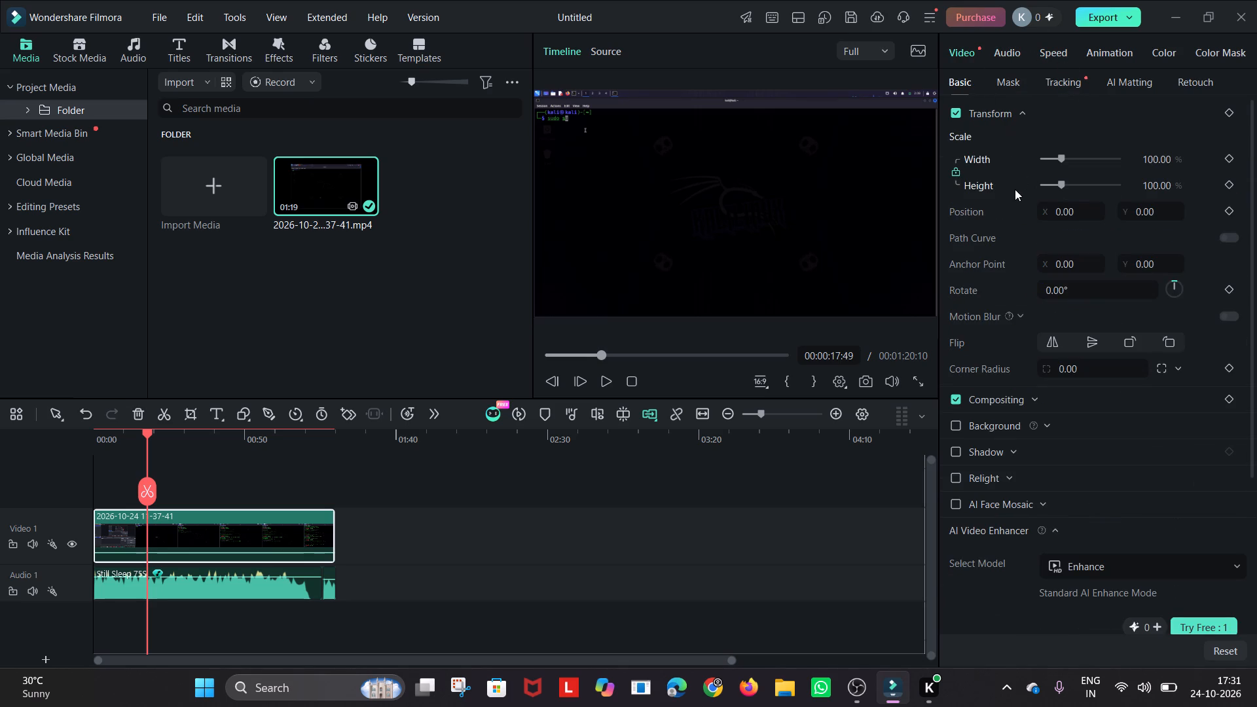
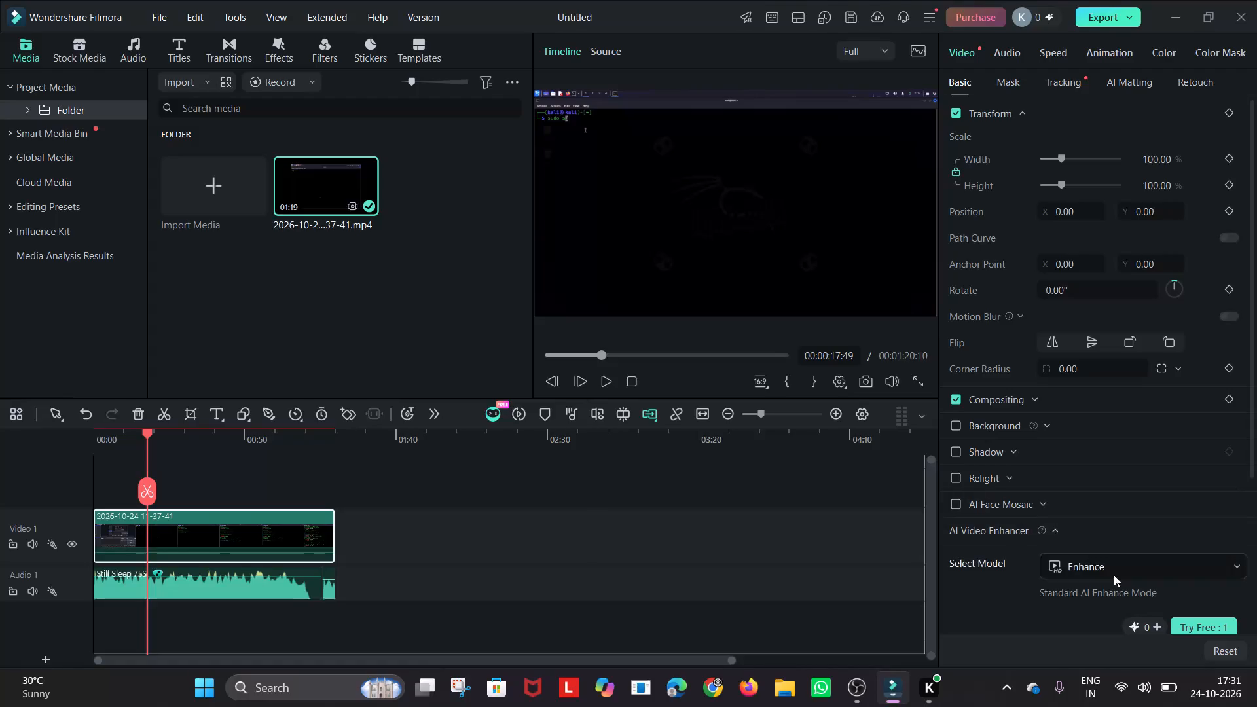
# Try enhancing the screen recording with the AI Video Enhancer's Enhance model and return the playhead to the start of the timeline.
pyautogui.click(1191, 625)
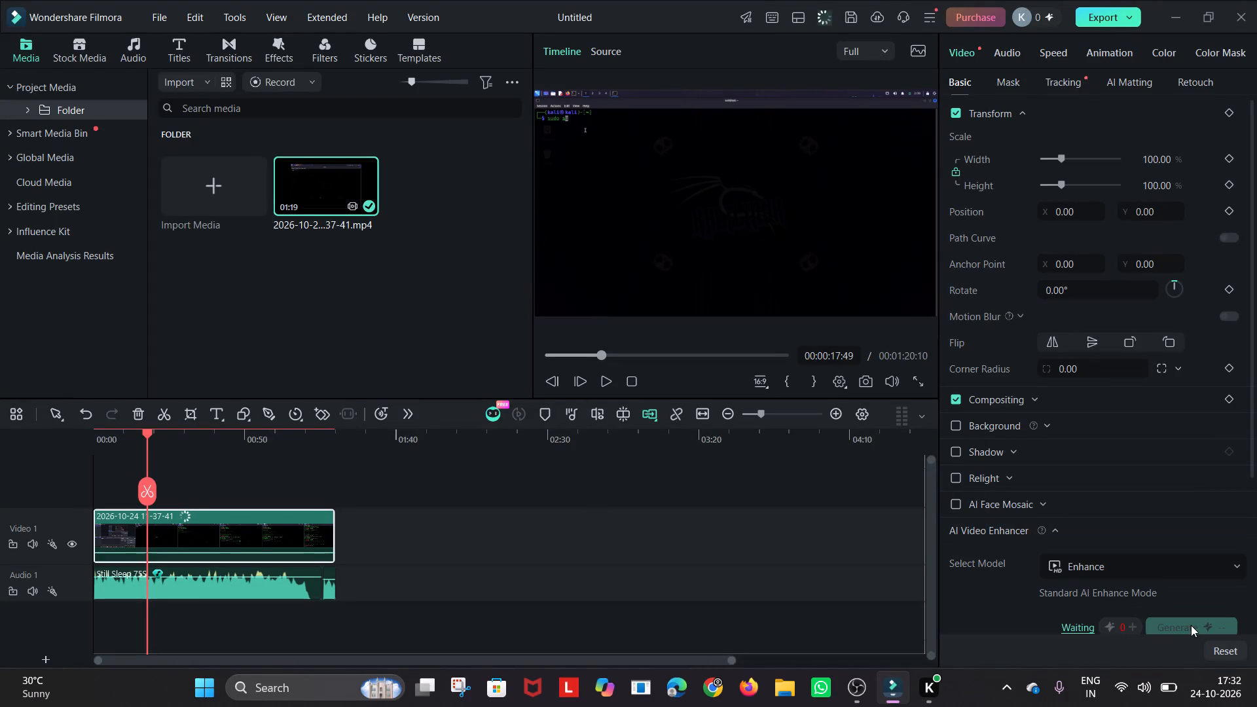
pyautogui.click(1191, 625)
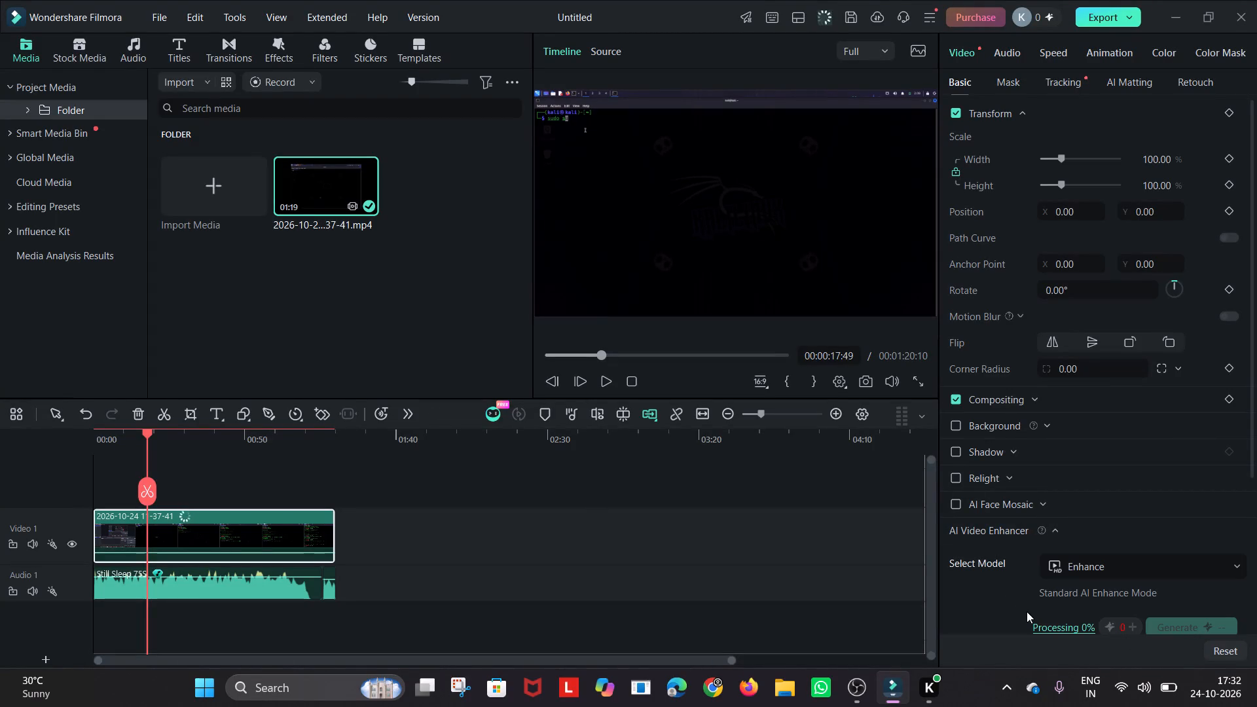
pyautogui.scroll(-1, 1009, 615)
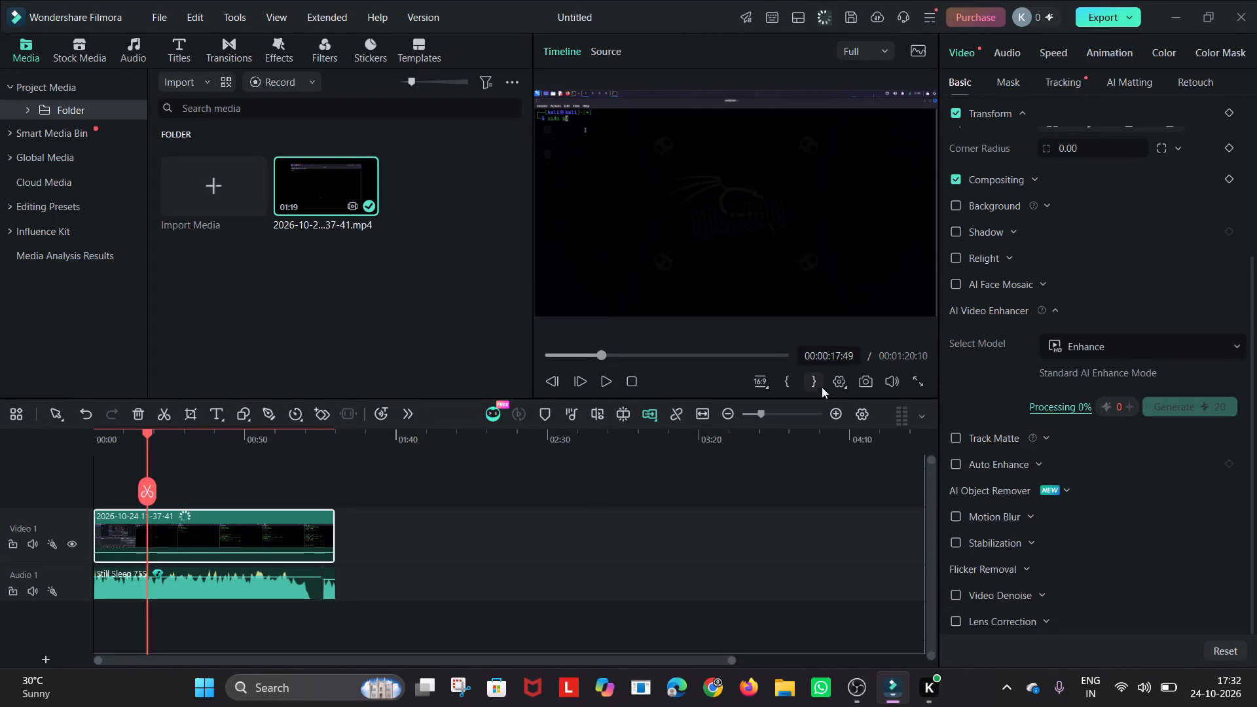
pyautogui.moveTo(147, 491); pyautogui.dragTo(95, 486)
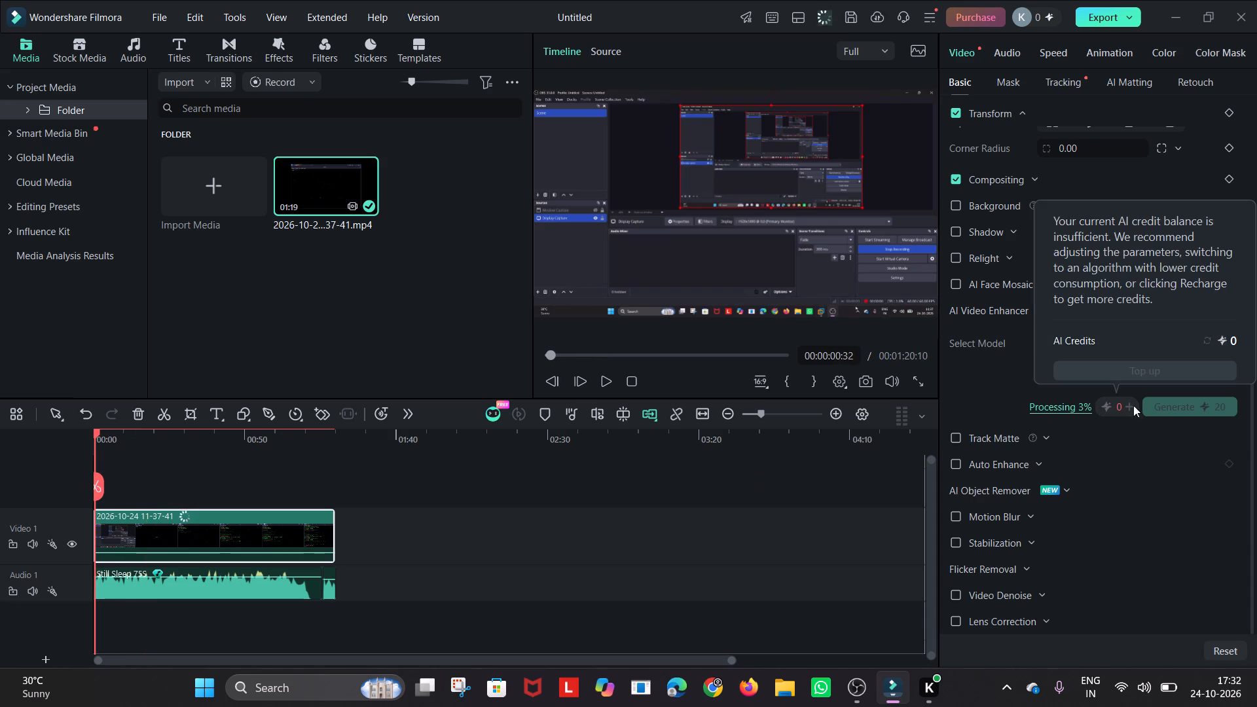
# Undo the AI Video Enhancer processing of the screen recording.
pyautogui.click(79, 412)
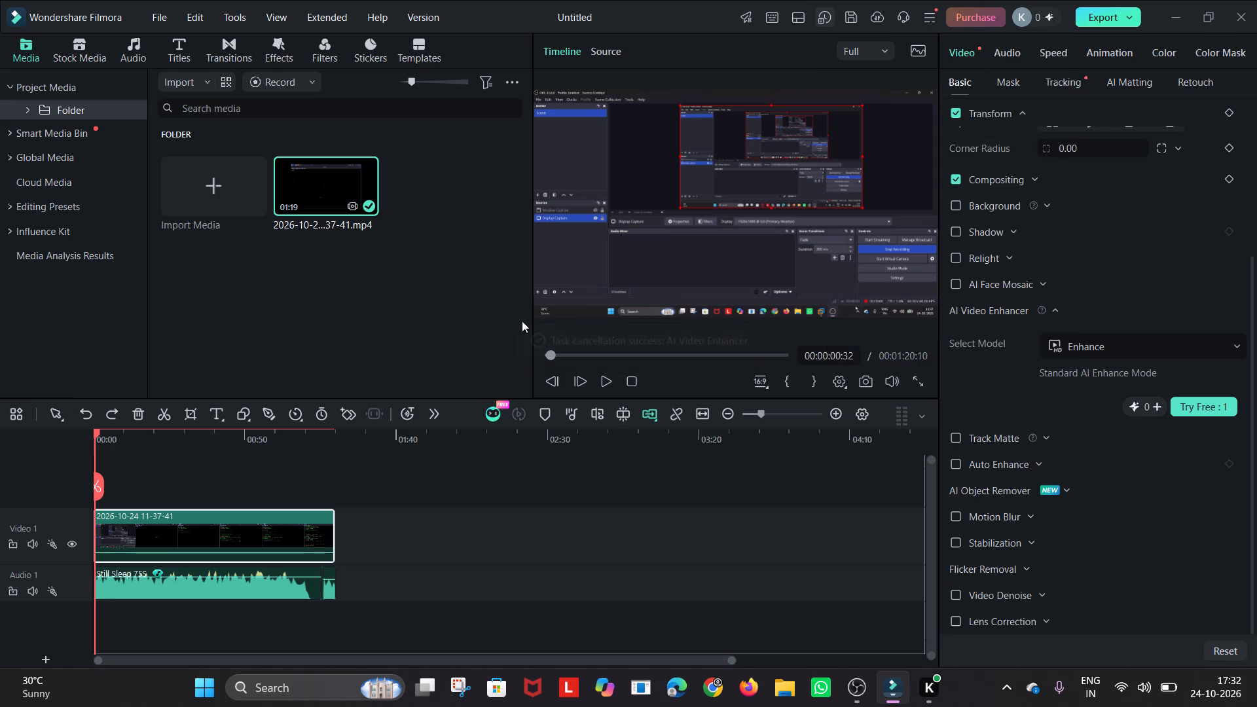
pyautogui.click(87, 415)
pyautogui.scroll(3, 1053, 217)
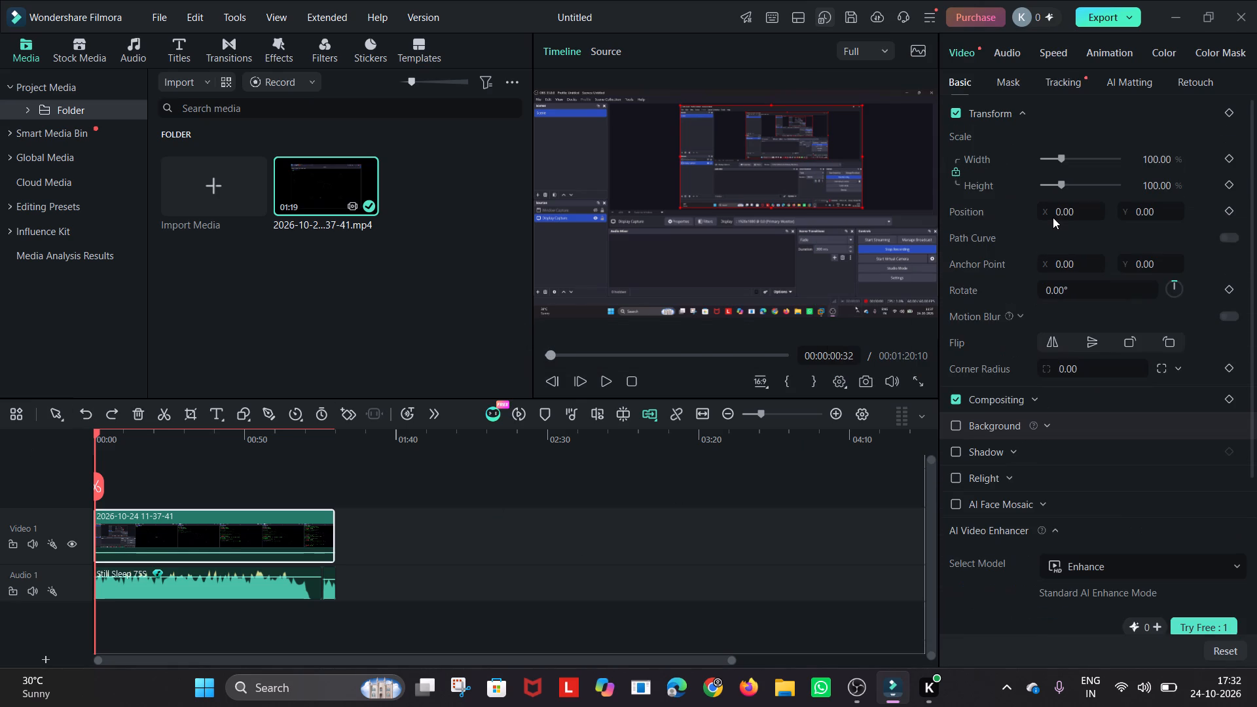
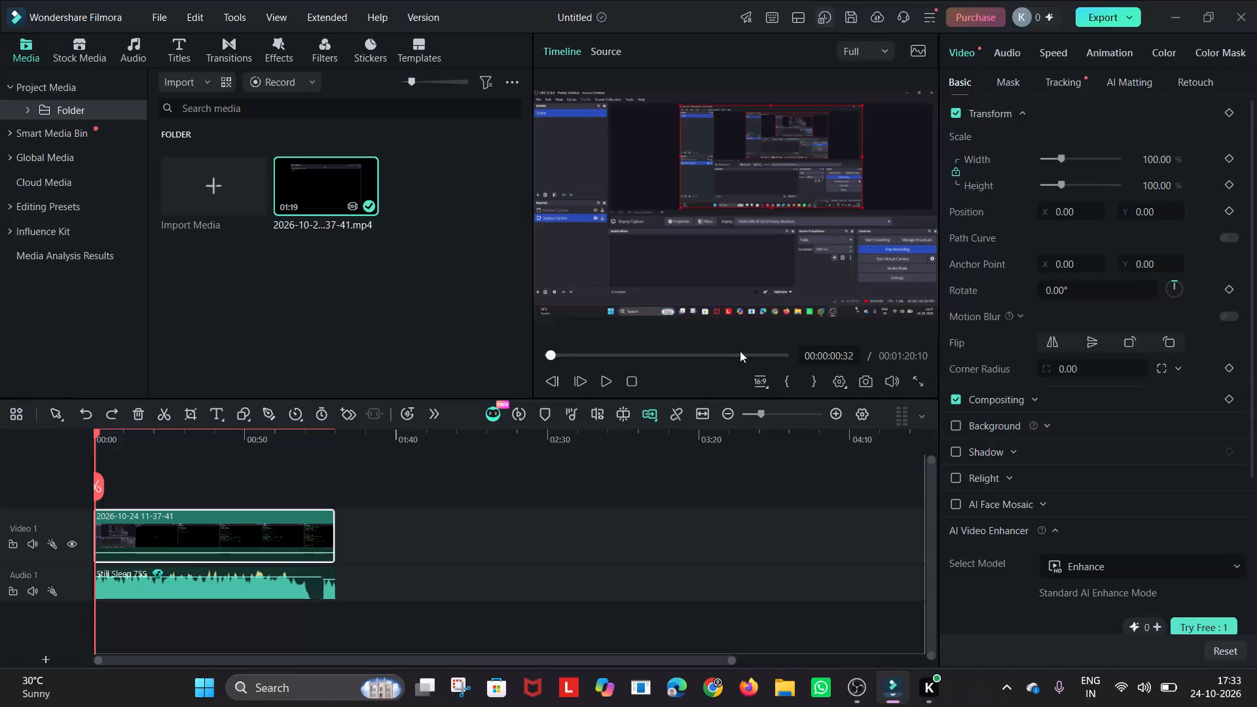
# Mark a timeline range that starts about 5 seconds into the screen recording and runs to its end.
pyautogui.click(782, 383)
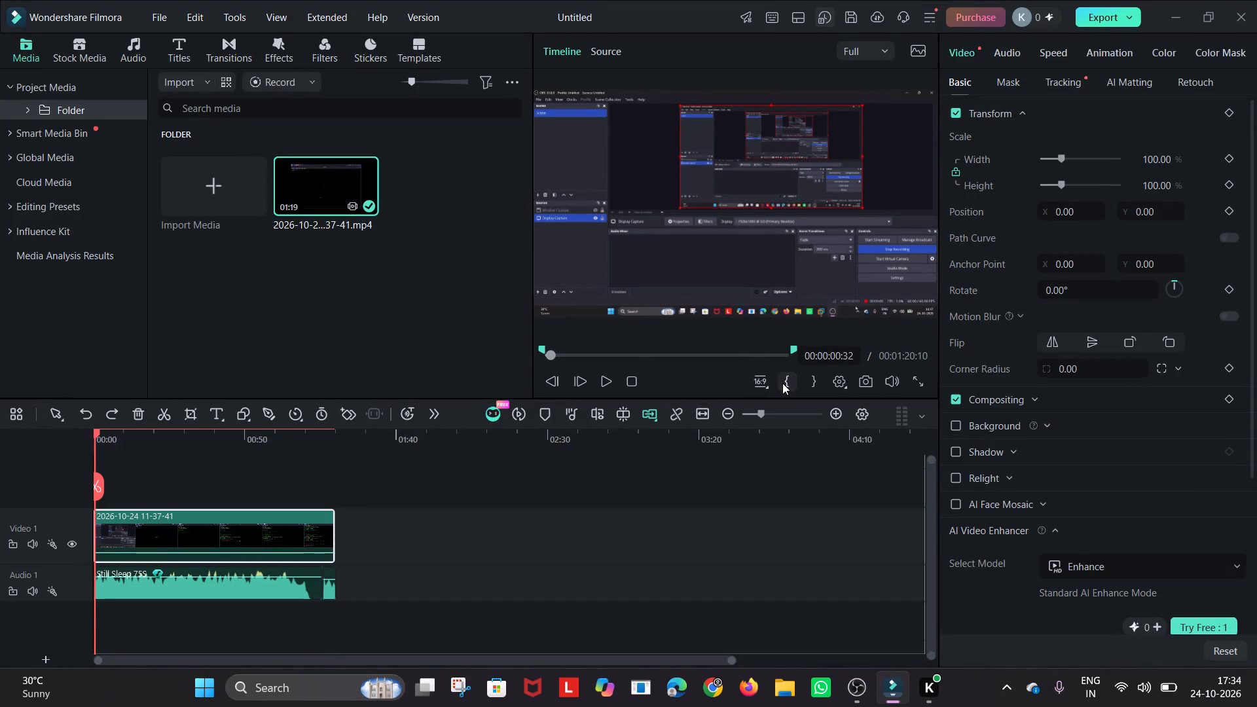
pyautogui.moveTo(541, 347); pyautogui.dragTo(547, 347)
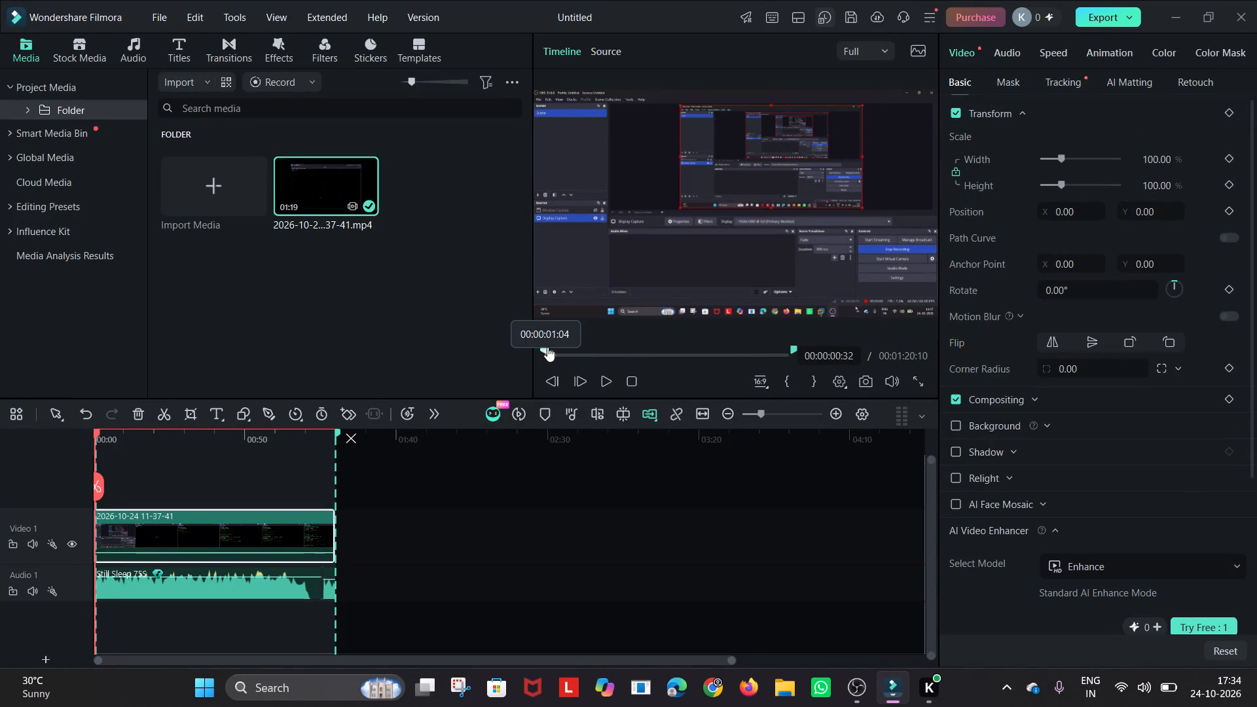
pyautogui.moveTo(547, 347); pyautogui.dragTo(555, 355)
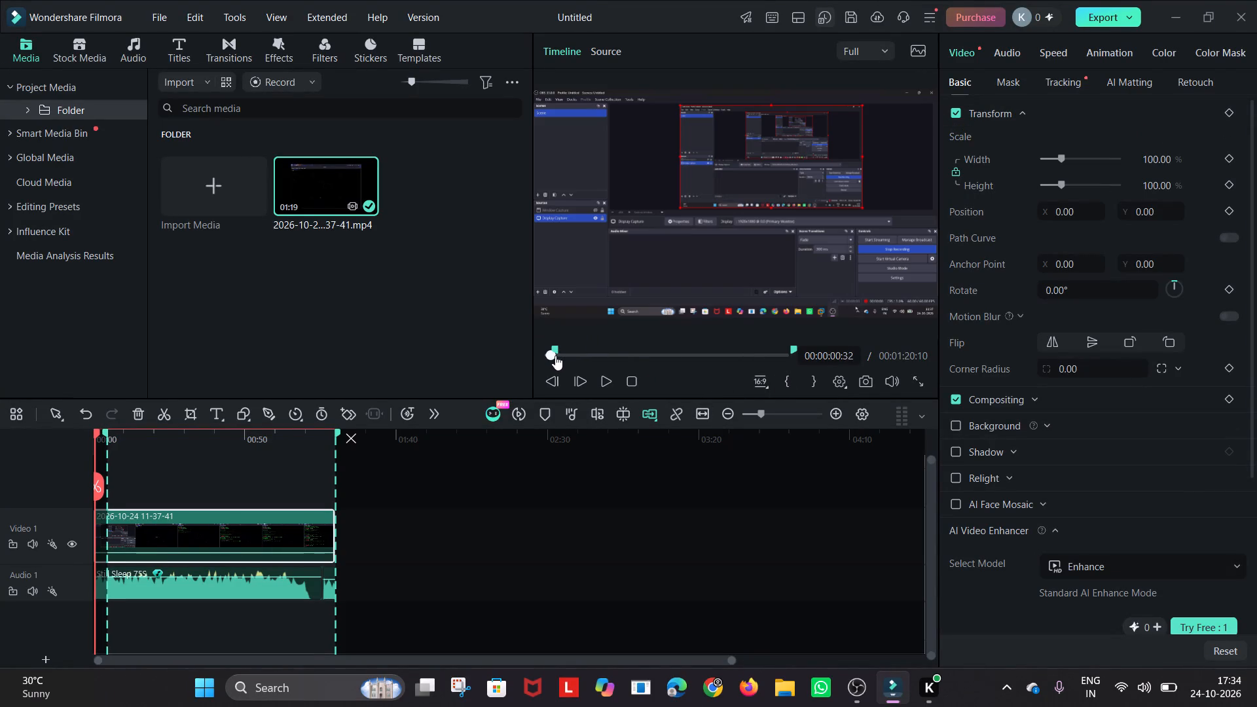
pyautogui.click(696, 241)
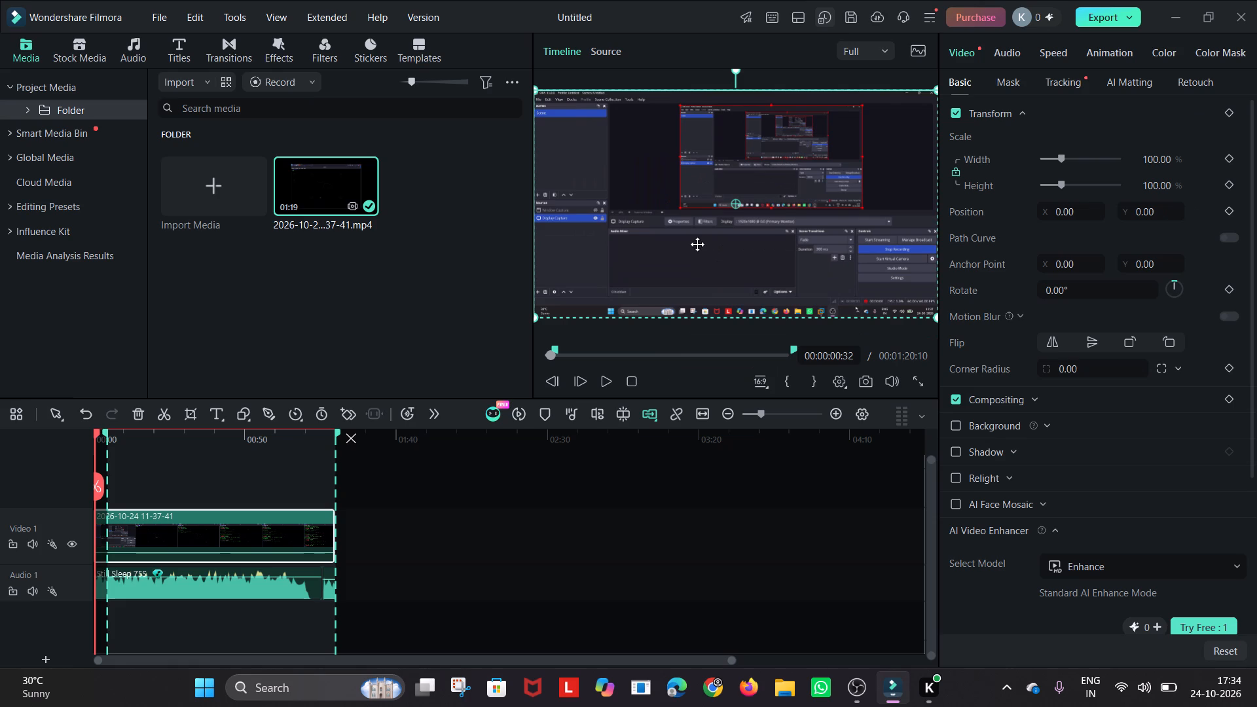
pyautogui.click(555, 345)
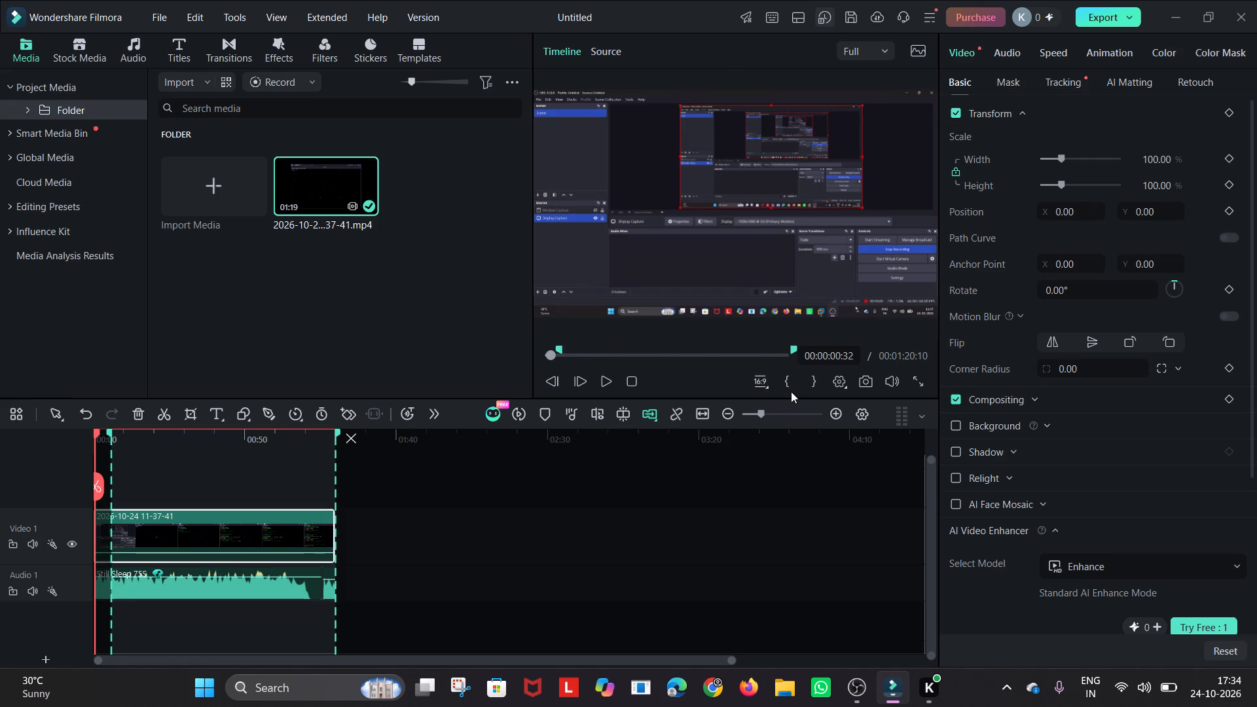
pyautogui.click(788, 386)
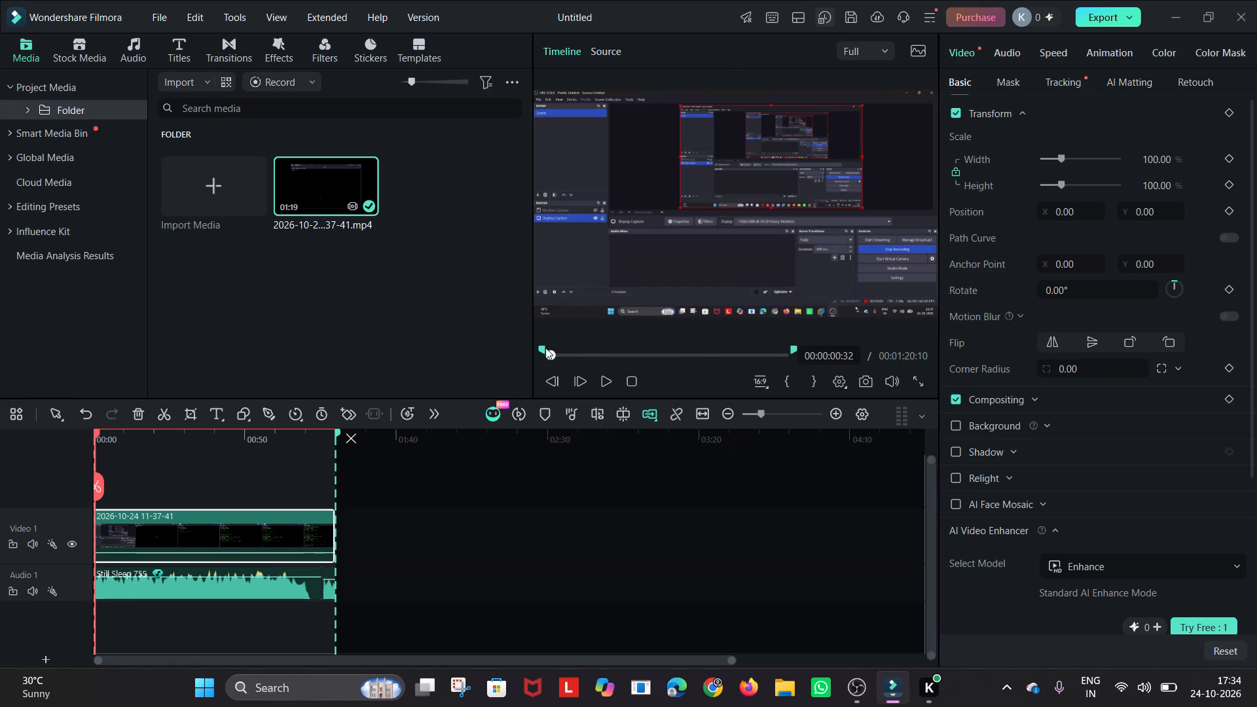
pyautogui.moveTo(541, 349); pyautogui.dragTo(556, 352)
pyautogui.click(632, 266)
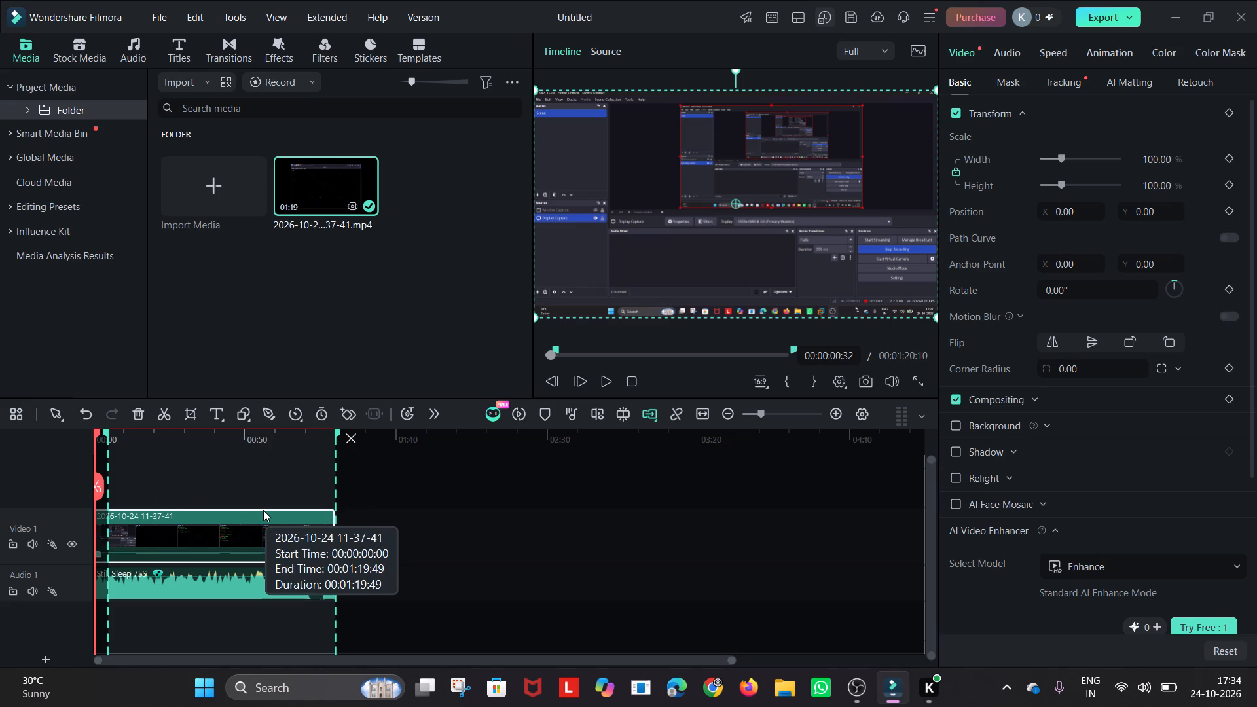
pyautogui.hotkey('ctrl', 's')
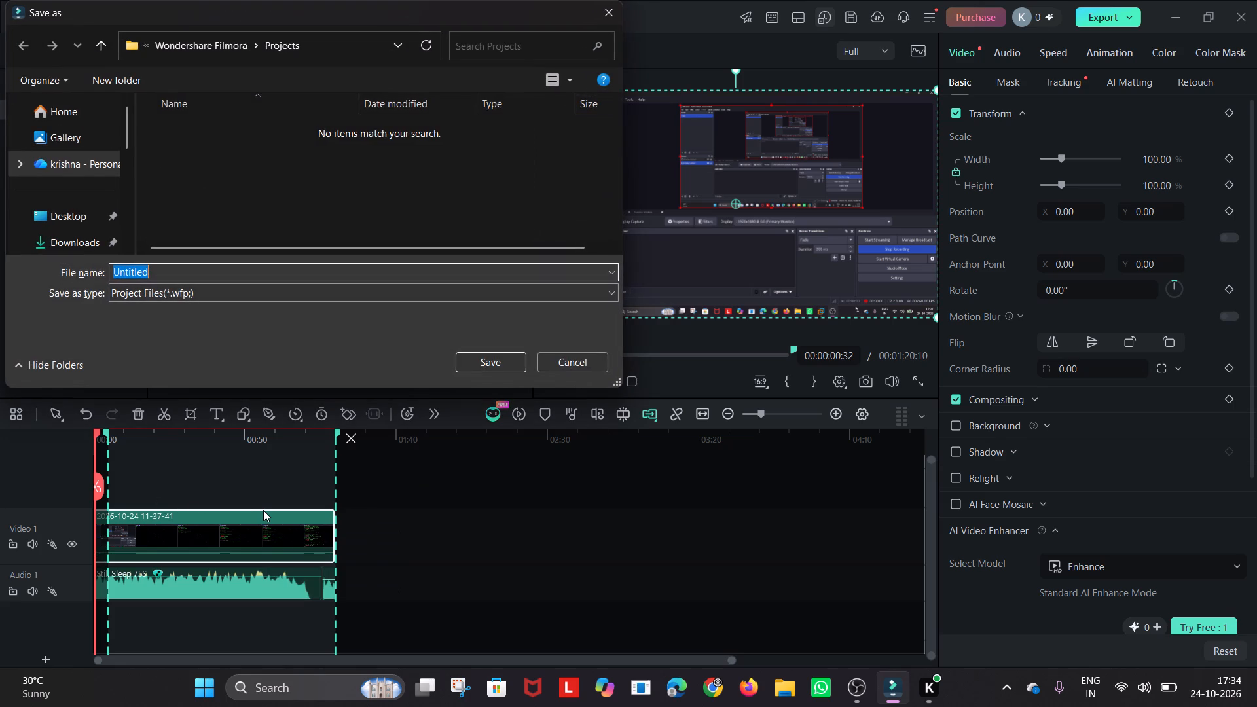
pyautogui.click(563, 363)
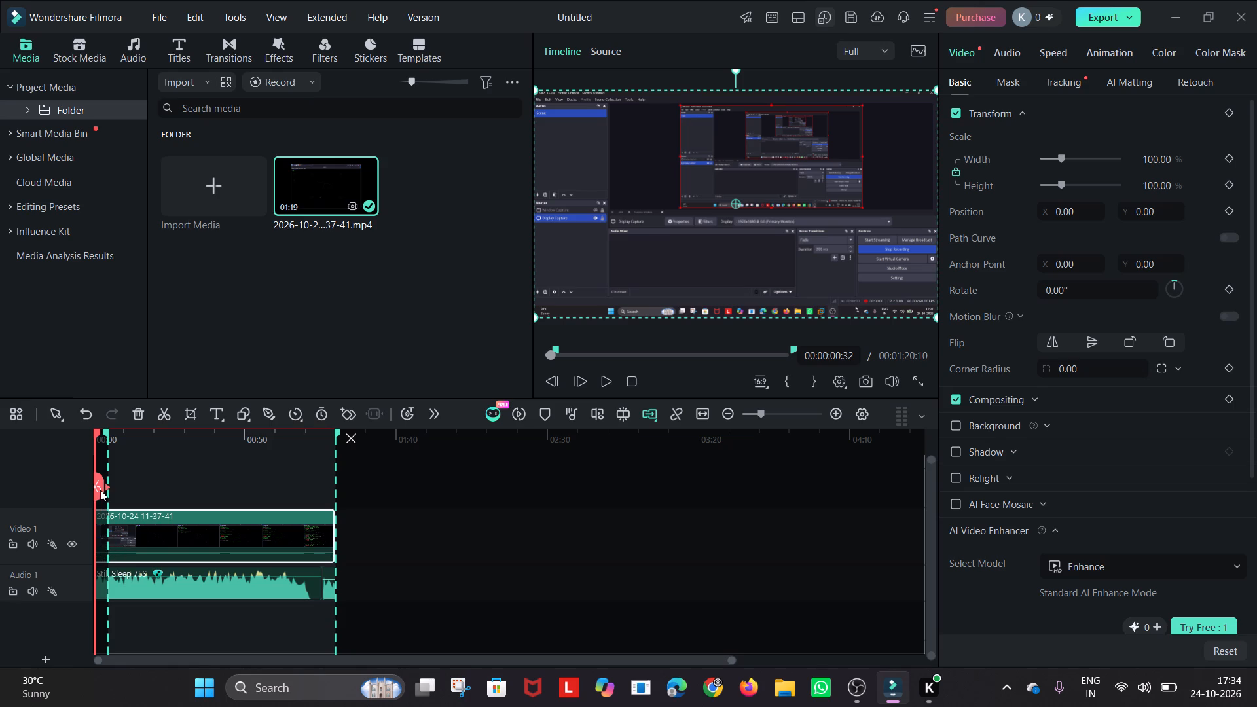
# Play and scrub the timeline from the marked range's start through the middle of the recording to check what it covers.
pyautogui.moveTo(94, 490); pyautogui.dragTo(109, 490)
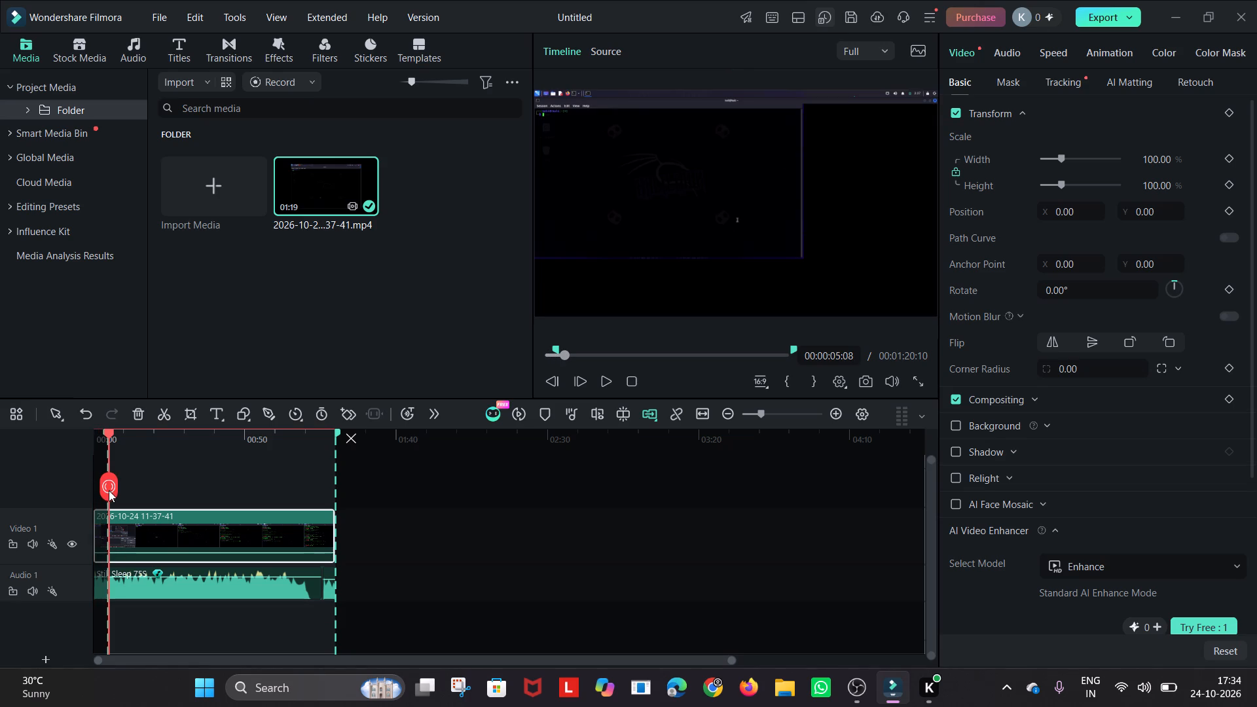
pyautogui.moveTo(109, 490); pyautogui.dragTo(109, 491)
pyautogui.click(602, 385)
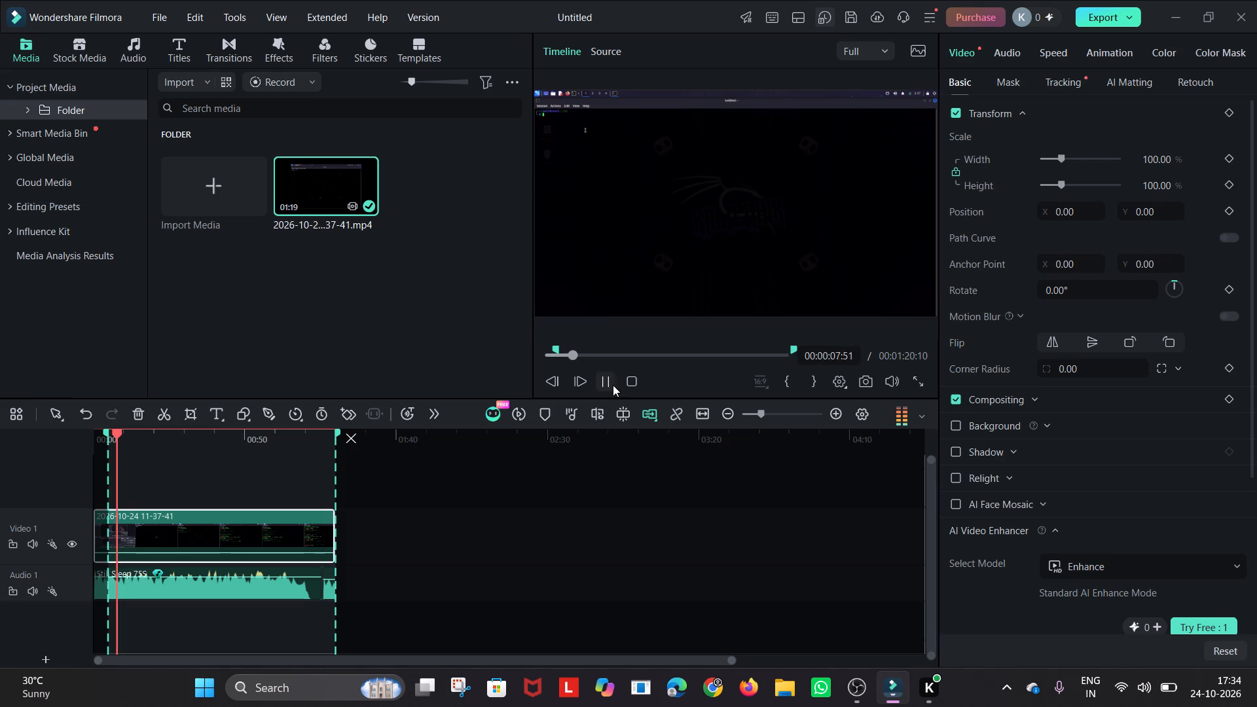
pyautogui.click(561, 357)
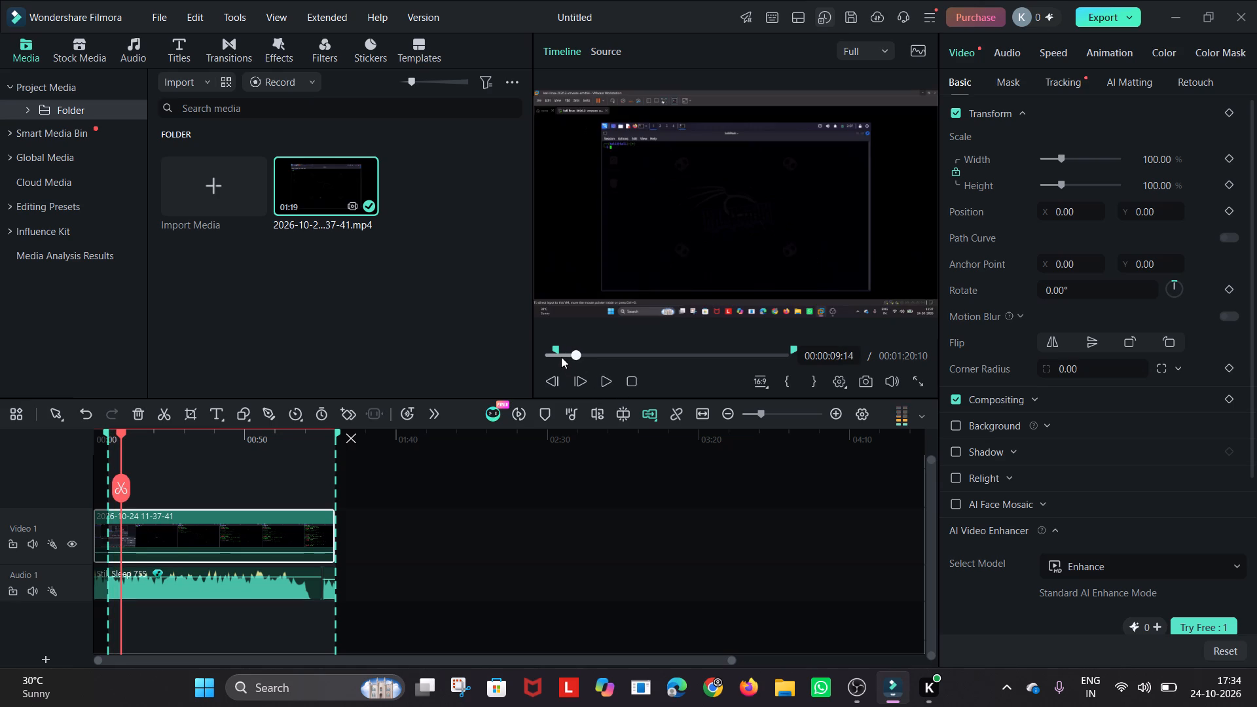
pyautogui.click(554, 357)
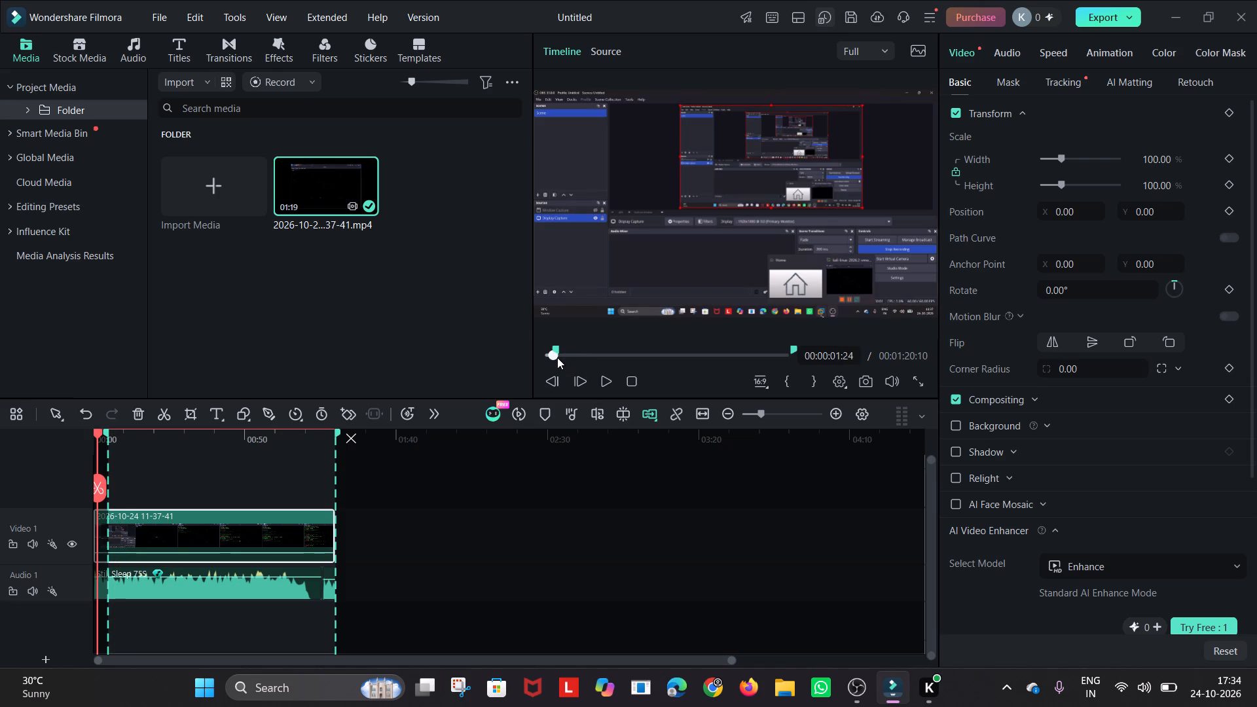
pyautogui.click(558, 357)
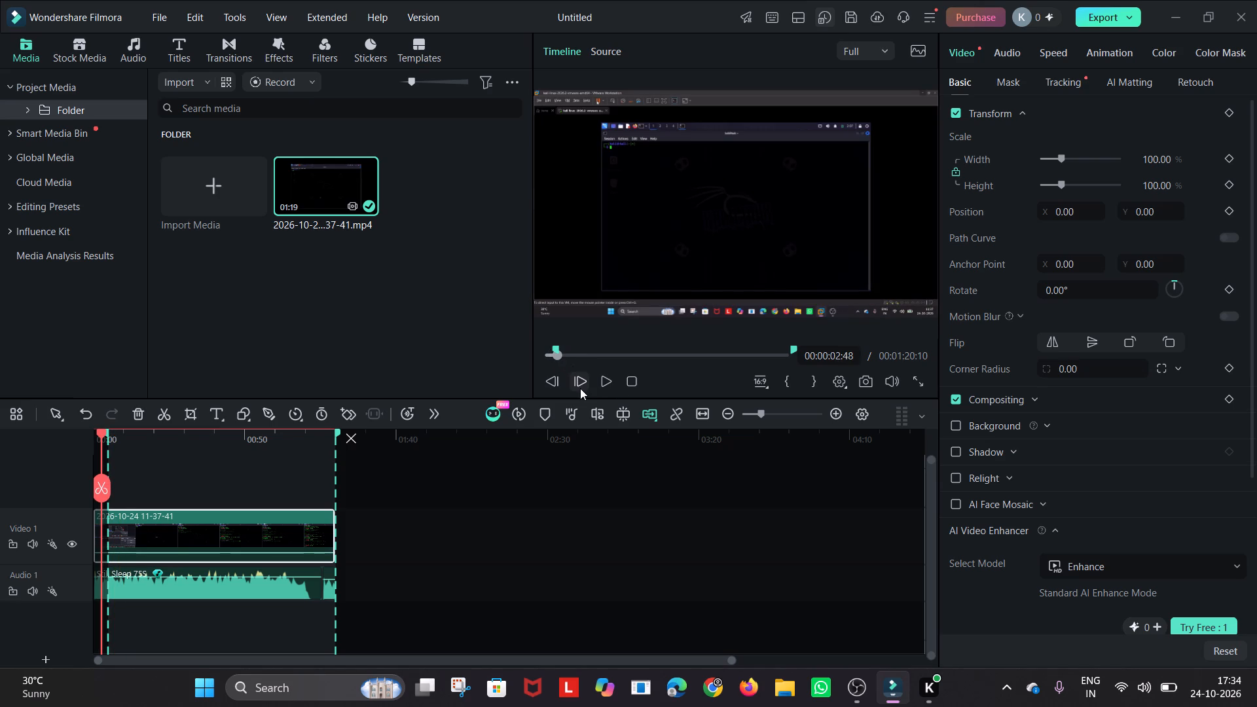
pyautogui.click(603, 381)
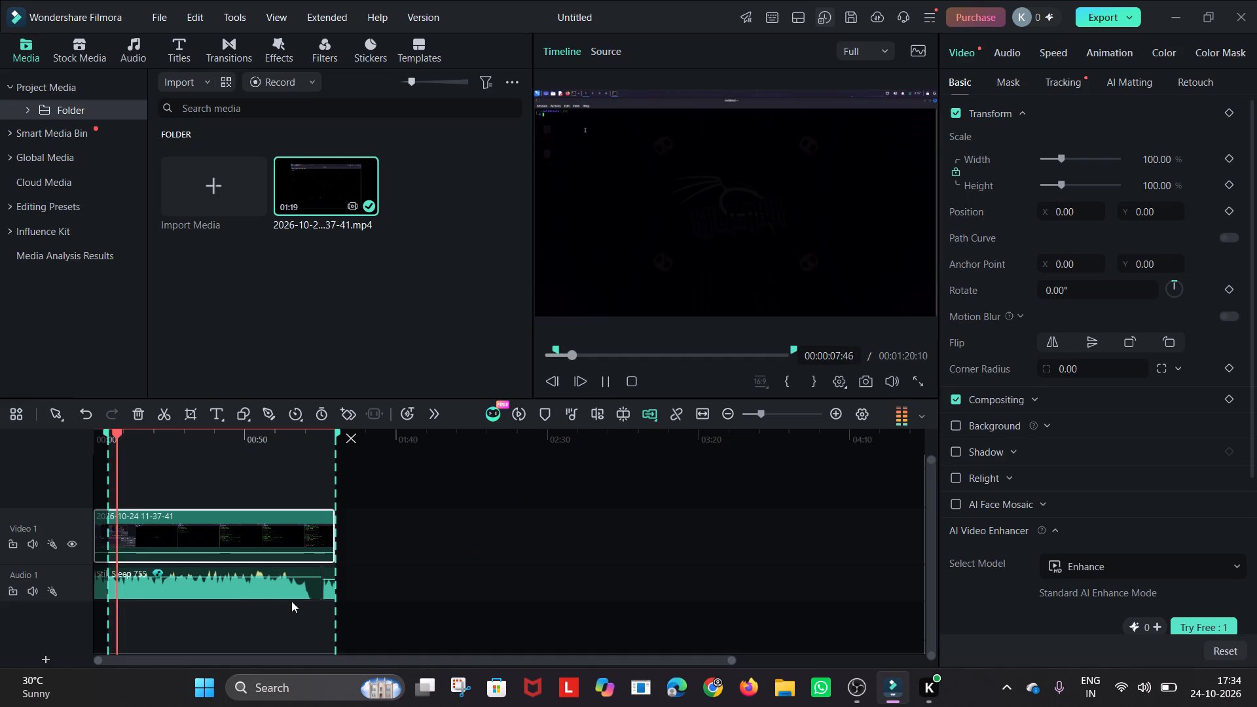
pyautogui.click(687, 354)
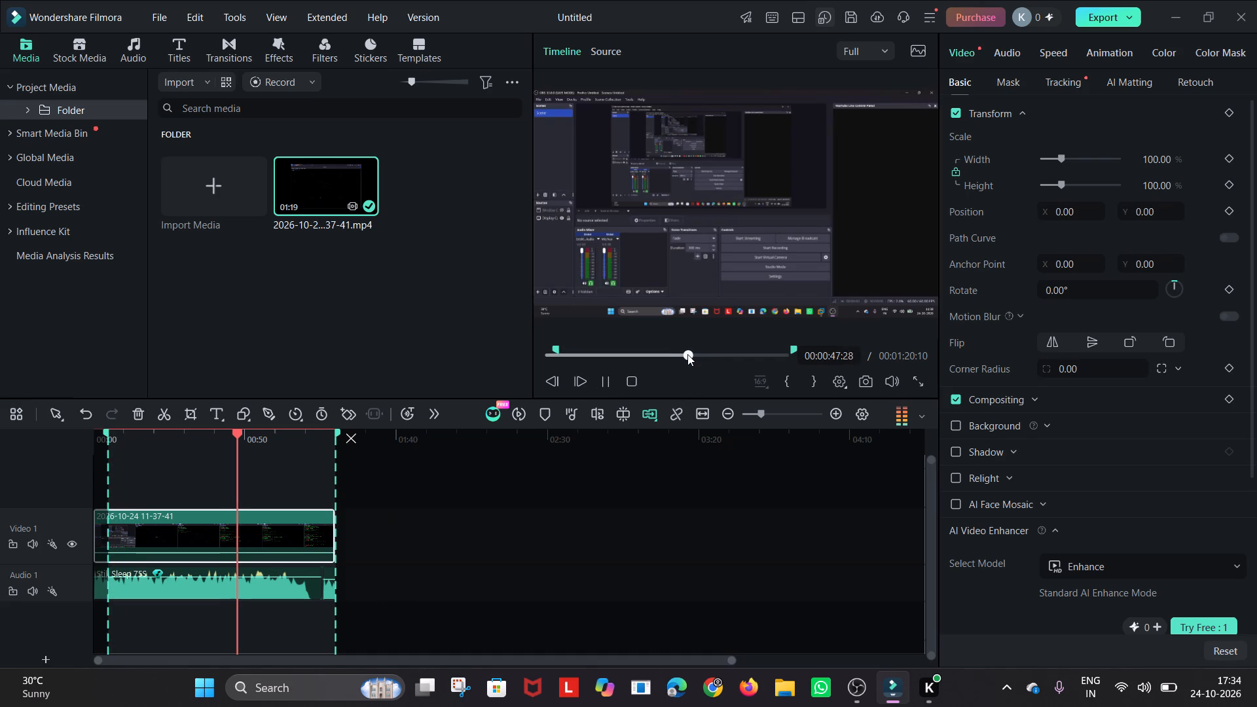
pyautogui.click(678, 357)
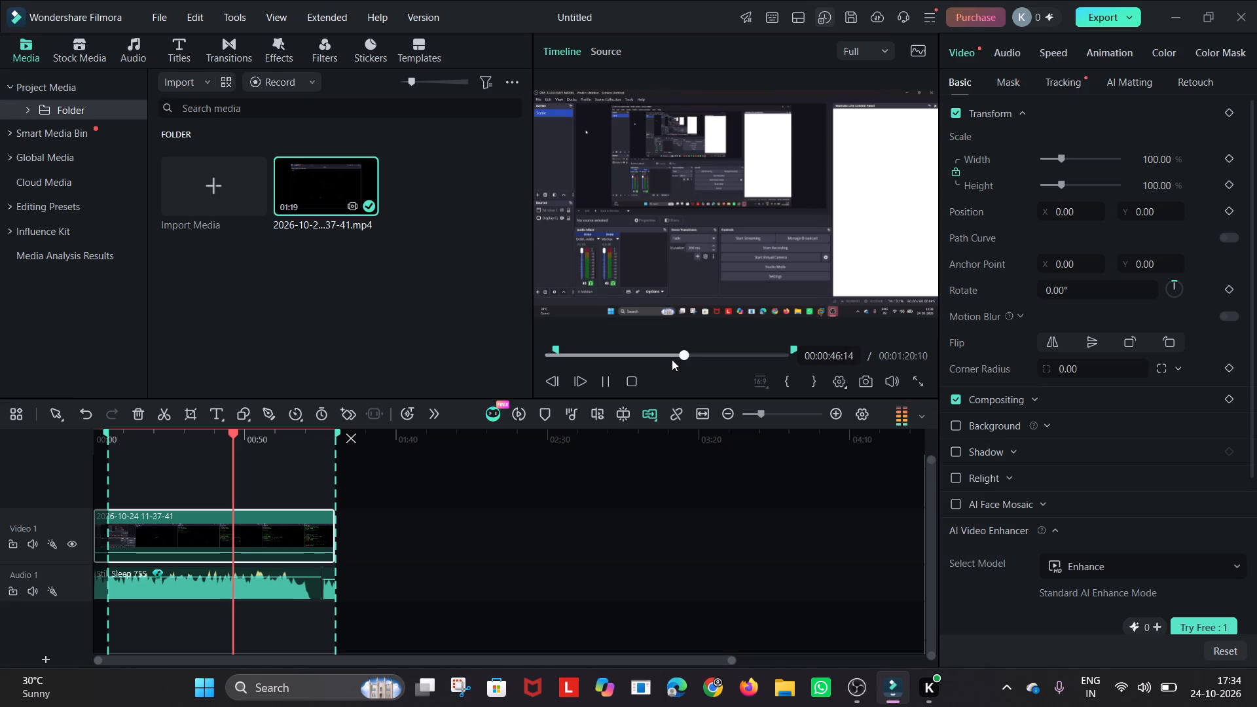
pyautogui.click(609, 380)
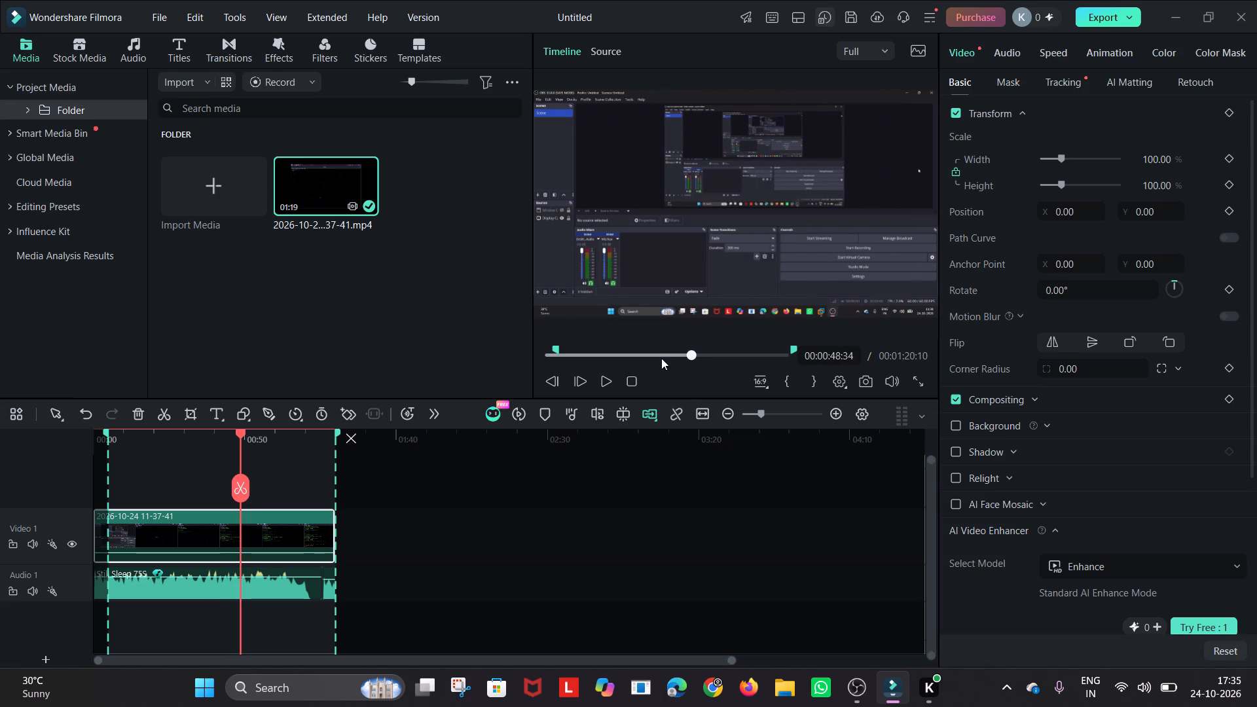
pyautogui.click(659, 357)
pyautogui.click(649, 358)
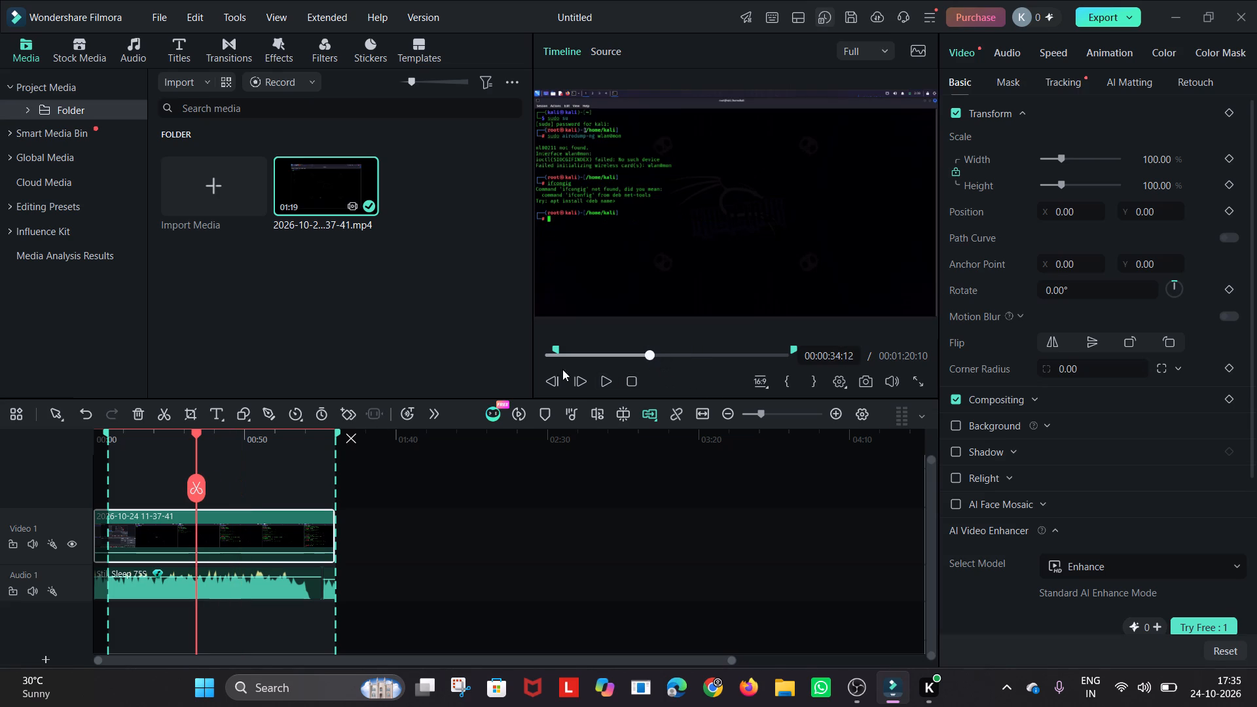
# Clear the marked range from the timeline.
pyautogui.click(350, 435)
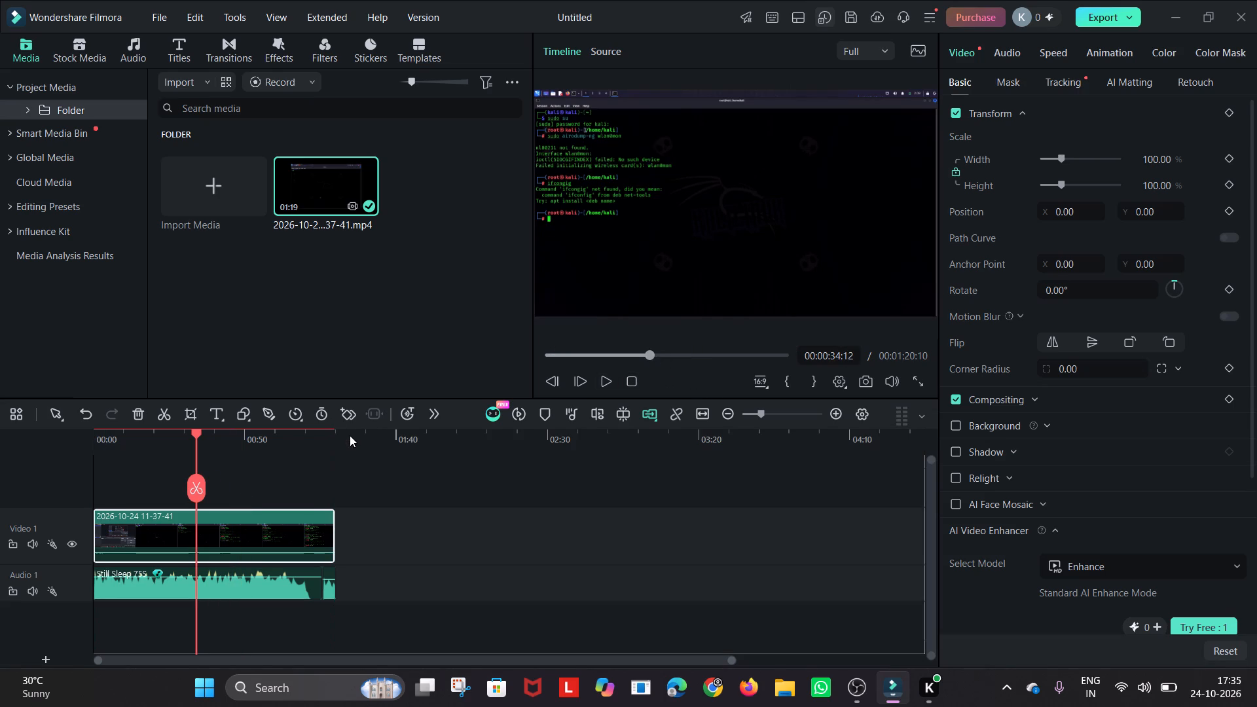
pyautogui.rightClick(304, 549)
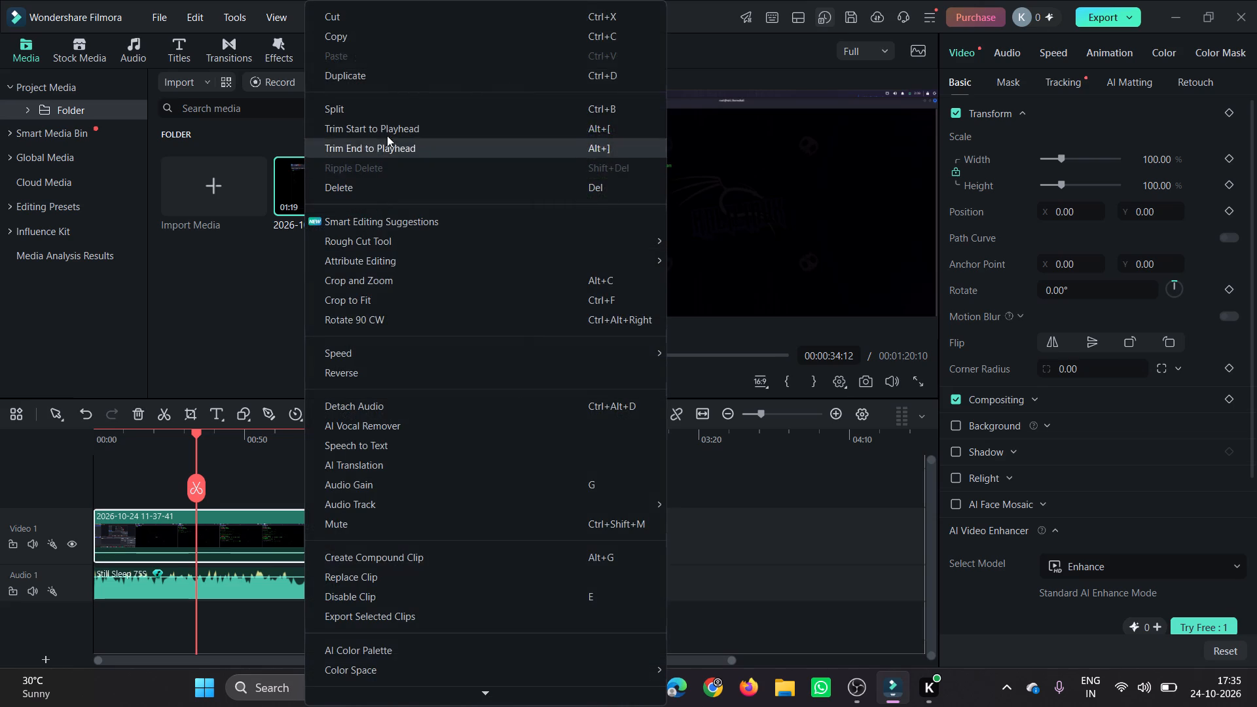
pyautogui.moveTo(363, 27); pyautogui.dragTo(350, 22)
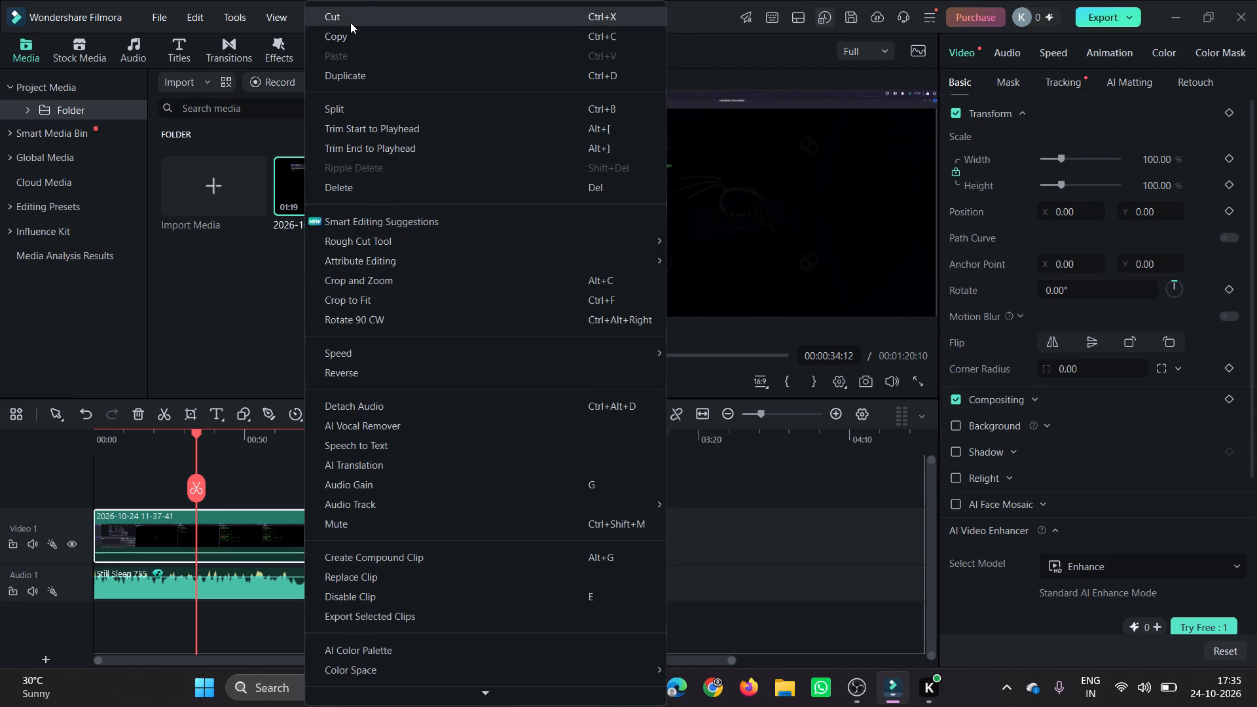
pyautogui.moveTo(350, 22); pyautogui.dragTo(350, 21)
pyautogui.click(350, 21)
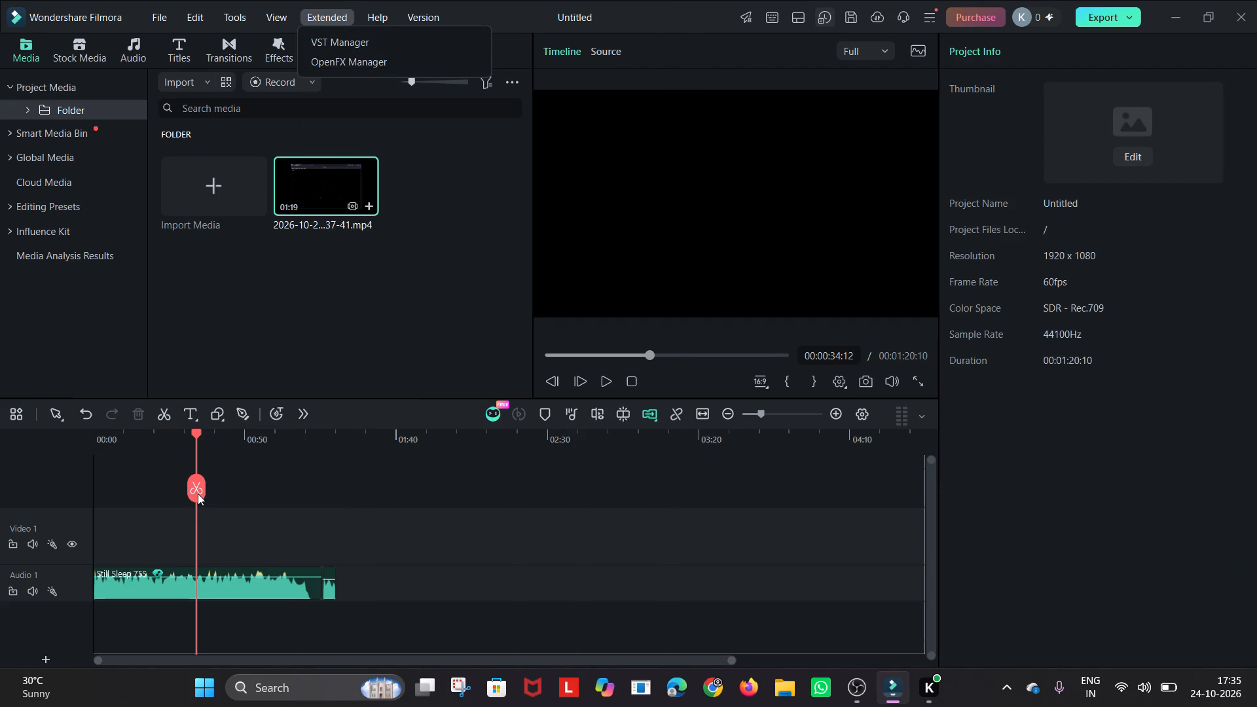
# Return the playhead to 00:00:00:00, mark an in point there on the timeline, and play the opening seconds.
pyautogui.moveTo(197, 492); pyautogui.dragTo(93, 494)
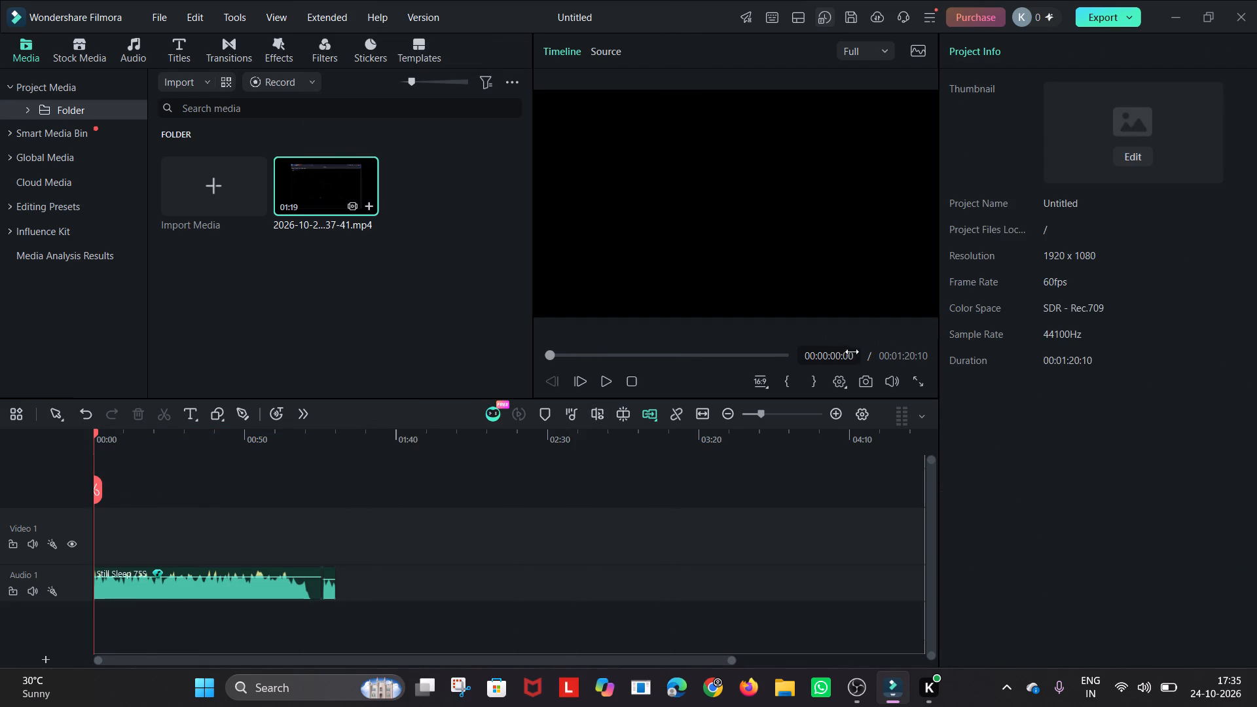
pyautogui.click(786, 391)
pyautogui.click(787, 386)
pyautogui.click(600, 382)
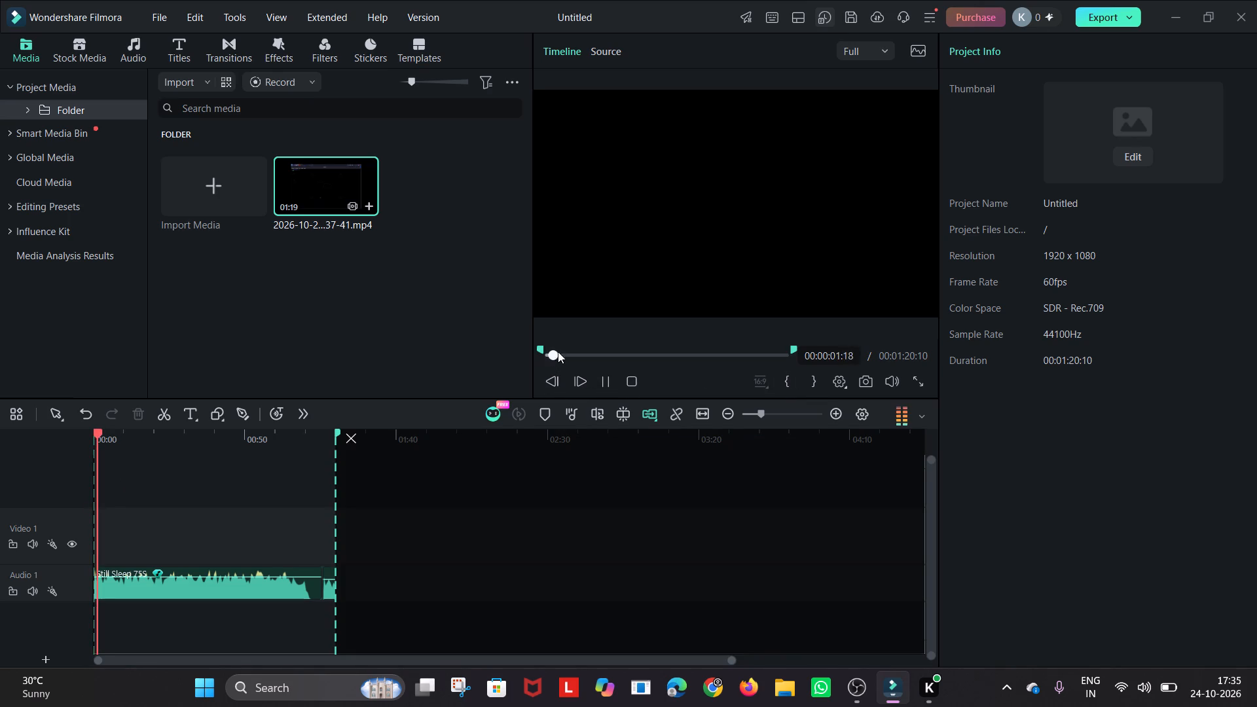
pyautogui.click(560, 353)
pyautogui.click(572, 354)
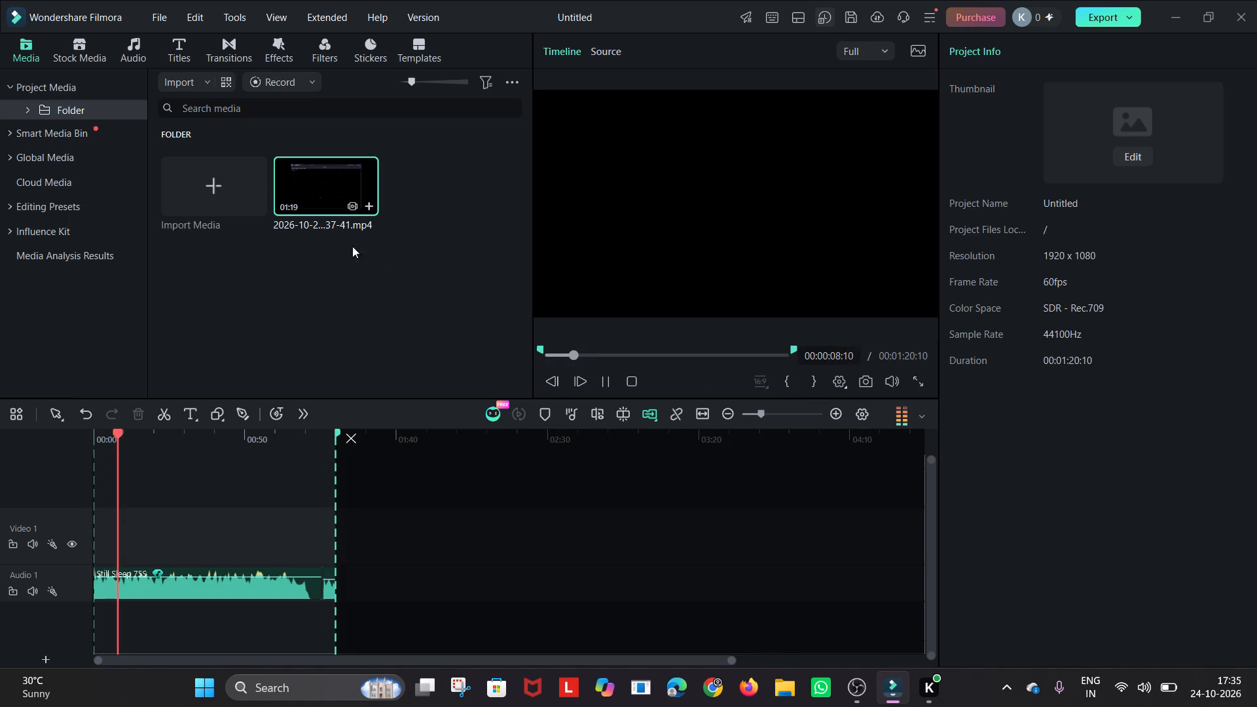
pyautogui.click(300, 187)
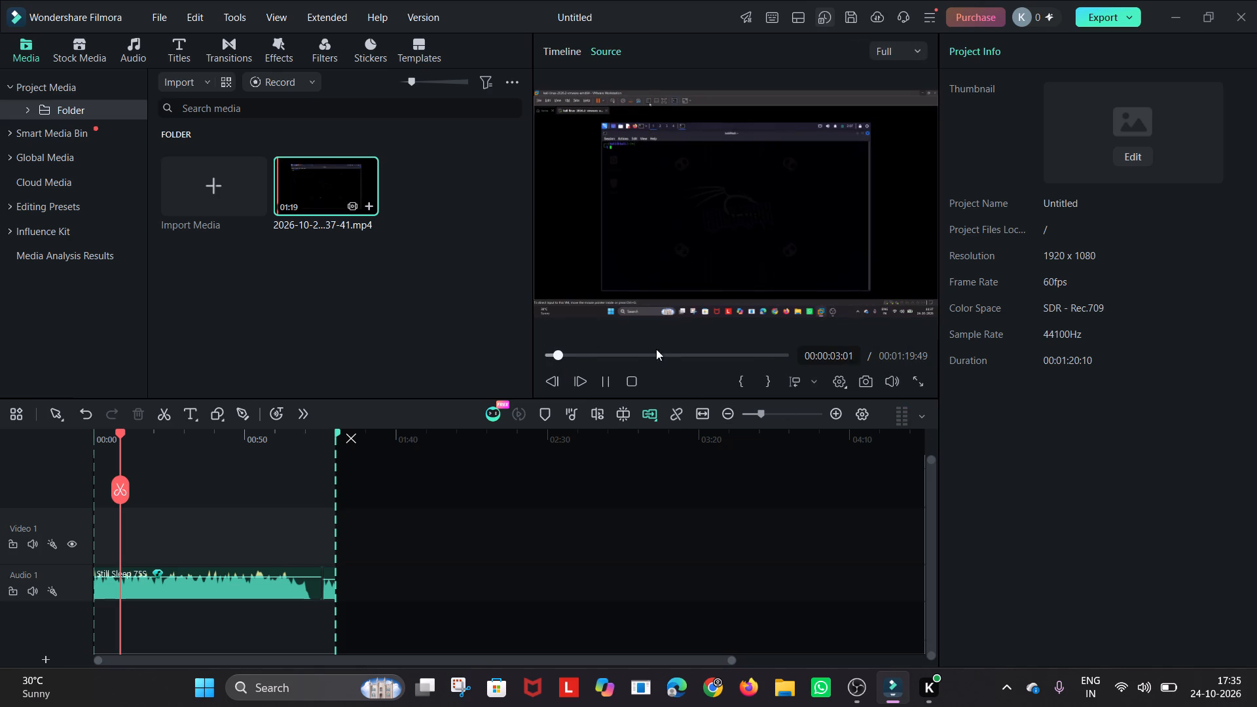
pyautogui.click(604, 386)
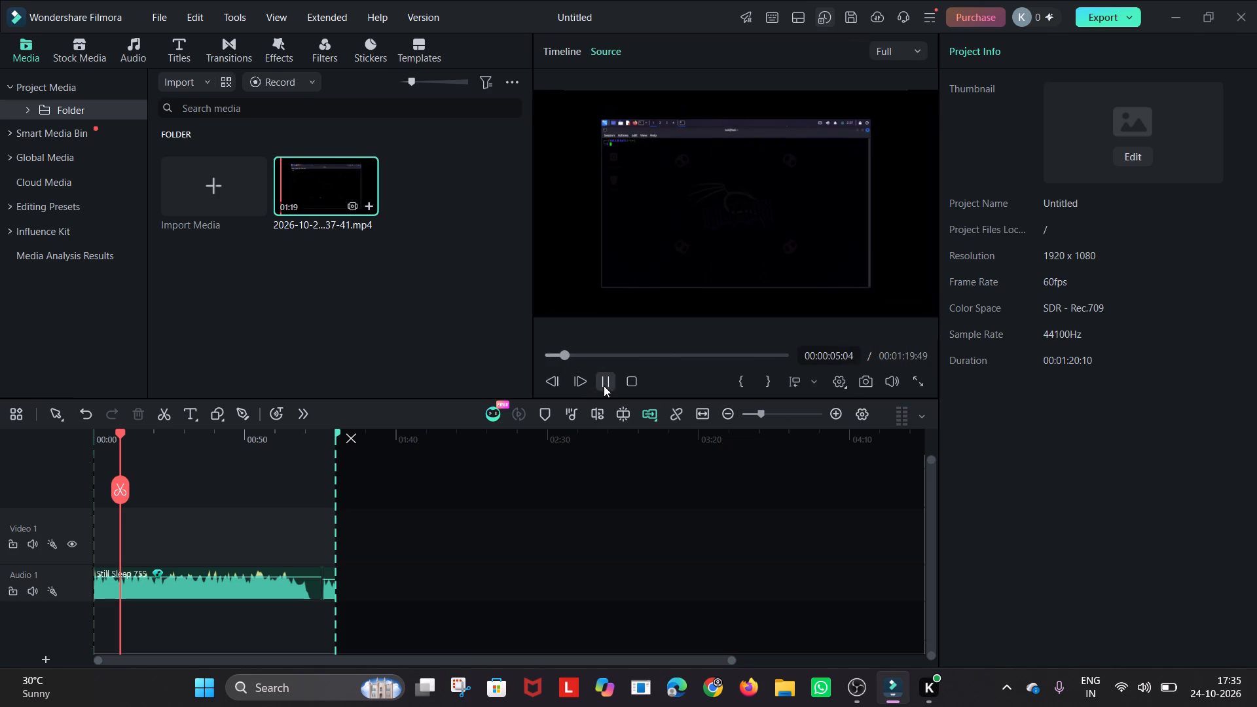
pyautogui.click(555, 357)
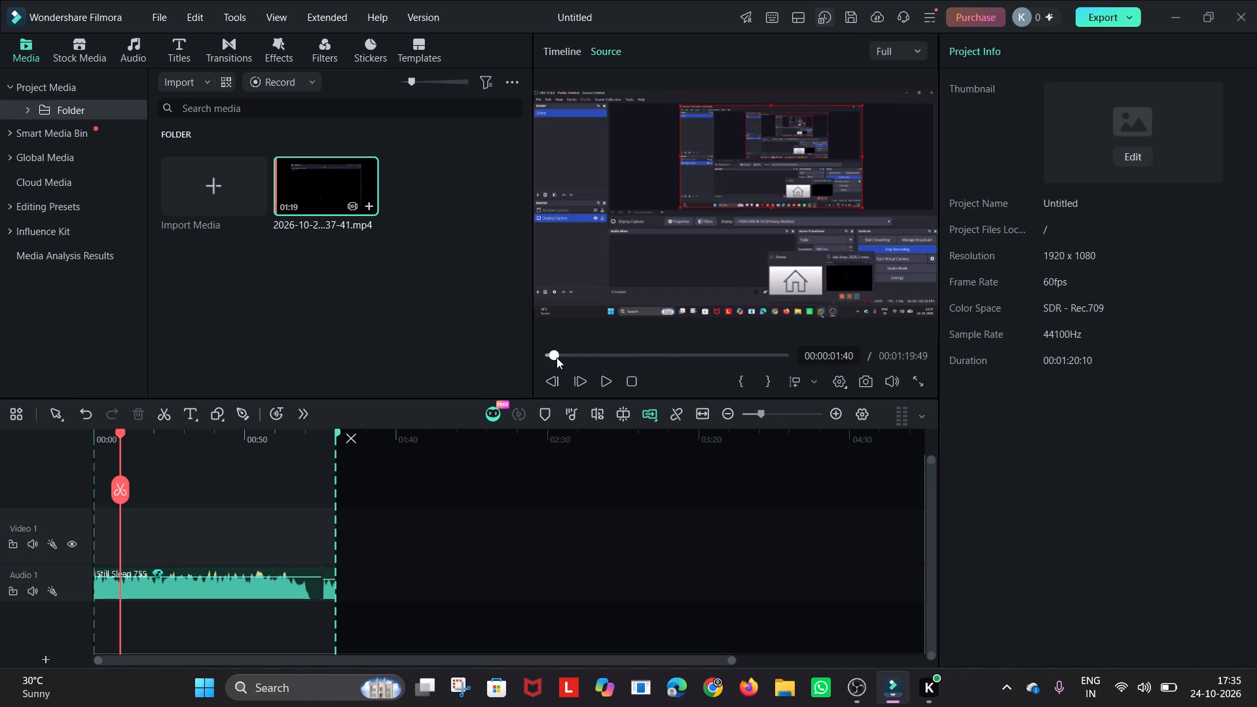
pyautogui.click(558, 357)
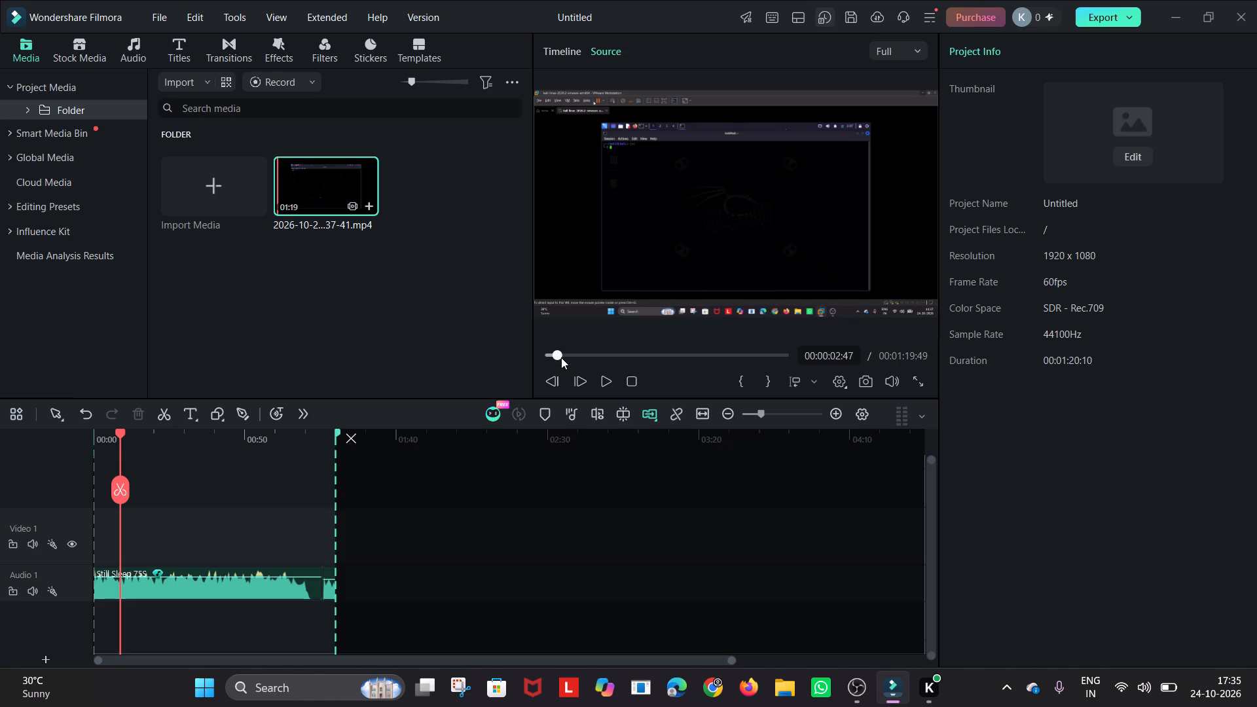
pyautogui.click(561, 357)
pyautogui.click(562, 357)
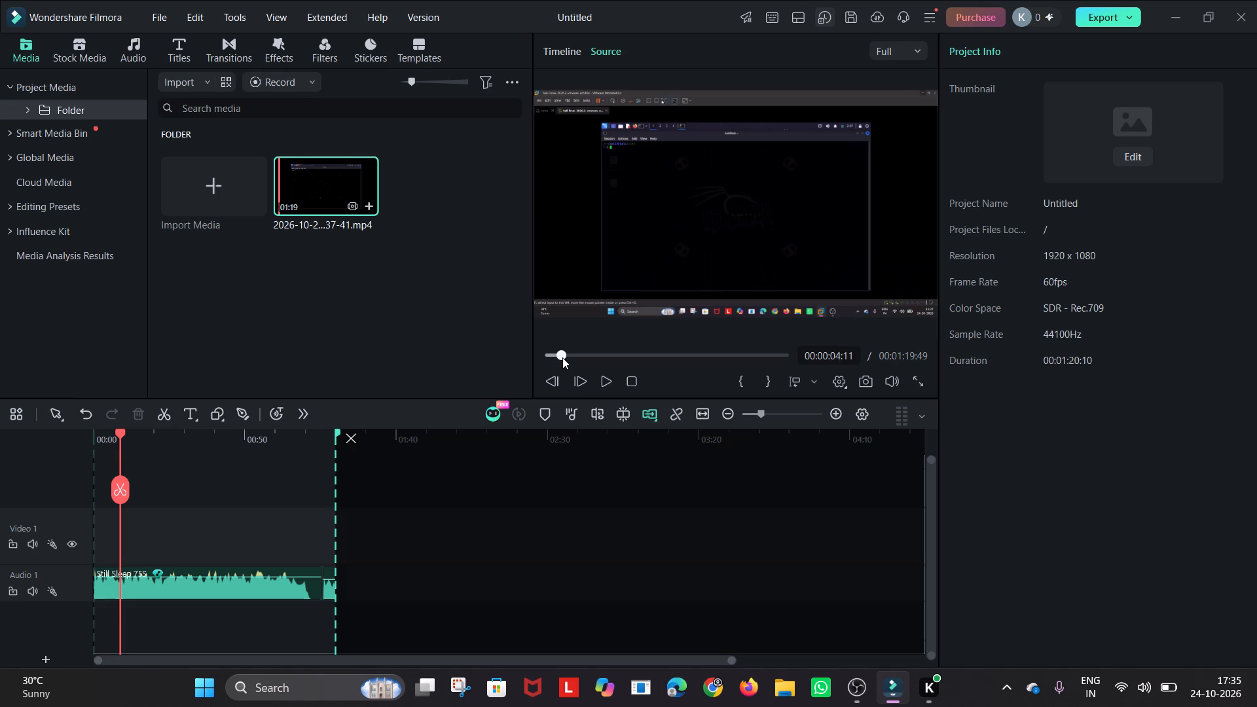
pyautogui.click(566, 359)
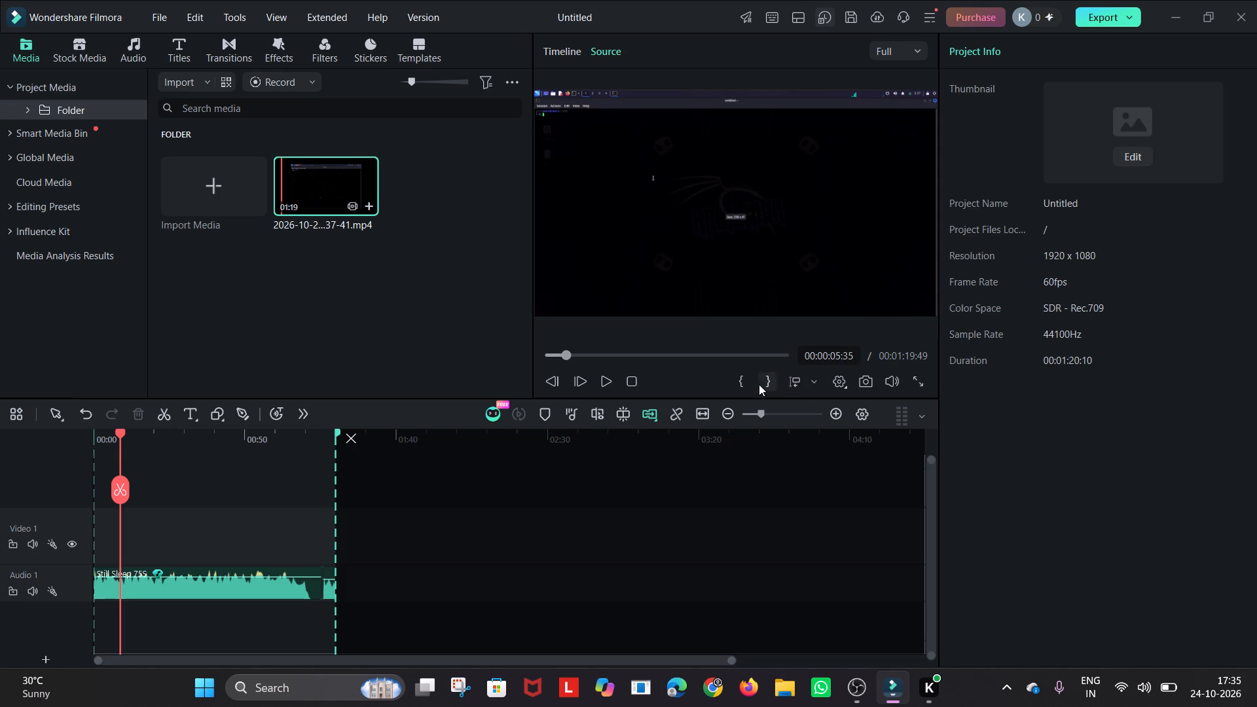
pyautogui.click(737, 383)
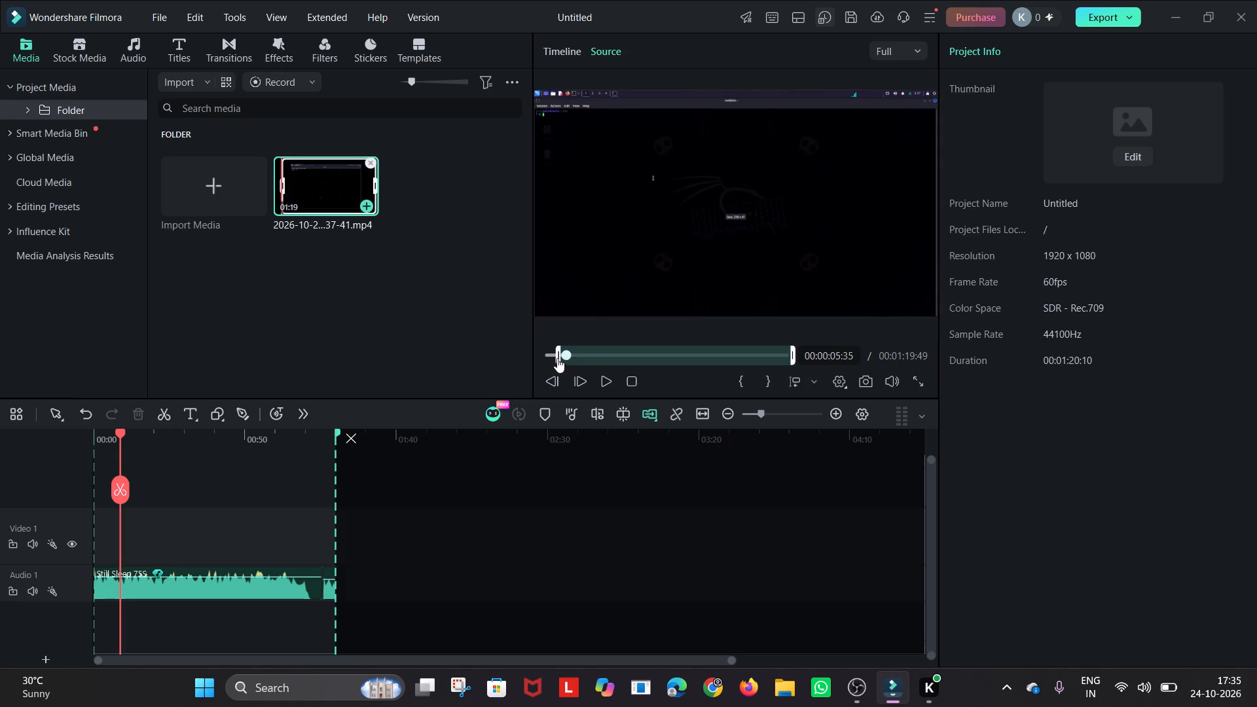
# Set the source recording's in point to about 00:00:07 and its out point shortly before 00:00:46, playing the range's opening as a check.
pyautogui.moveTo(556, 358); pyautogui.dragTo(563, 358)
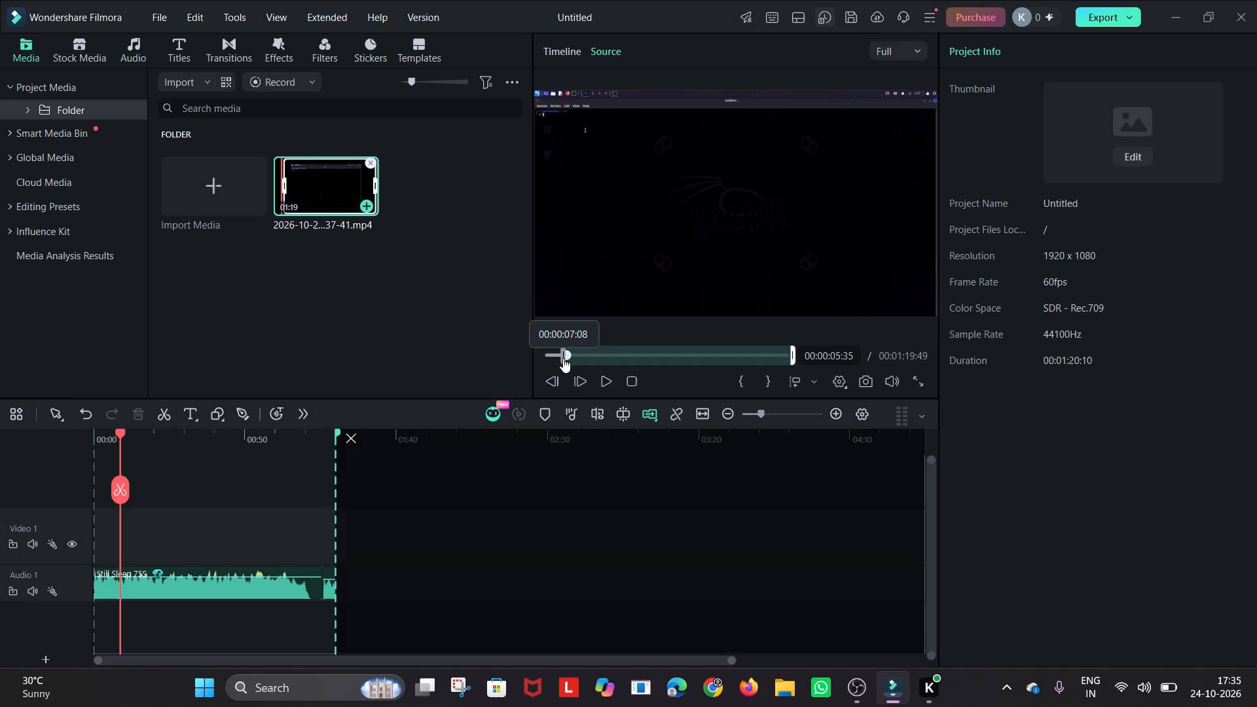
pyautogui.moveTo(563, 358); pyautogui.dragTo(562, 358)
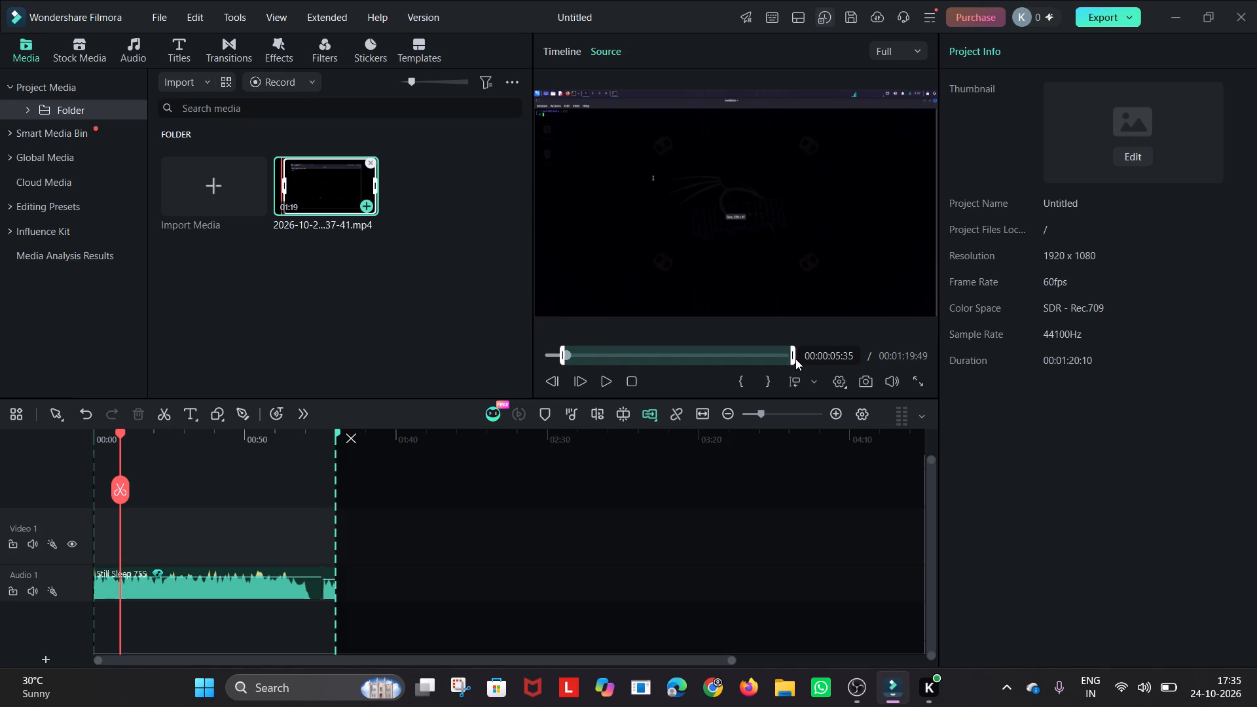
pyautogui.moveTo(792, 359); pyautogui.dragTo(718, 367)
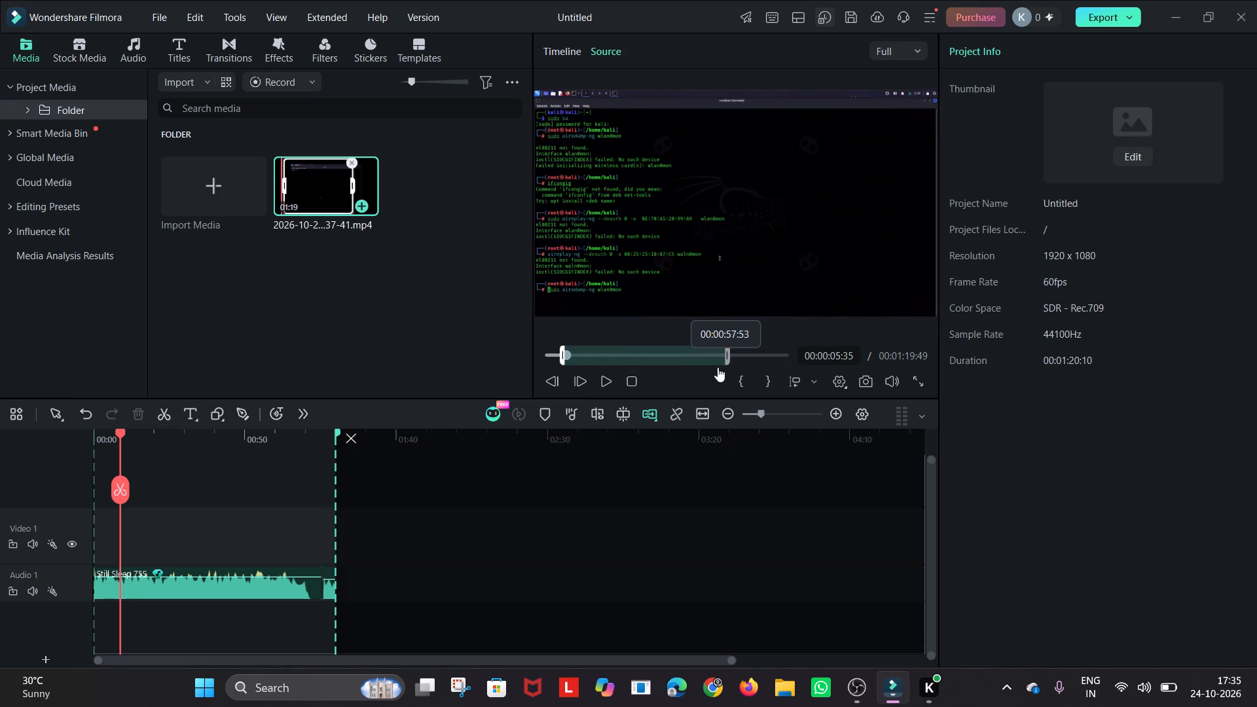
pyautogui.moveTo(718, 367); pyautogui.dragTo(597, 367)
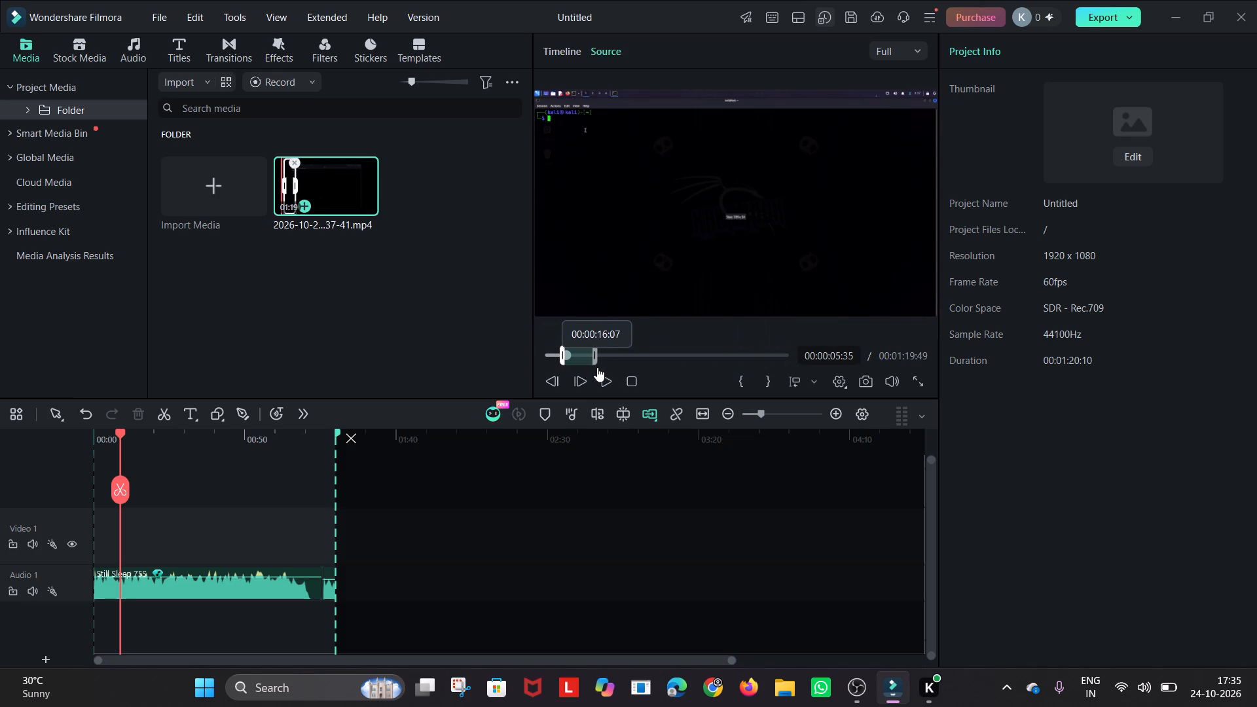
pyautogui.moveTo(597, 367); pyautogui.dragTo(634, 367)
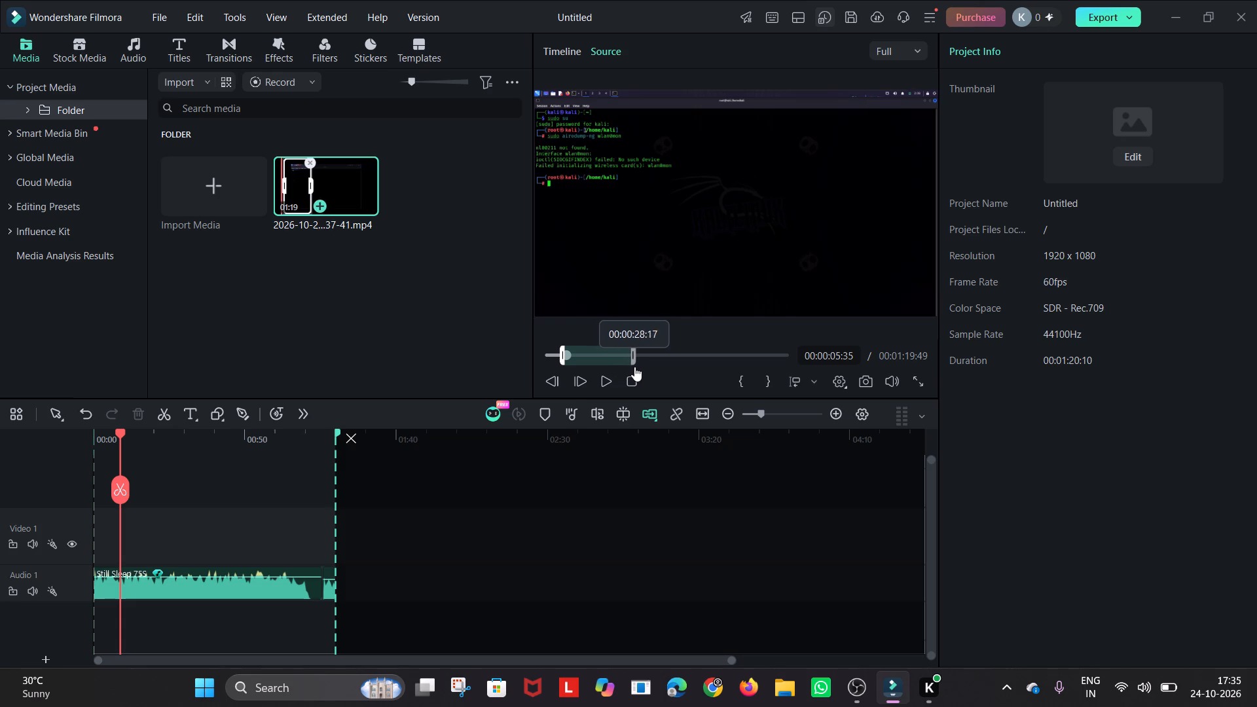
pyautogui.moveTo(634, 367); pyautogui.dragTo(672, 365)
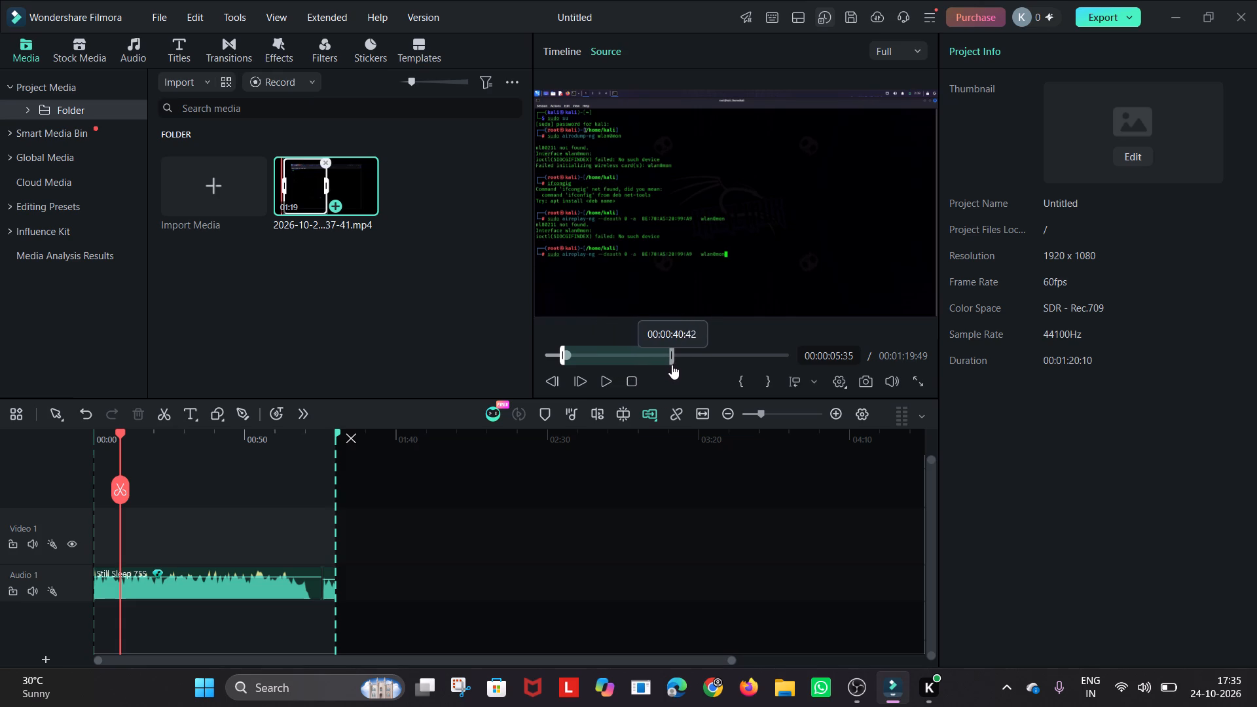
pyautogui.moveTo(672, 365); pyautogui.dragTo(689, 364)
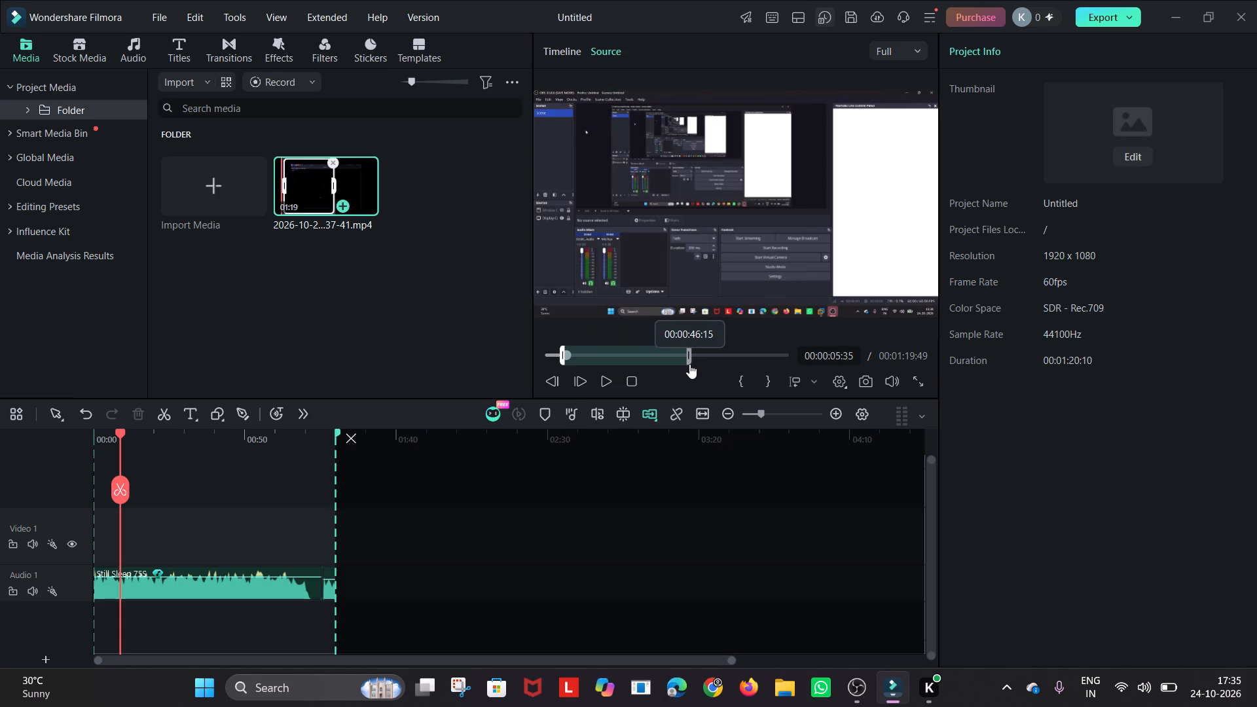
pyautogui.moveTo(689, 364); pyautogui.dragTo(682, 364)
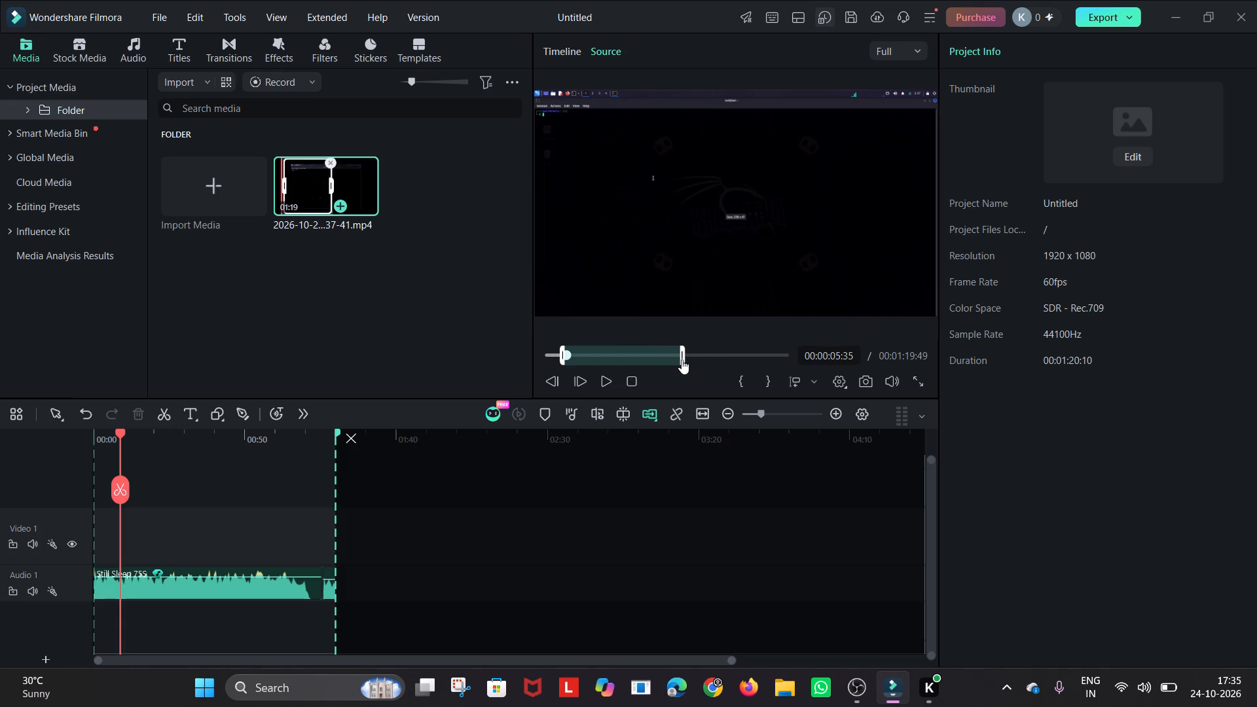
pyautogui.click(682, 359)
pyautogui.click(605, 386)
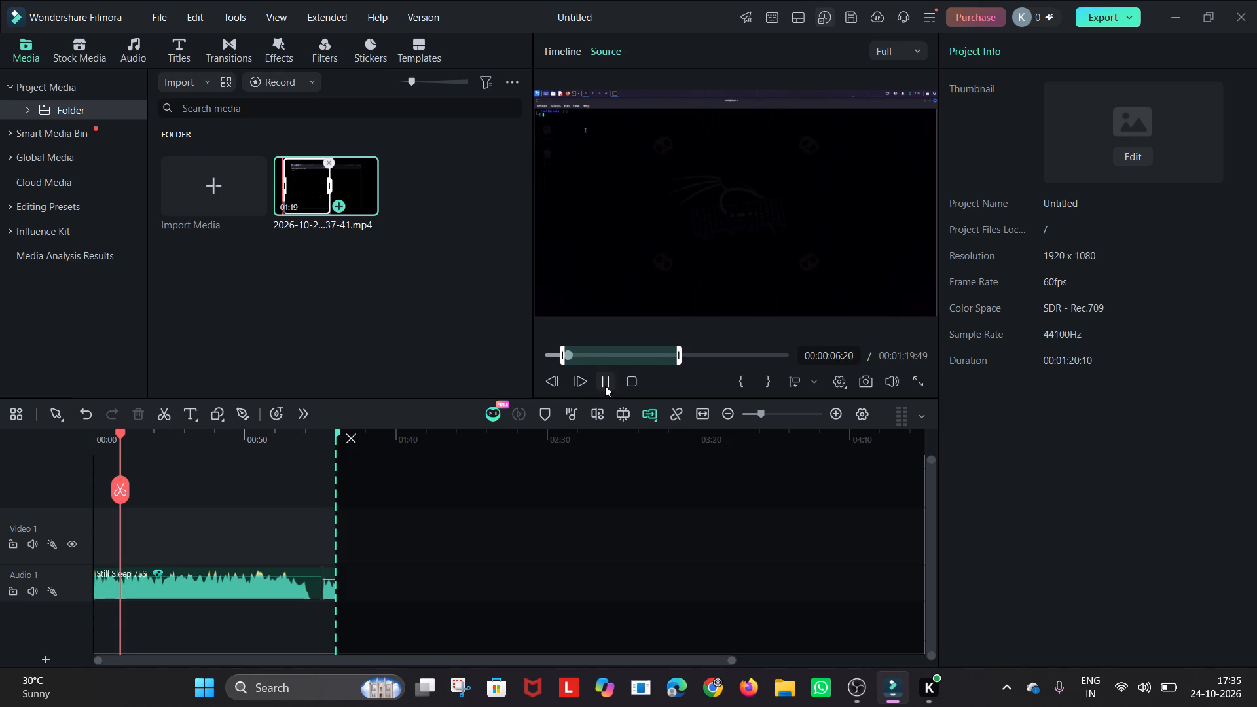
pyautogui.click(605, 386)
pyautogui.click(579, 382)
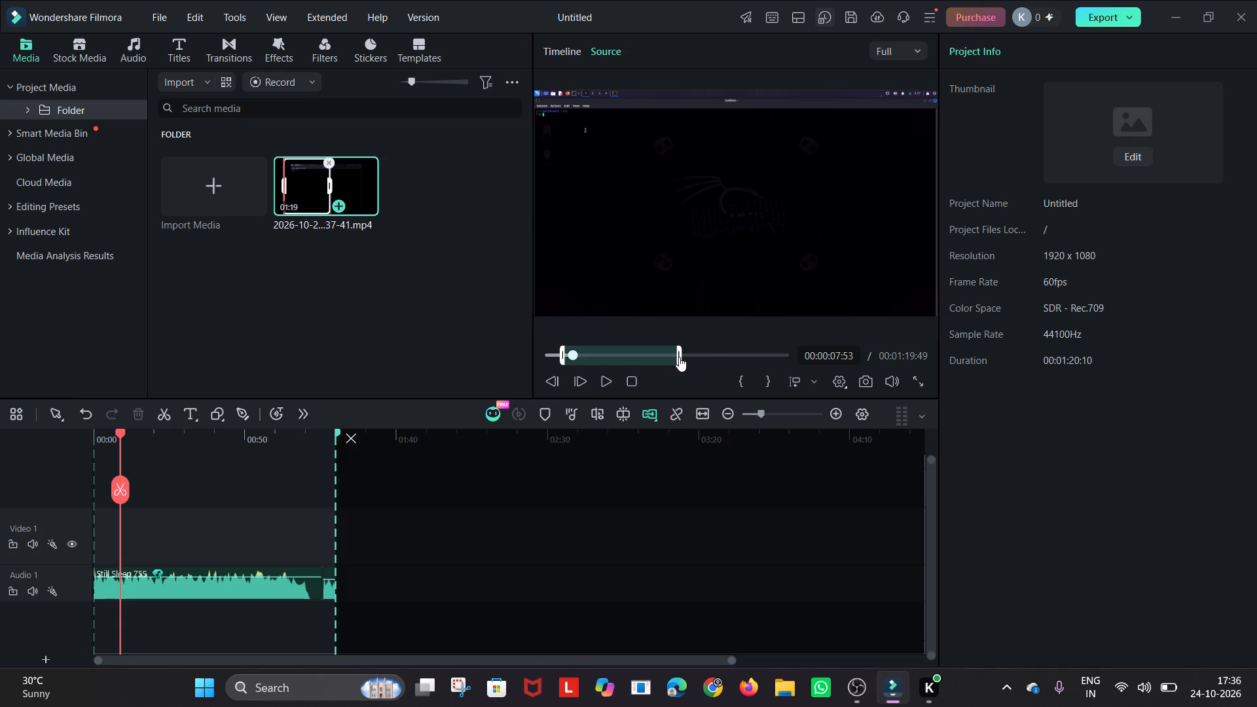
pyautogui.click(679, 357)
# Insert the marked section of the source recording at the start of the Video 1 track.
pyautogui.moveTo(626, 353); pyautogui.dragTo(592, 388)
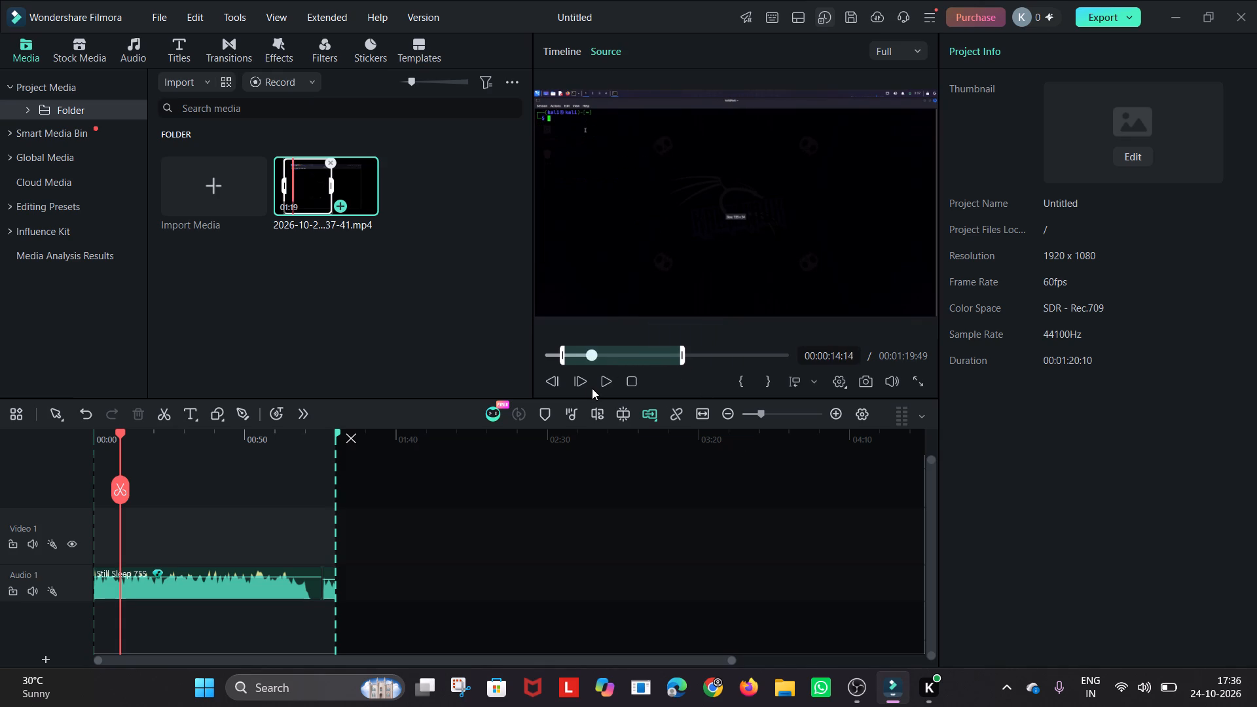
pyautogui.moveTo(592, 388); pyautogui.dragTo(591, 386)
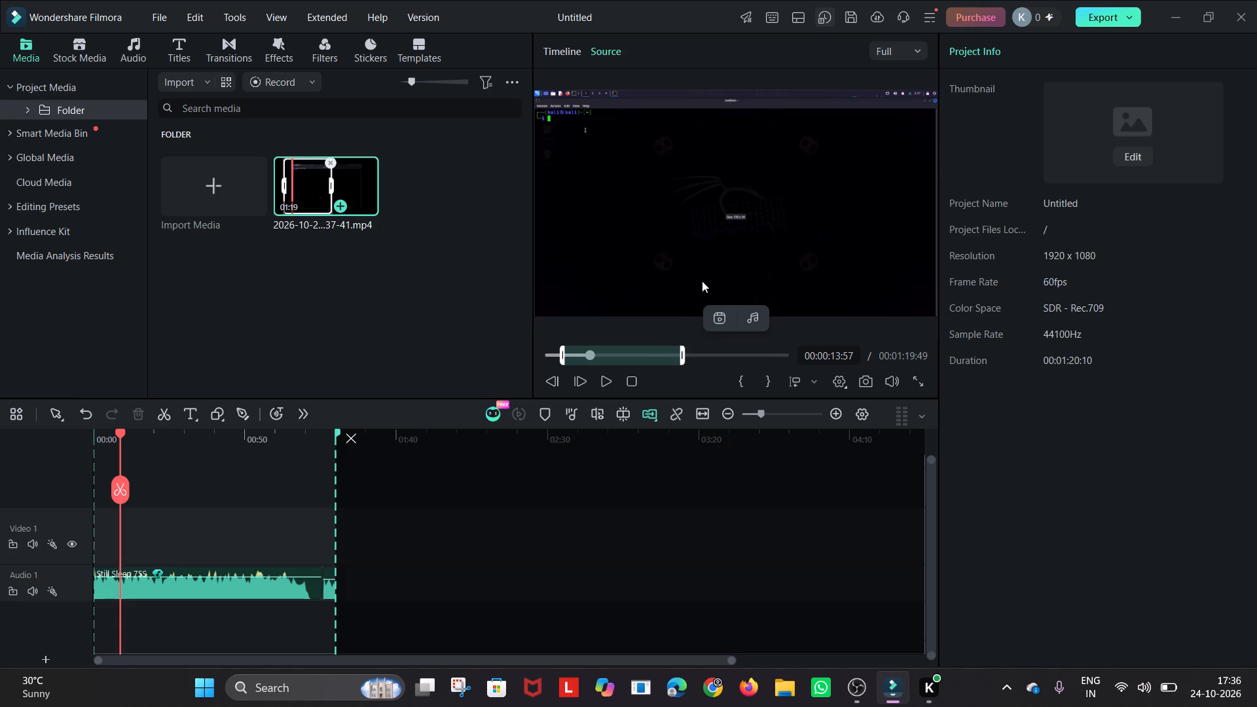
pyautogui.moveTo(702, 281); pyautogui.dragTo(287, 544)
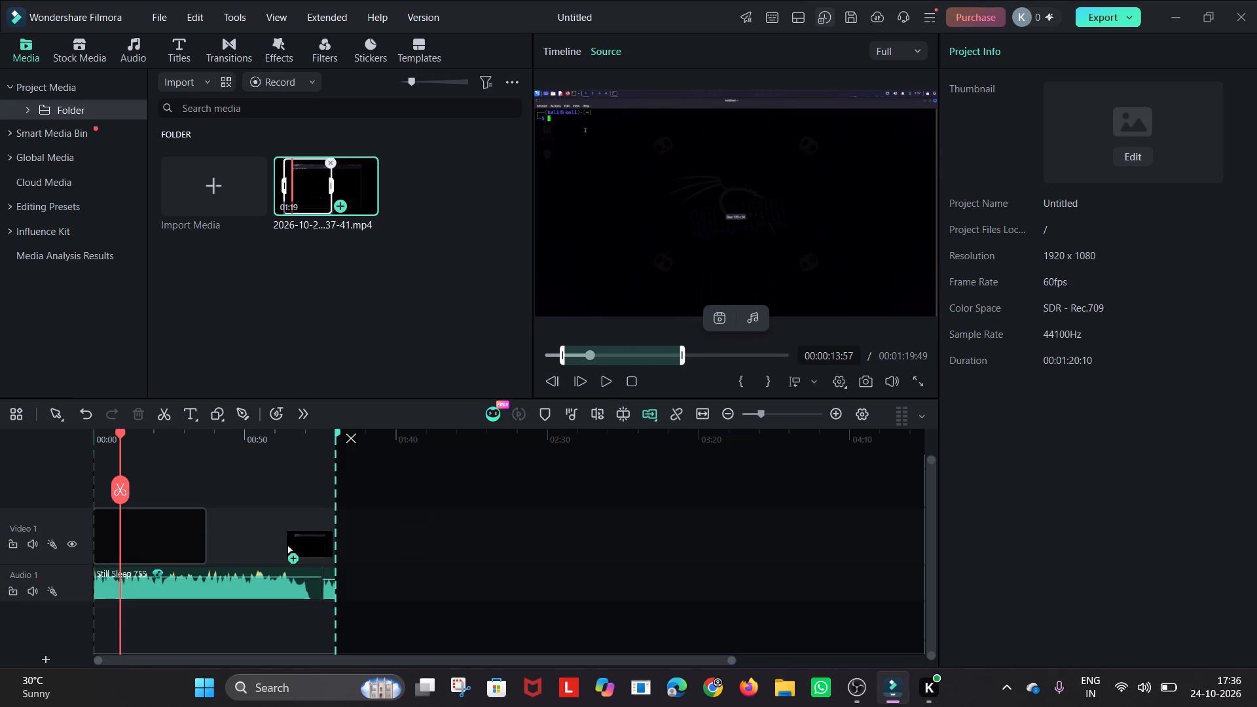
pyautogui.moveTo(287, 544); pyautogui.dragTo(246, 553)
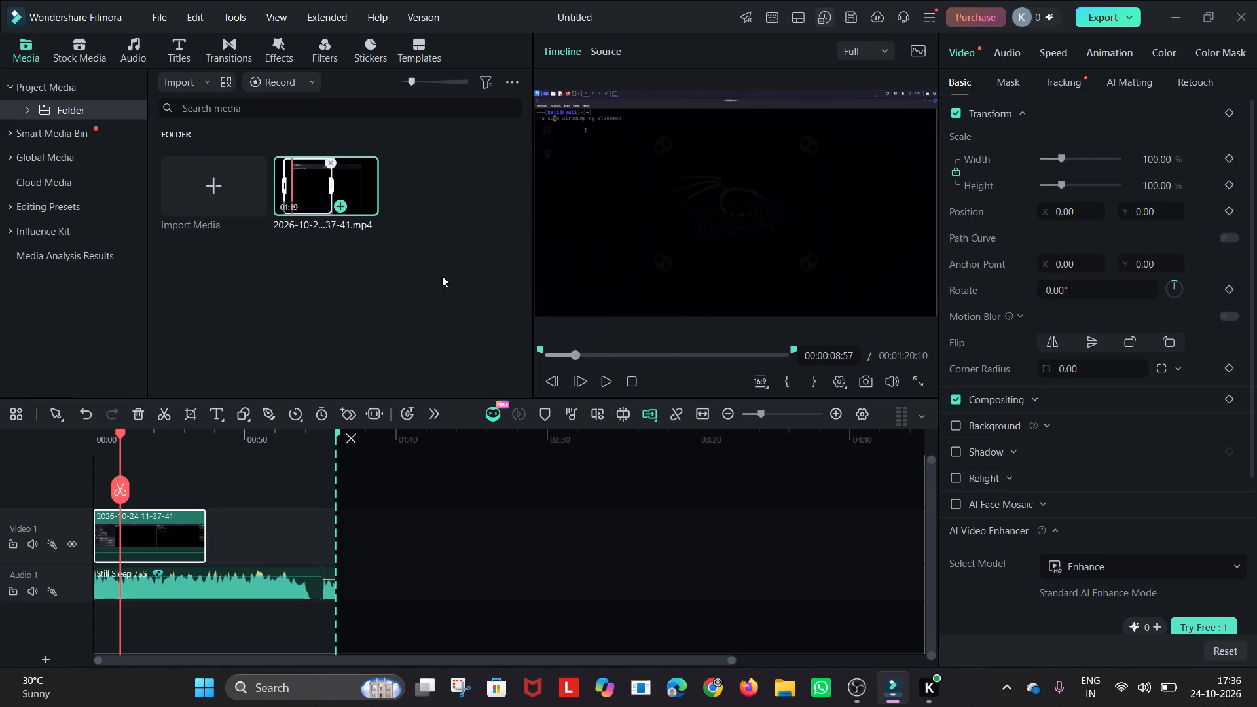
pyautogui.click(358, 187)
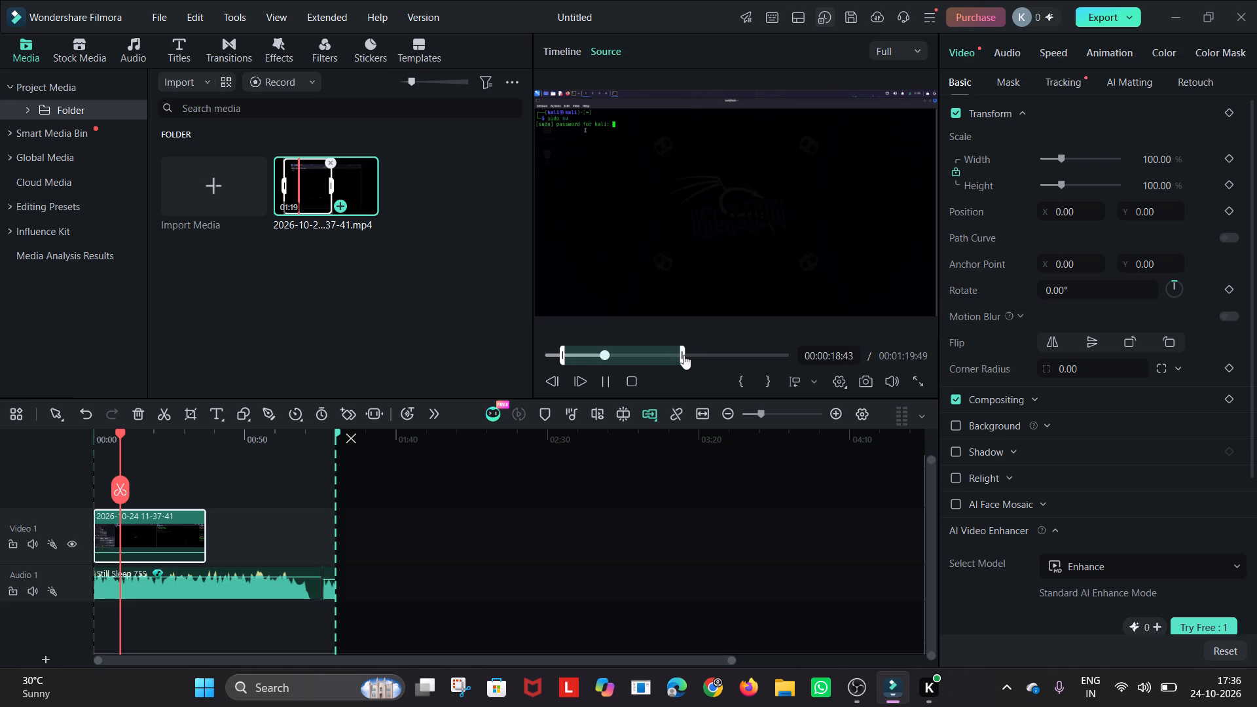
pyautogui.moveTo(683, 355); pyautogui.dragTo(739, 355)
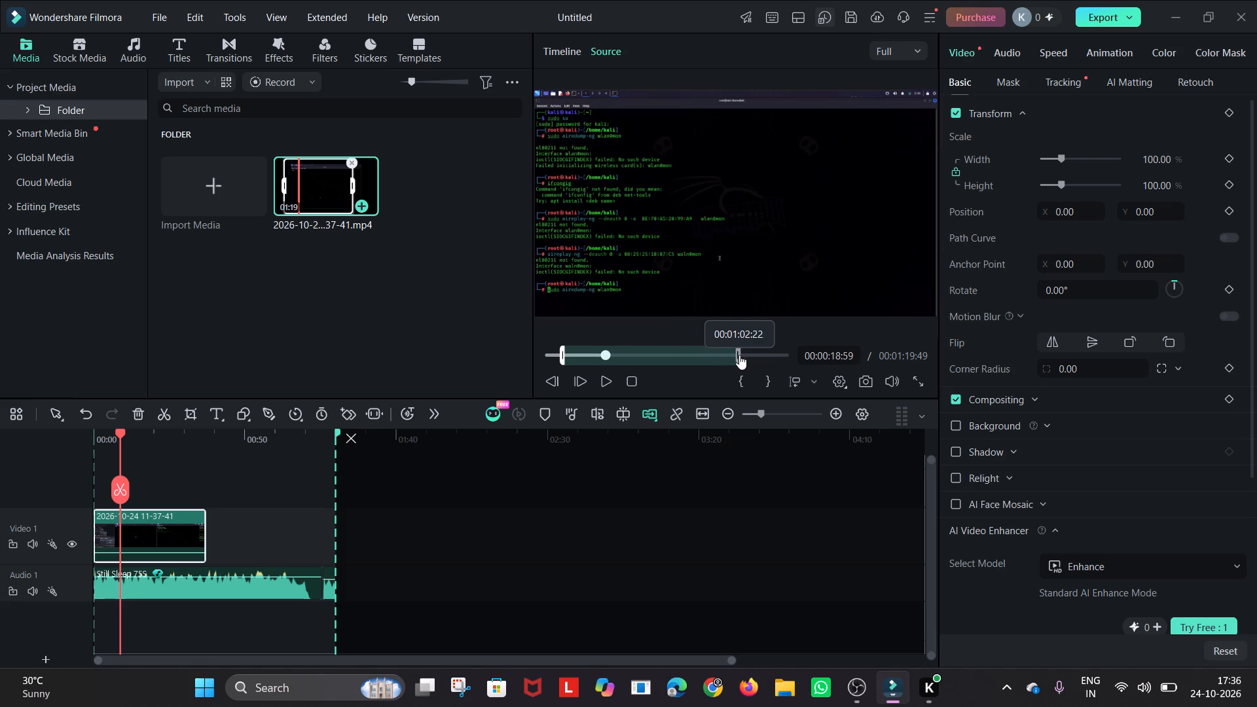
pyautogui.moveTo(739, 355); pyautogui.dragTo(784, 358)
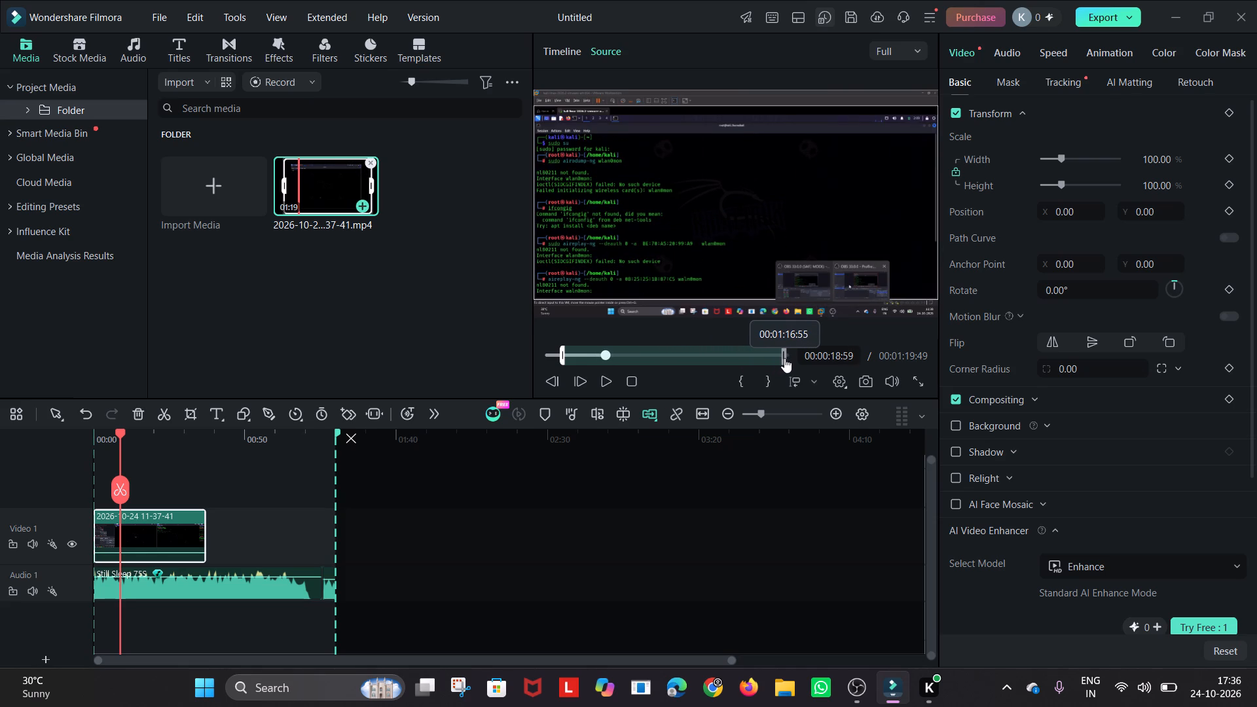
pyautogui.moveTo(784, 358); pyautogui.dragTo(788, 358)
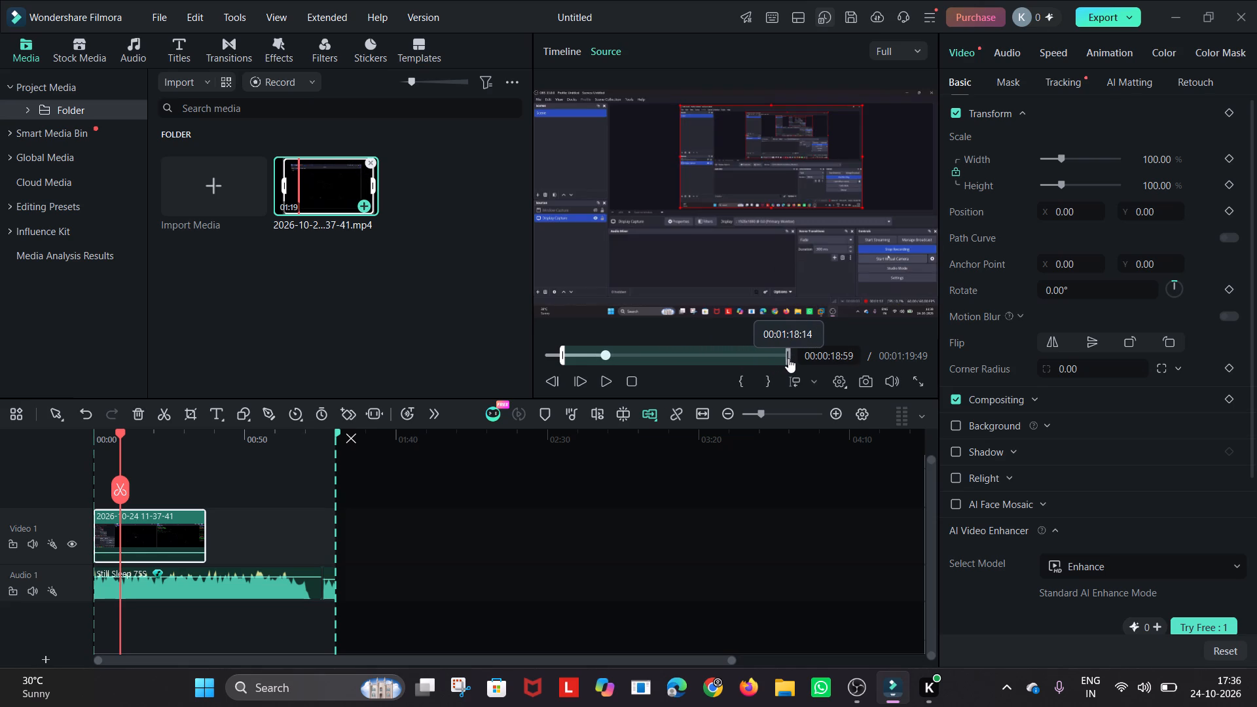
pyautogui.moveTo(788, 358); pyautogui.dragTo(778, 359)
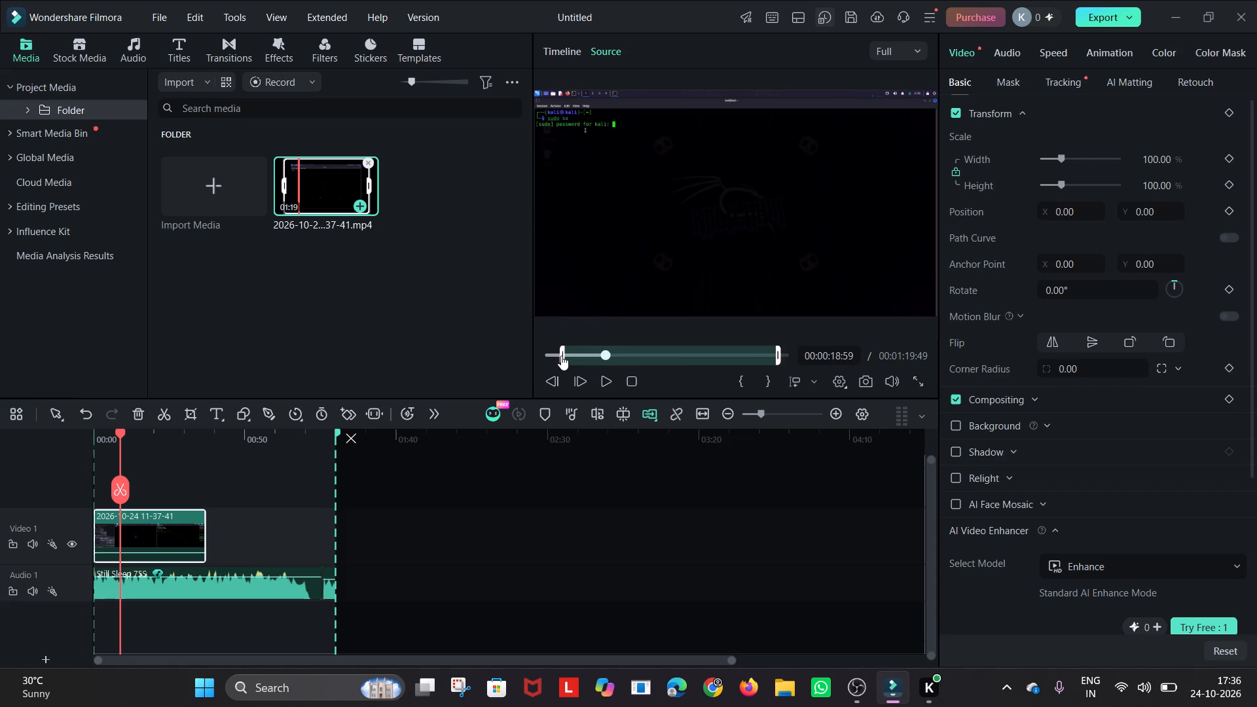
pyautogui.moveTo(560, 355); pyautogui.dragTo(626, 355)
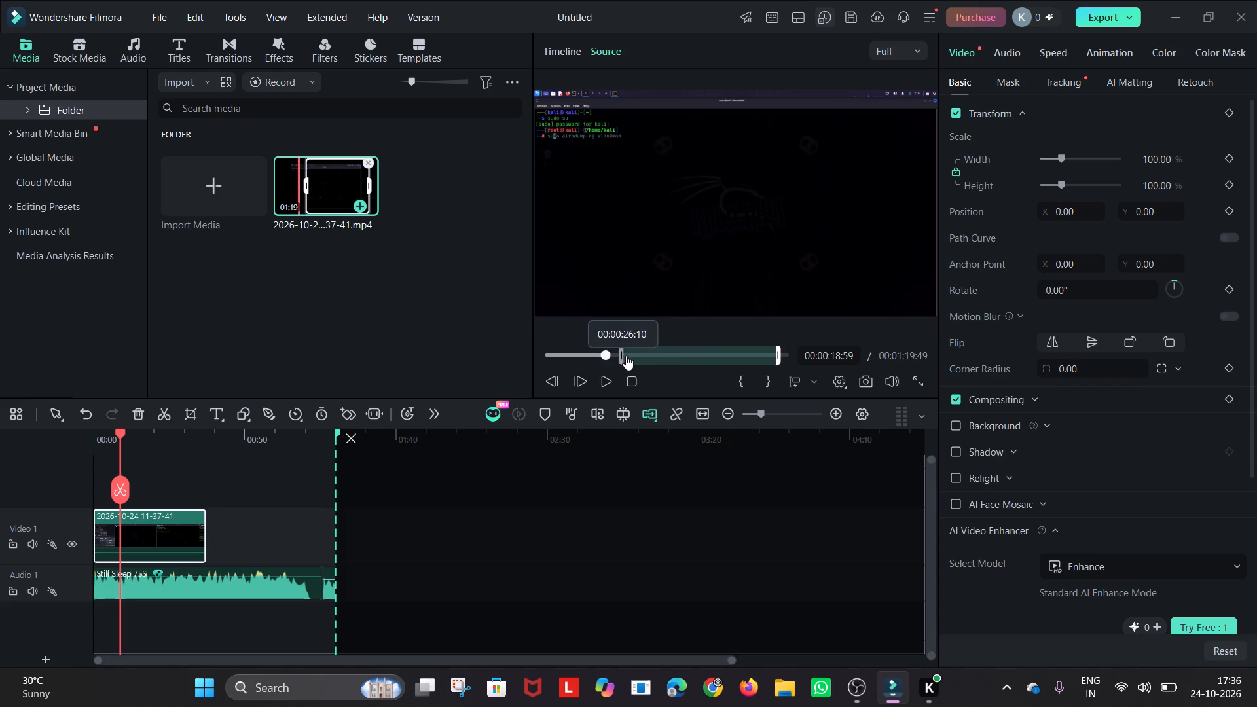
pyautogui.moveTo(626, 355); pyautogui.dragTo(700, 356)
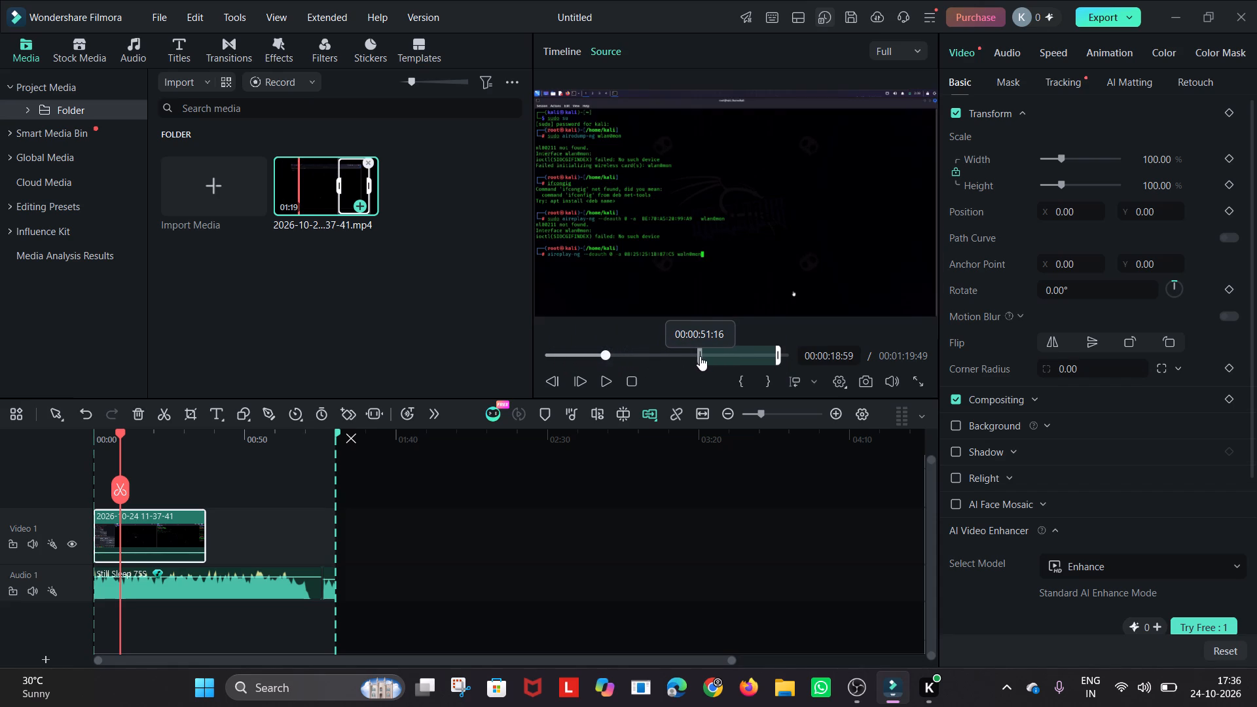
pyautogui.moveTo(700, 356); pyautogui.dragTo(695, 357)
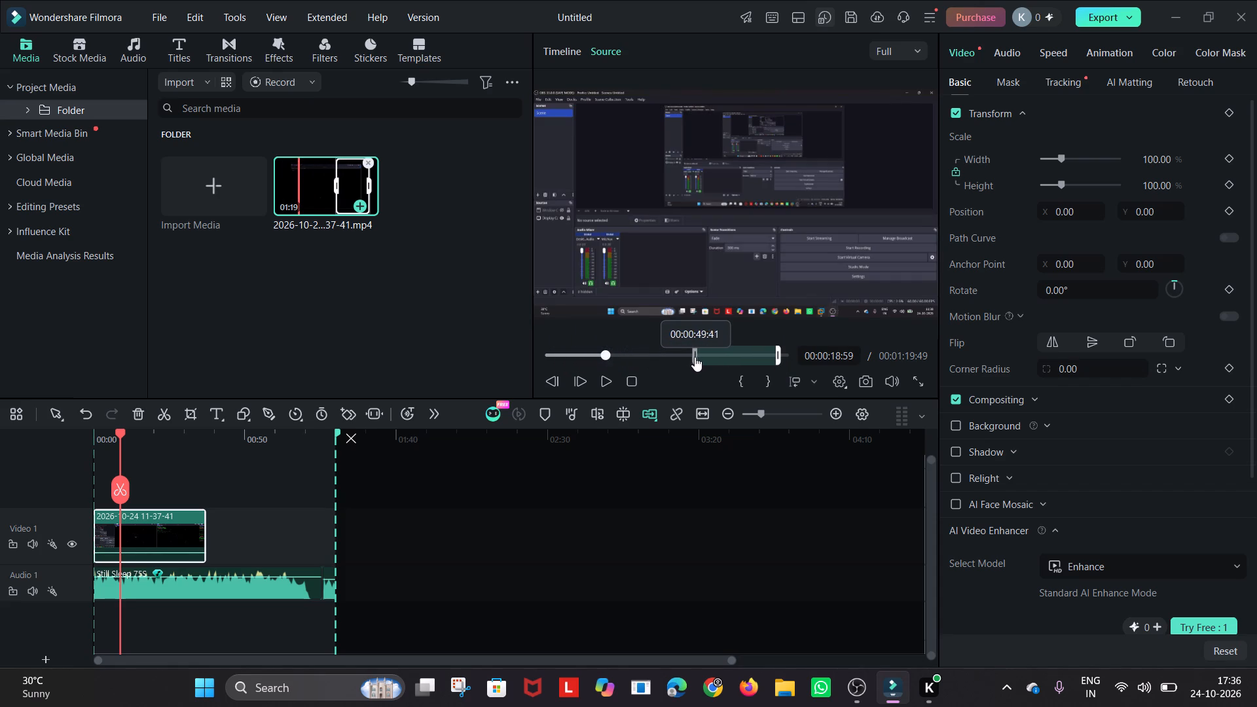
pyautogui.moveTo(695, 357); pyautogui.dragTo(697, 357)
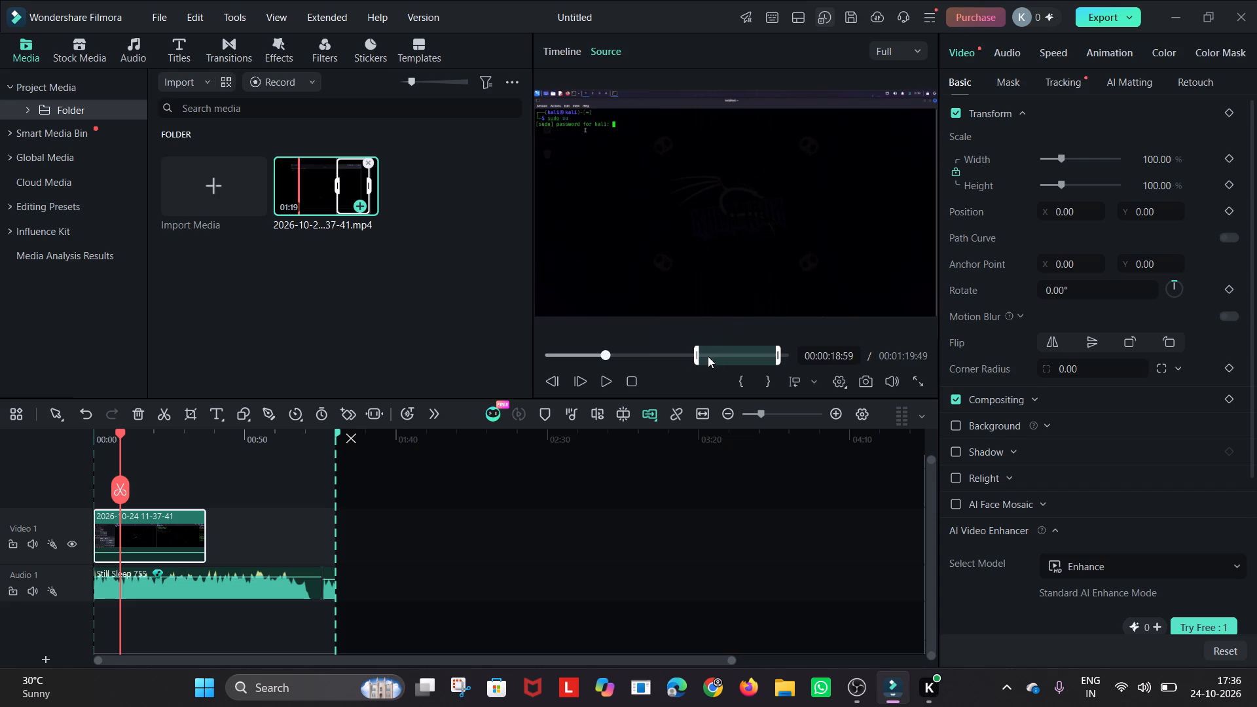
# Insert the second marked section on the Video 1 track directly after the first clip.
pyautogui.moveTo(760, 242); pyautogui.dragTo(255, 538)
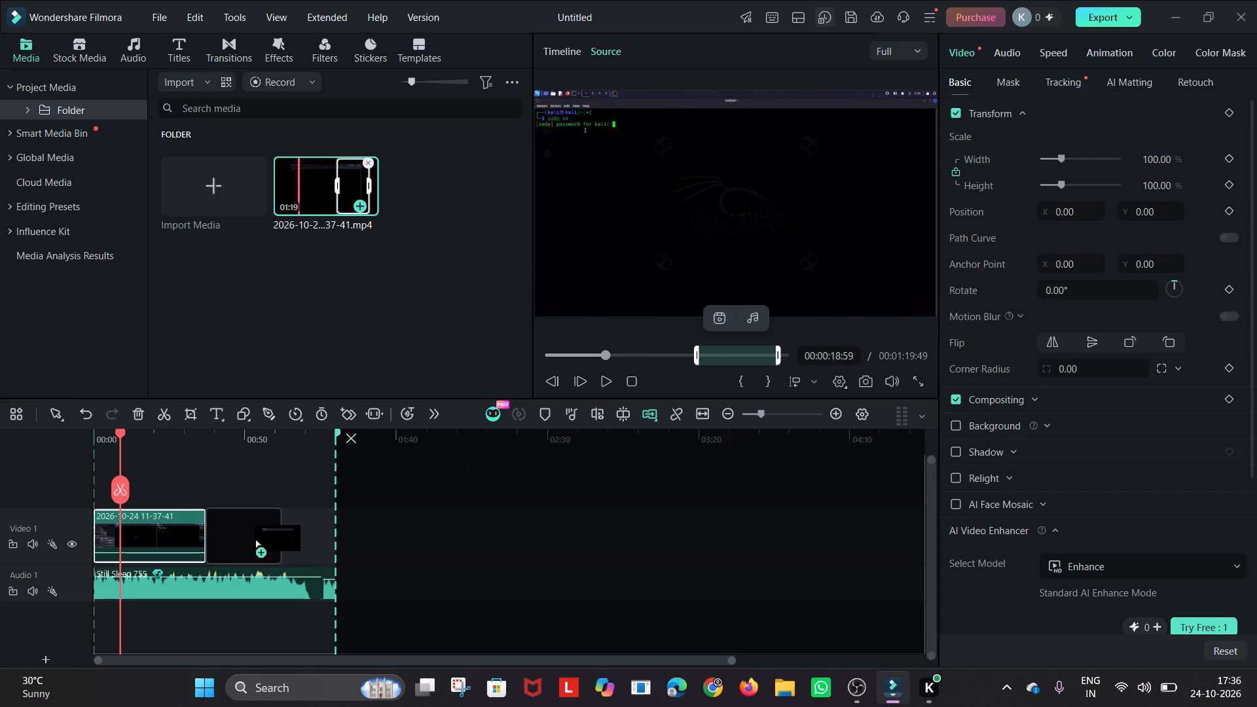
pyautogui.moveTo(255, 538); pyautogui.dragTo(247, 537)
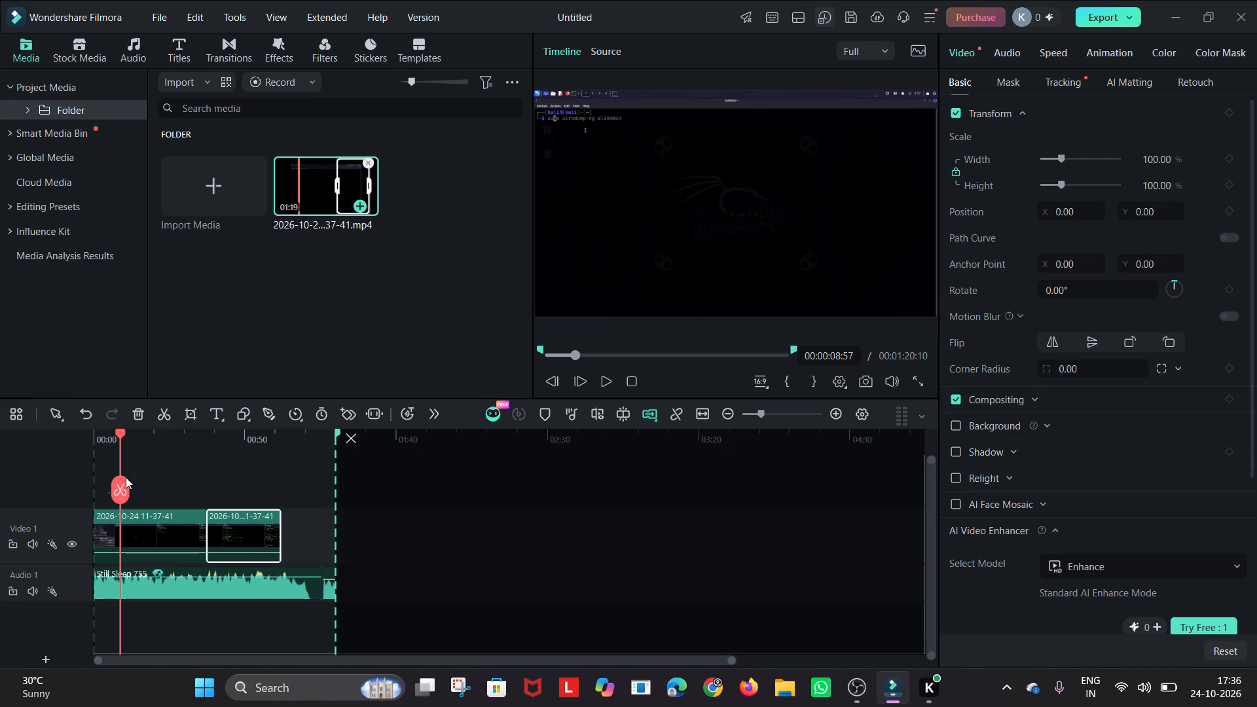
# Play the timeline from 00:00:00:00 and skip forward through both video clips to review the join and the ending.
pyautogui.moveTo(121, 463); pyautogui.dragTo(81, 464)
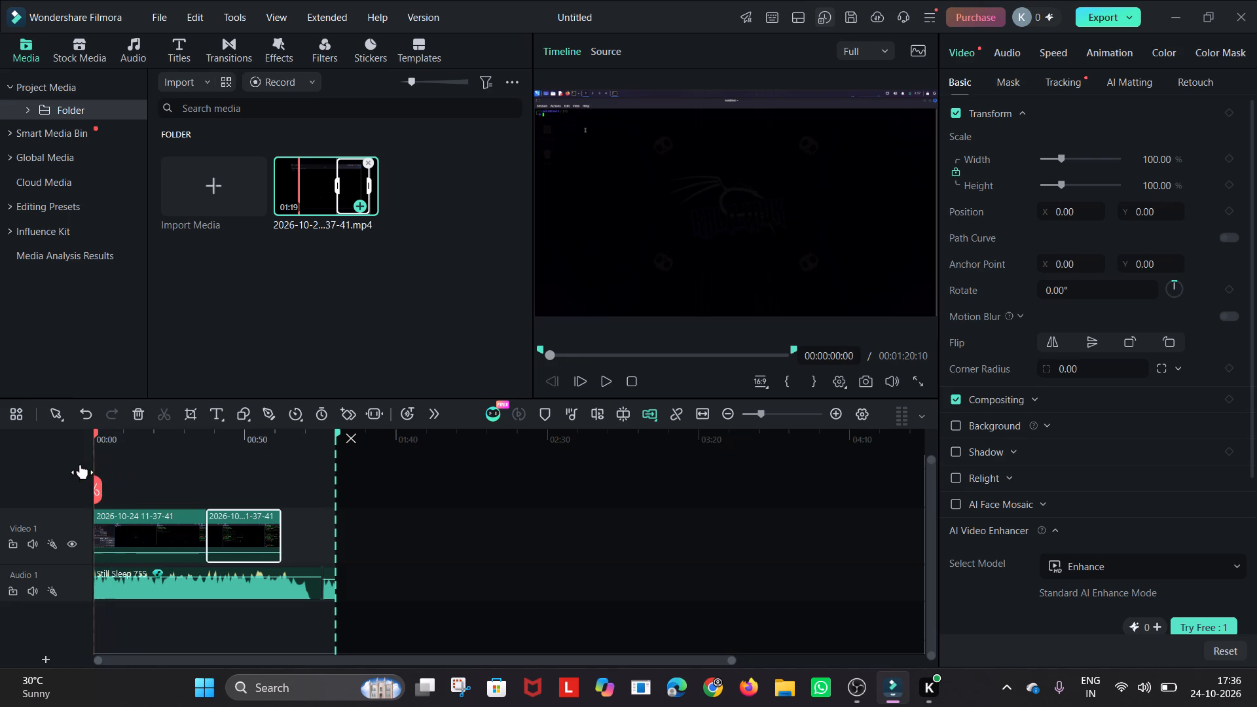
pyautogui.moveTo(81, 464); pyautogui.dragTo(80, 464)
pyautogui.click(600, 380)
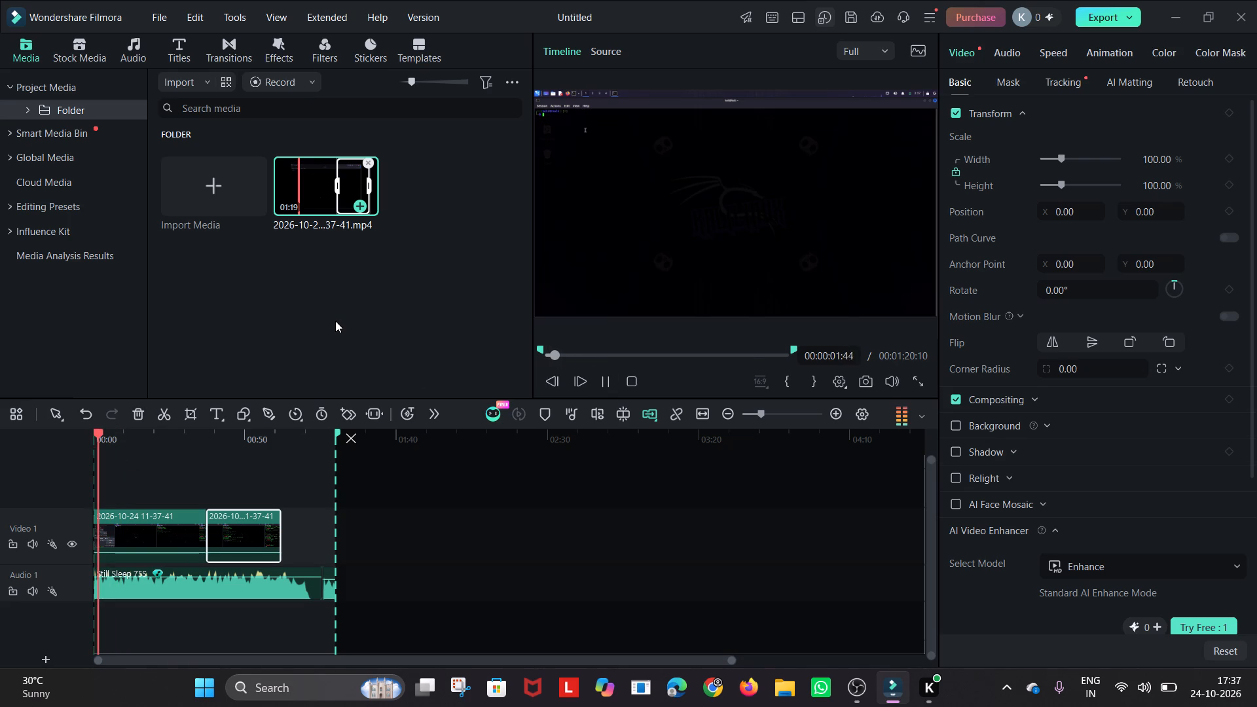
pyautogui.click(568, 352)
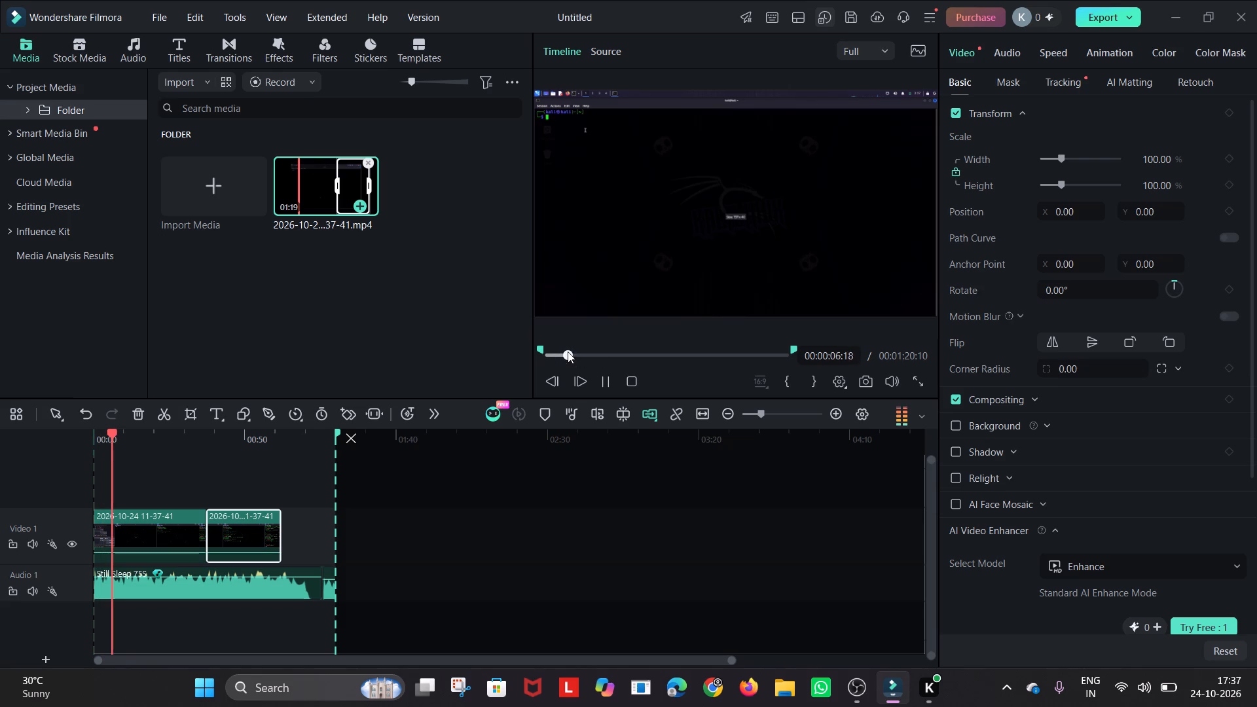
pyautogui.click(587, 357)
pyautogui.click(607, 356)
pyautogui.click(628, 353)
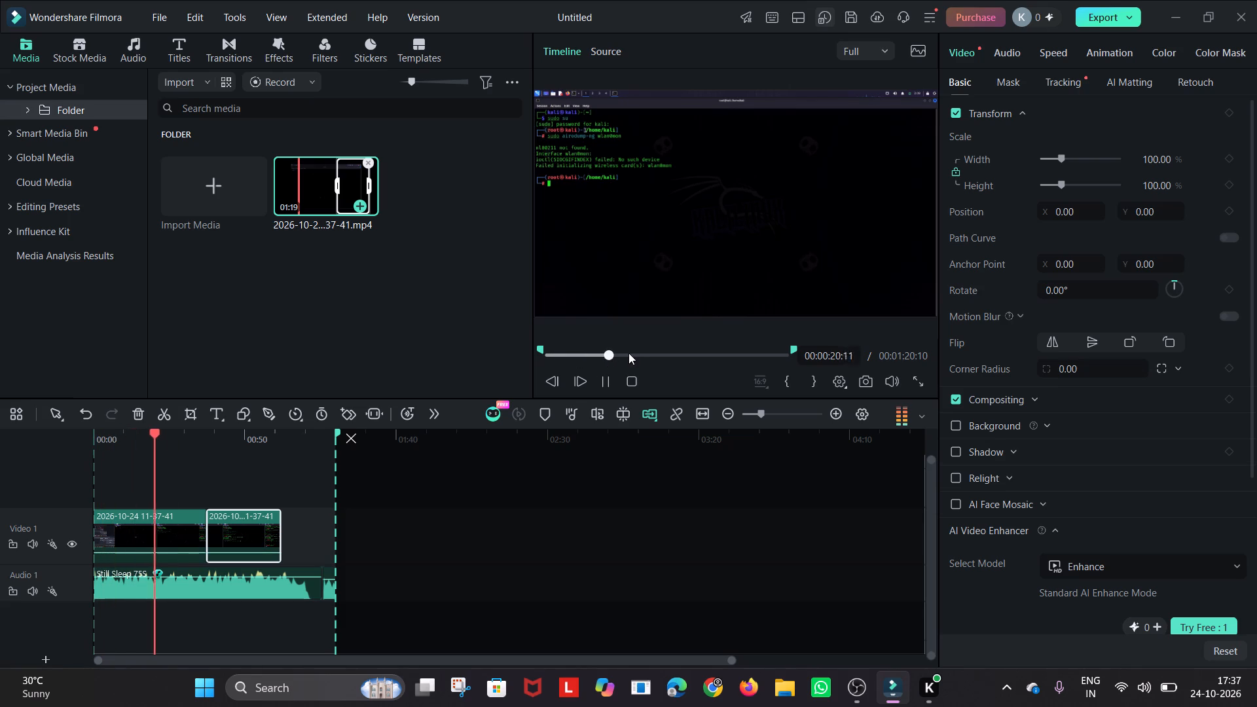
pyautogui.click(649, 352)
pyautogui.click(670, 353)
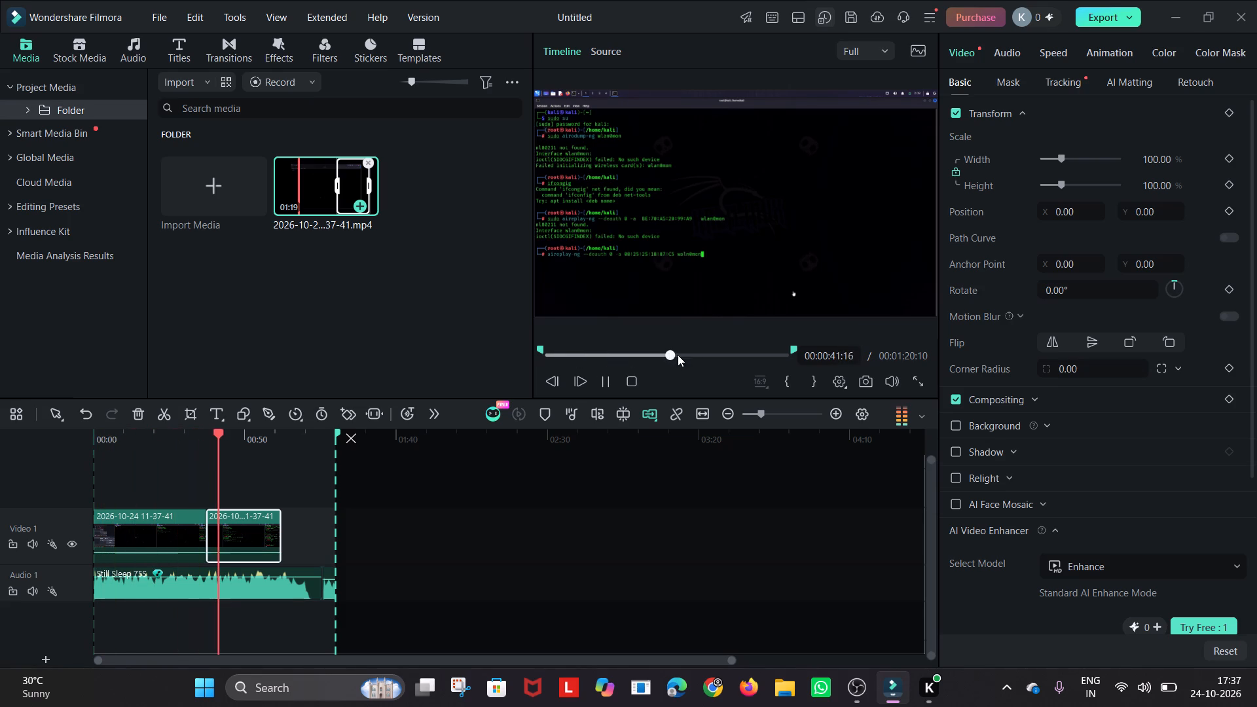
pyautogui.click(689, 357)
pyautogui.click(711, 357)
pyautogui.click(723, 357)
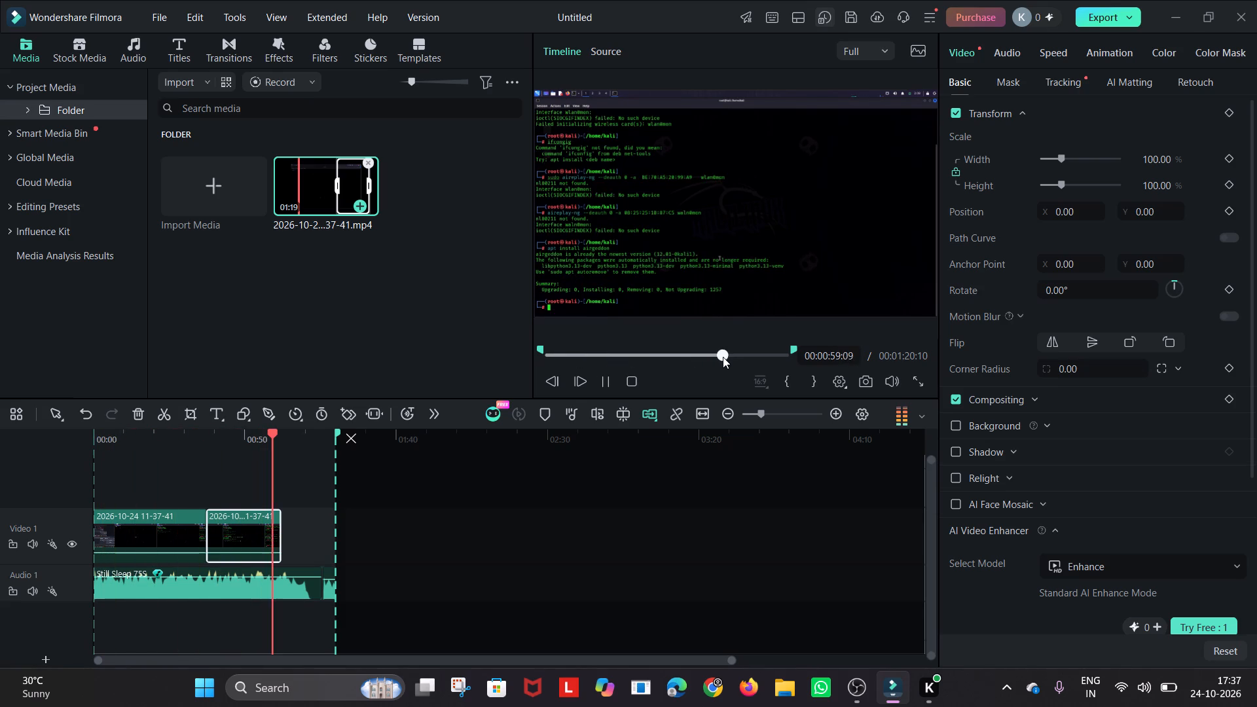
pyautogui.click(731, 357)
pyautogui.click(726, 357)
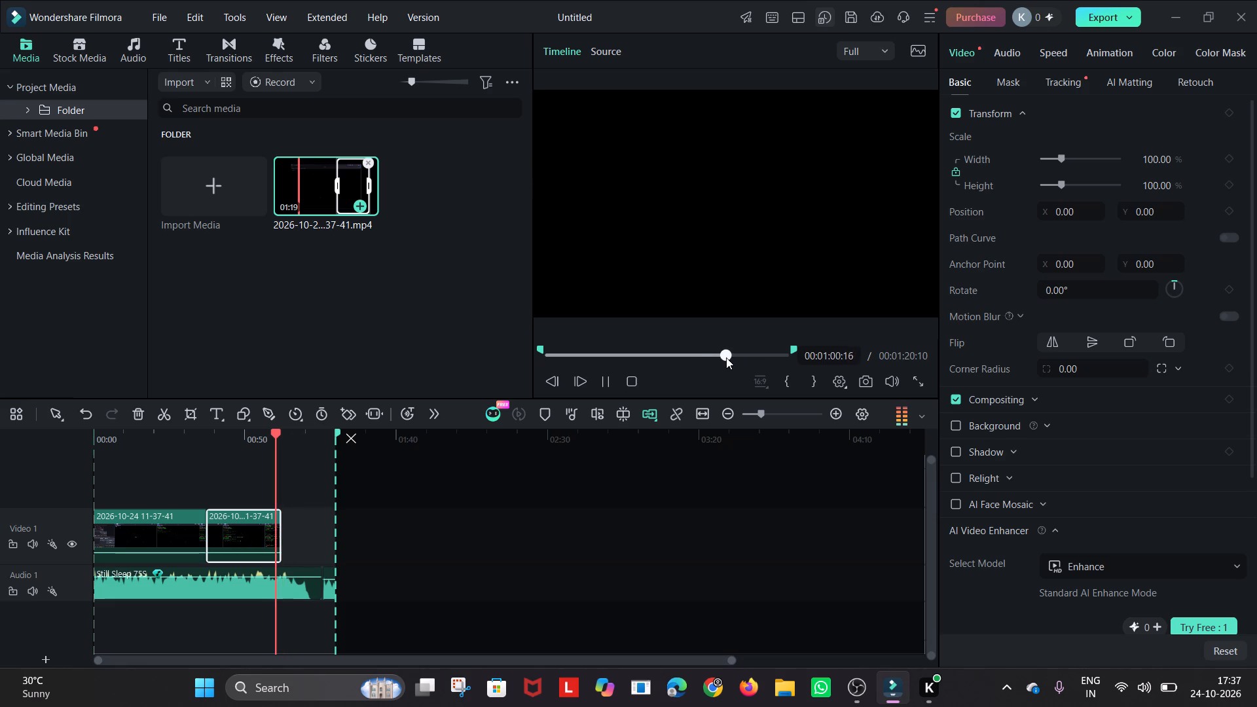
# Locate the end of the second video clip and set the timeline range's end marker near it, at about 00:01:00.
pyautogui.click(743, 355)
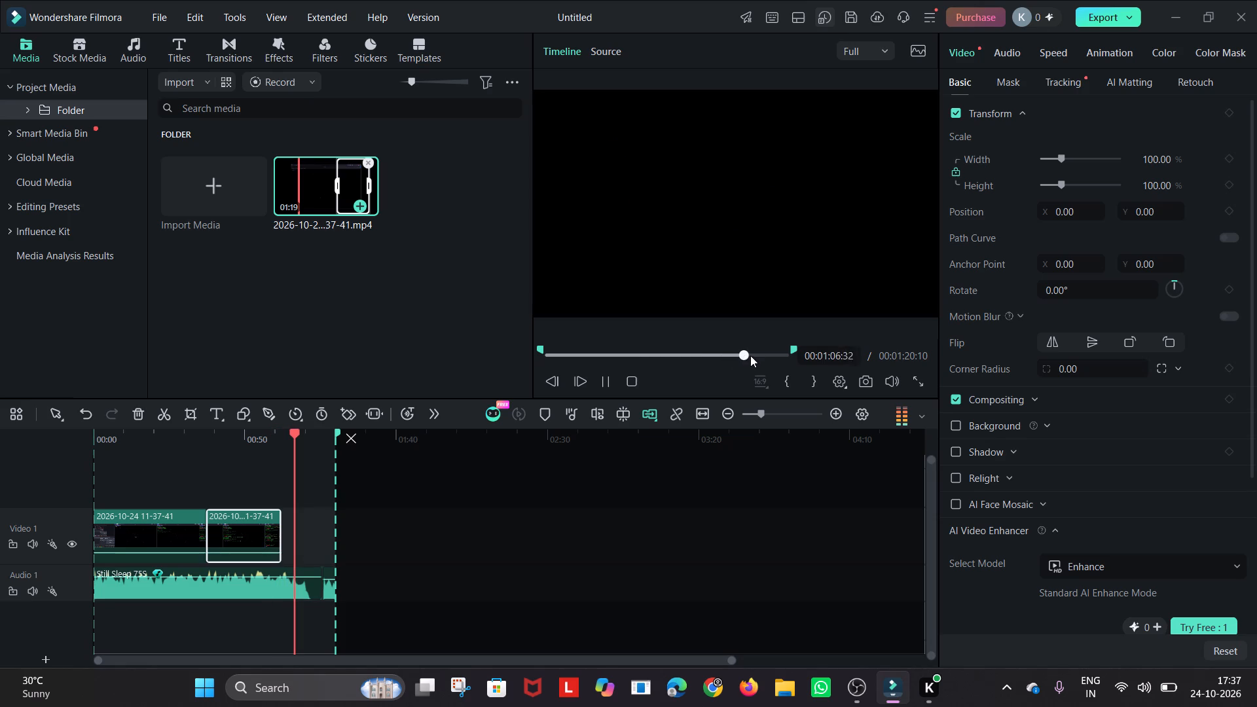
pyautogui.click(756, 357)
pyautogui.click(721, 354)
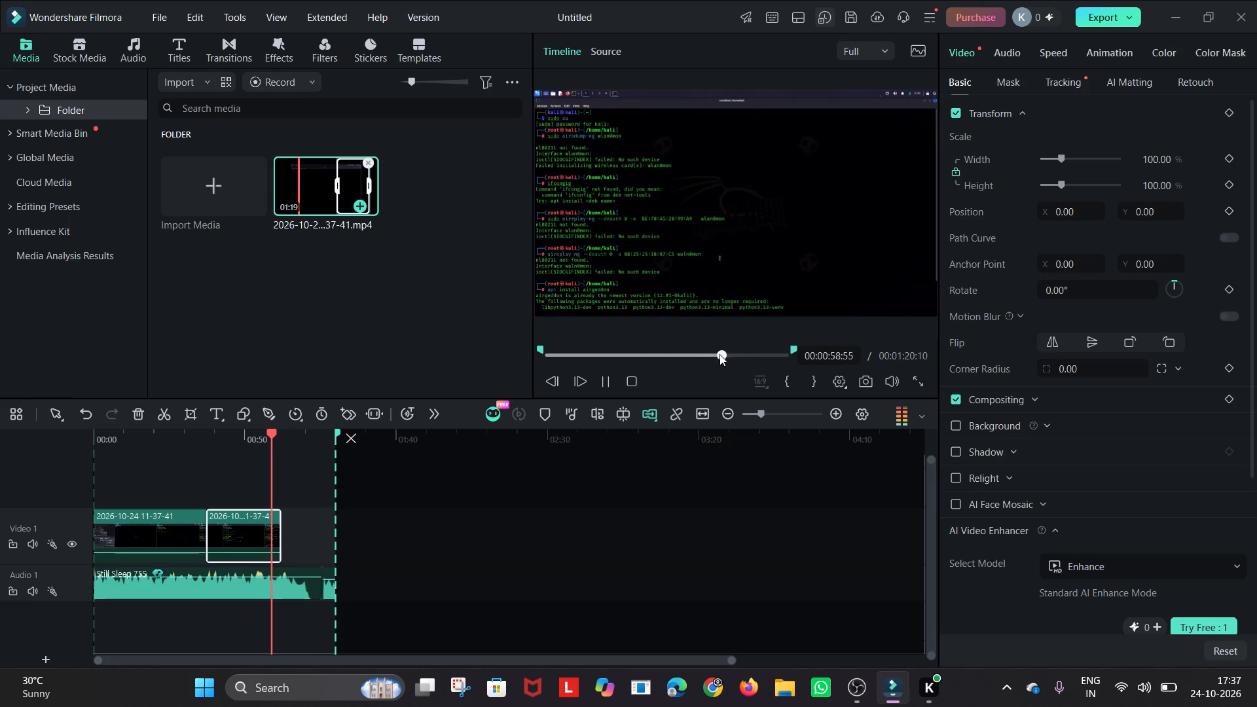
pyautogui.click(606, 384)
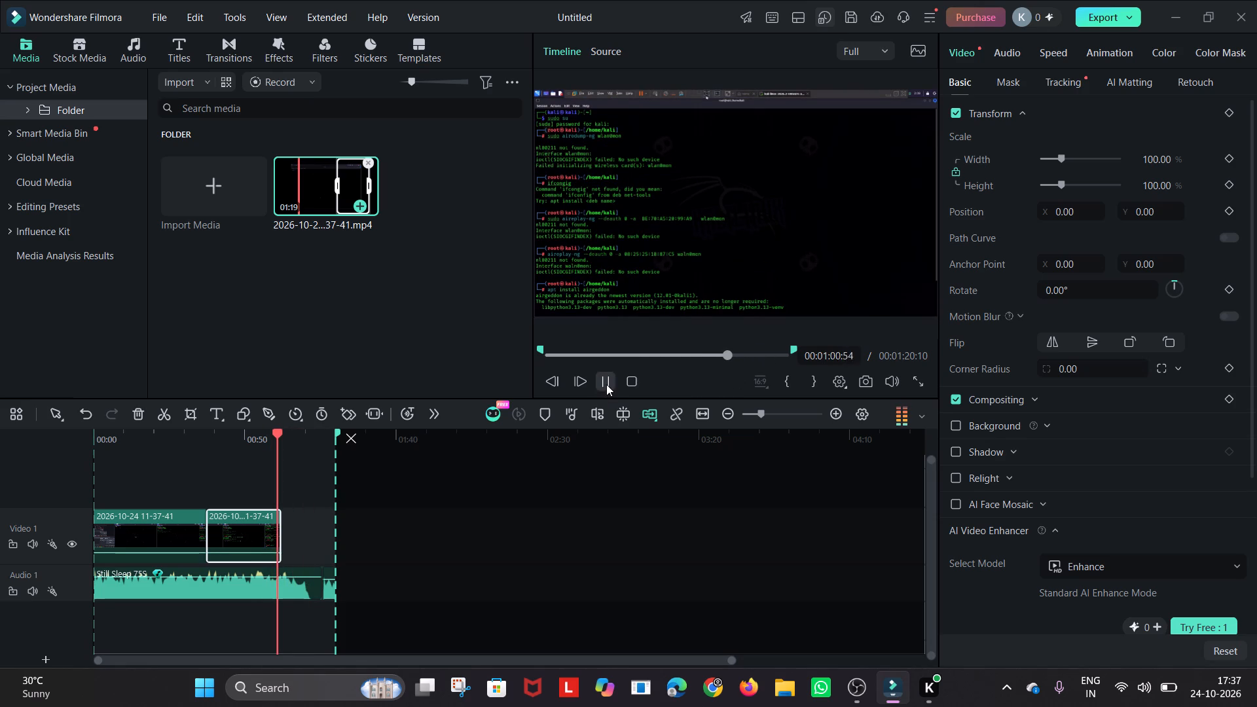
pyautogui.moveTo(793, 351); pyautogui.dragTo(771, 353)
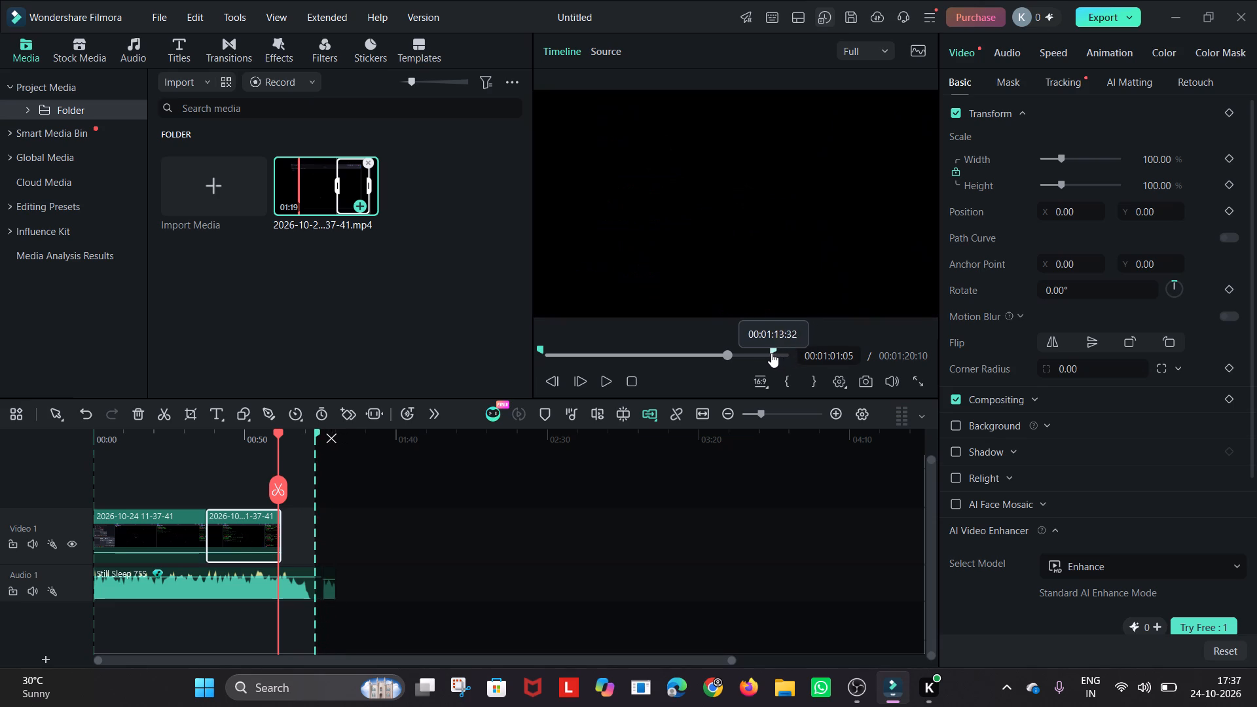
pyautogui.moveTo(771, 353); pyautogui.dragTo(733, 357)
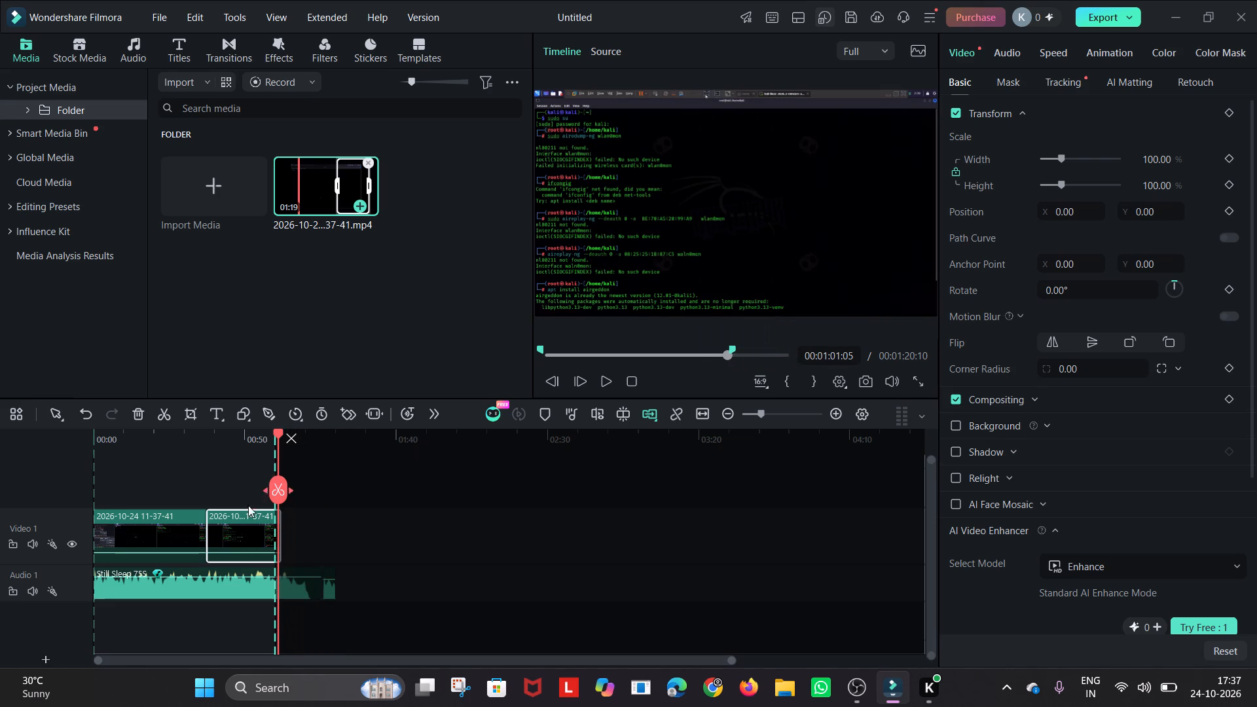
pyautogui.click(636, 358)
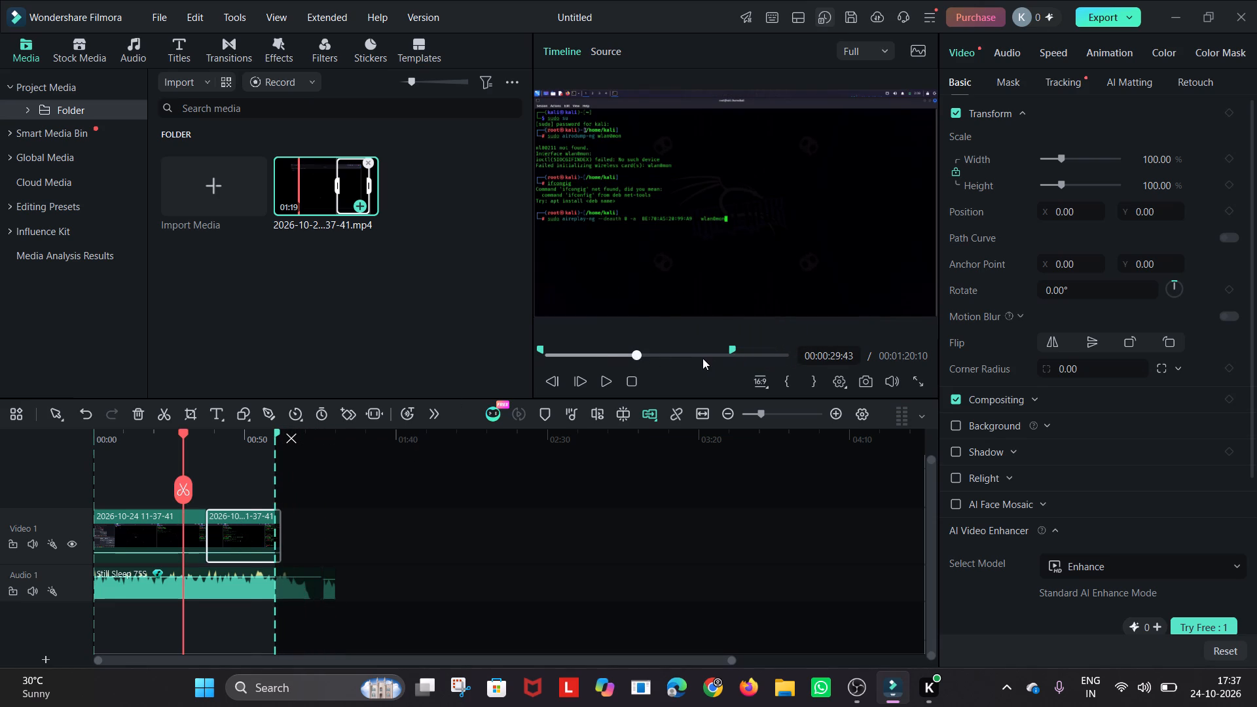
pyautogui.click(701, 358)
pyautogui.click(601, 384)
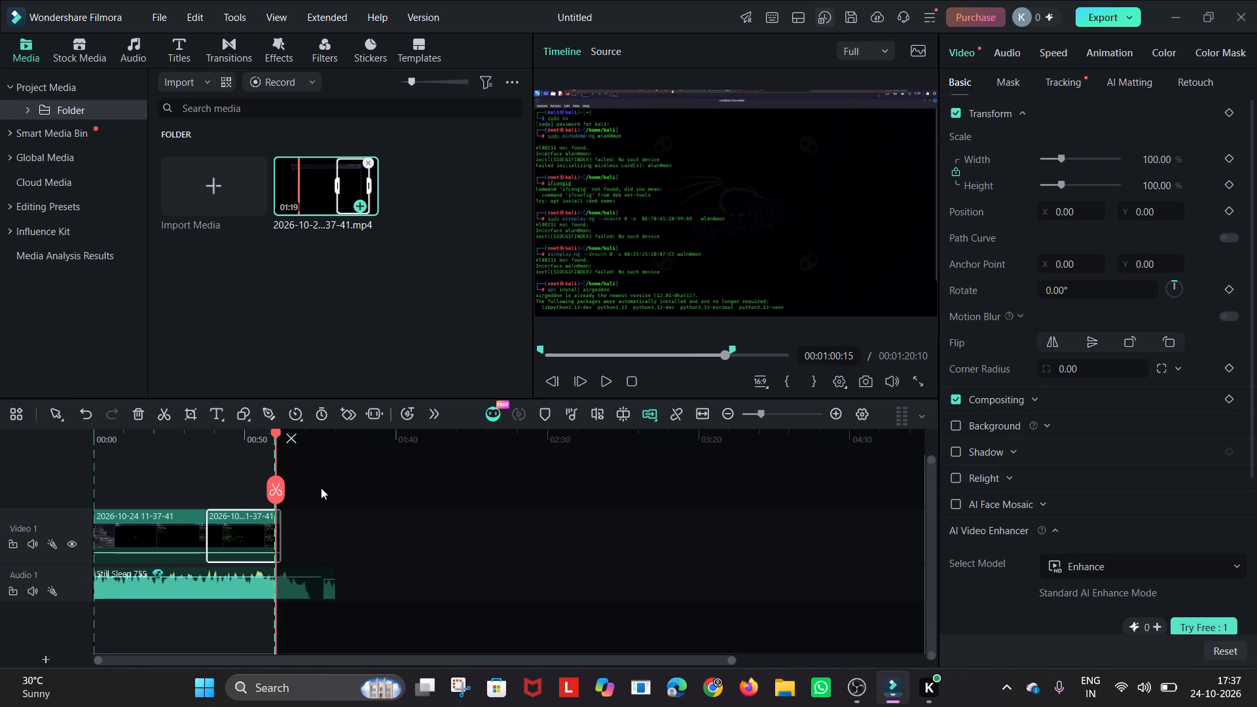
# Cut the short leftover Still Sleep 75S piece that follows the main music clip on the Audio 1 track.
pyautogui.click(310, 576)
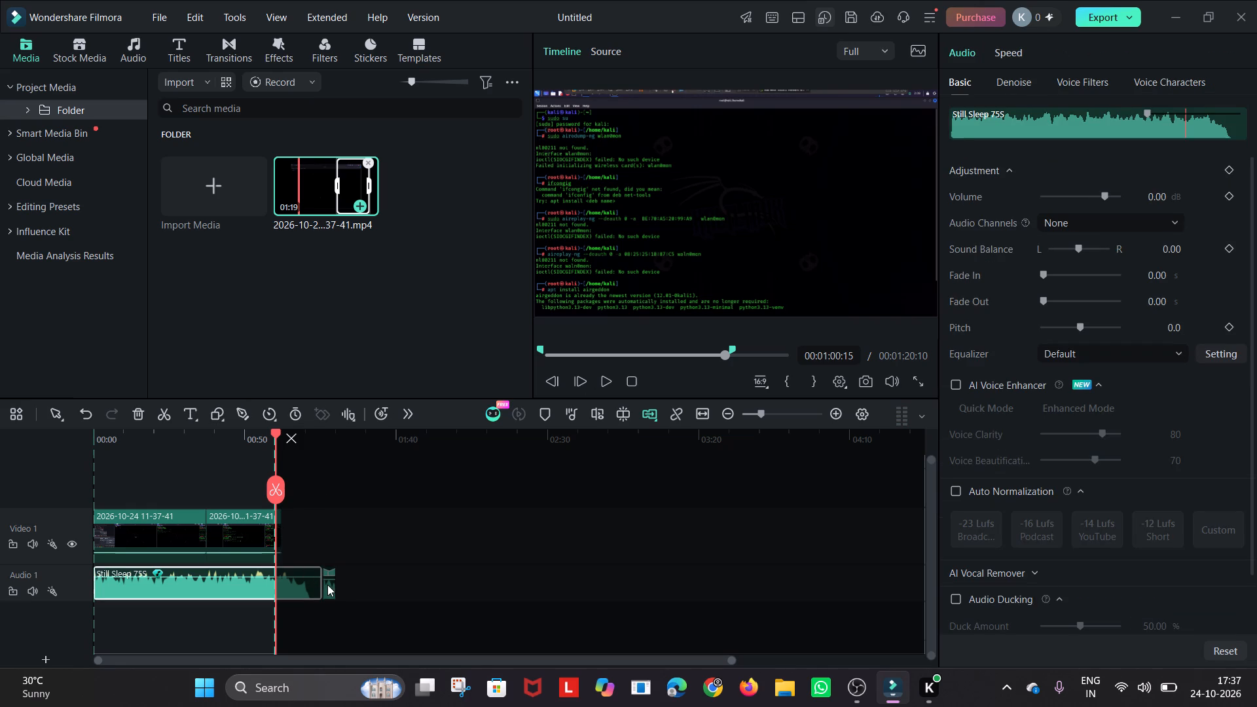
pyautogui.click(325, 585)
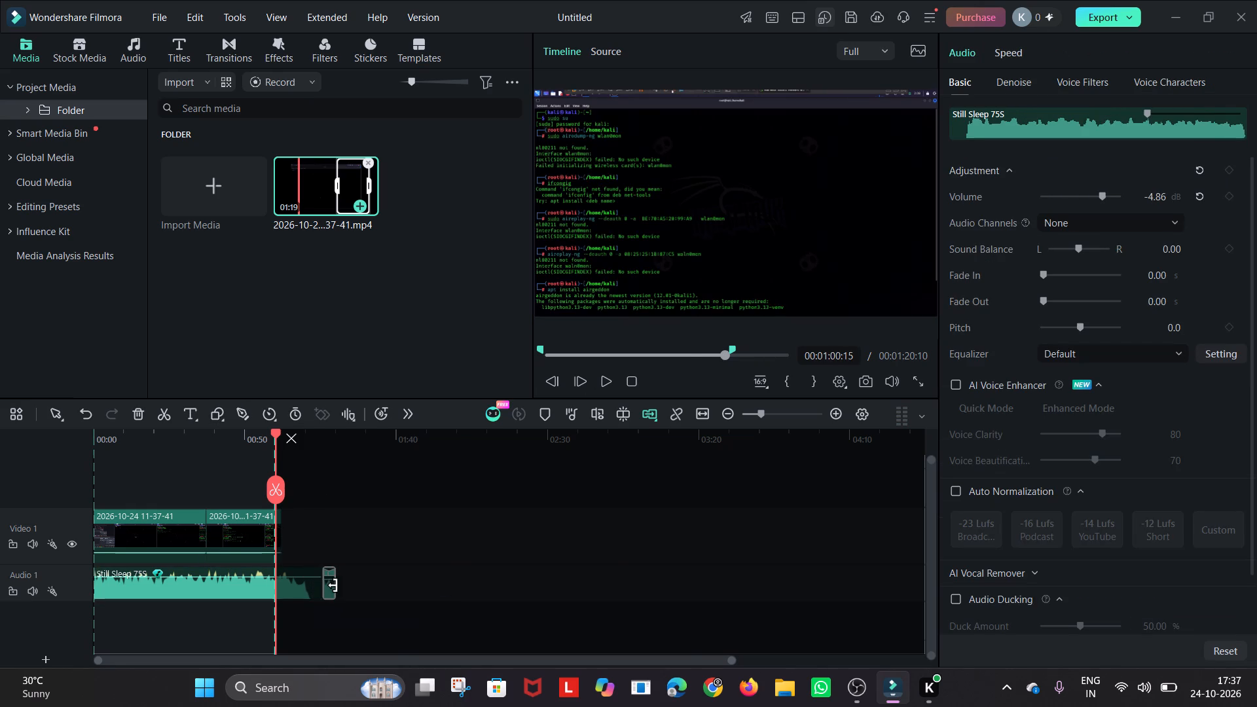
pyautogui.rightClick(335, 585)
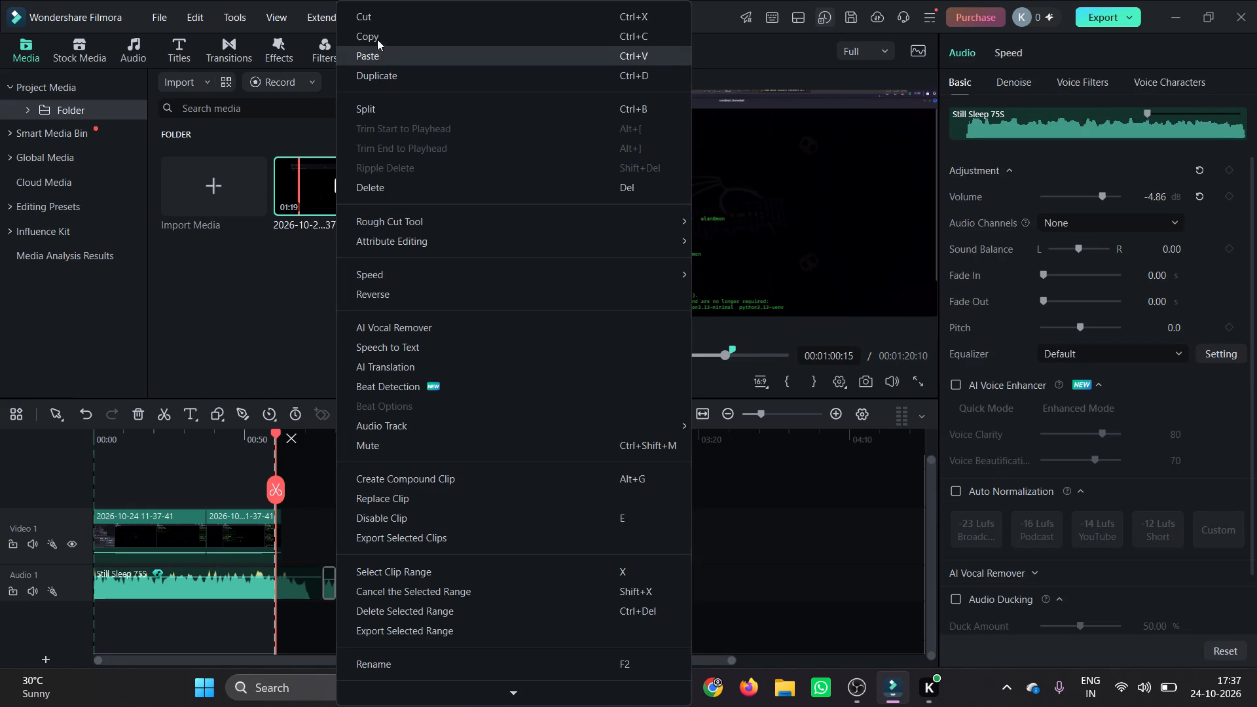
pyautogui.click(374, 24)
# Give the Still Sleep 75S music clip on Audio 1 a fade-out of 14.97 s.
pyautogui.click(247, 570)
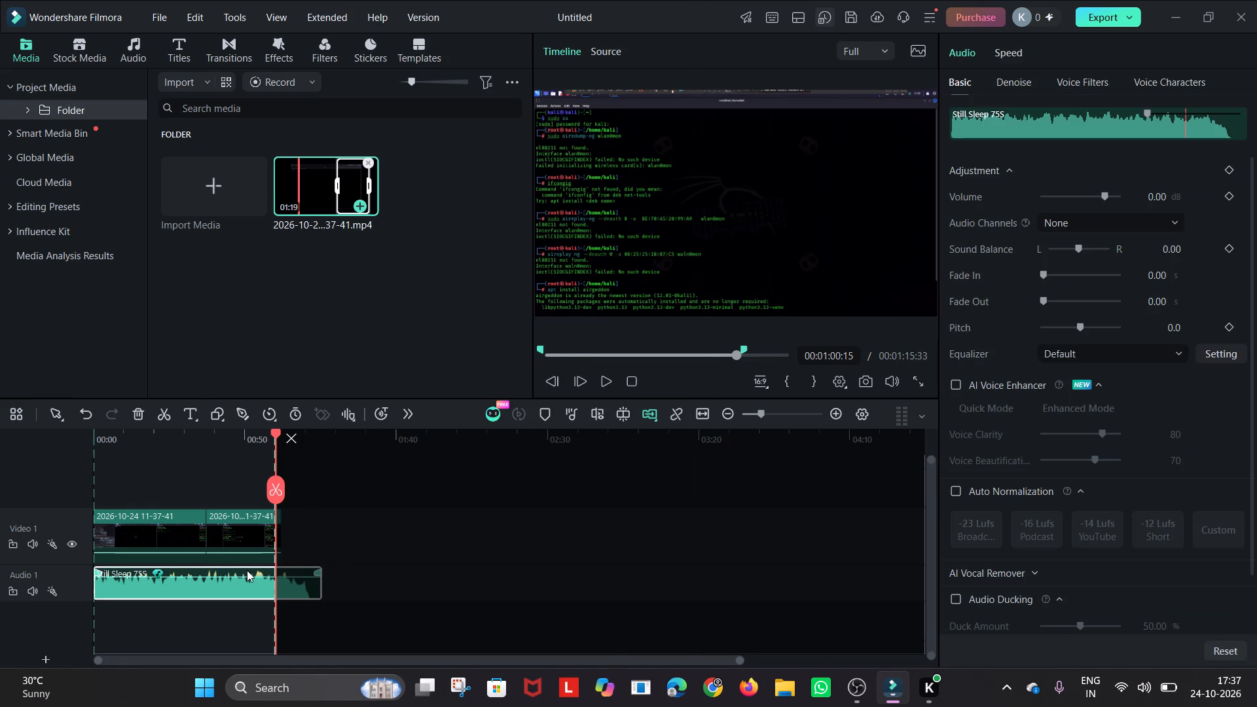
pyautogui.moveTo(319, 574); pyautogui.dragTo(293, 580)
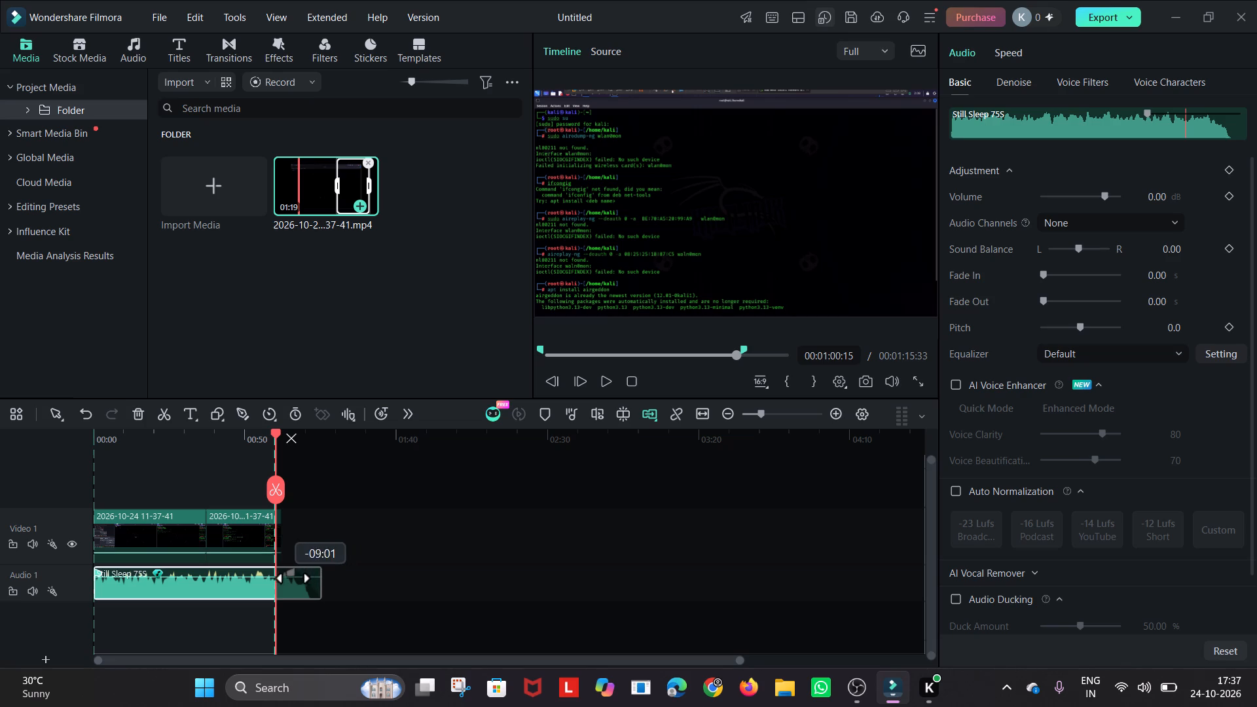
pyautogui.moveTo(293, 580); pyautogui.dragTo(279, 581)
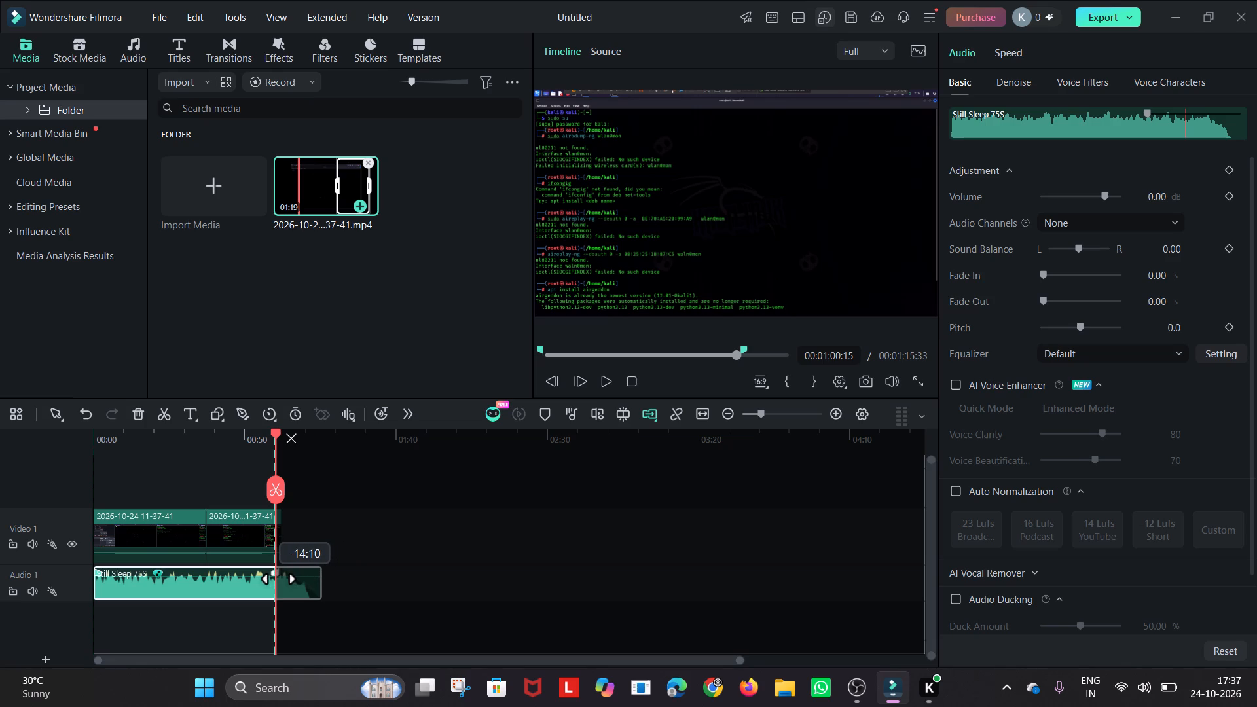
pyautogui.moveTo(279, 581); pyautogui.dragTo(276, 581)
pyautogui.click(297, 582)
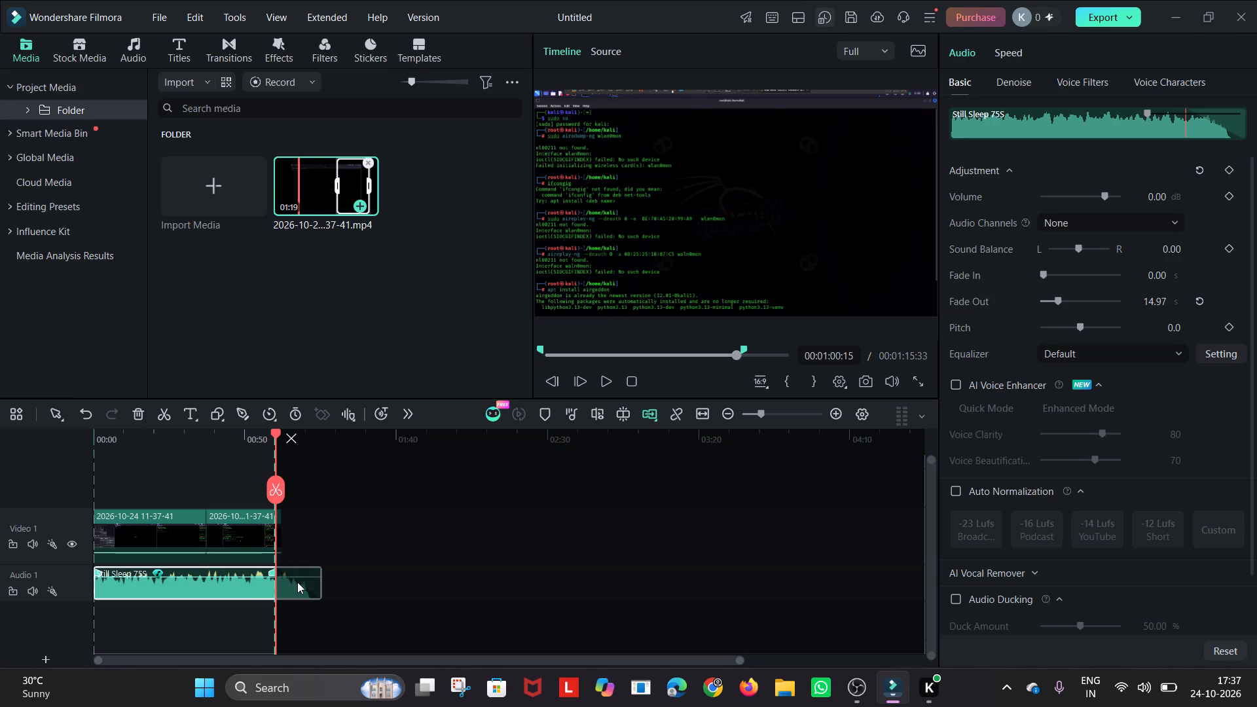
pyautogui.click(206, 584)
pyautogui.click(601, 384)
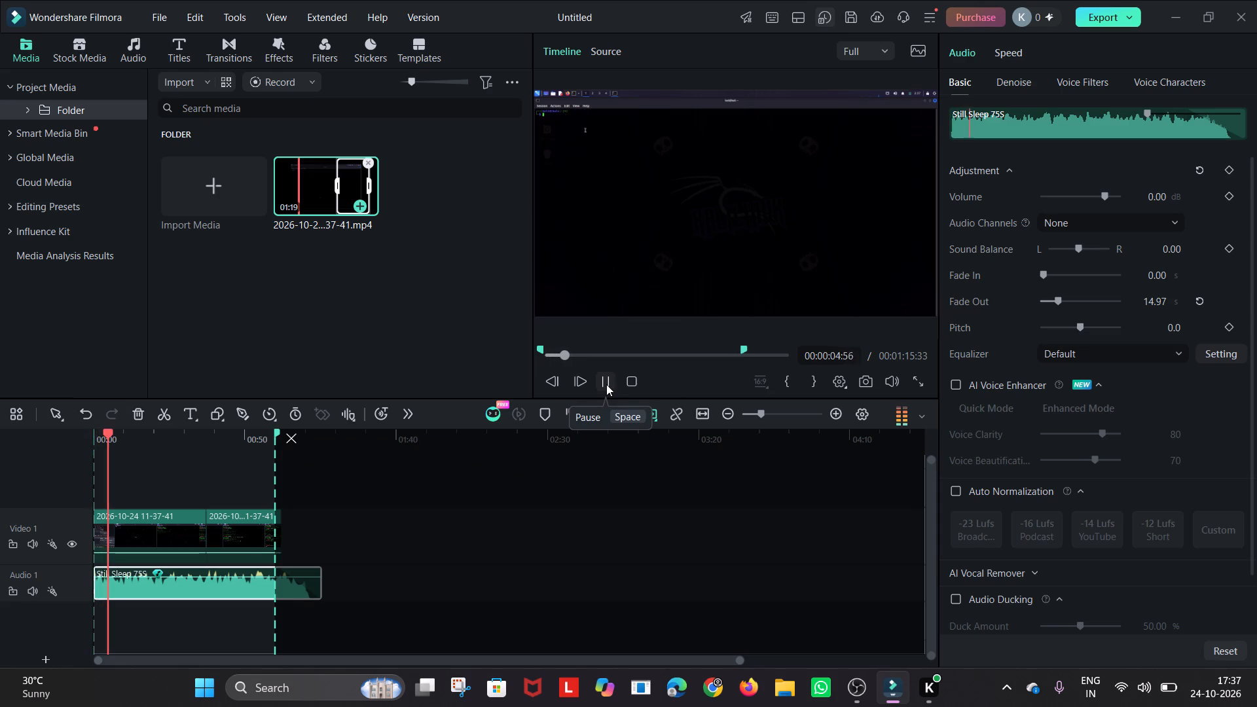
pyautogui.keyDown('ctrl'); pyautogui.scroll(2, 662, 235); pyautogui.keyUp('ctrl')
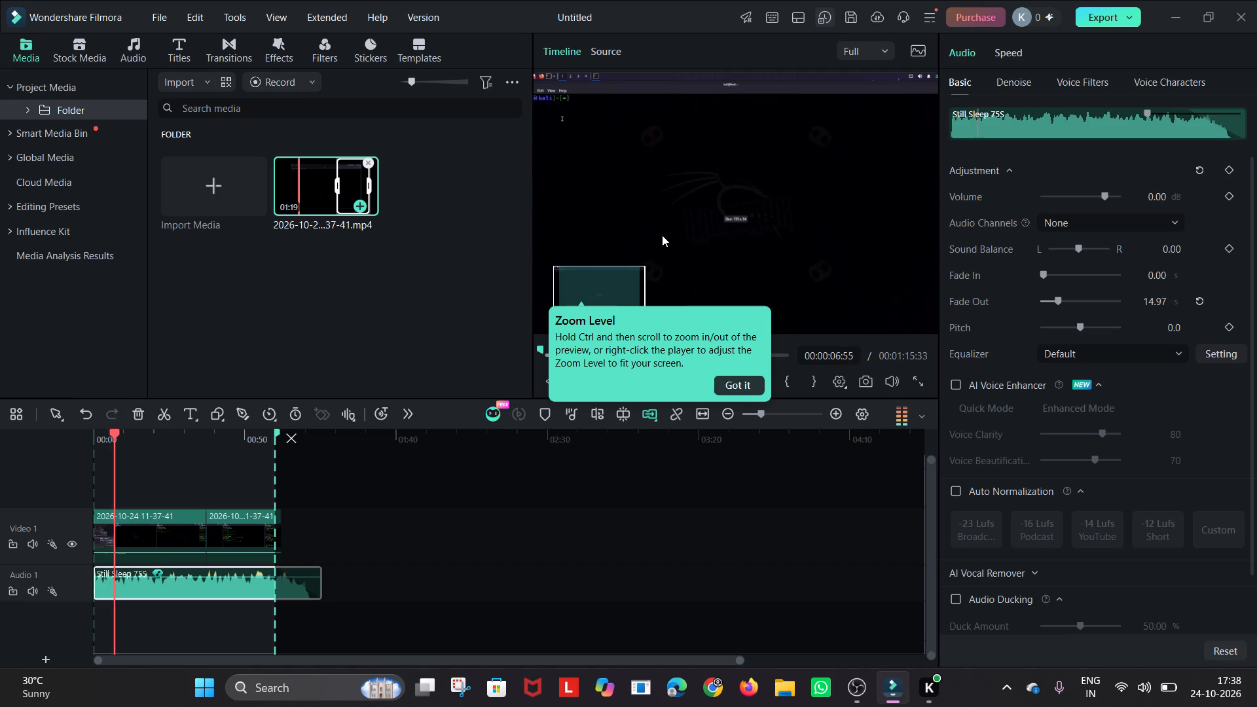
pyautogui.click(740, 385)
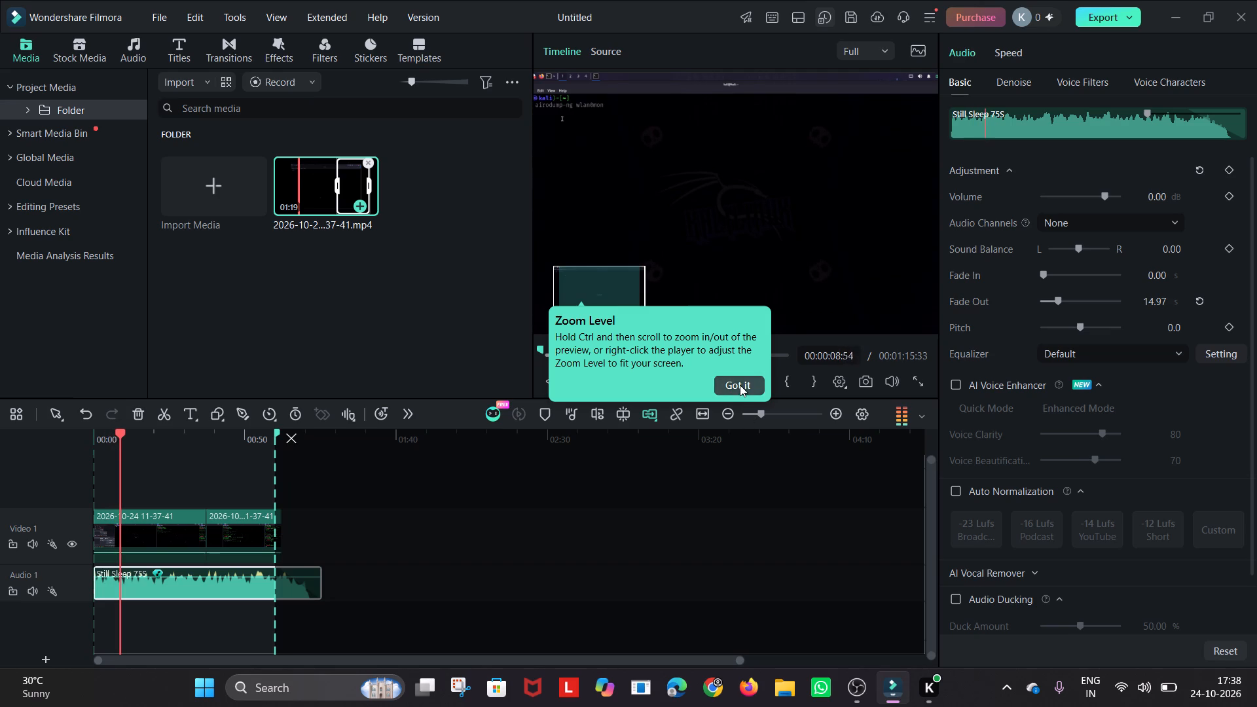
pyautogui.hscroll(1, 675, 275)
pyautogui.keyDown('ctrl'); pyautogui.scroll(1, 675, 275); pyautogui.keyUp('ctrl')
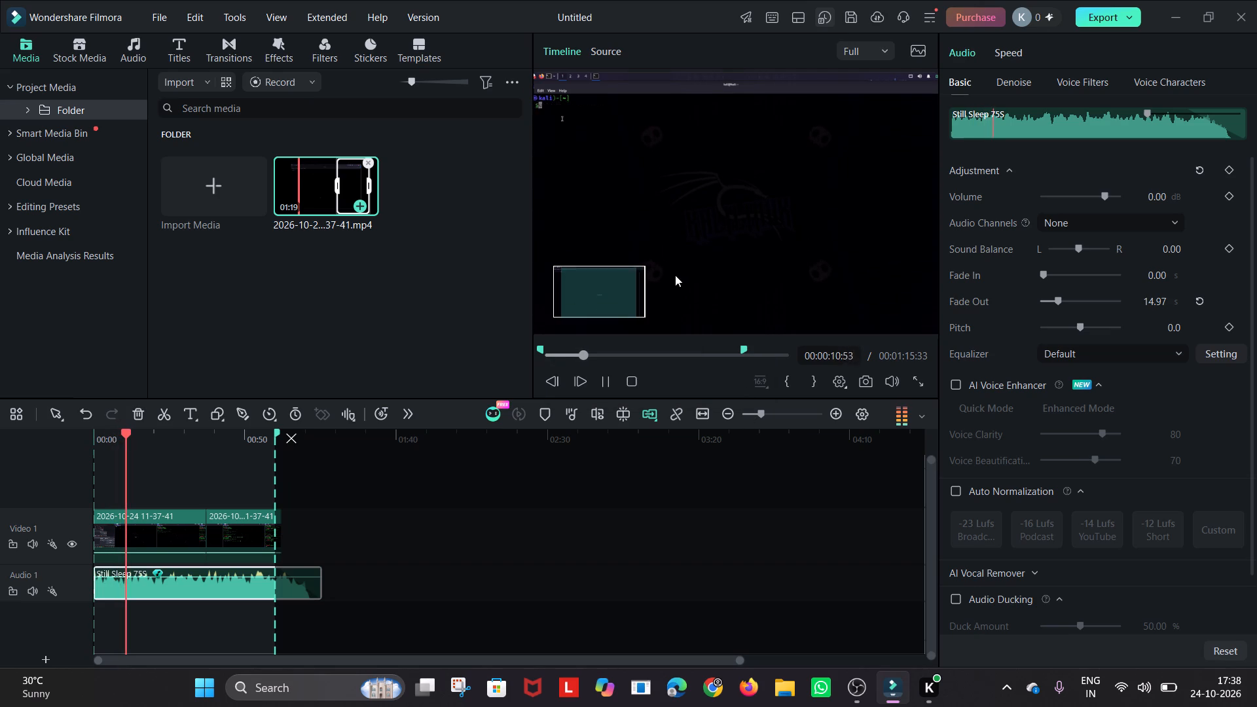
pyautogui.keyDown('ctrl'); pyautogui.scroll(1, 675, 275); pyautogui.keyUp('ctrl')
pyautogui.hscroll(2, 675, 275)
pyautogui.keyDown('ctrl'); pyautogui.scroll(-4, 675, 275); pyautogui.keyUp('ctrl')
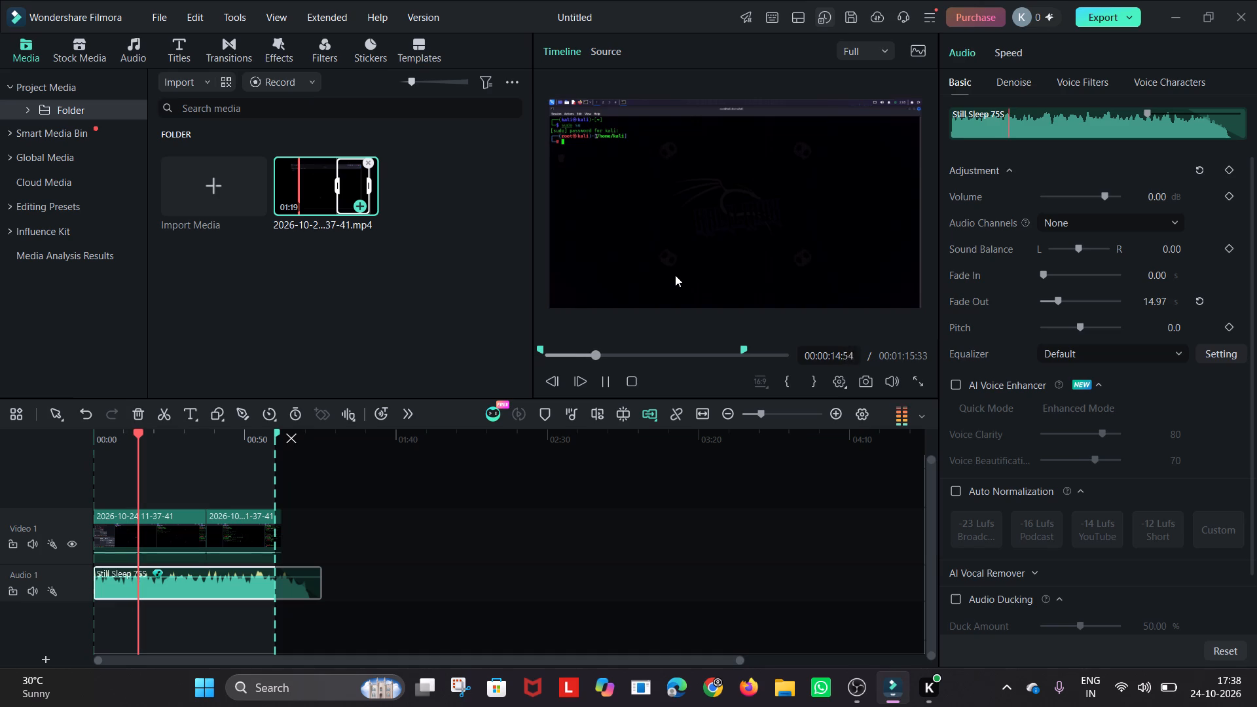
pyautogui.keyDown('ctrl'); pyautogui.scroll(1, 675, 275); pyautogui.keyUp('ctrl')
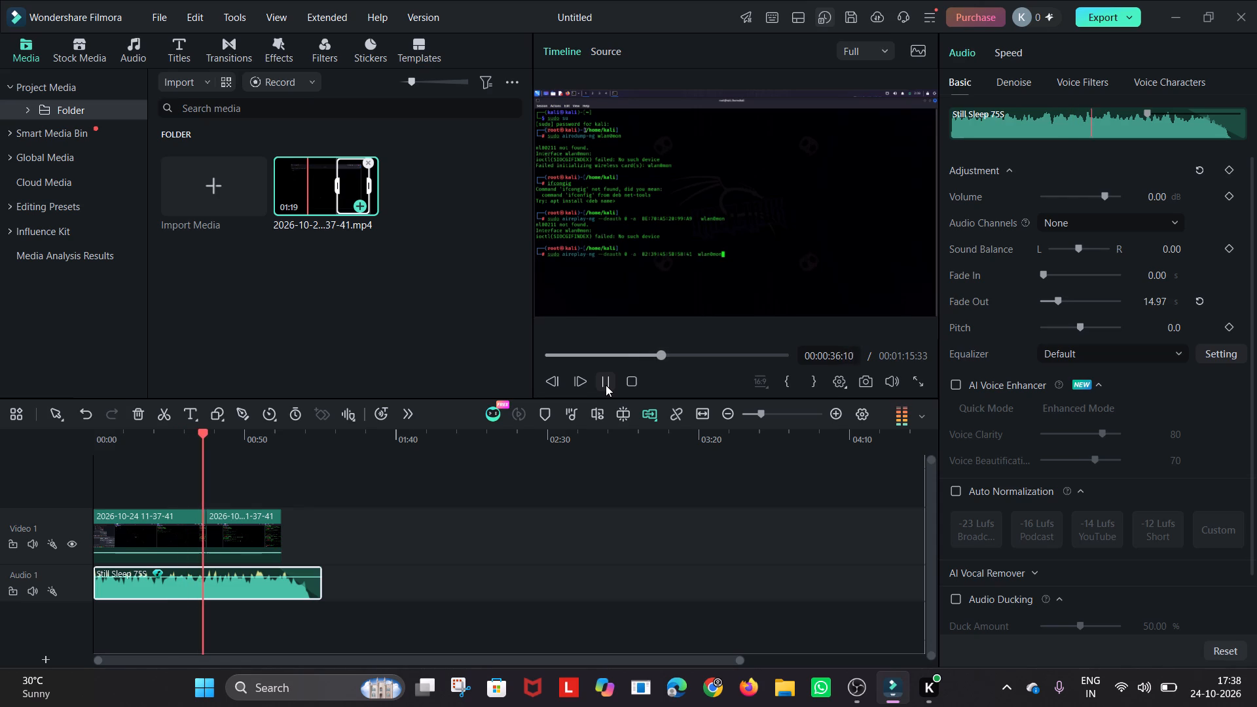
pyautogui.click(597, 54)
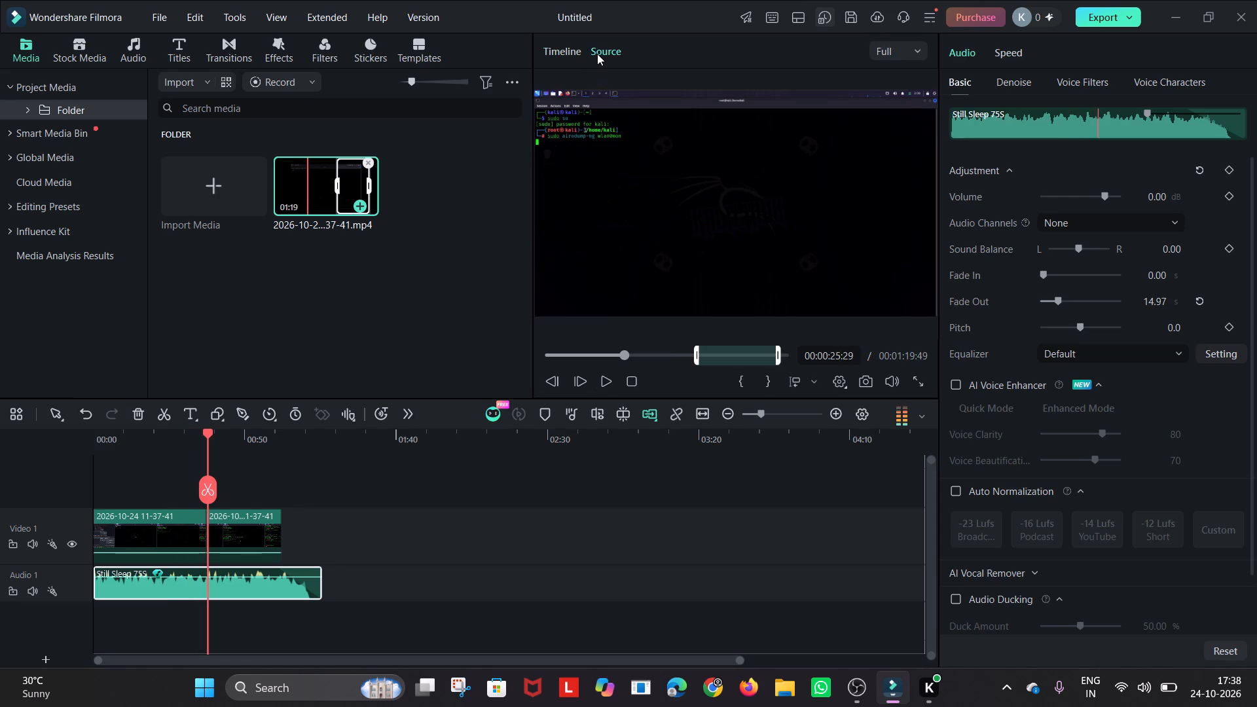
pyautogui.click(566, 57)
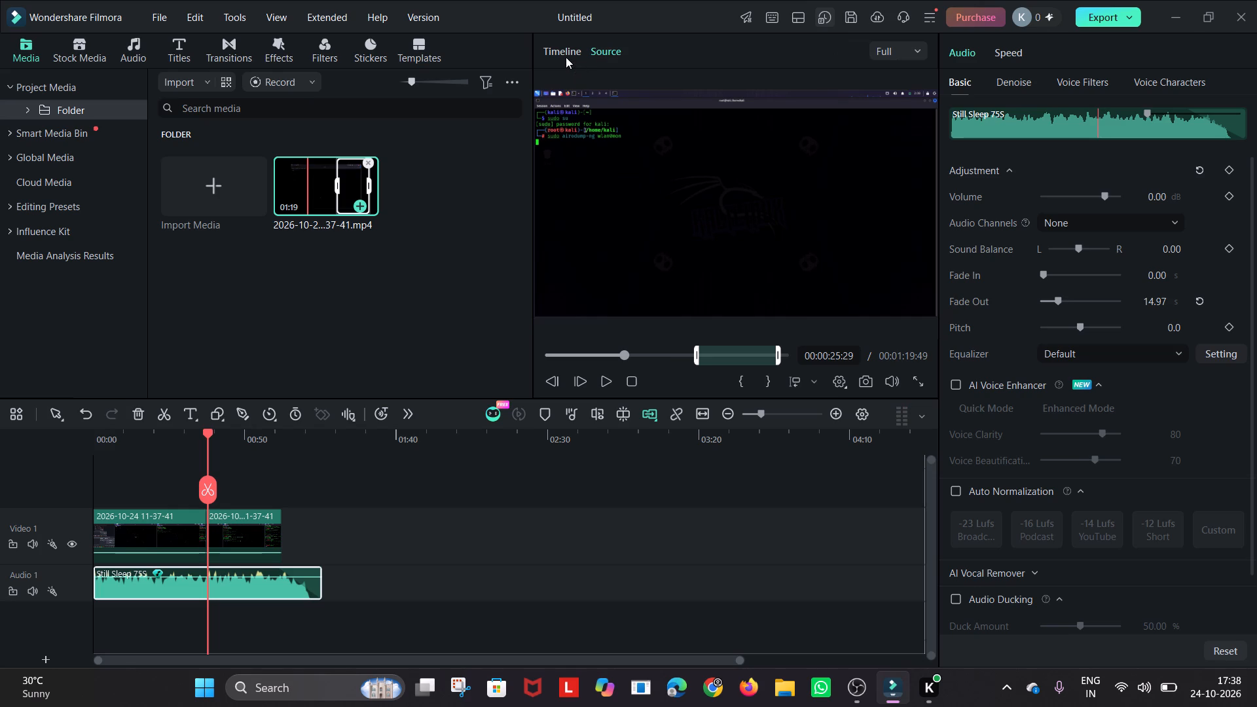
pyautogui.click(566, 52)
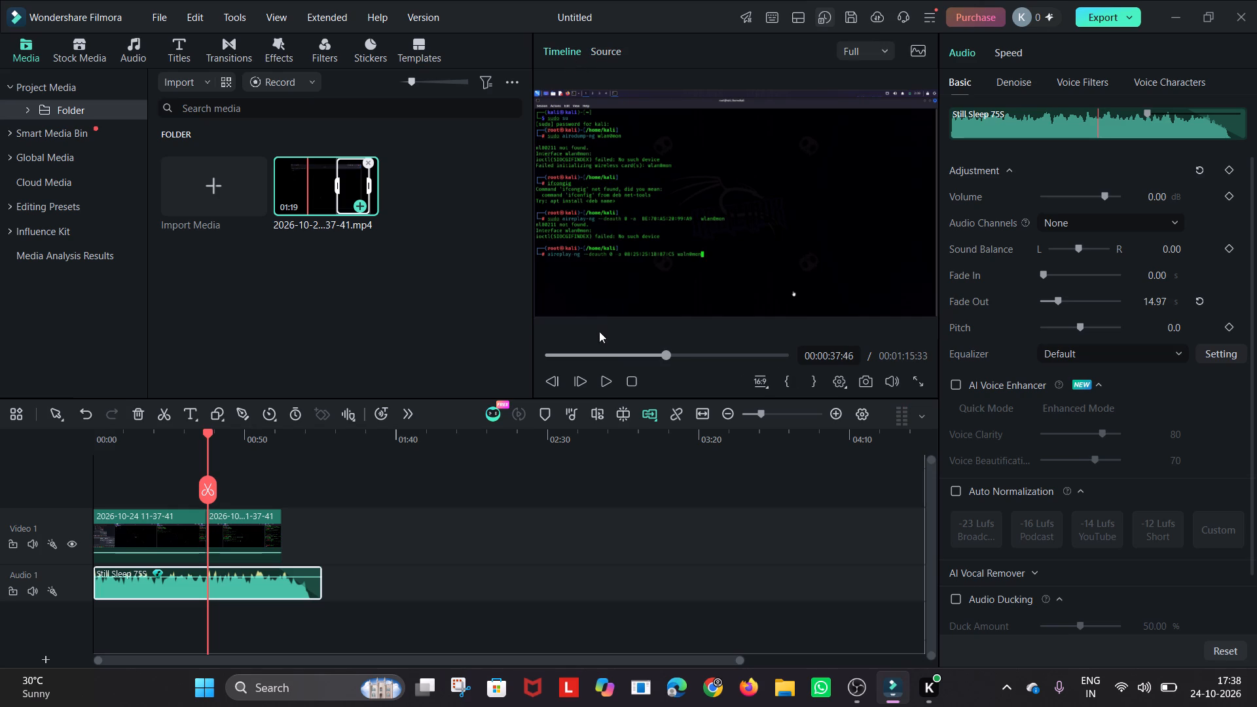
pyautogui.click(600, 377)
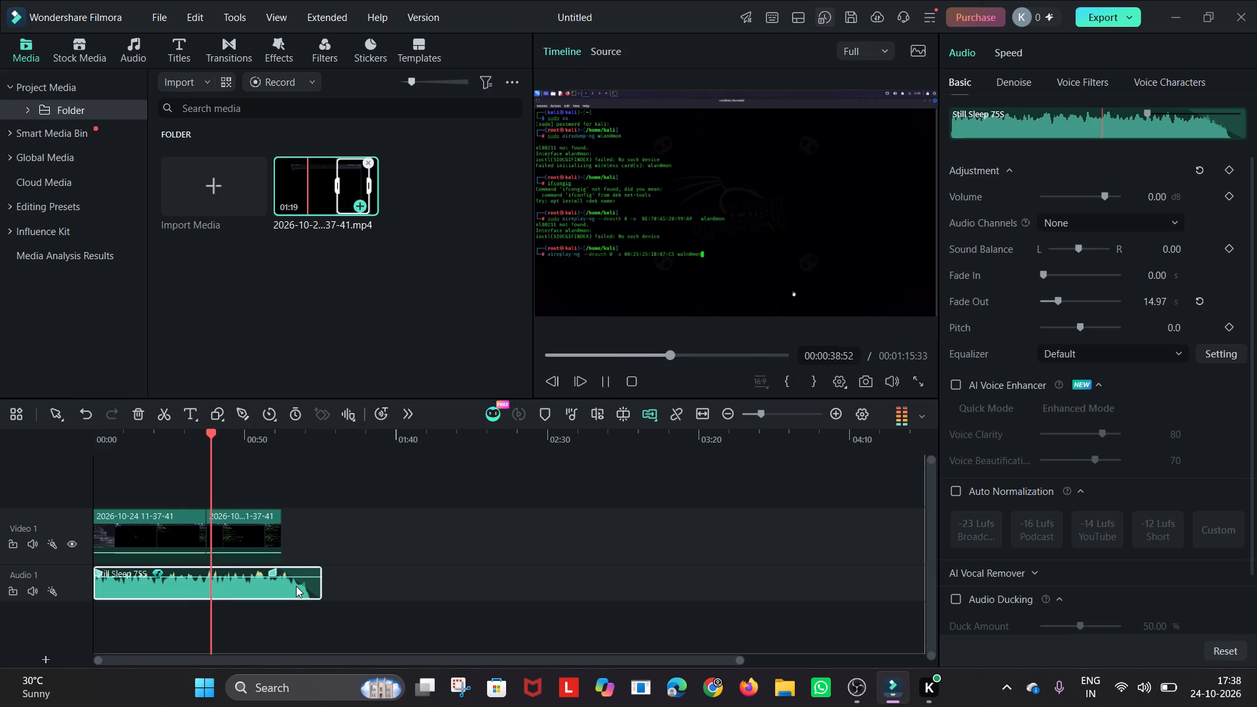
# Trim the end of the Still Sleep 75S music clip back to about 00:01:03, near the end of the second video clip.
pyautogui.click(310, 585)
pyautogui.rightClick(310, 585)
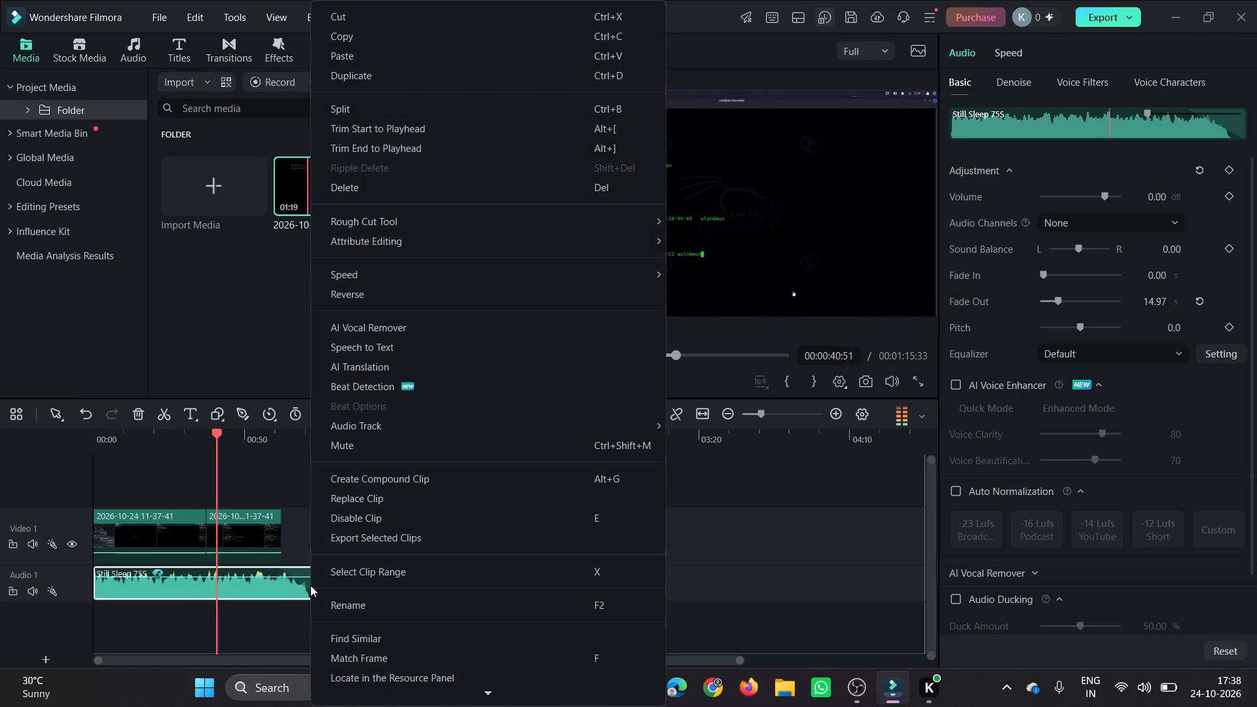
pyautogui.moveTo(299, 583); pyautogui.dragTo(289, 575)
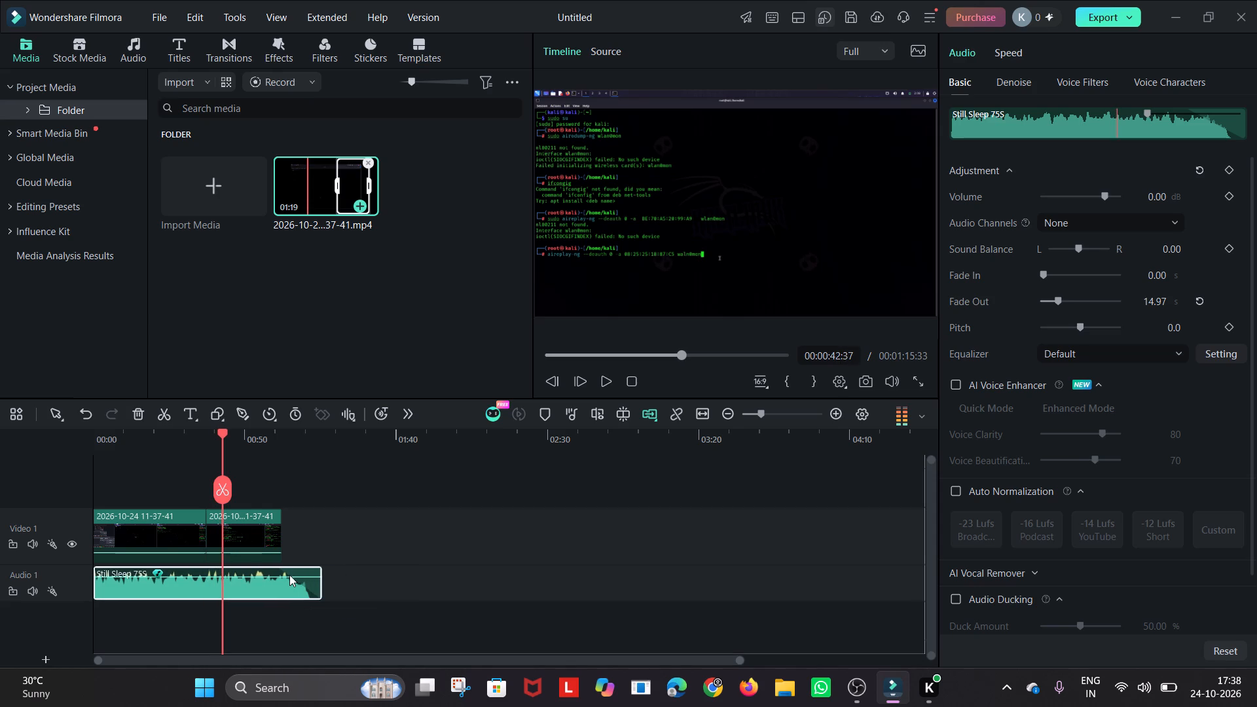
pyautogui.moveTo(318, 579); pyautogui.dragTo(314, 579)
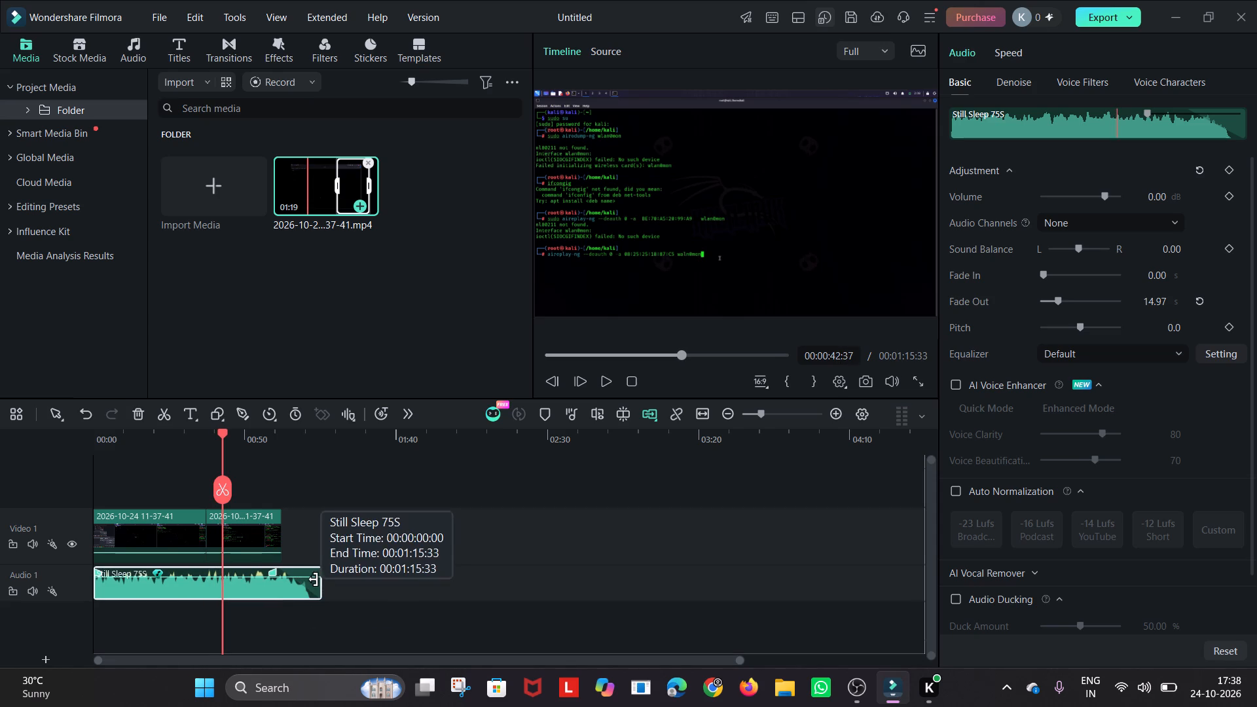
pyautogui.moveTo(314, 579); pyautogui.dragTo(281, 579)
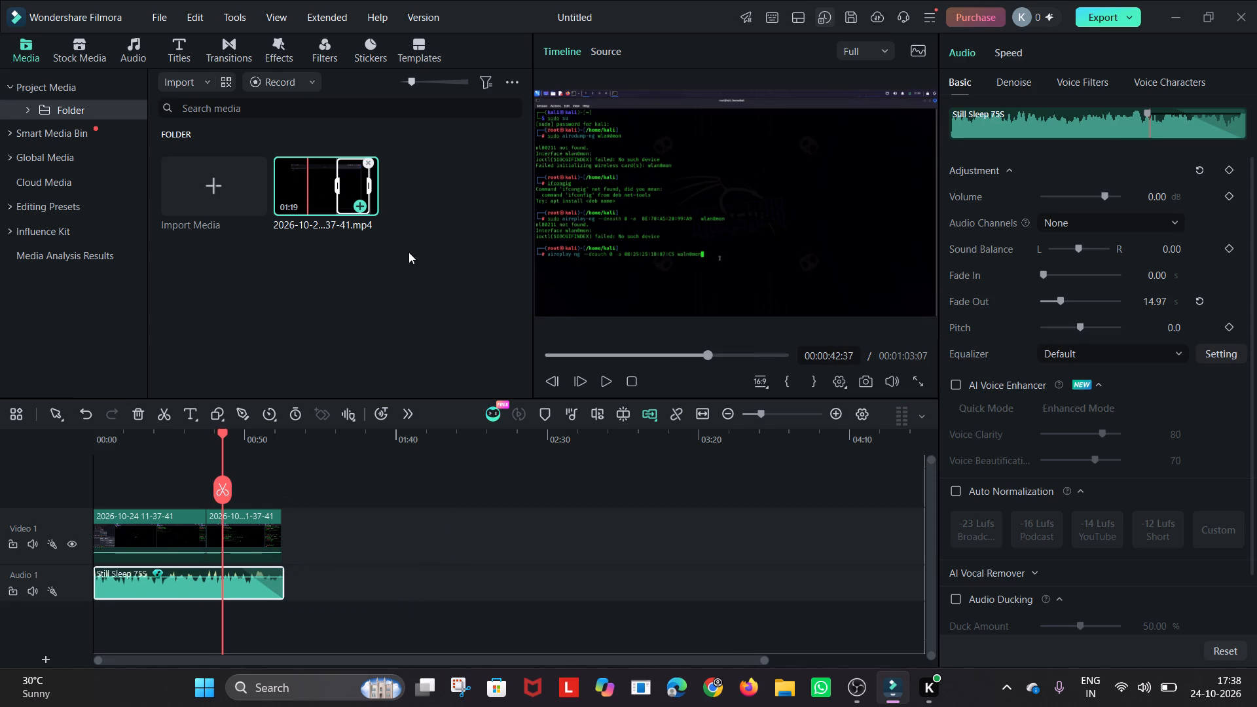
# Play the timeline from about 00:00:42 to its end to review the second clip with the music fade-out, widening the preview area meanwhile.
pyautogui.click(600, 375)
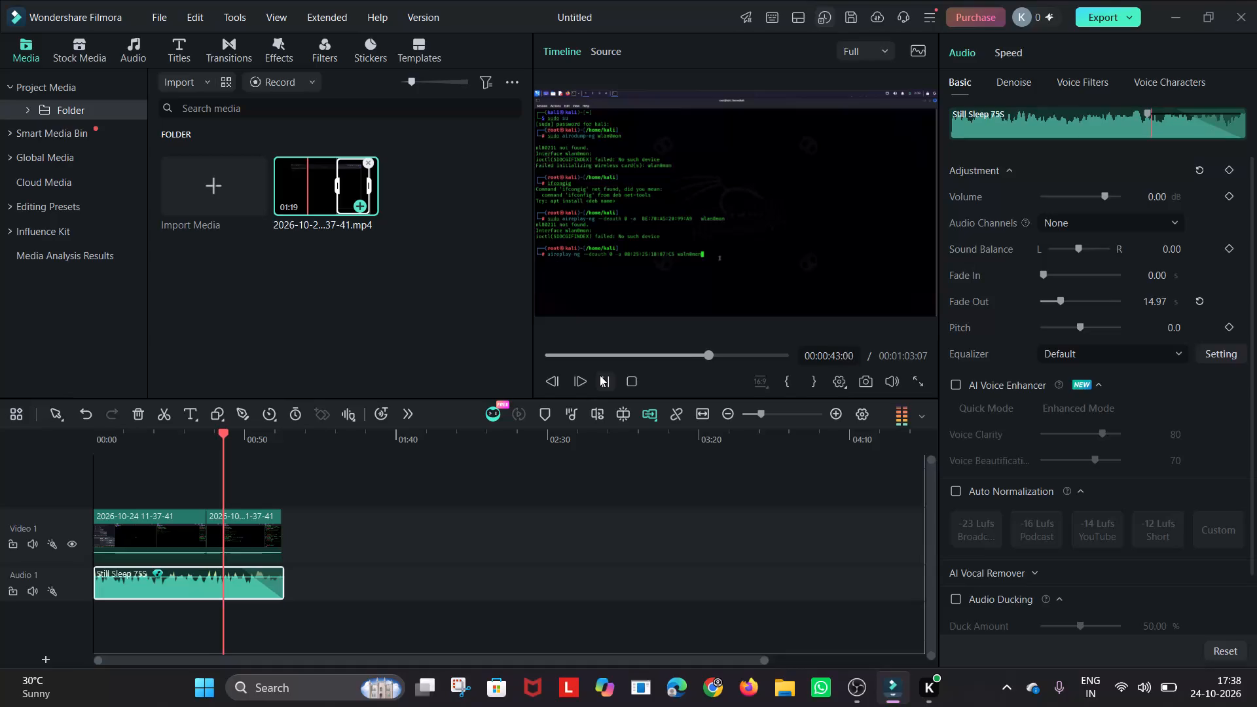
pyautogui.click(249, 595)
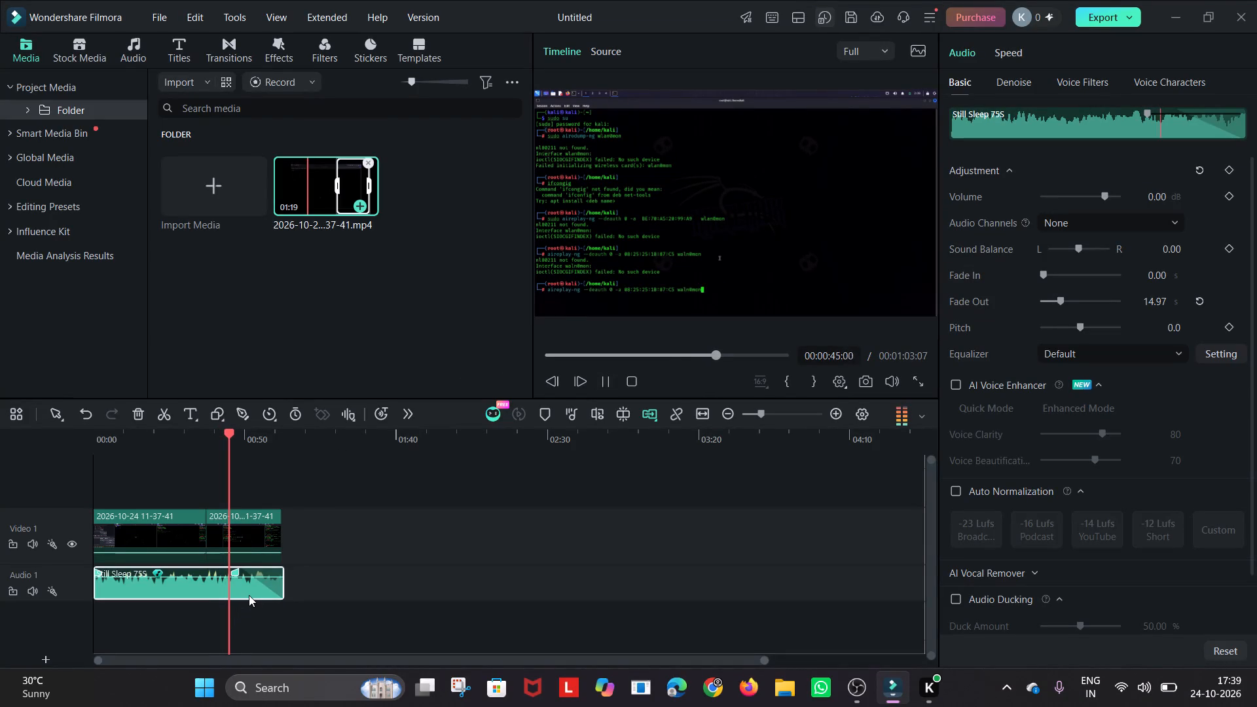
pyautogui.click(744, 349)
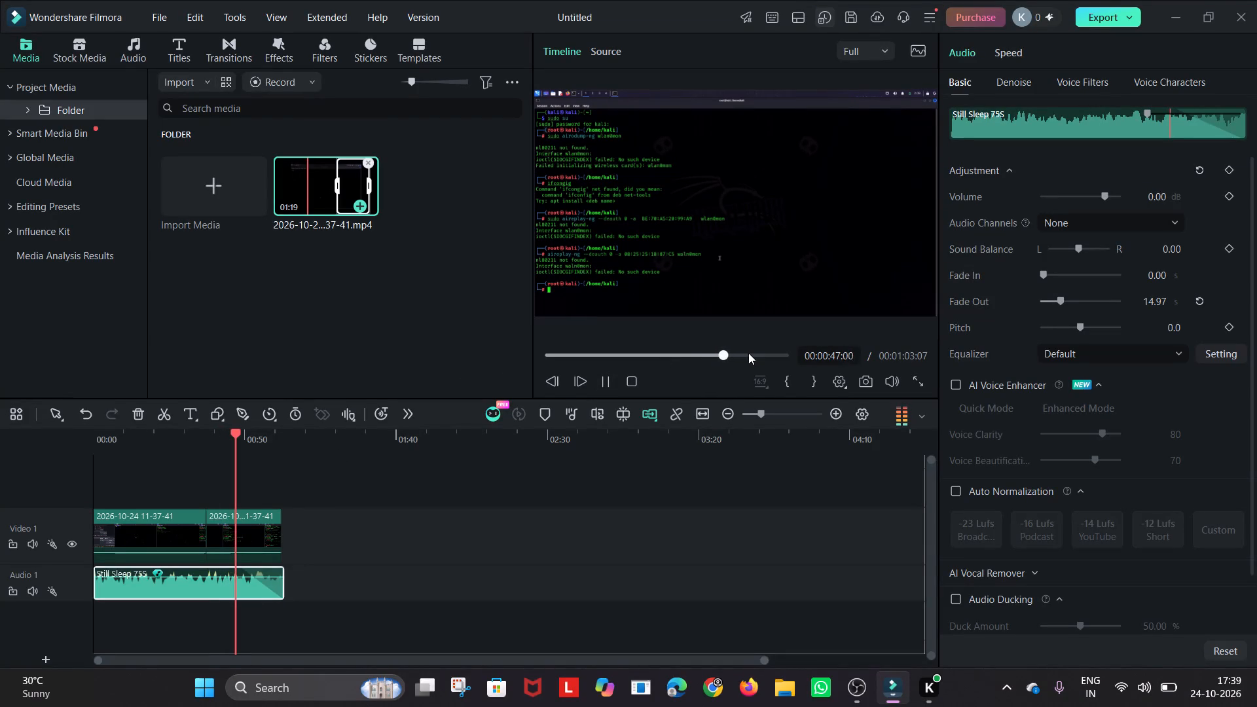
pyautogui.moveTo(532, 308); pyautogui.dragTo(412, 319)
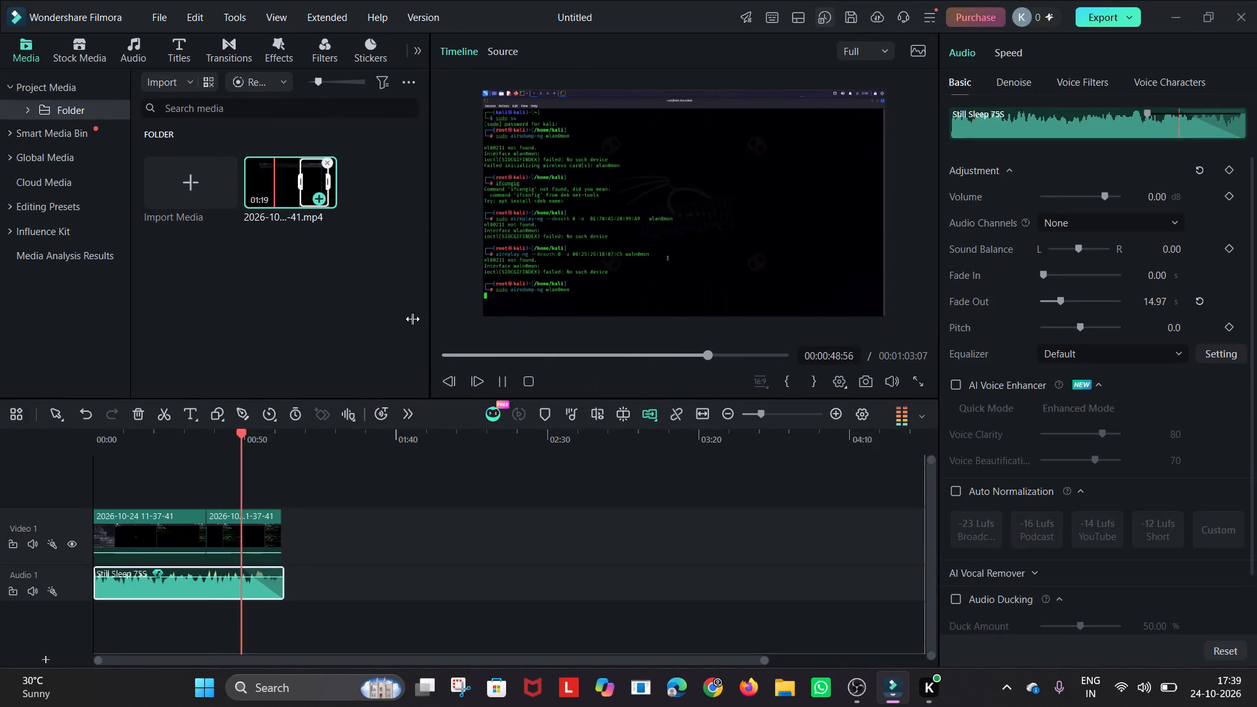
pyautogui.moveTo(412, 319); pyautogui.dragTo(376, 316)
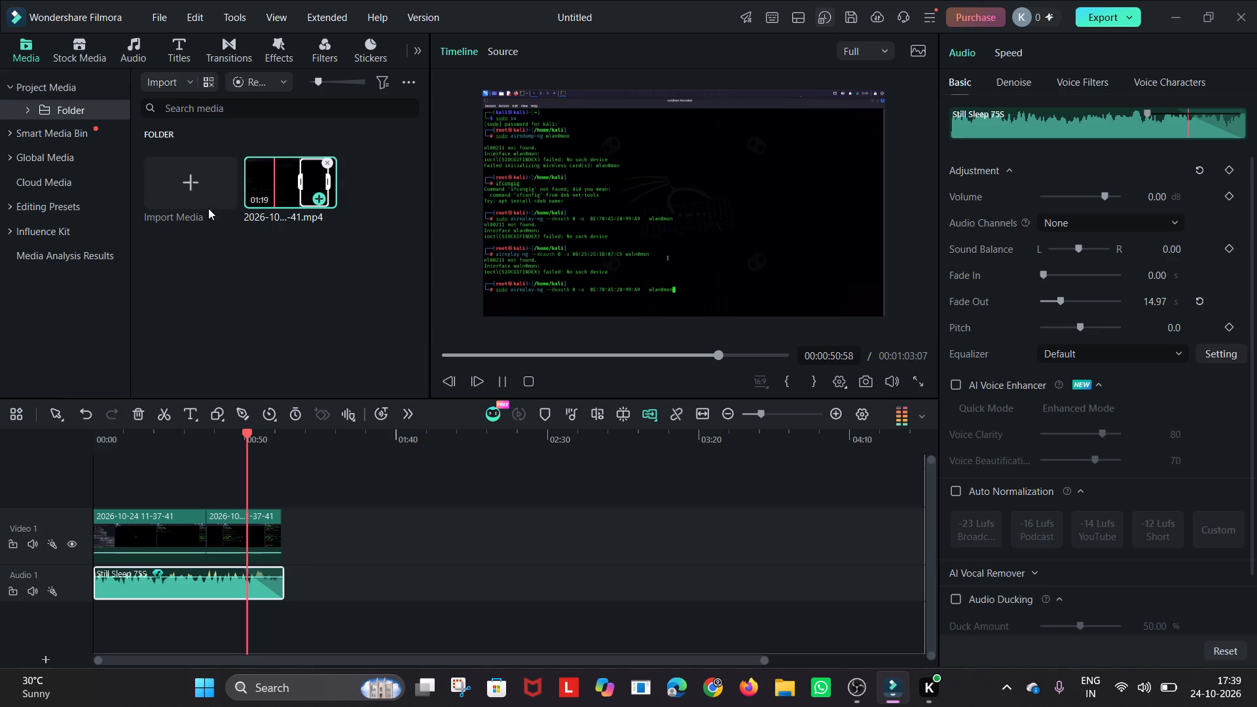
pyautogui.moveTo(130, 262); pyautogui.dragTo(101, 263)
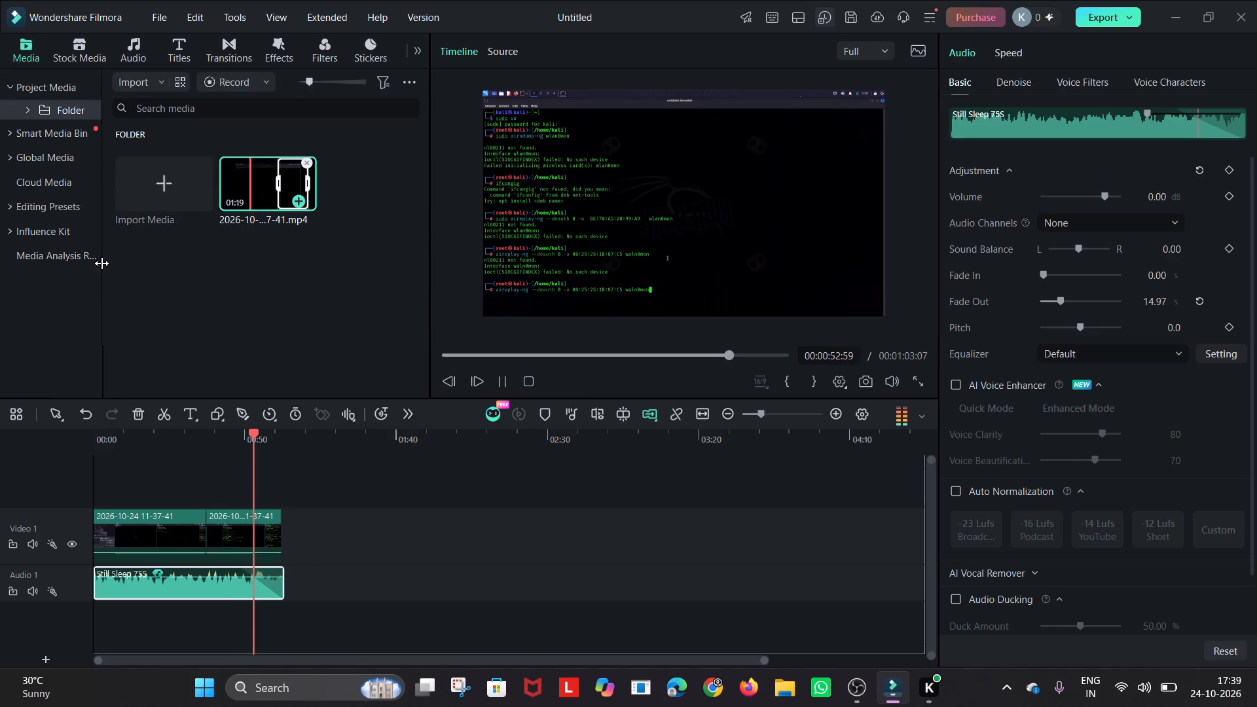
pyautogui.moveTo(101, 263); pyautogui.dragTo(113, 265)
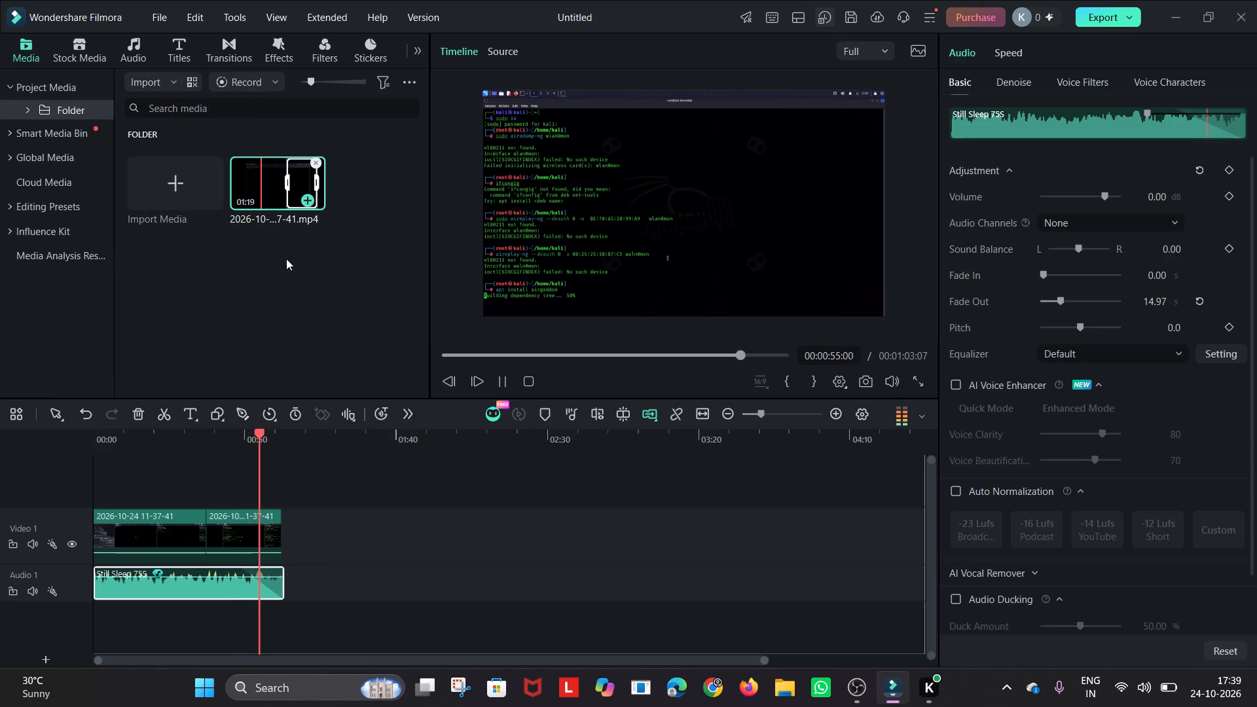
pyautogui.click(408, 53)
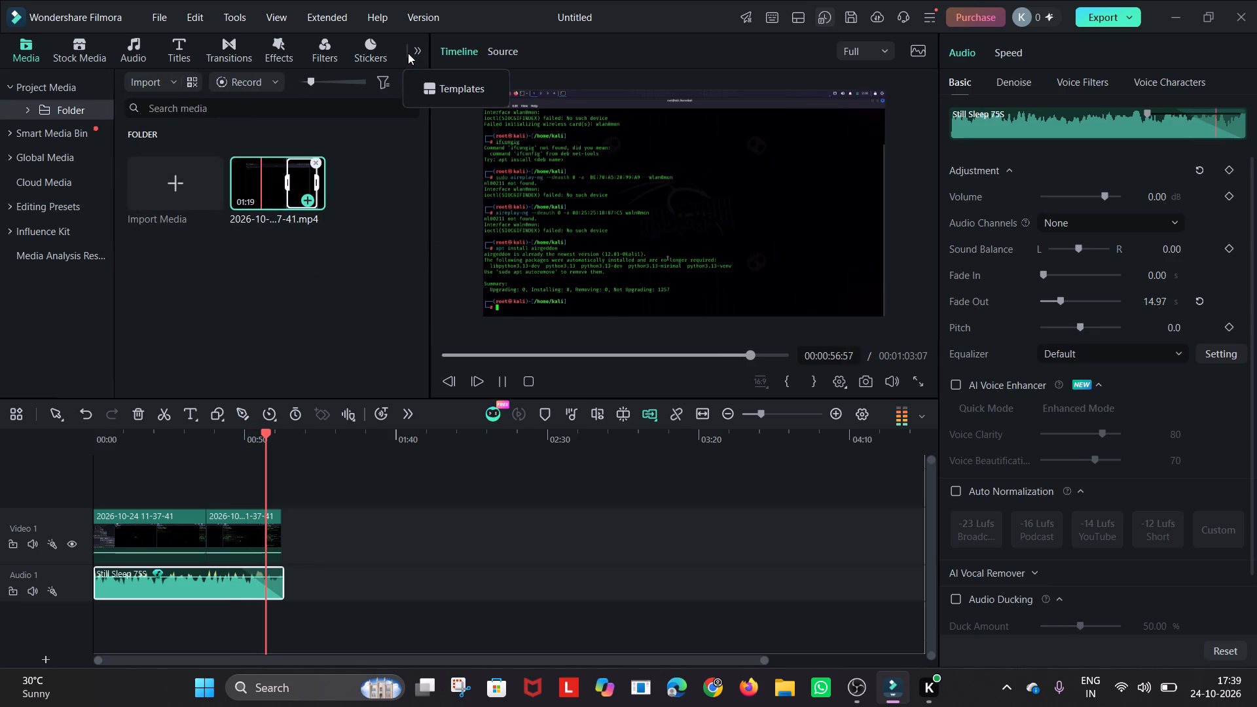
pyautogui.click(400, 164)
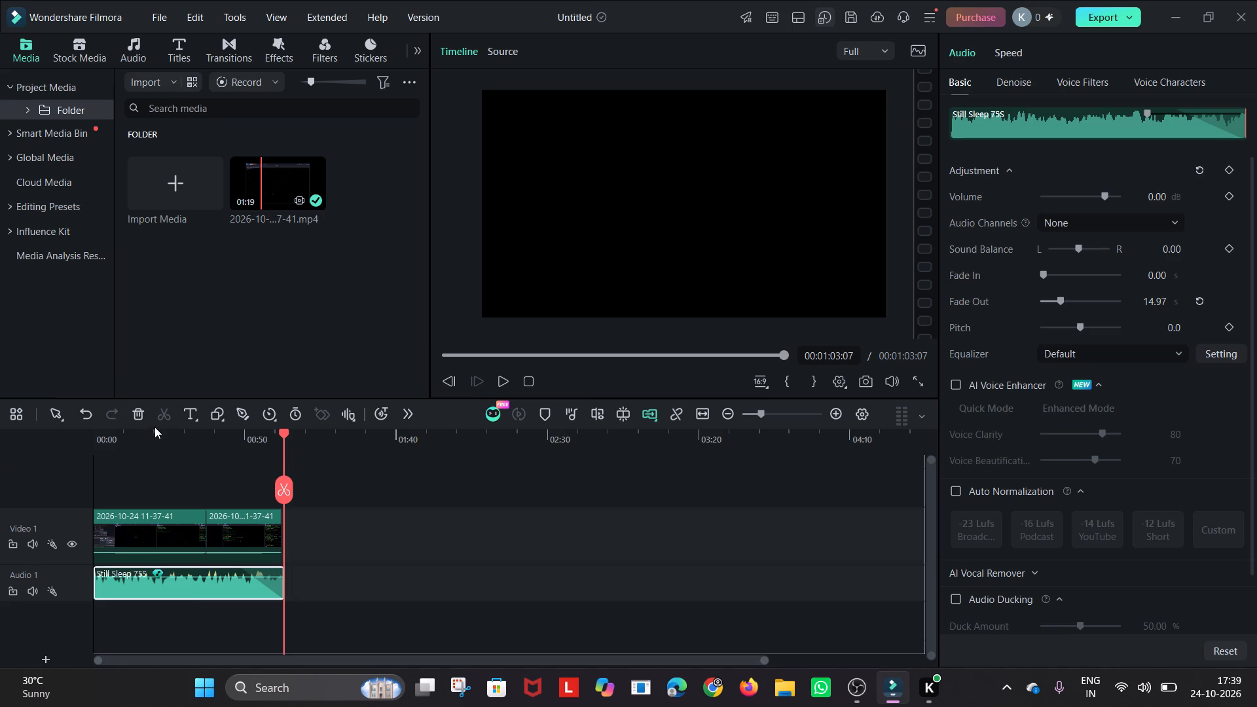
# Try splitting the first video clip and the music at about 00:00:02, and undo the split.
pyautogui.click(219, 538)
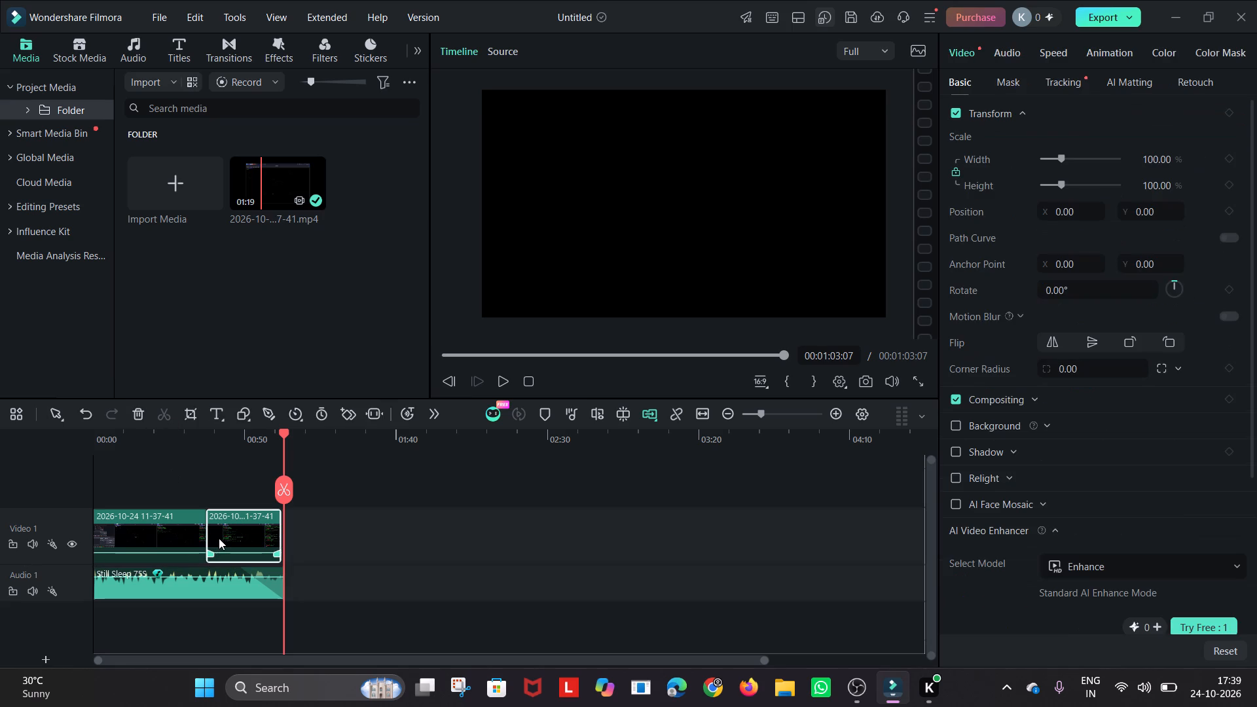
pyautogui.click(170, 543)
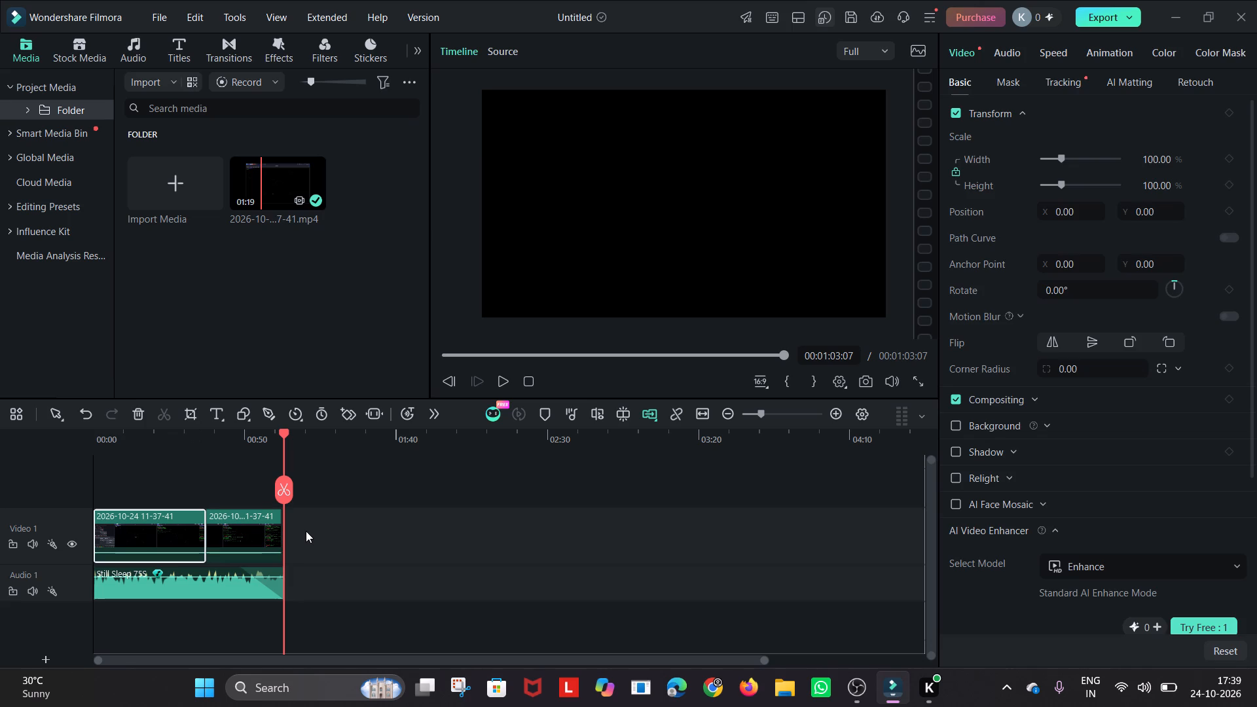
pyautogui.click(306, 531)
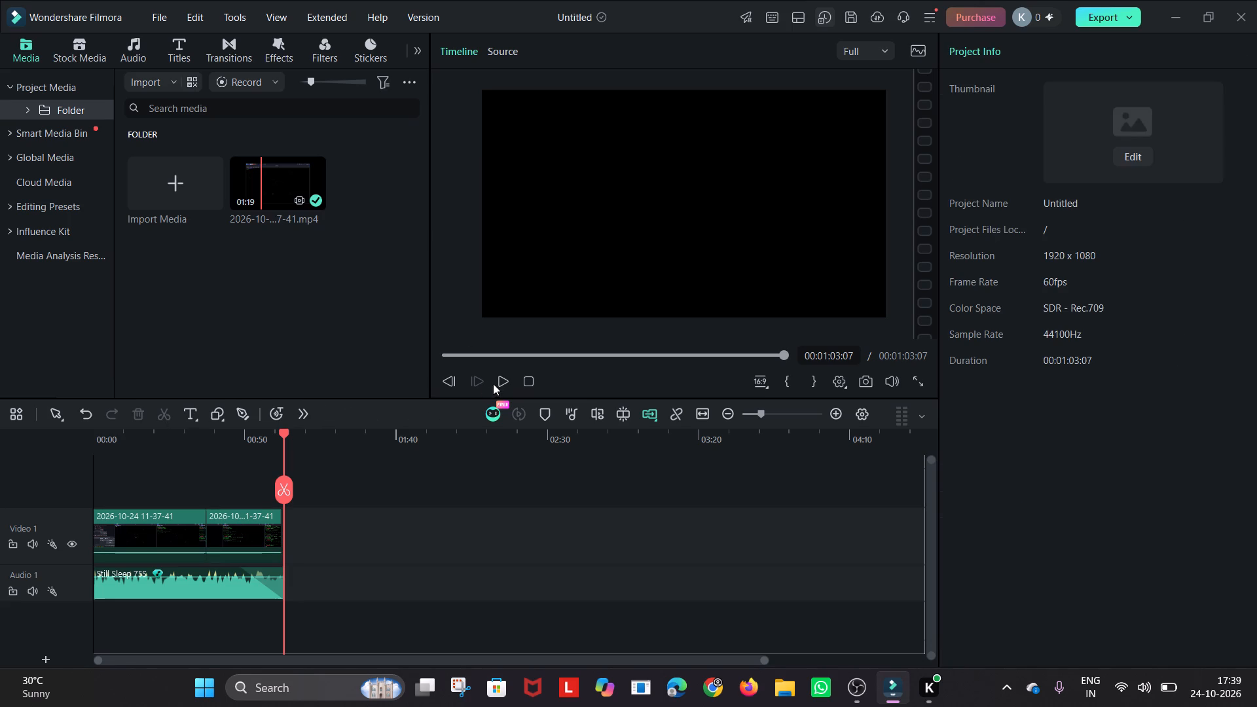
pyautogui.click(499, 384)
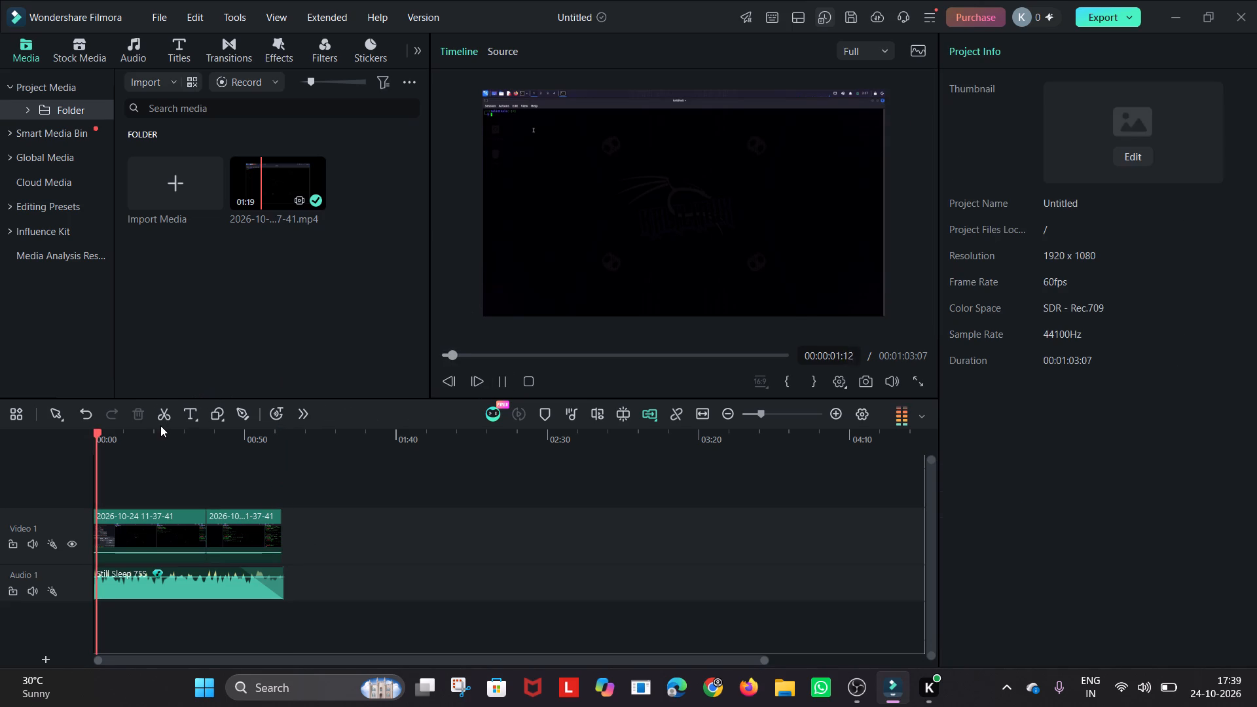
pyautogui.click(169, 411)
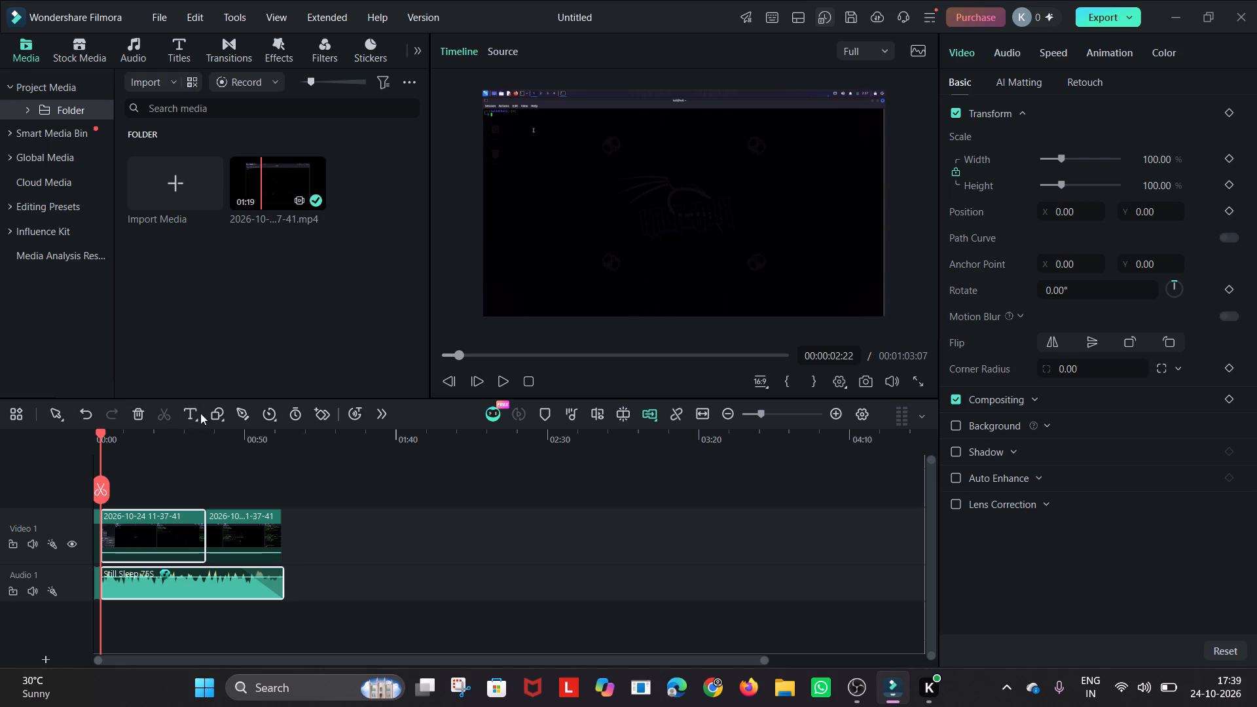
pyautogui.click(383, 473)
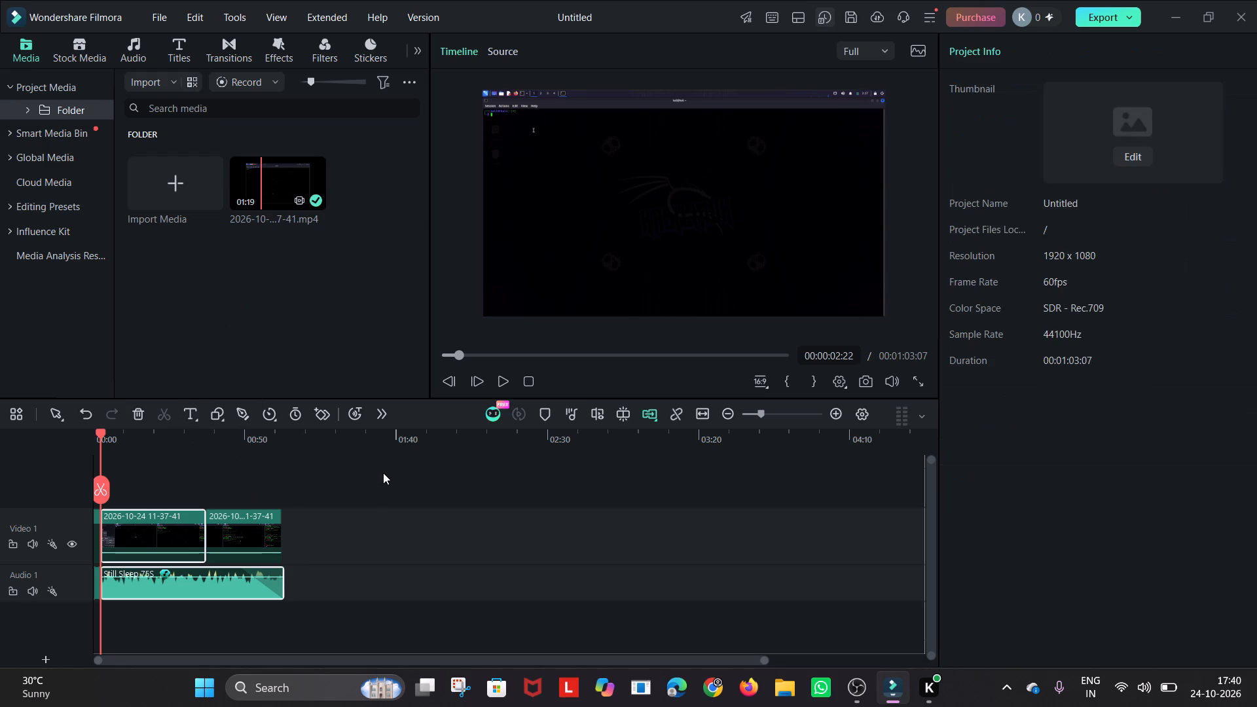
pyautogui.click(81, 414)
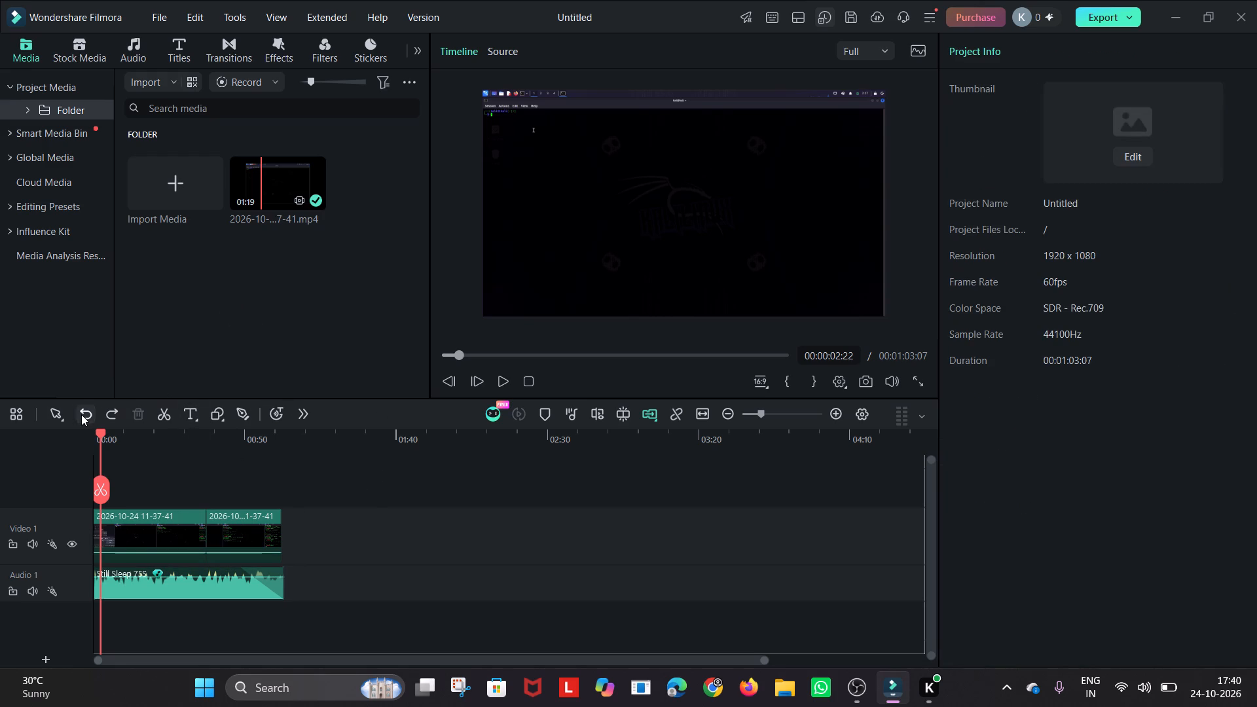
# Delete the Still Sleep 75S music clip from Audio 1.
pyautogui.click(501, 382)
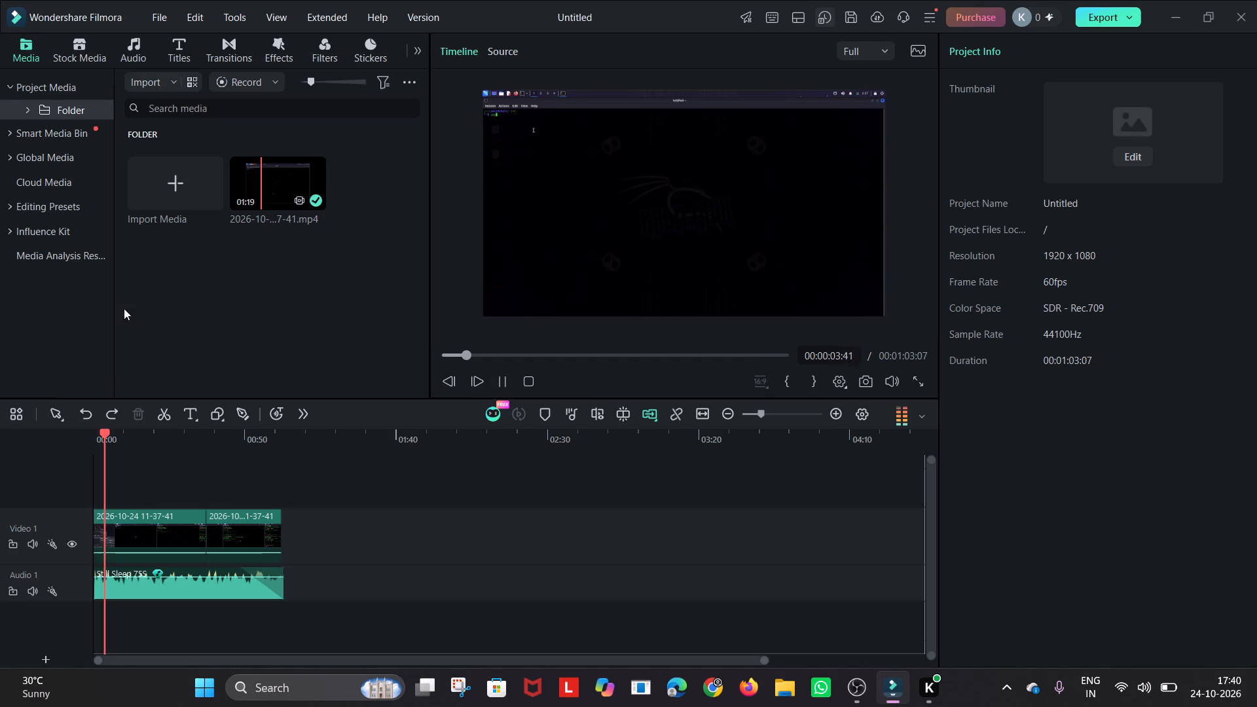
pyautogui.rightClick(233, 587)
pyautogui.click(332, 11)
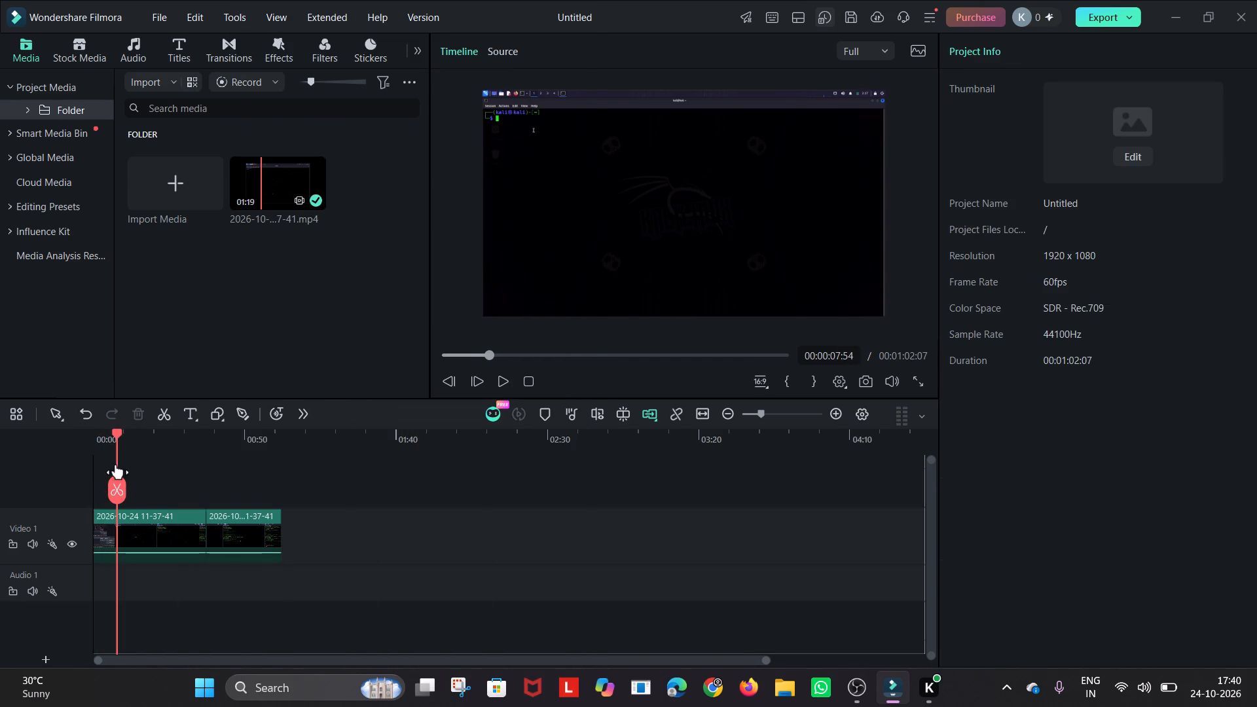
# Return to the start of the timeline and browse the Black stock media, transitions, effects and filters for something to add.
pyautogui.moveTo(117, 431); pyautogui.dragTo(82, 433)
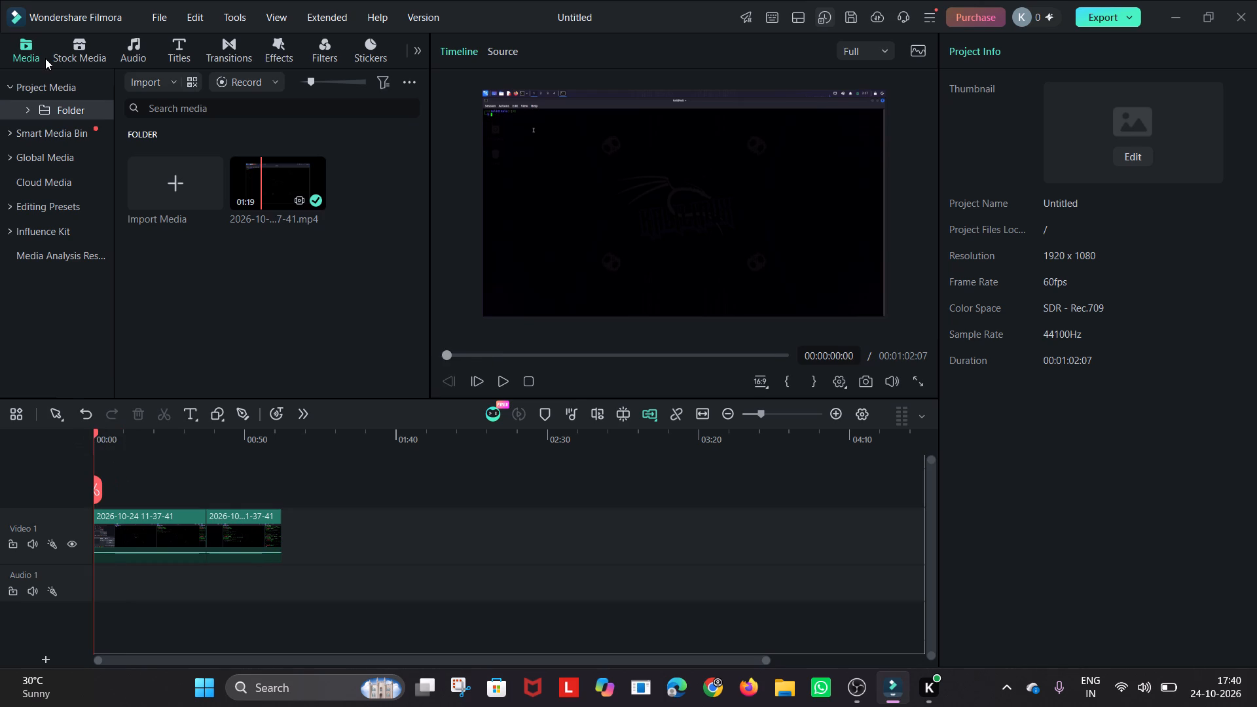
pyautogui.click(76, 45)
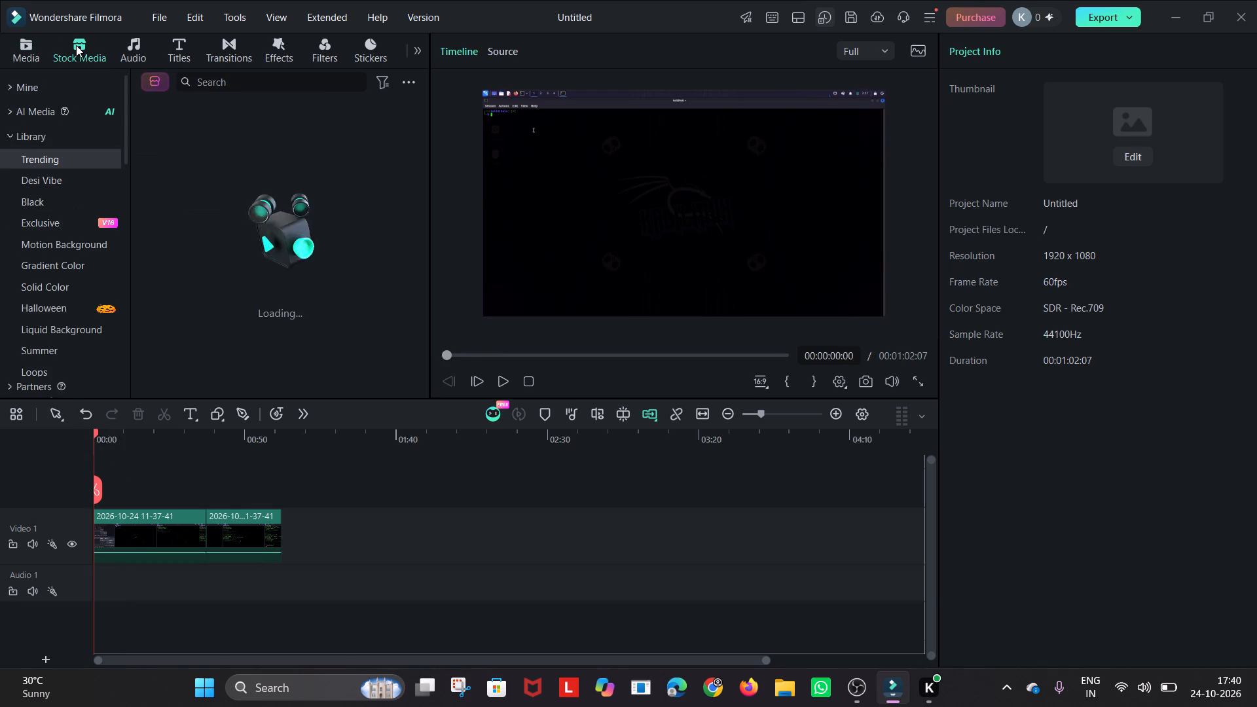
pyautogui.click(85, 186)
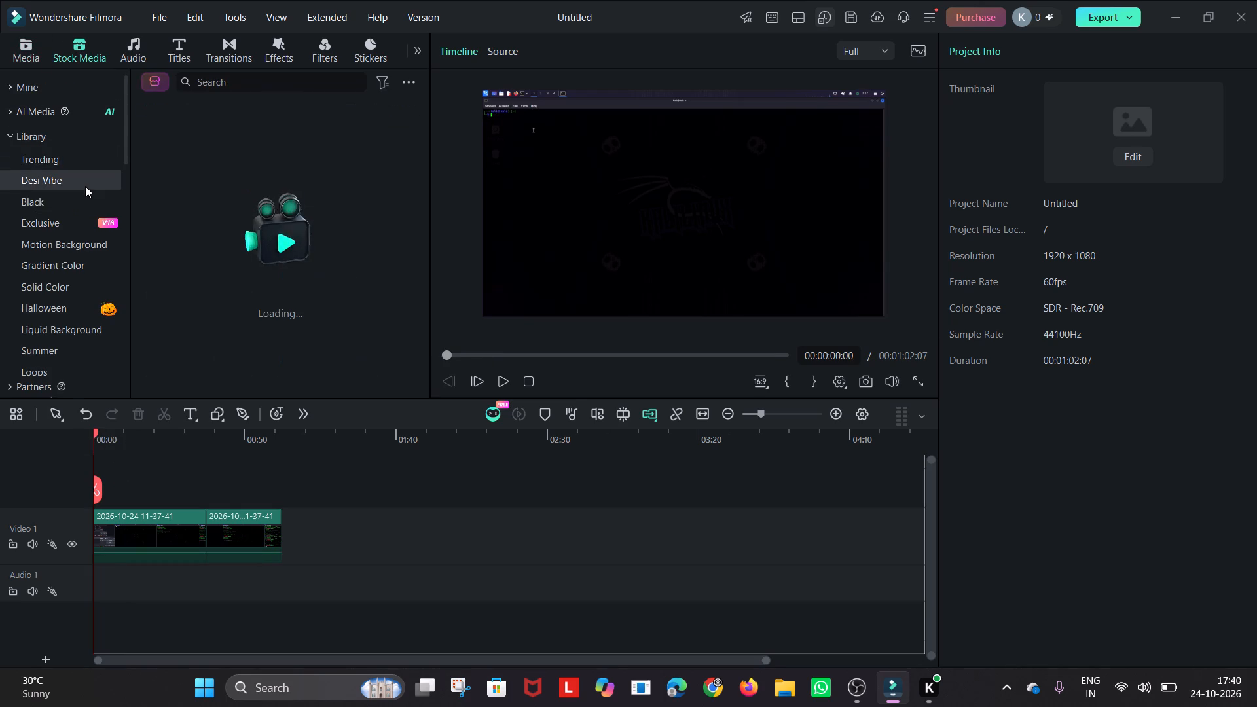
pyautogui.click(82, 204)
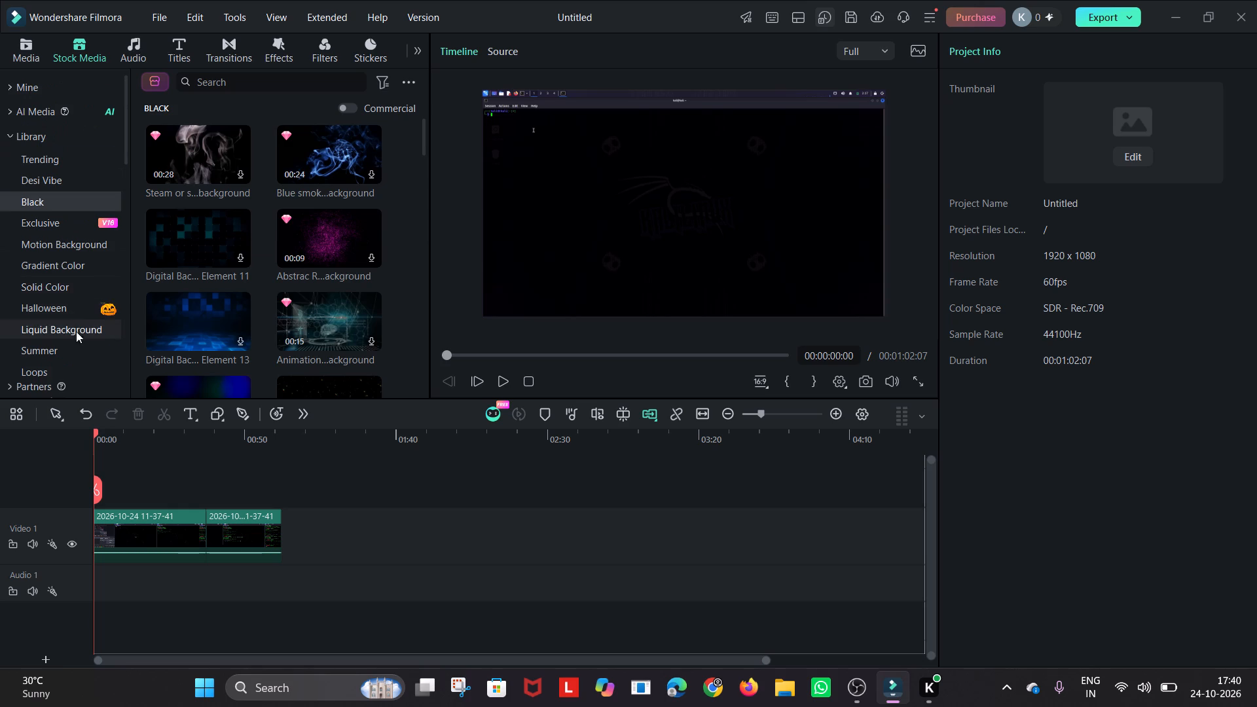
pyautogui.click(139, 54)
pyautogui.click(225, 48)
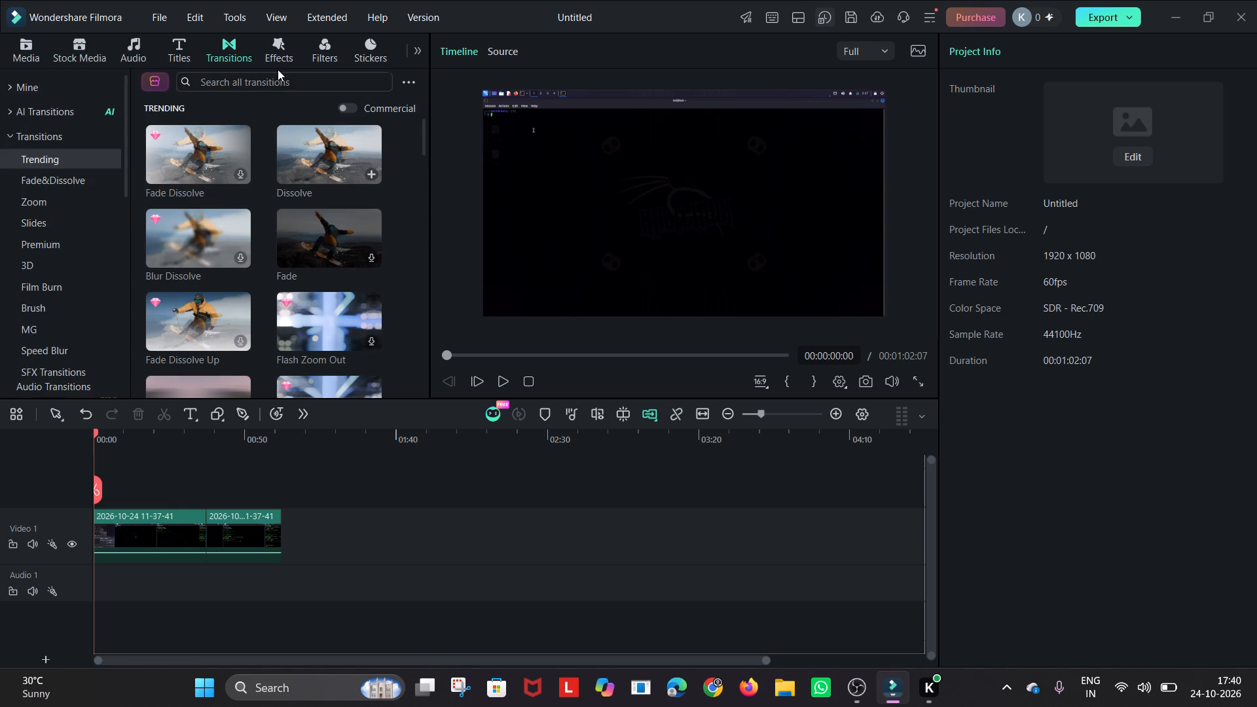
pyautogui.click(278, 50)
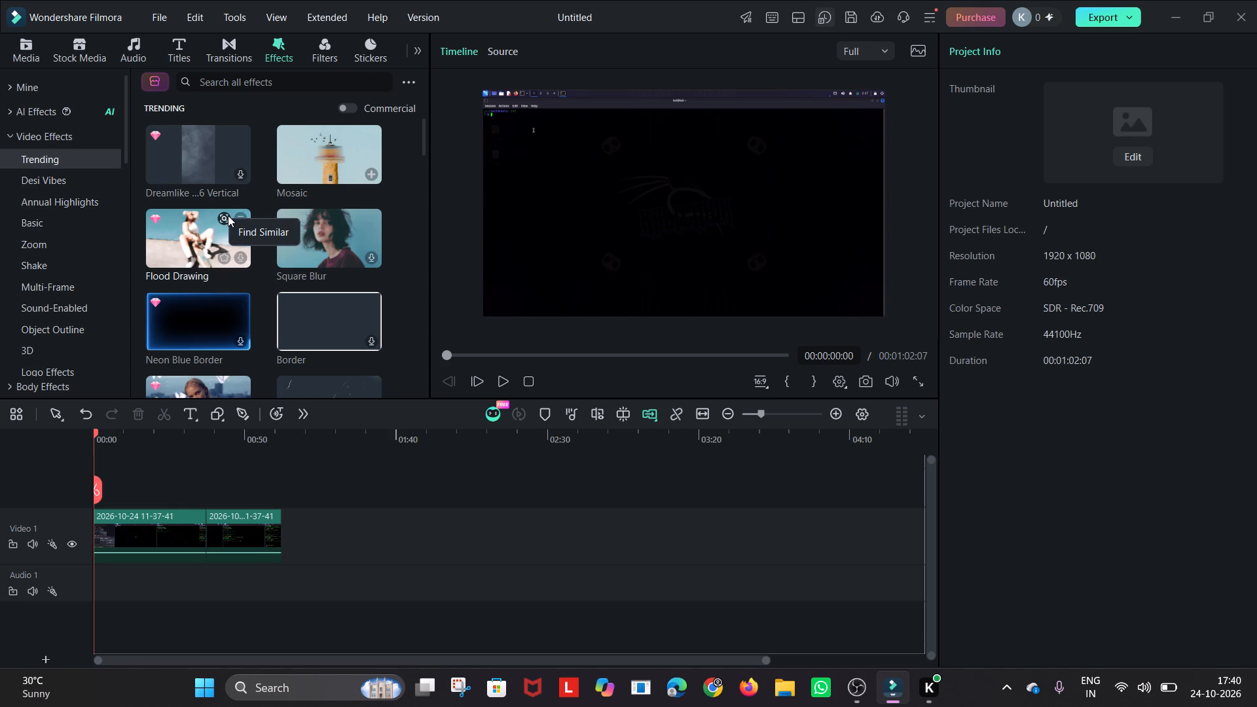
pyautogui.click(327, 60)
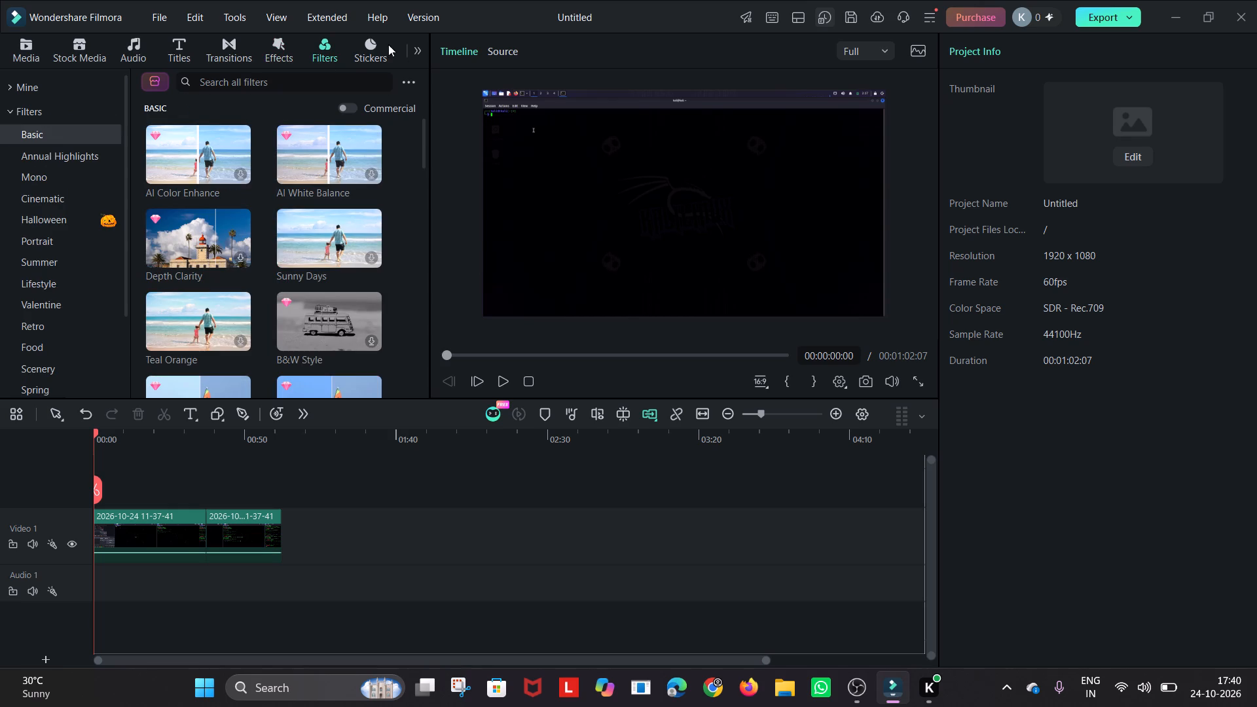
# Add the first red Subscribe sticker from the Trending stickers to Video 1 at 00:01:02:07, directly after the second video clip.
pyautogui.click(372, 51)
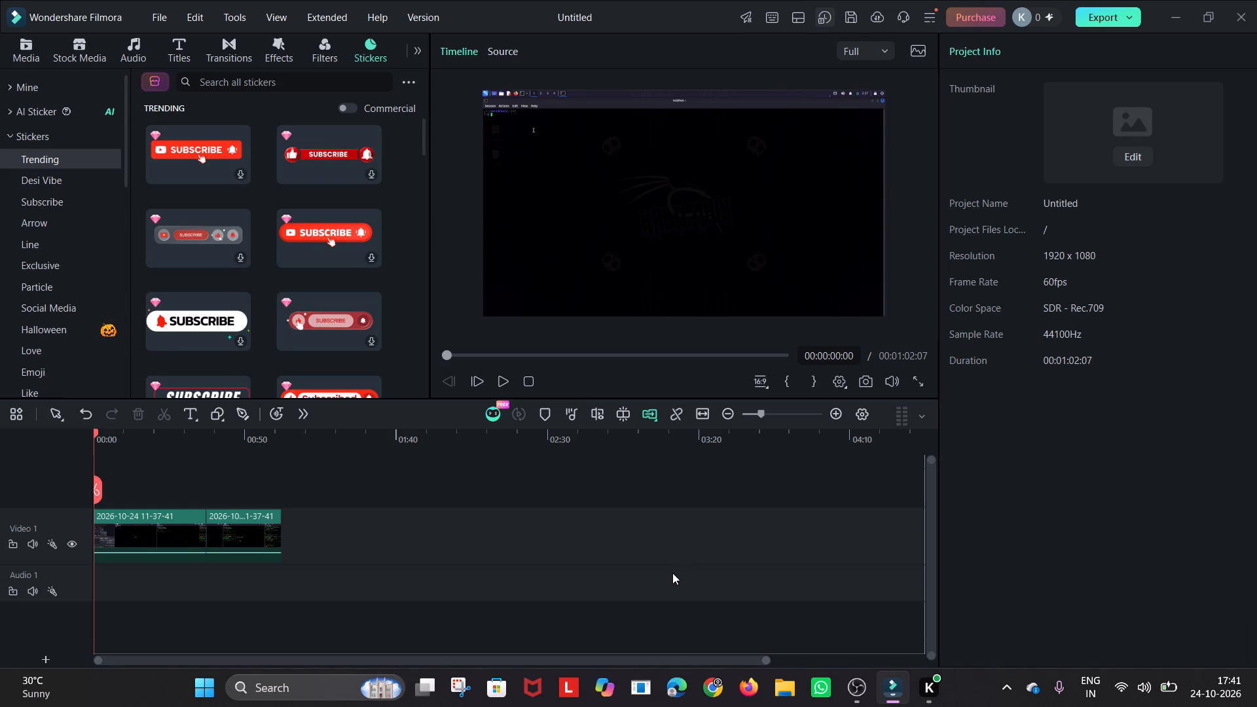
pyautogui.click(304, 537)
pyautogui.moveTo(96, 491); pyautogui.dragTo(293, 514)
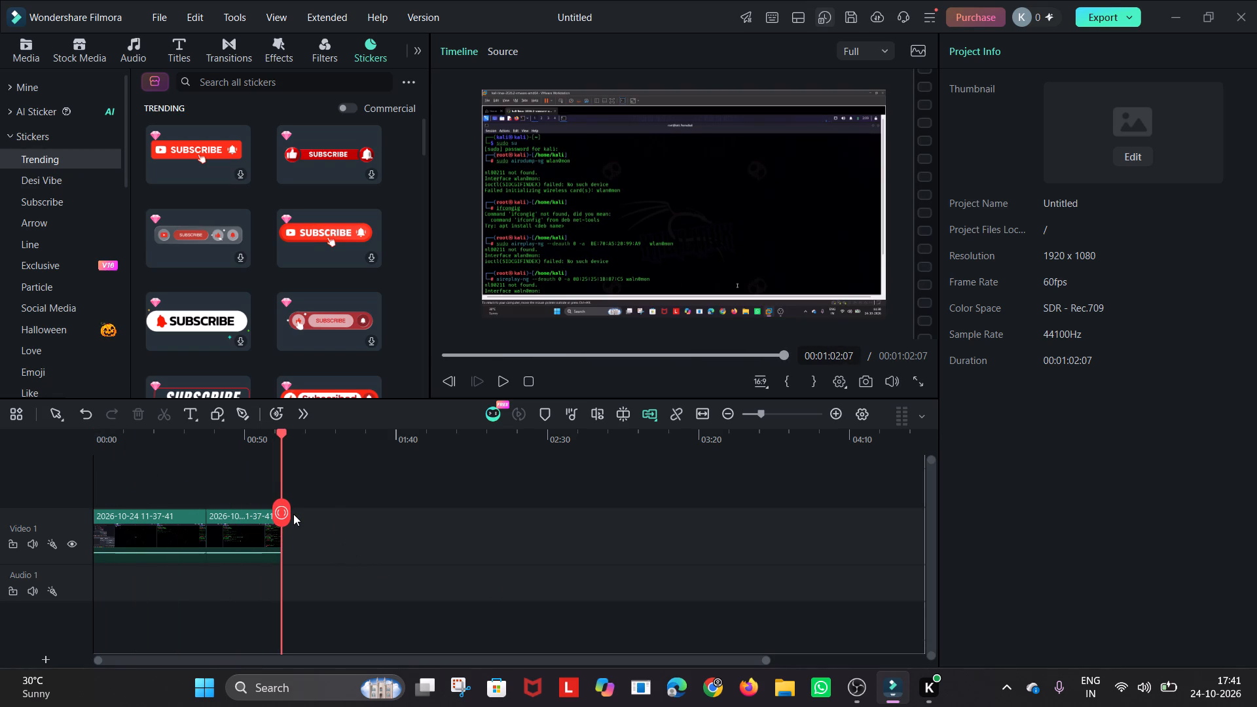
pyautogui.moveTo(293, 514); pyautogui.dragTo(291, 469)
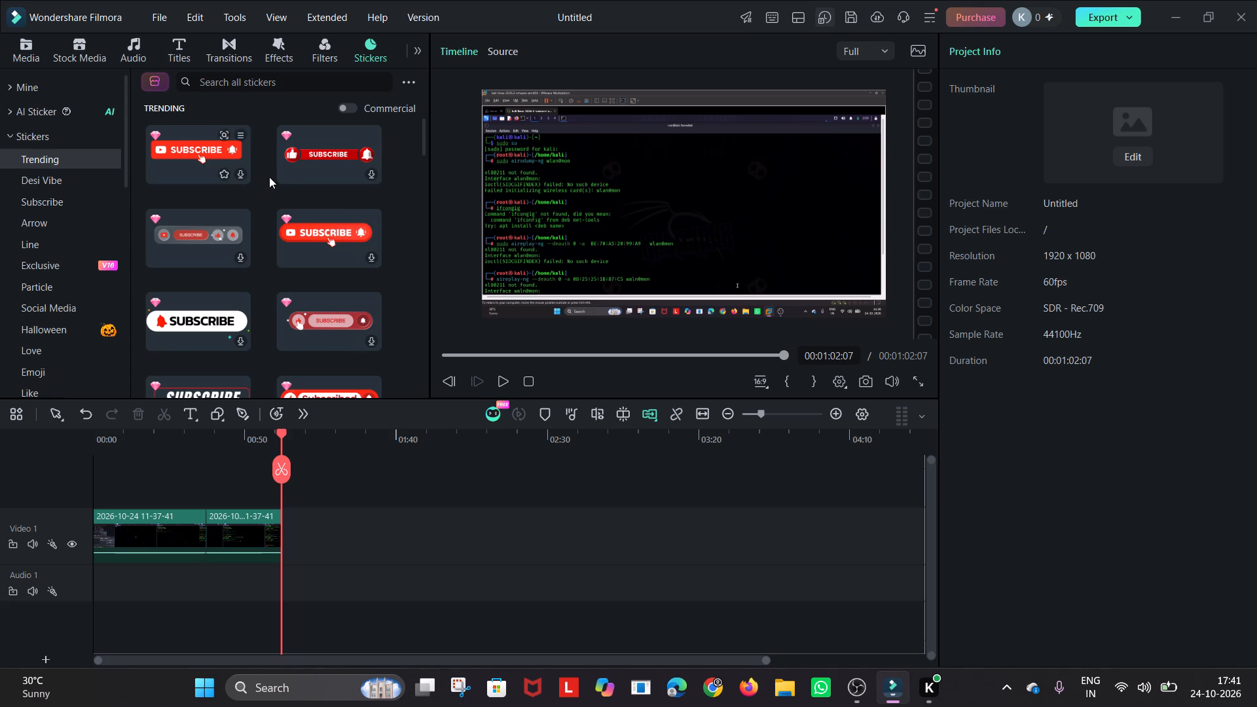
pyautogui.click(207, 147)
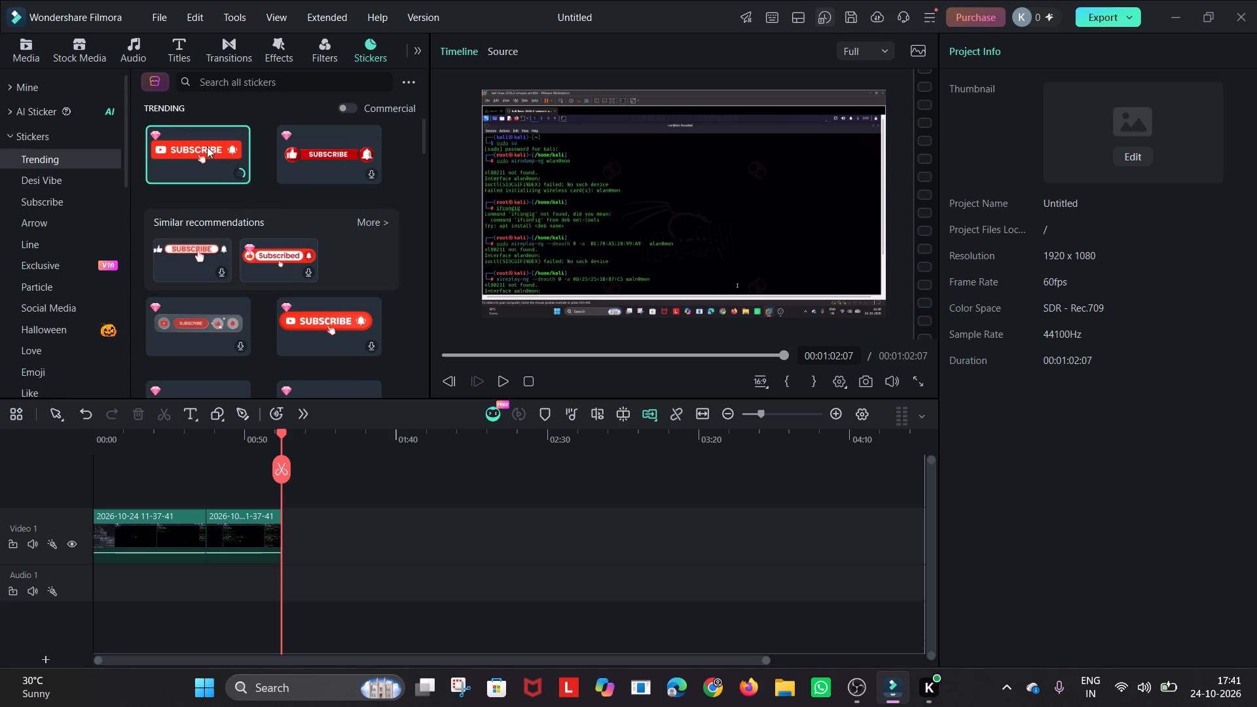
pyautogui.hscroll(1, 222, 282)
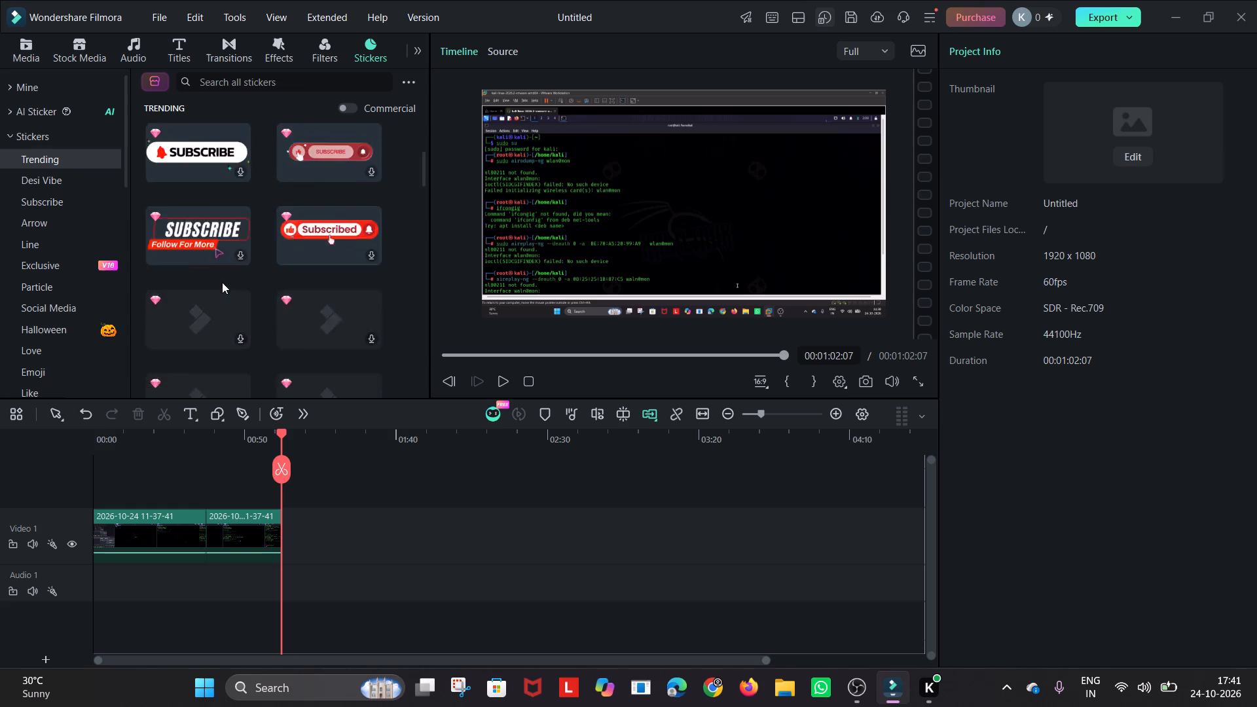
pyautogui.hscroll(2, 222, 282)
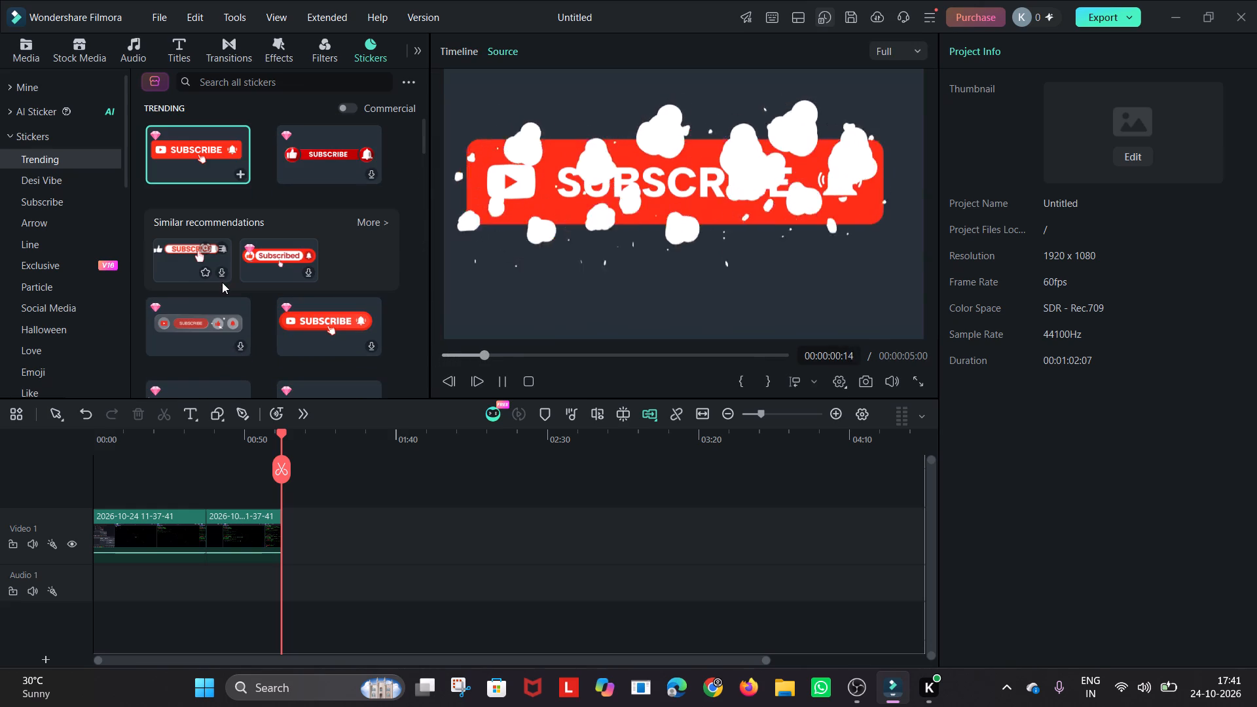
pyautogui.scroll(1, 222, 282)
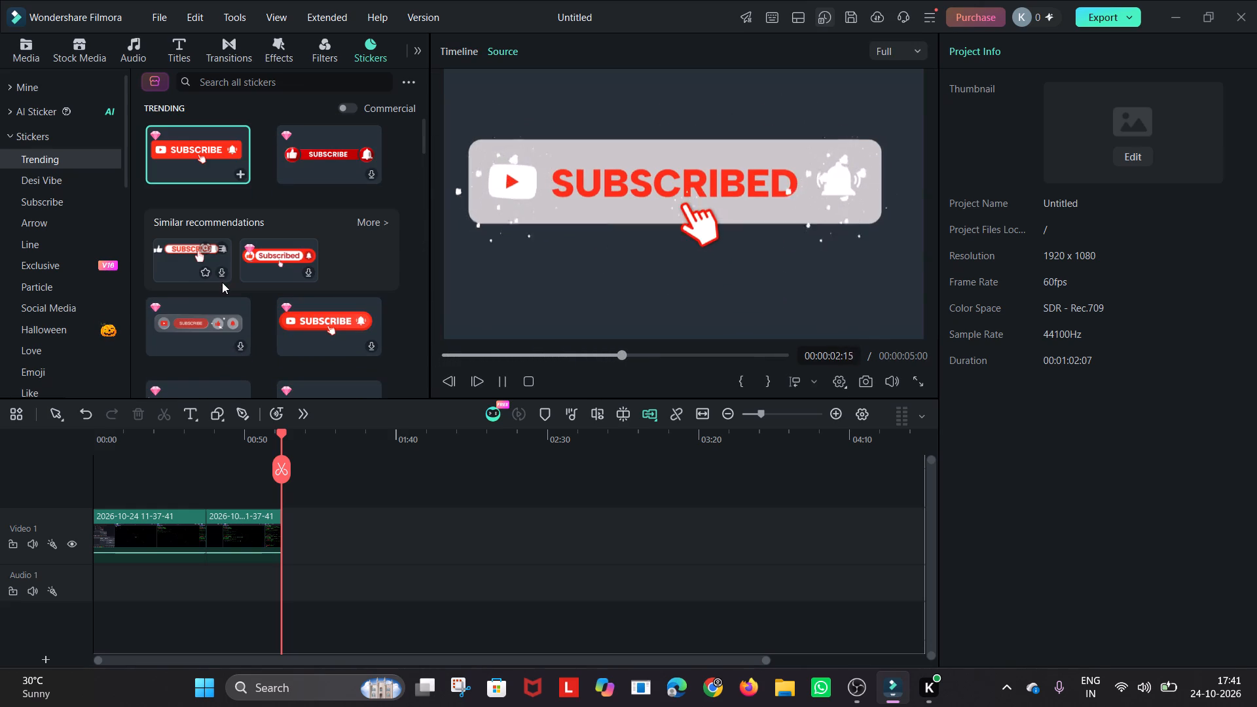
pyautogui.click(242, 174)
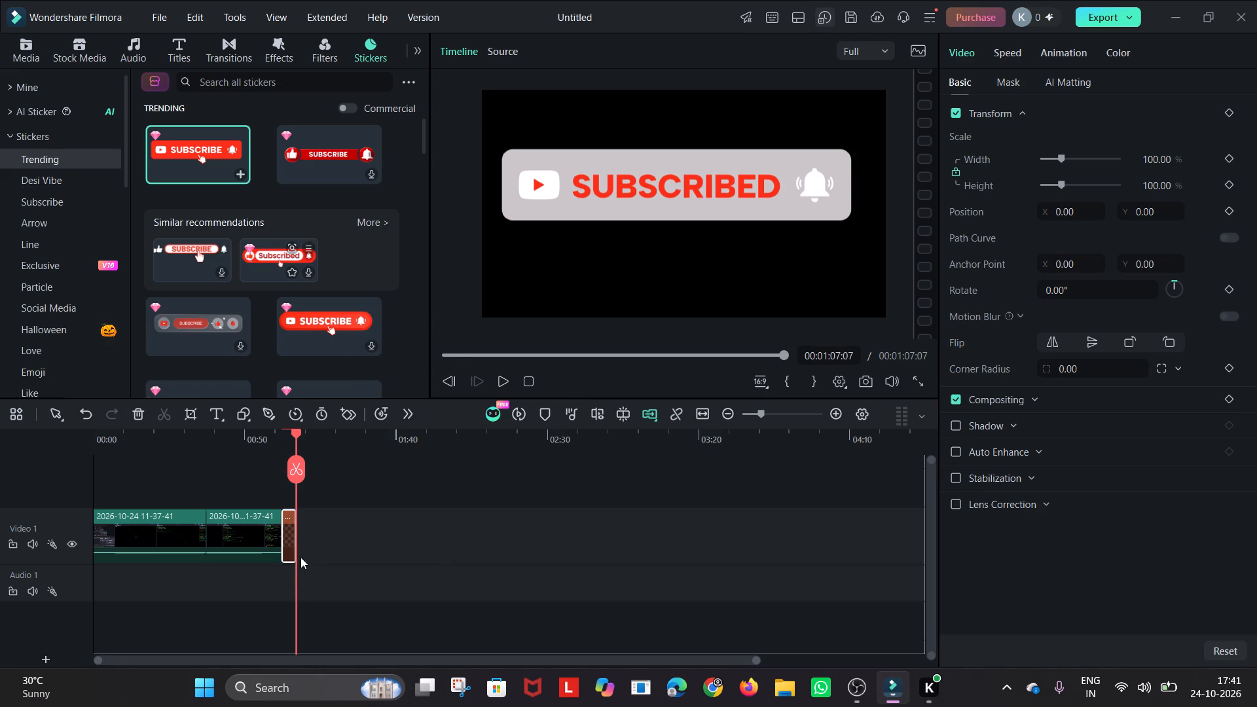
# Play back the end of the edit from 00:00:58:25 to review the Subscribe sticker.
pyautogui.moveTo(295, 592); pyautogui.dragTo(270, 596)
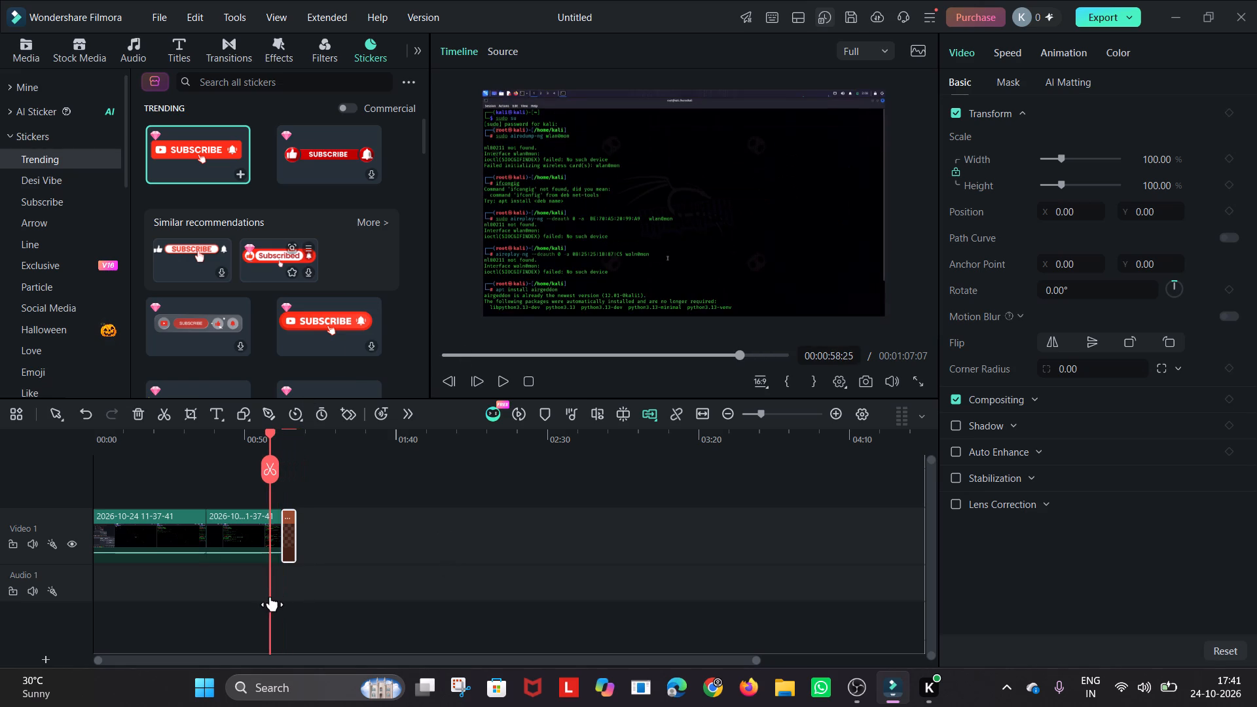
pyautogui.moveTo(270, 596); pyautogui.dragTo(270, 596)
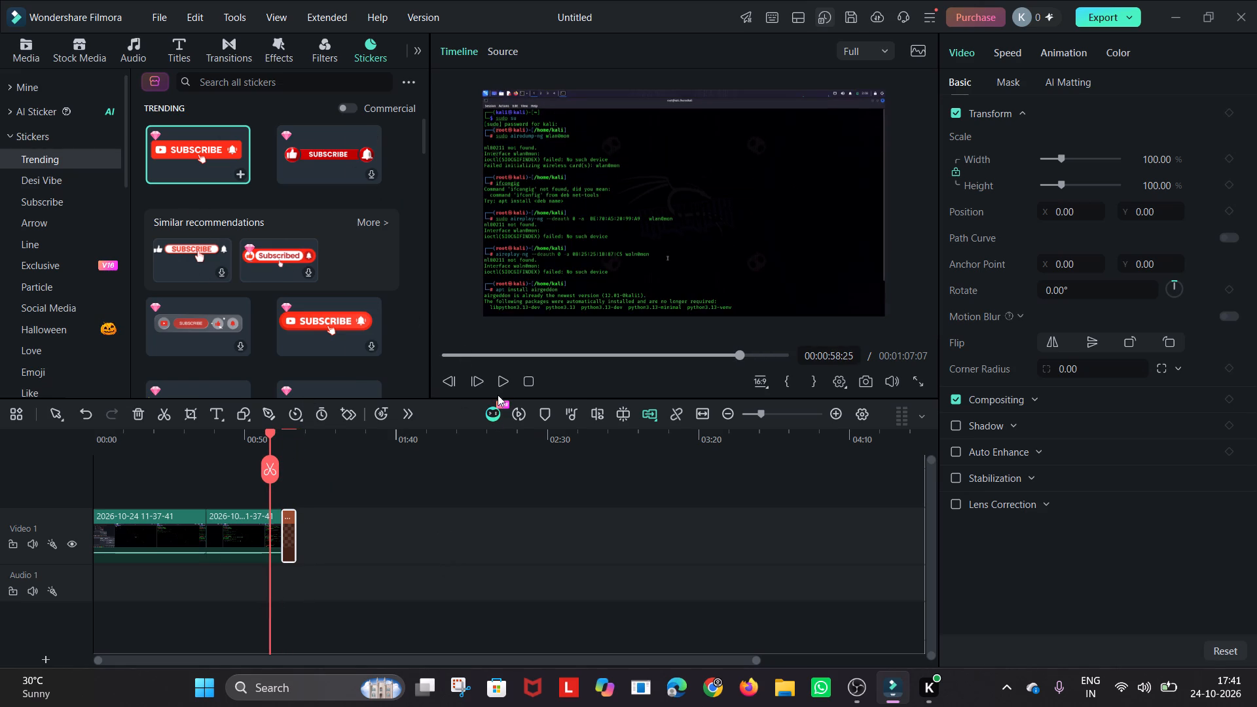
pyautogui.click(499, 382)
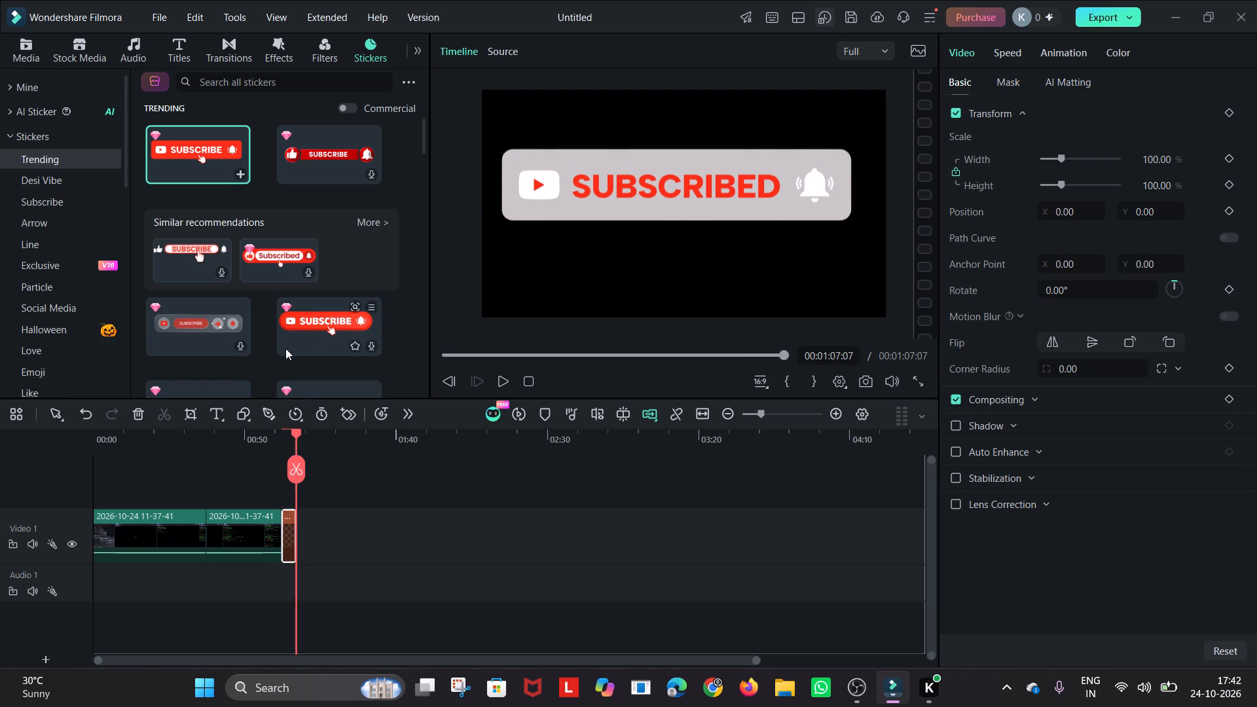
# Browse the Trending stickers for another Like or Subscribe sticker.
pyautogui.scroll(-2, 285, 348)
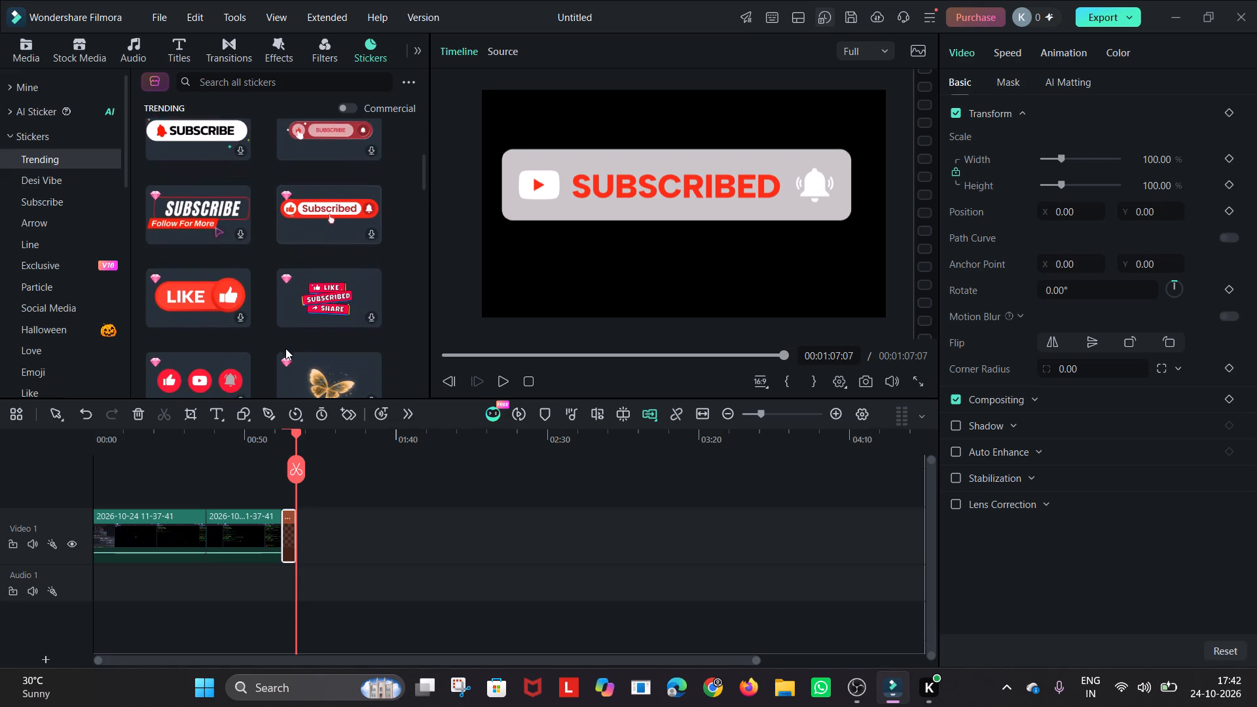
pyautogui.scroll(-2, 285, 348)
pyautogui.hscroll(1, 207, 274)
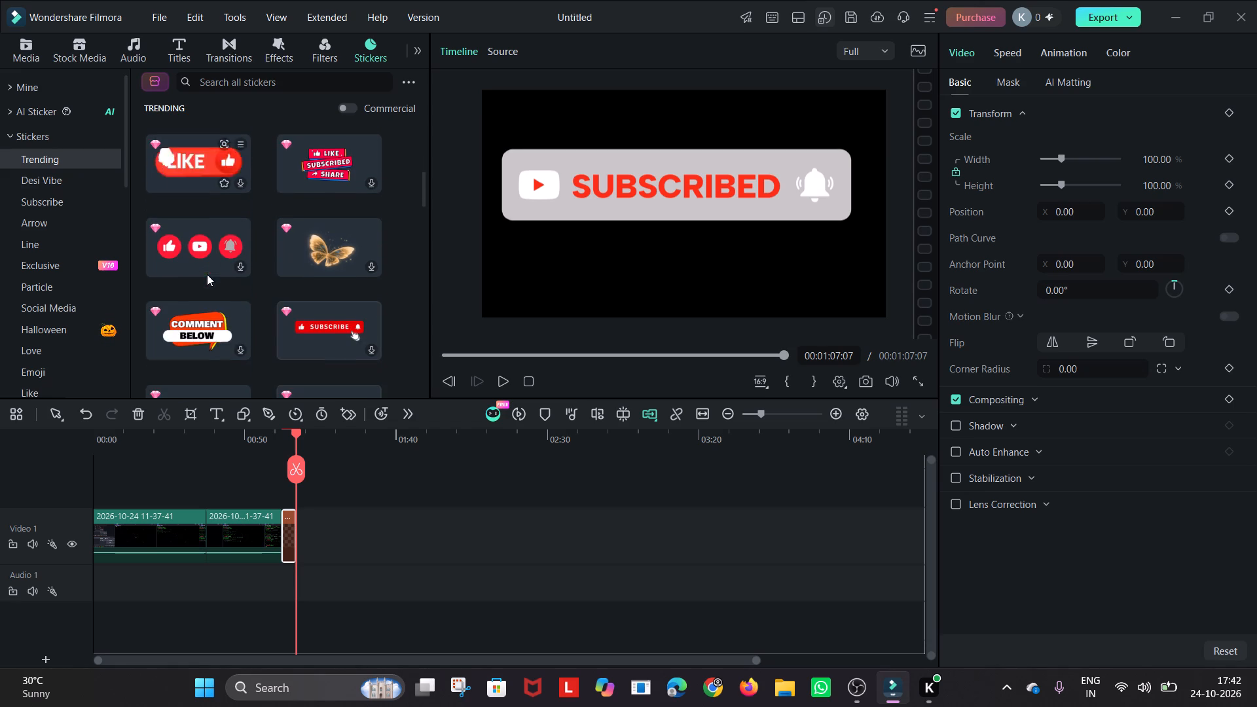
pyautogui.hscroll(3, 207, 274)
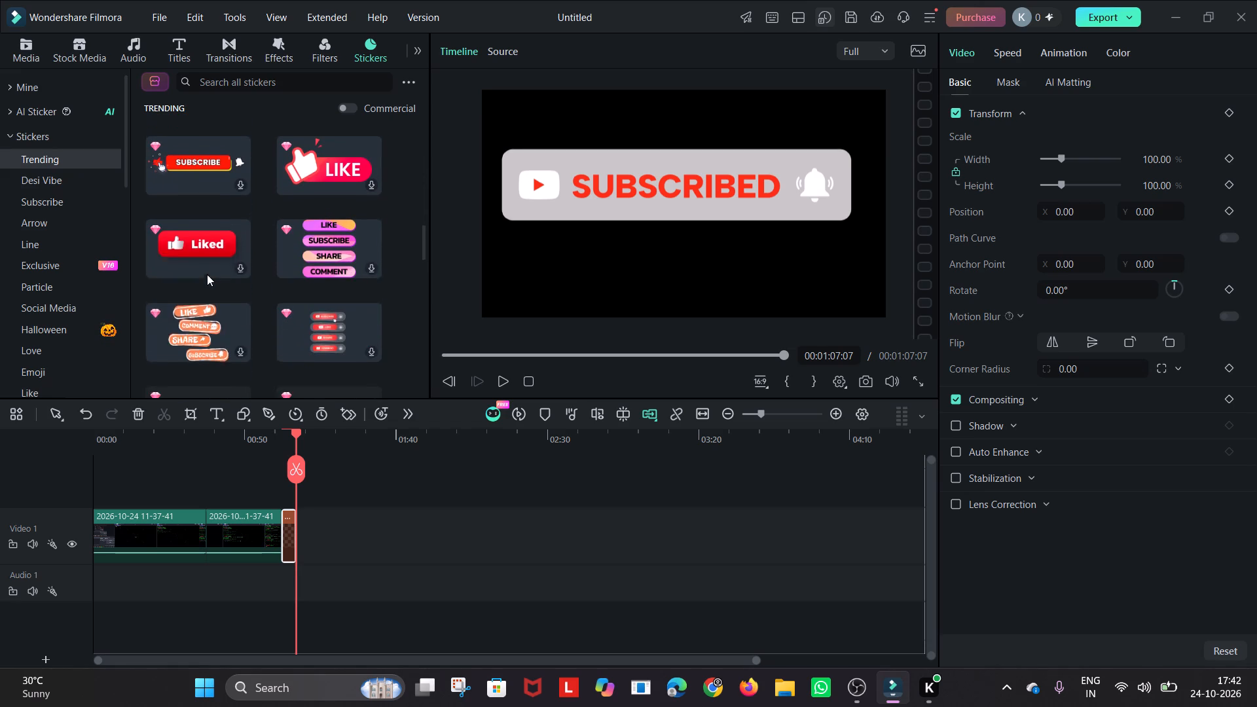
pyautogui.hscroll(1, 207, 274)
# Scale the Subscribe sticker down to about 60% and centre it near the frame's lower edge, at about X 0, Y -424.
pyautogui.moveTo(564, 190); pyautogui.dragTo(562, 218)
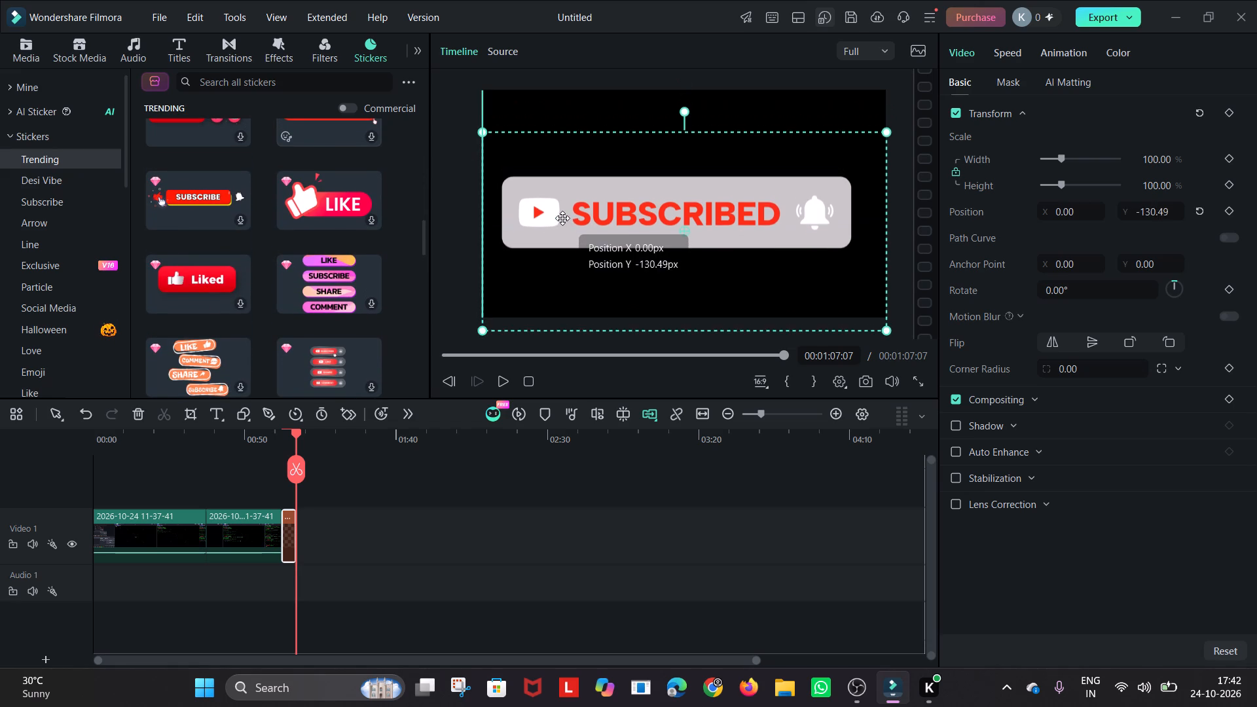
pyautogui.moveTo(562, 218); pyautogui.dragTo(559, 273)
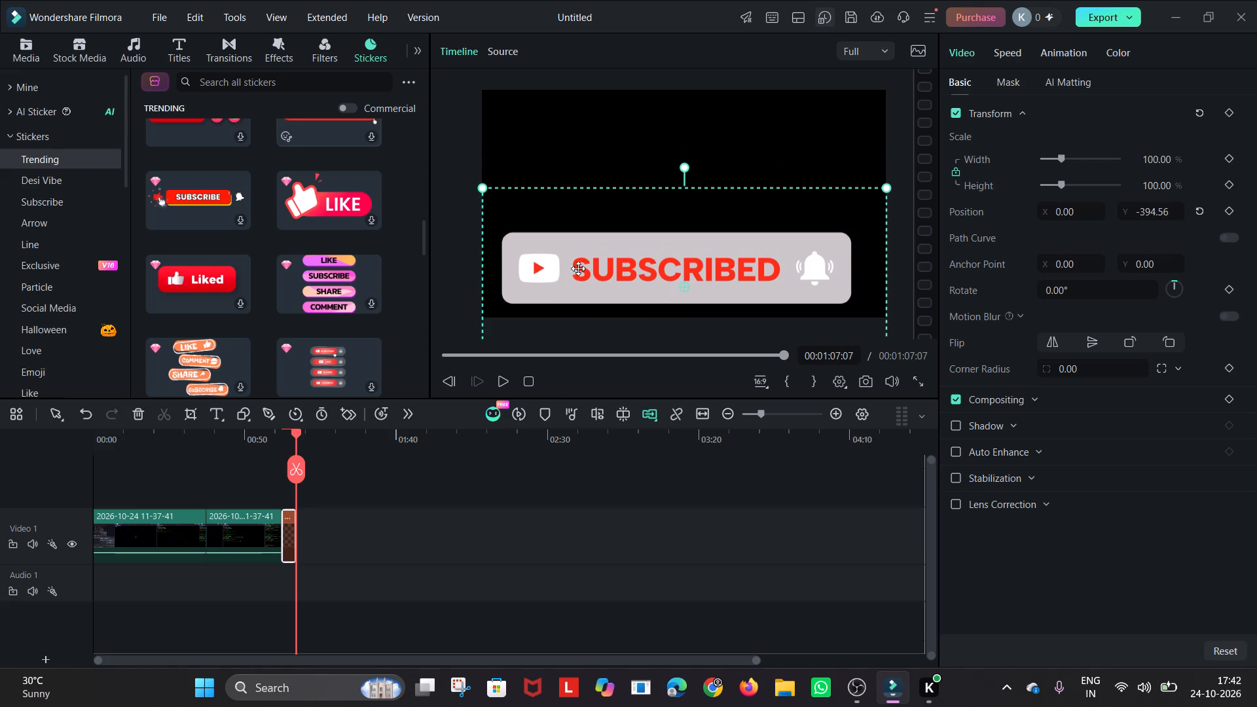
pyautogui.moveTo(592, 272); pyautogui.dragTo(600, 283)
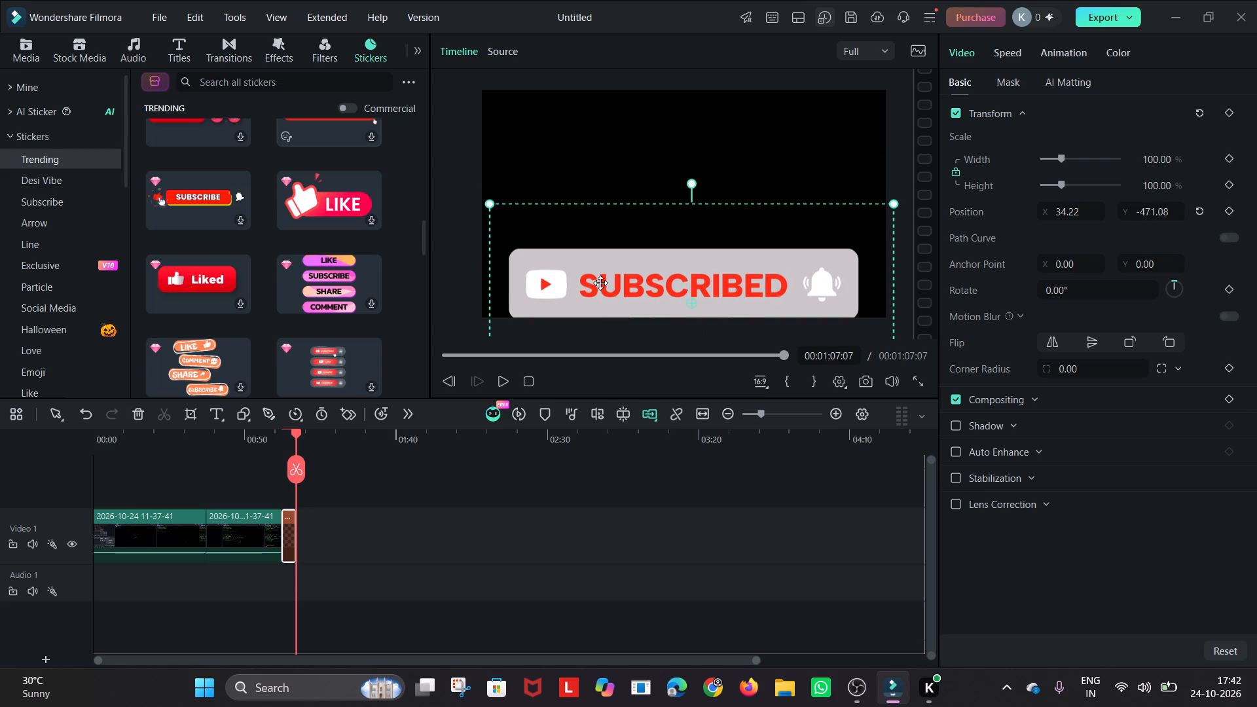
pyautogui.moveTo(620, 276); pyautogui.dragTo(616, 239)
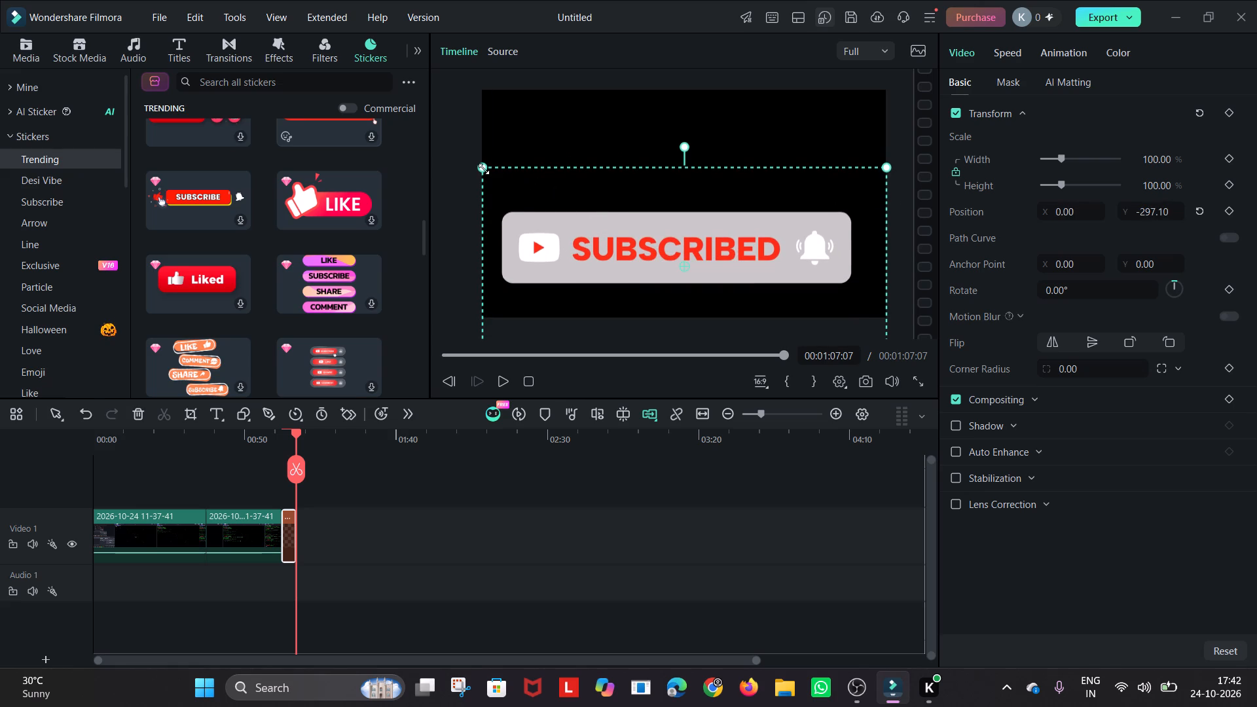
pyautogui.moveTo(482, 168); pyautogui.dragTo(521, 207)
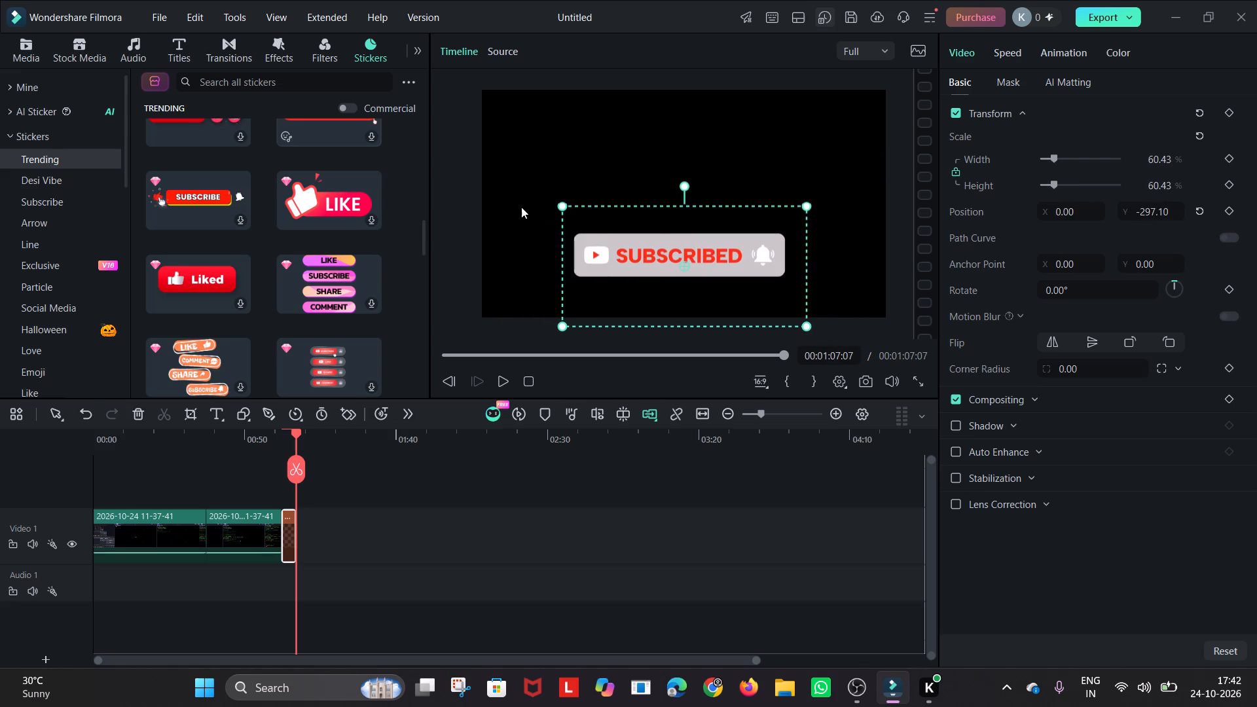
pyautogui.moveTo(642, 262); pyautogui.dragTo(642, 289)
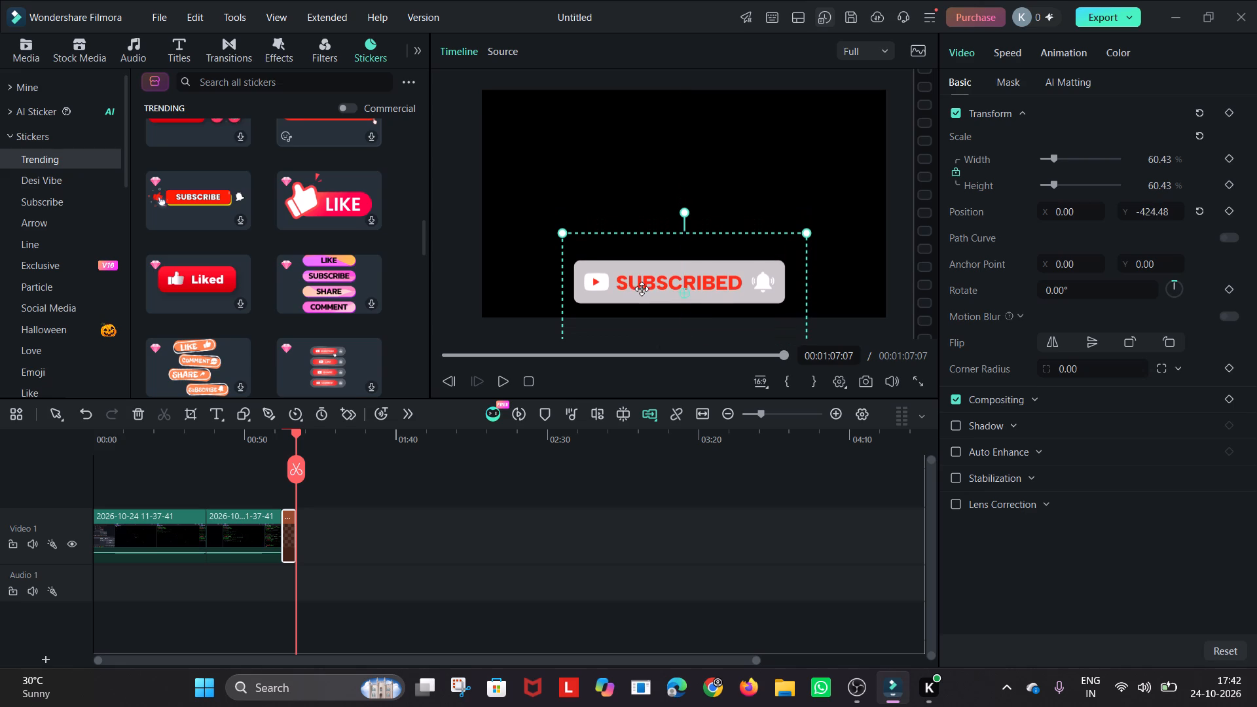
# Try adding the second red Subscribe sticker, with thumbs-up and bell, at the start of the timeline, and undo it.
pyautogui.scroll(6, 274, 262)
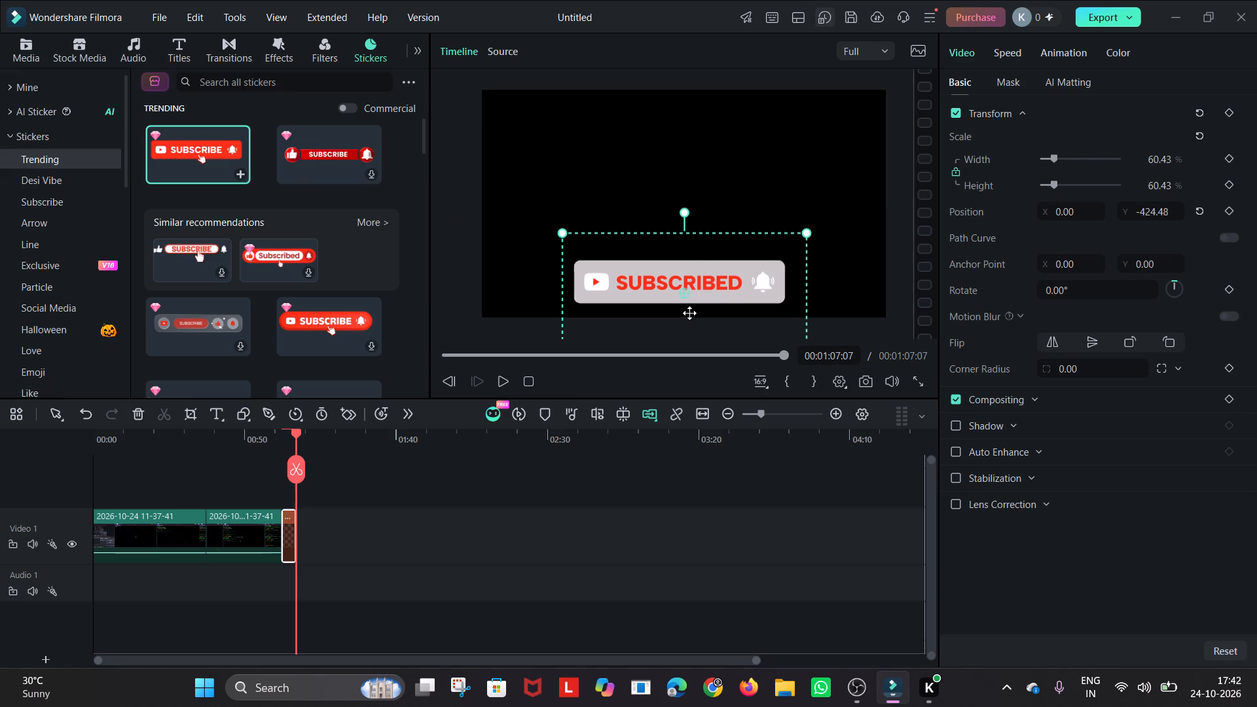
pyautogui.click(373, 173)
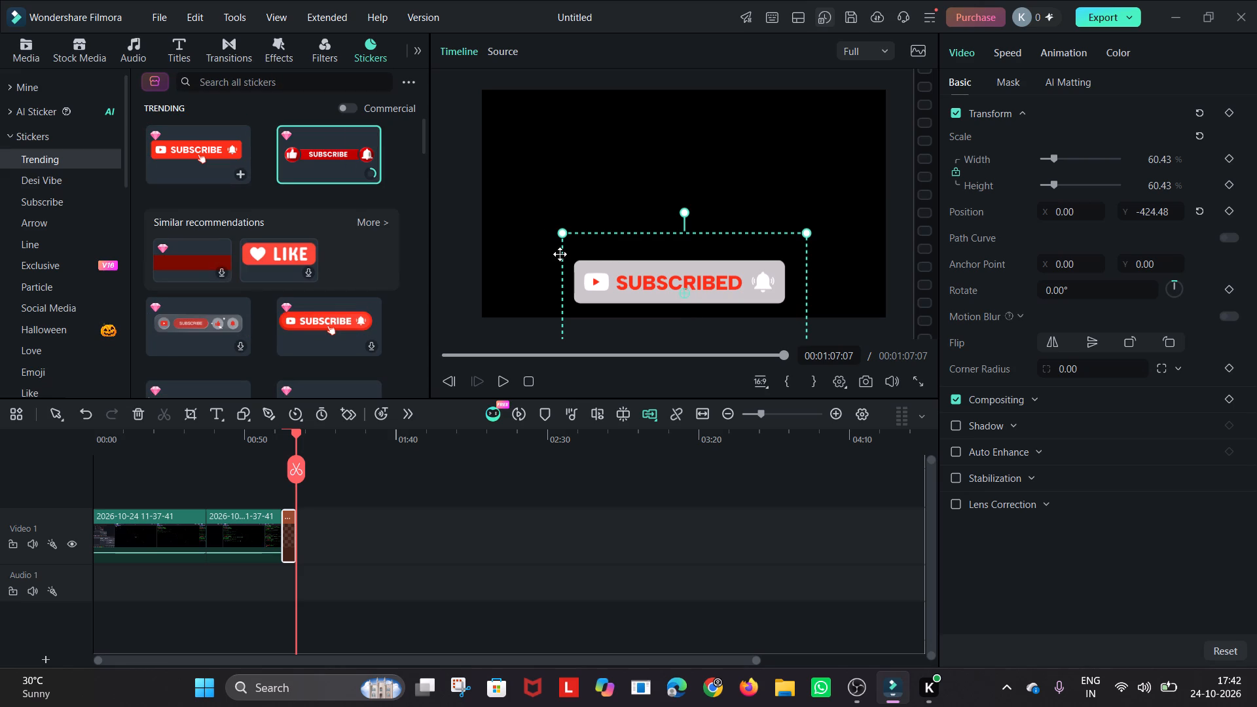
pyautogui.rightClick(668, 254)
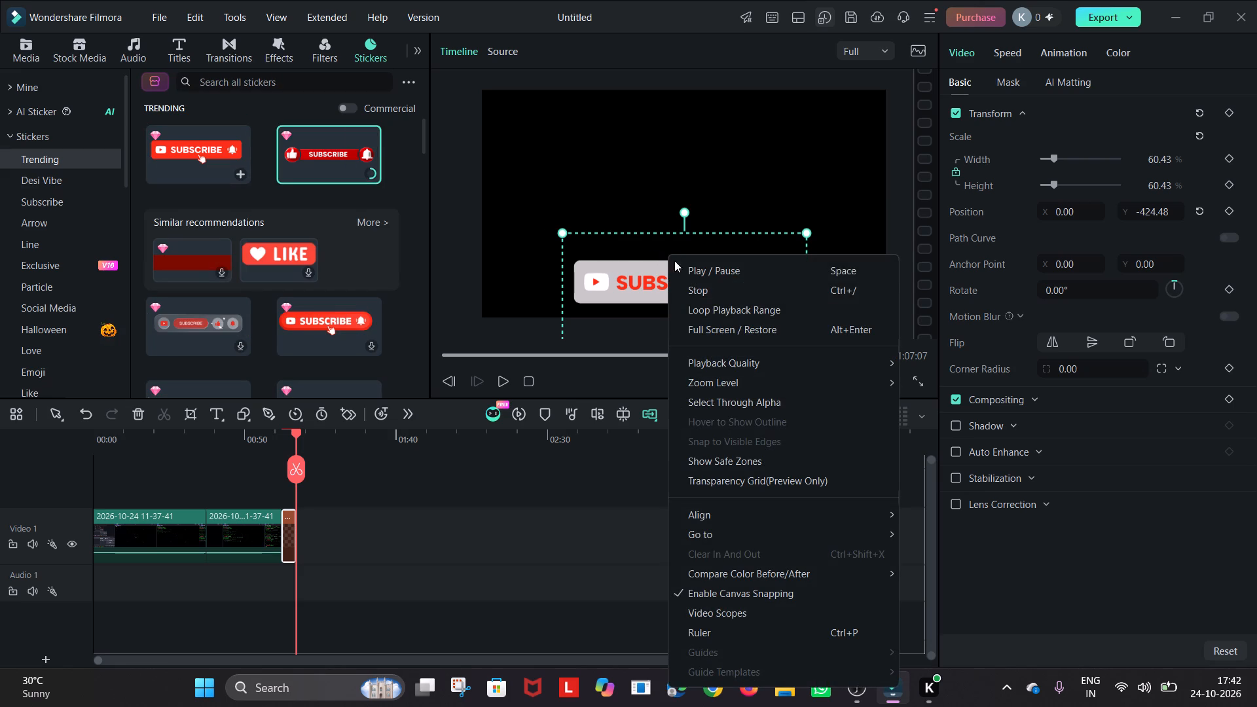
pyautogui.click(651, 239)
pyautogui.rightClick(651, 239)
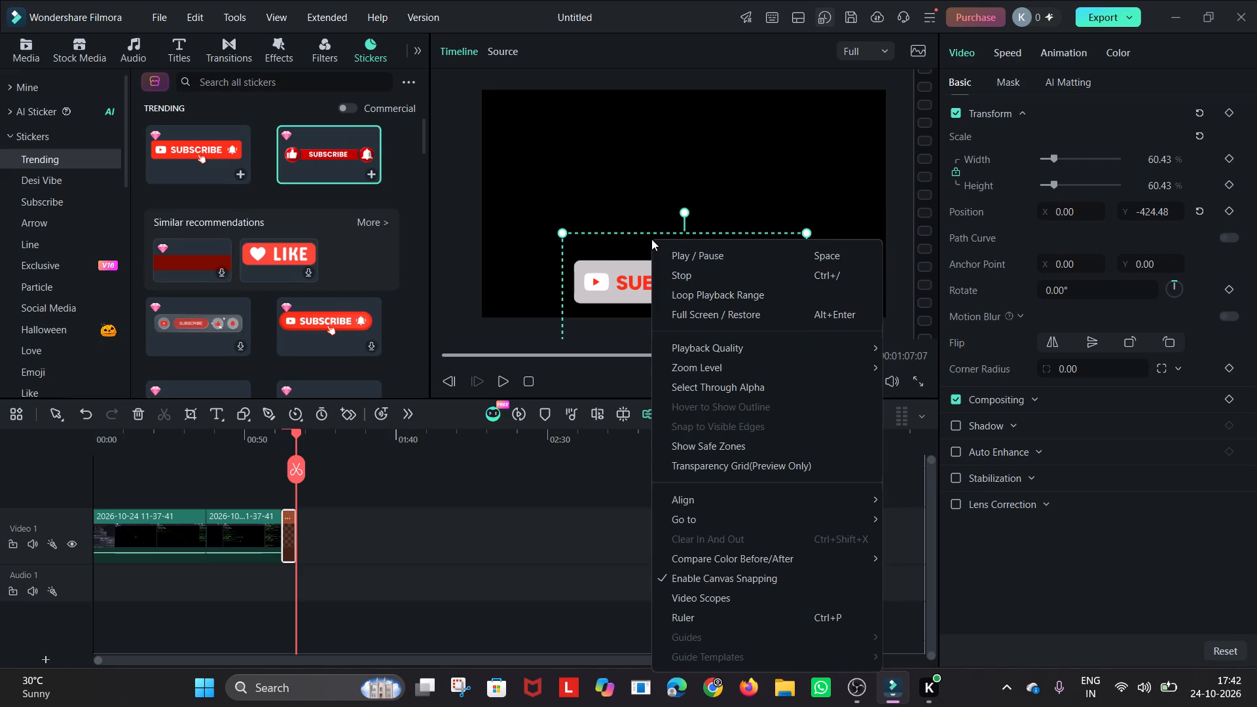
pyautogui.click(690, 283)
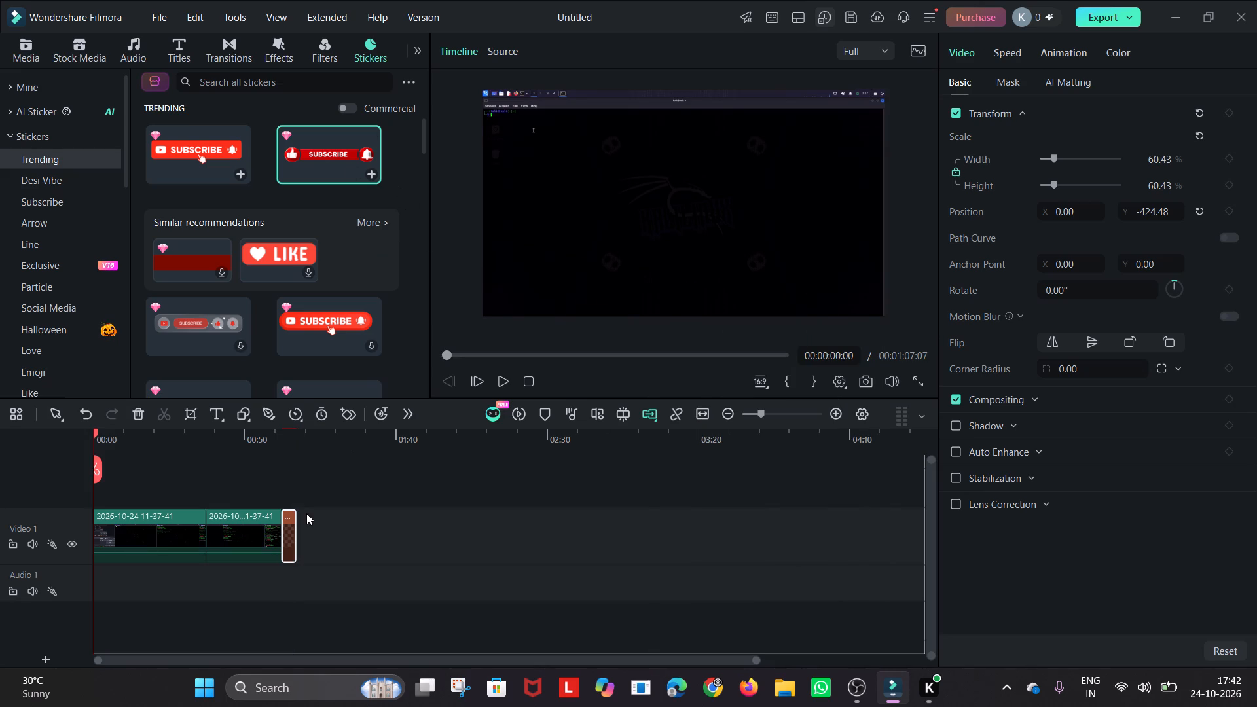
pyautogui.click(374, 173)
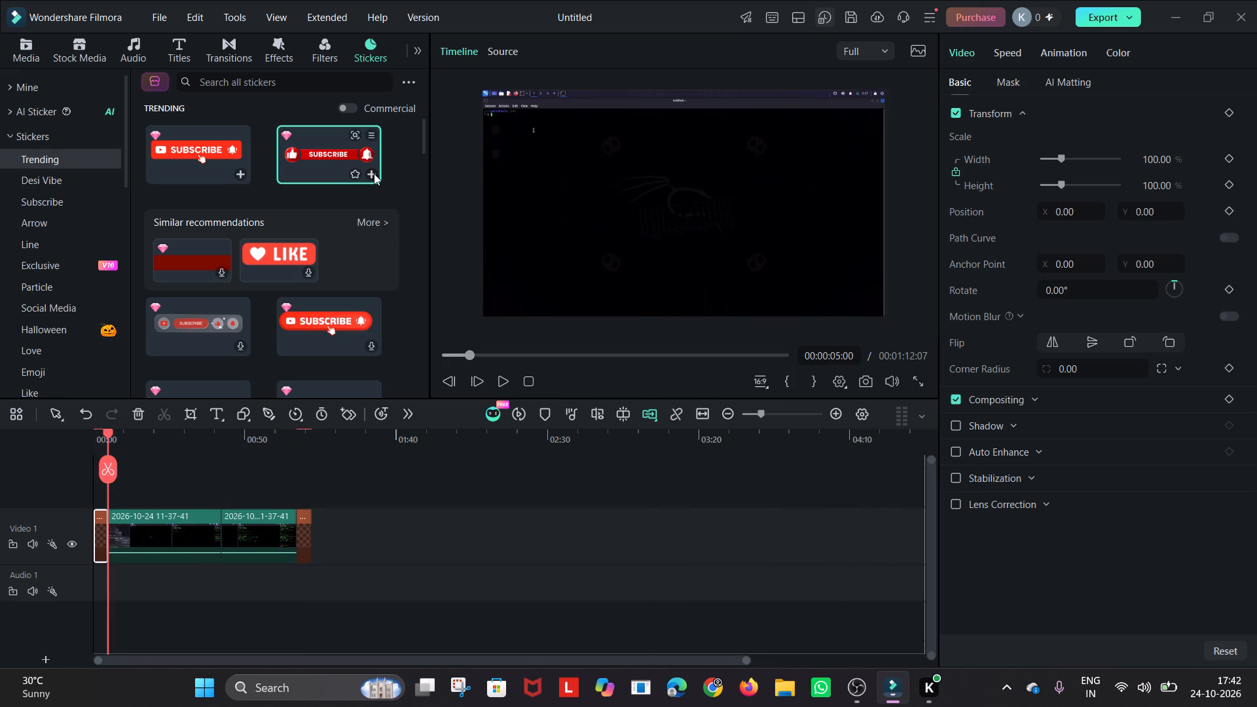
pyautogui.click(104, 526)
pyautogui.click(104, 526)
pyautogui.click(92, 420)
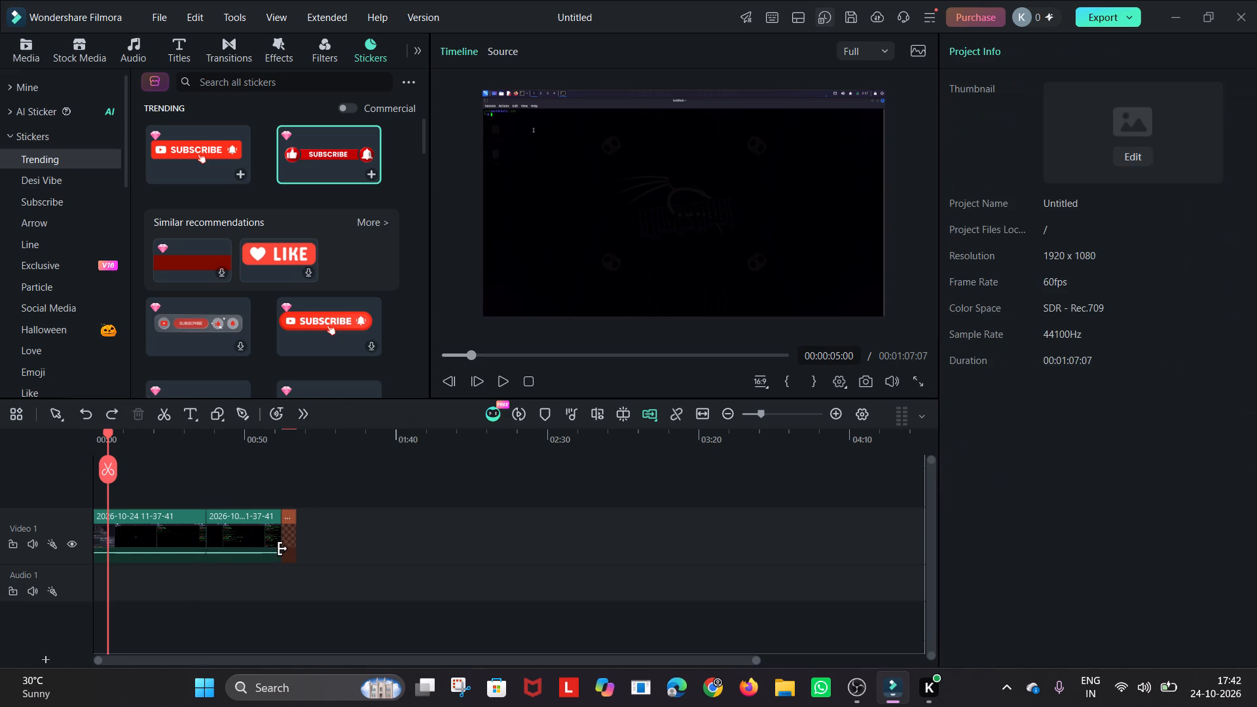
# Play back the resized Subscribe sticker from 00:01:02:28, and again with its lead-in from 00:00:58:41.
pyautogui.click(291, 547)
pyautogui.moveTo(110, 471); pyautogui.dragTo(282, 479)
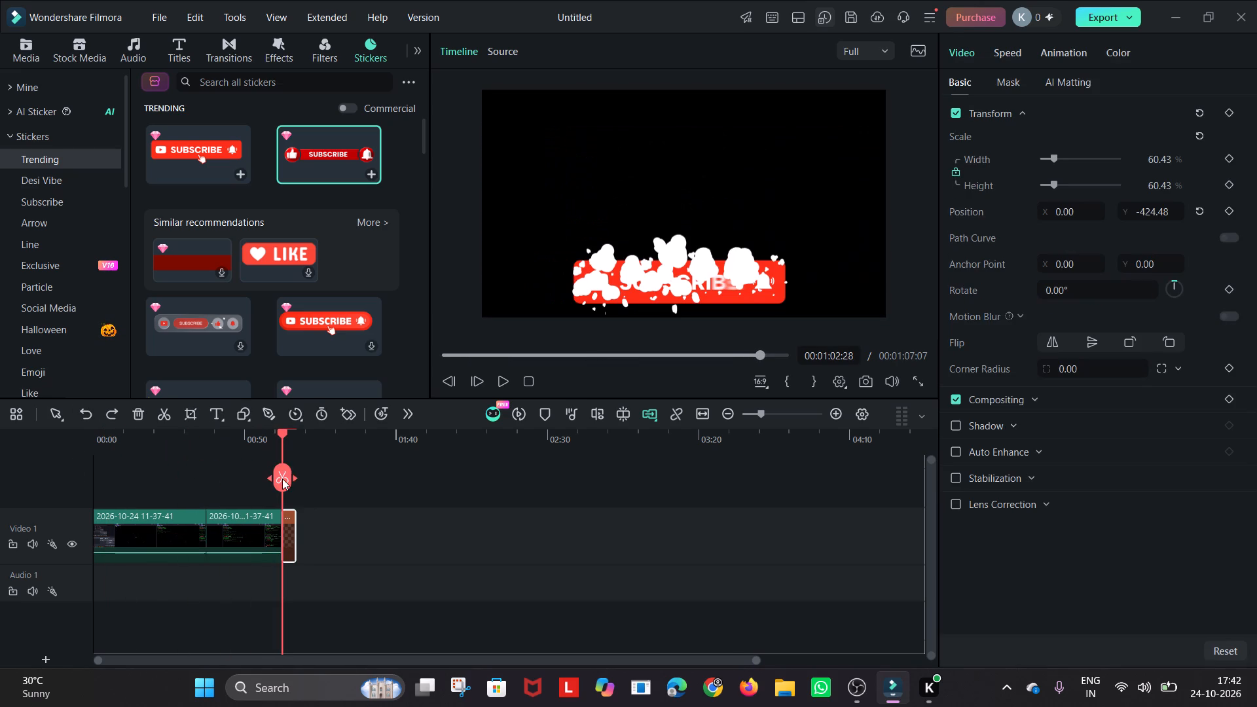
pyautogui.click(501, 377)
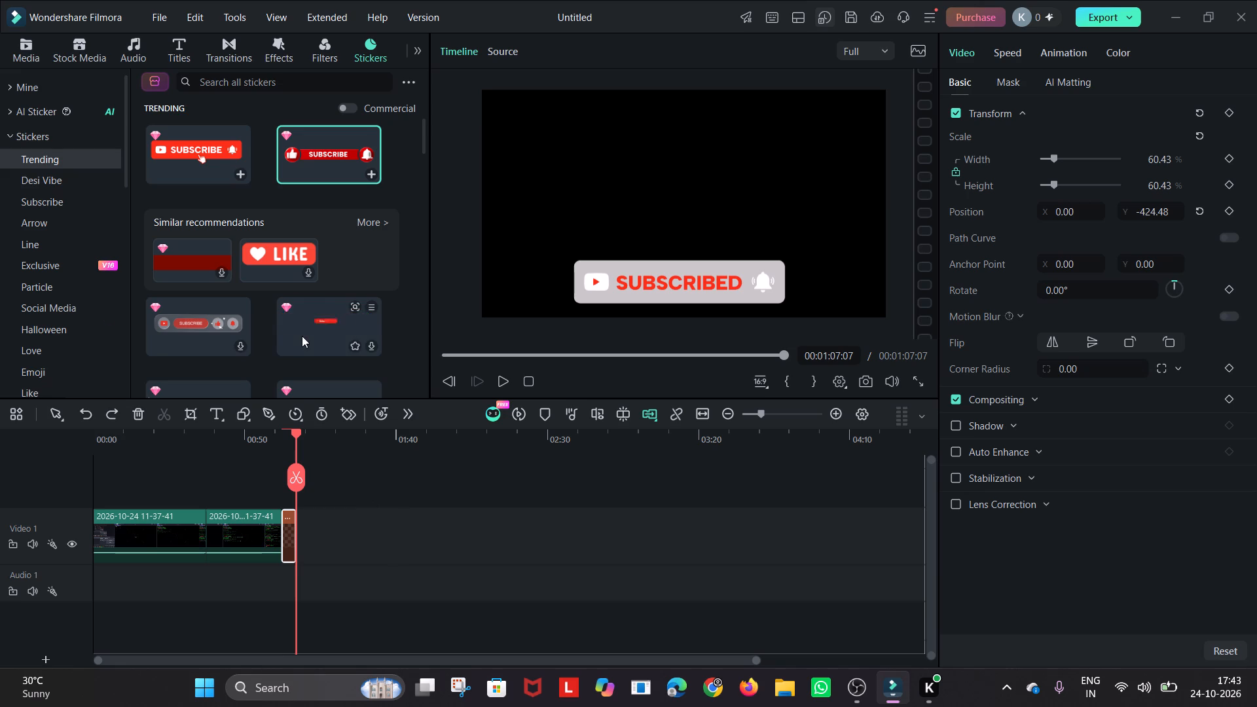
pyautogui.scroll(-2, 302, 336)
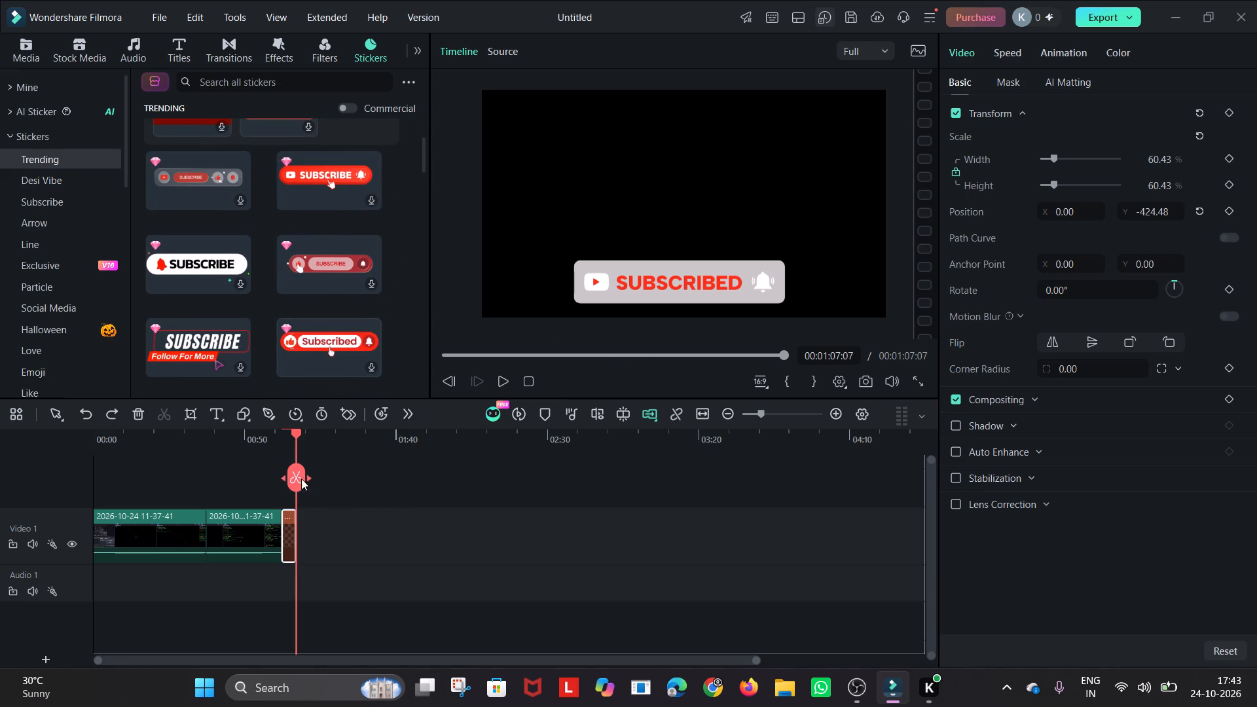
pyautogui.moveTo(296, 473); pyautogui.dragTo(271, 475)
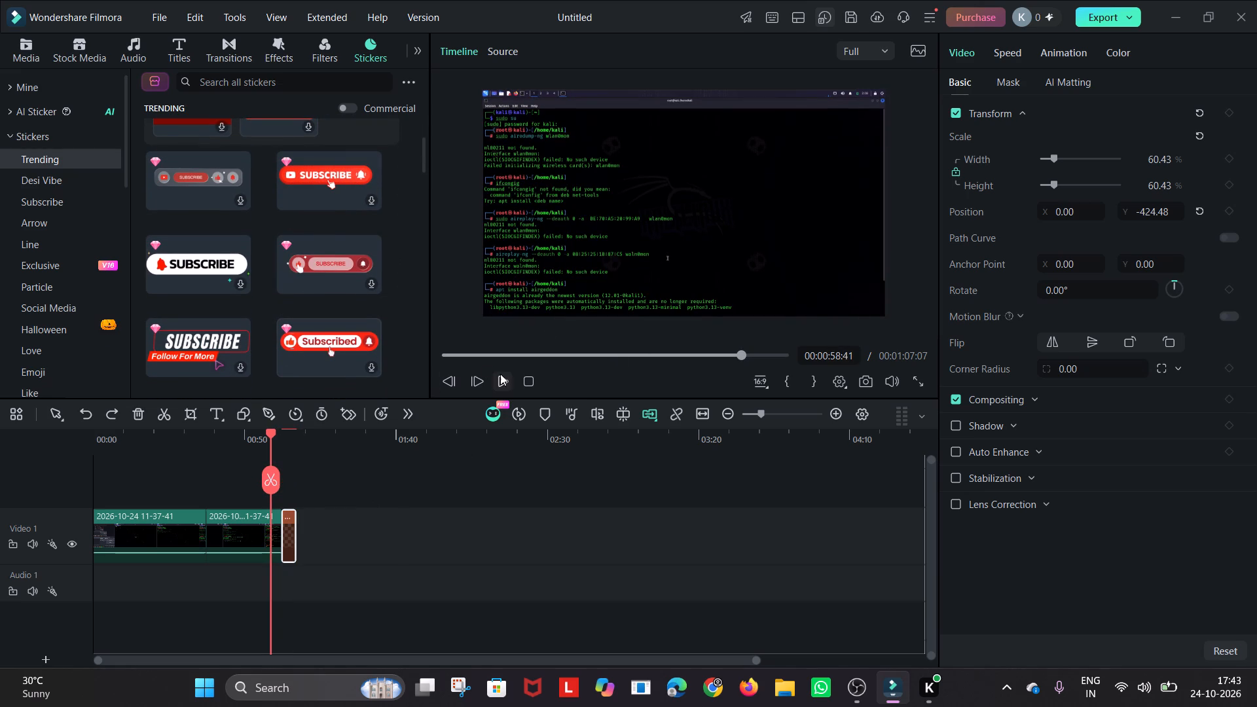
pyautogui.click(501, 376)
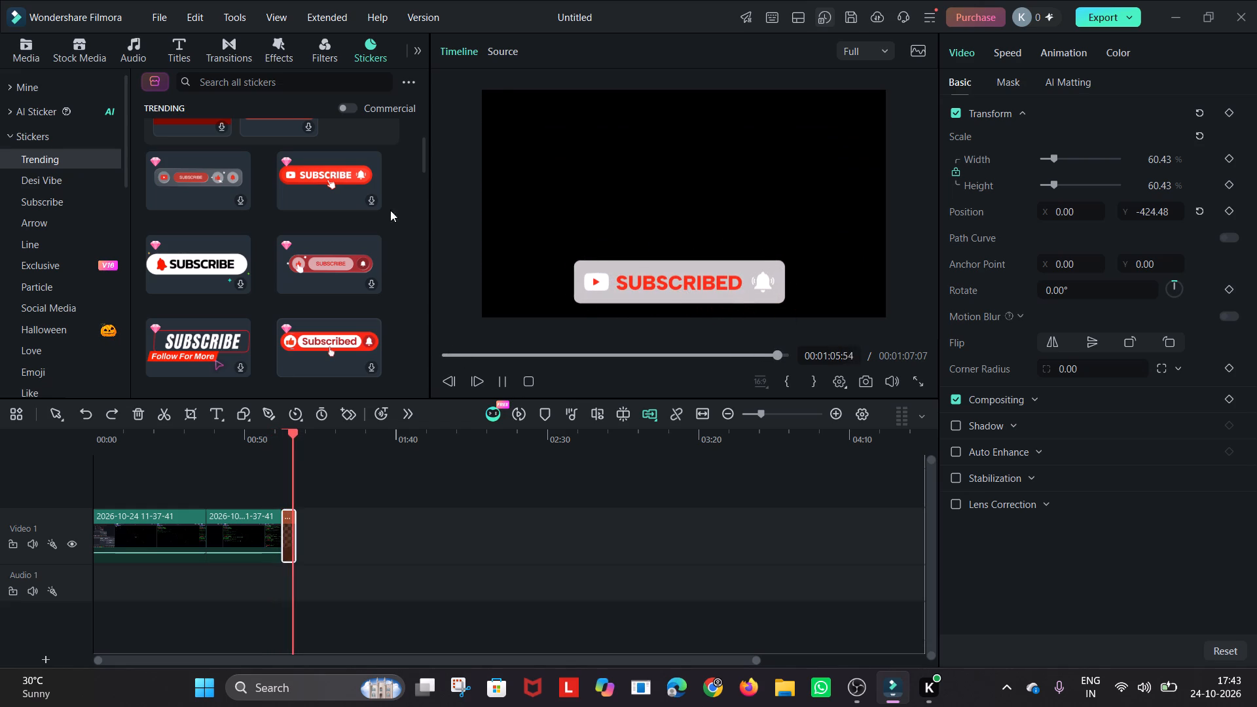
# Add the red LIKE thumbs-up sticker from the Trending stickers to Video 1 at 00:01:07:07, directly after the Subscribe sticker.
pyautogui.hscroll(2, 351, 276)
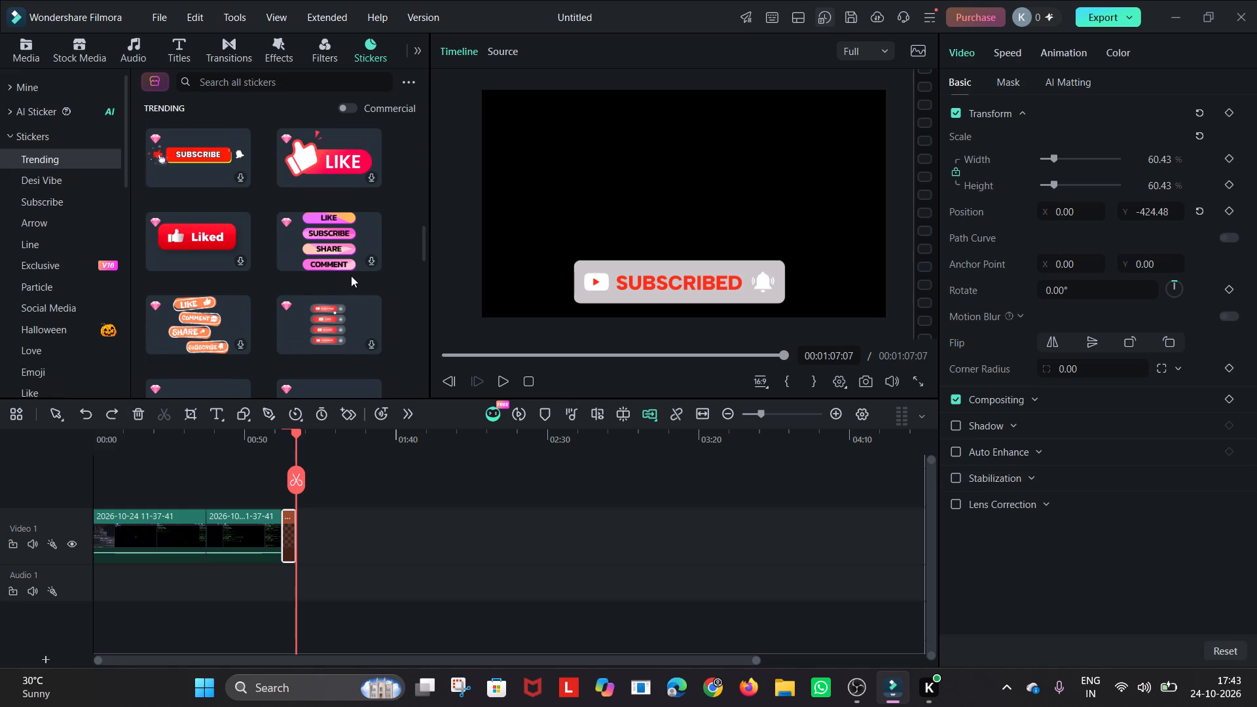
pyautogui.hscroll(2, 351, 276)
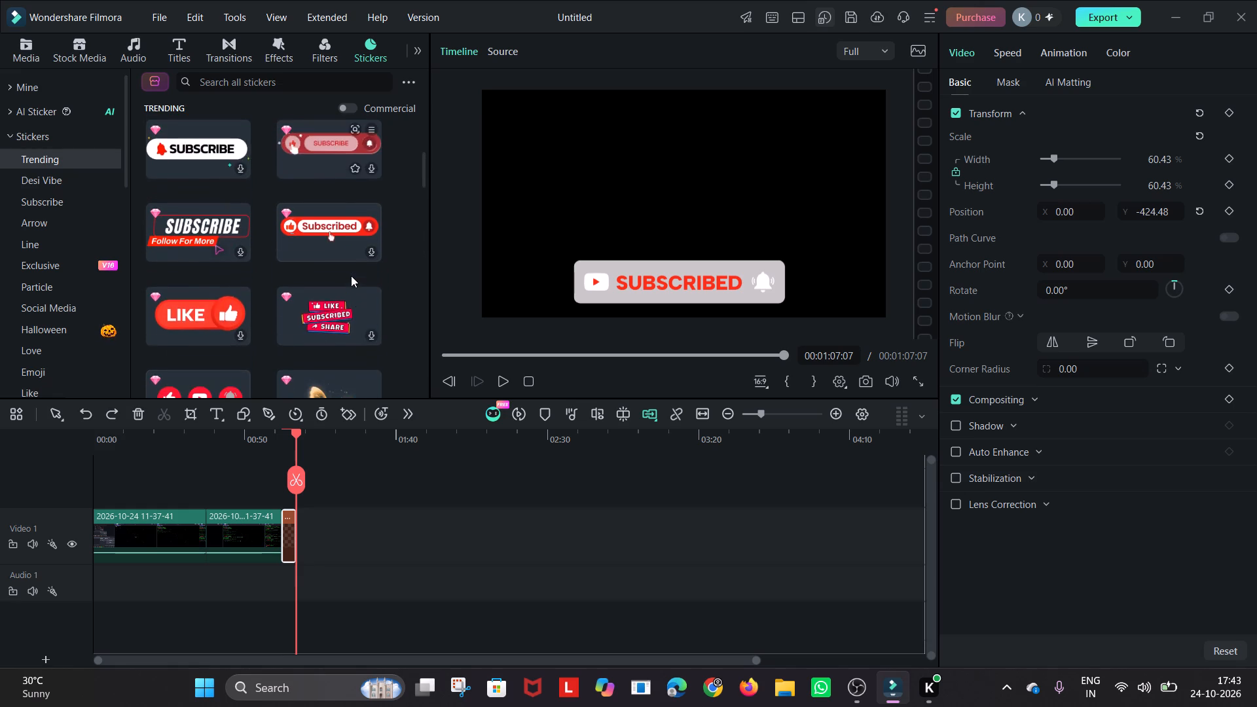
pyautogui.hscroll(1, 351, 276)
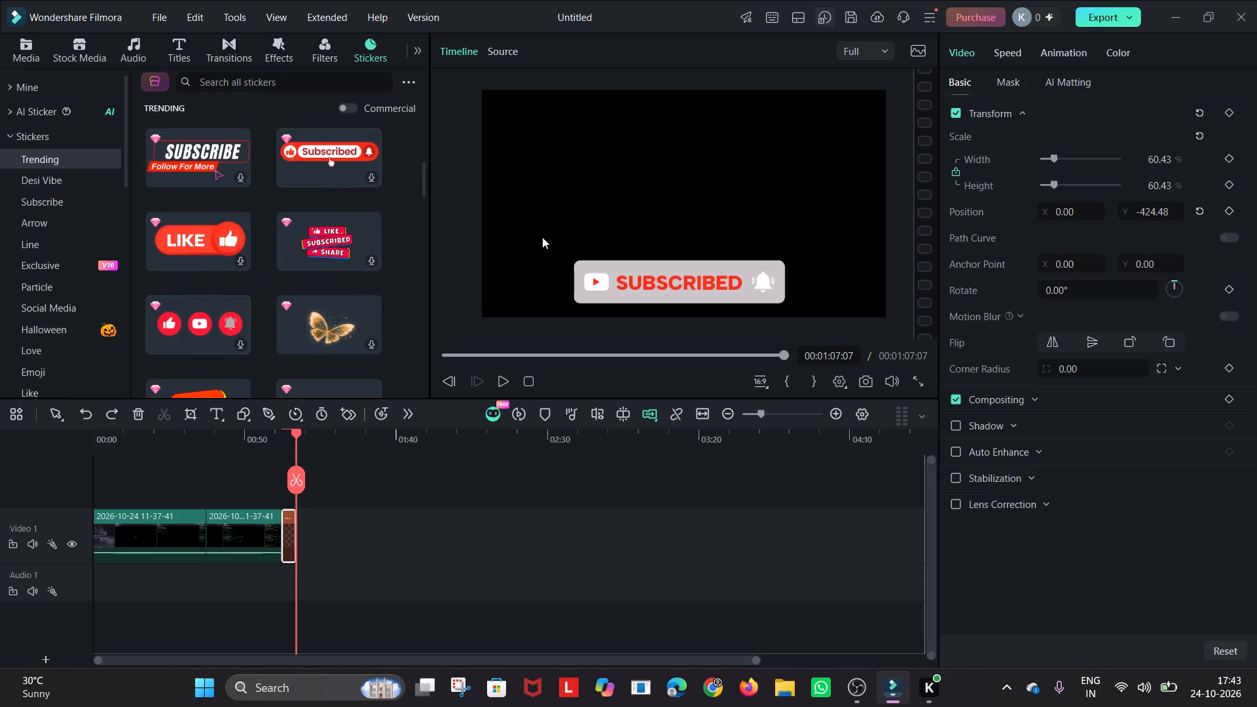
pyautogui.click(242, 261)
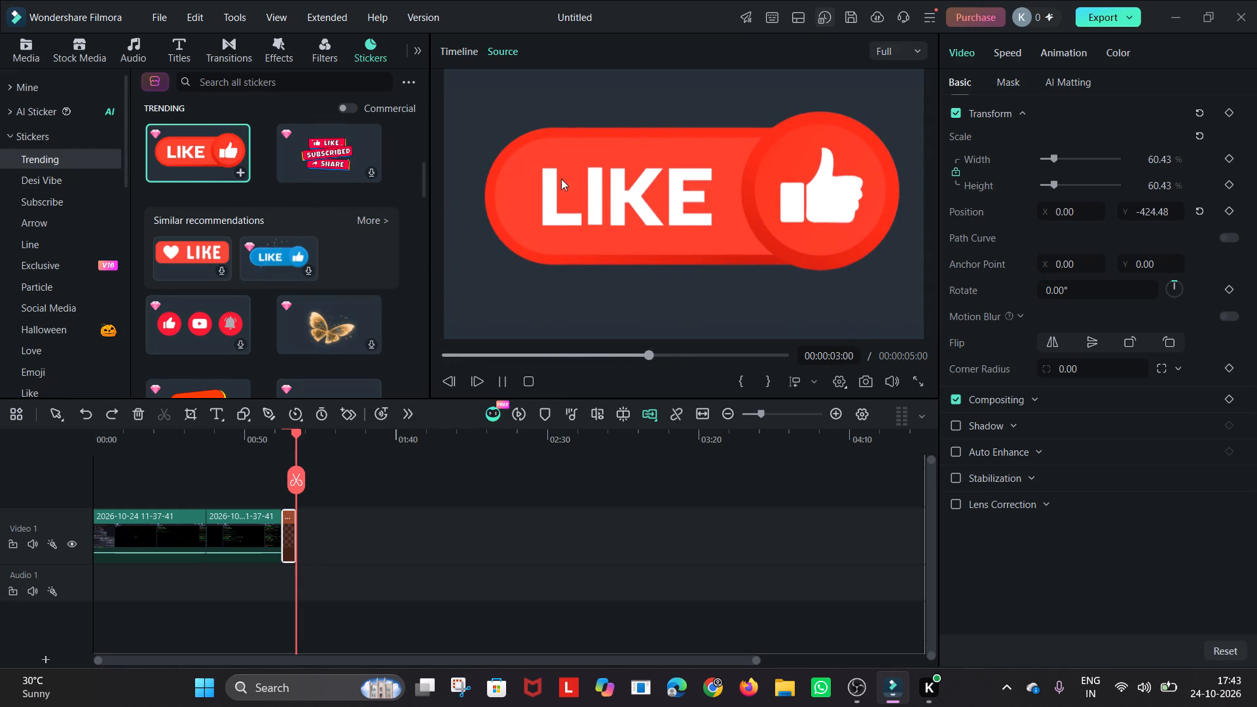
pyautogui.click(244, 172)
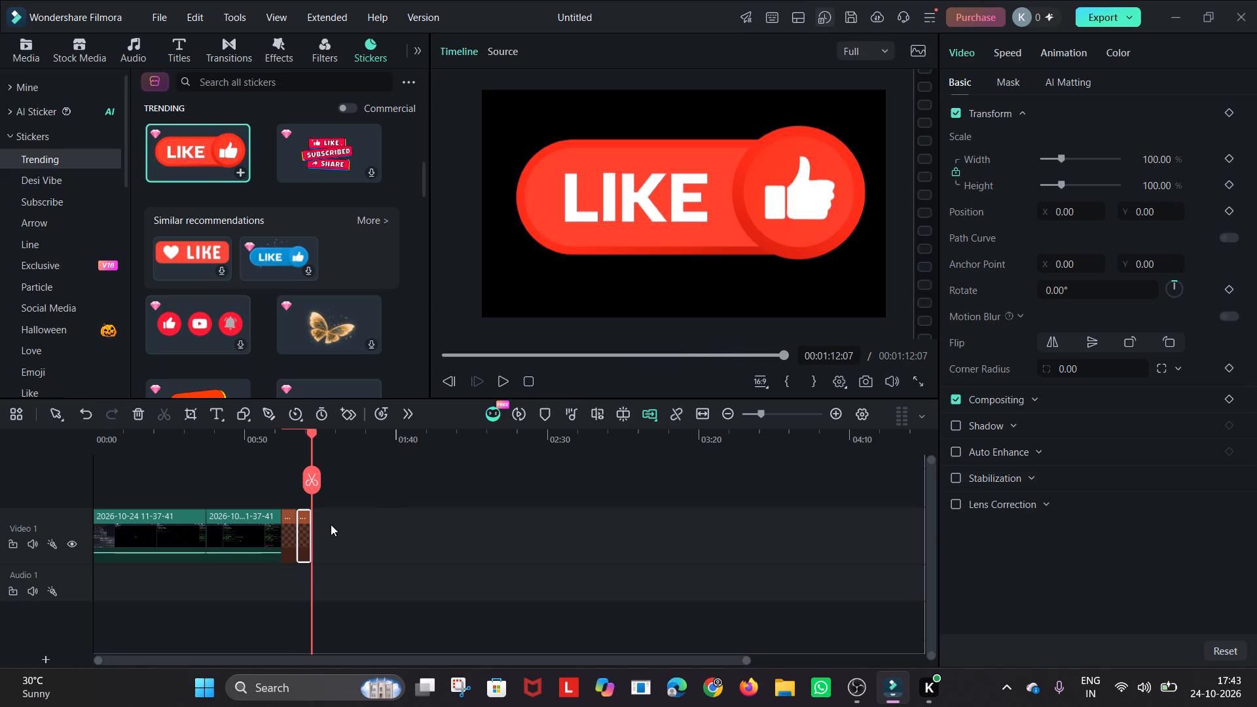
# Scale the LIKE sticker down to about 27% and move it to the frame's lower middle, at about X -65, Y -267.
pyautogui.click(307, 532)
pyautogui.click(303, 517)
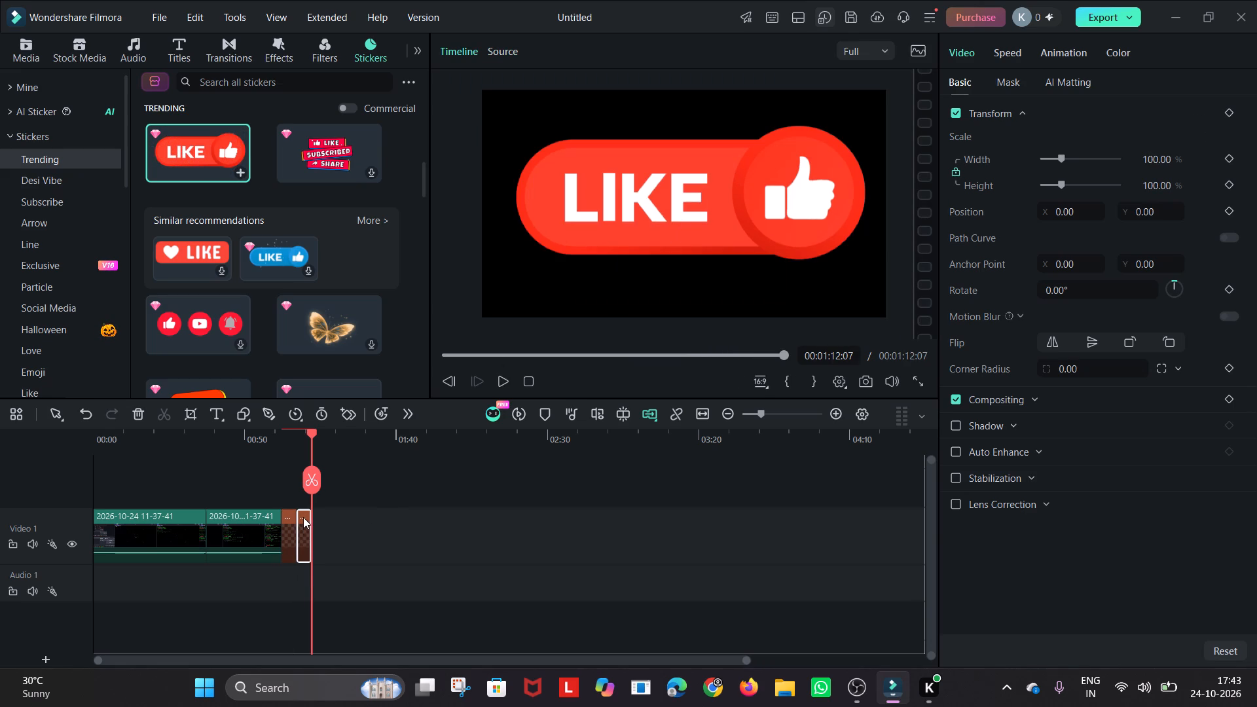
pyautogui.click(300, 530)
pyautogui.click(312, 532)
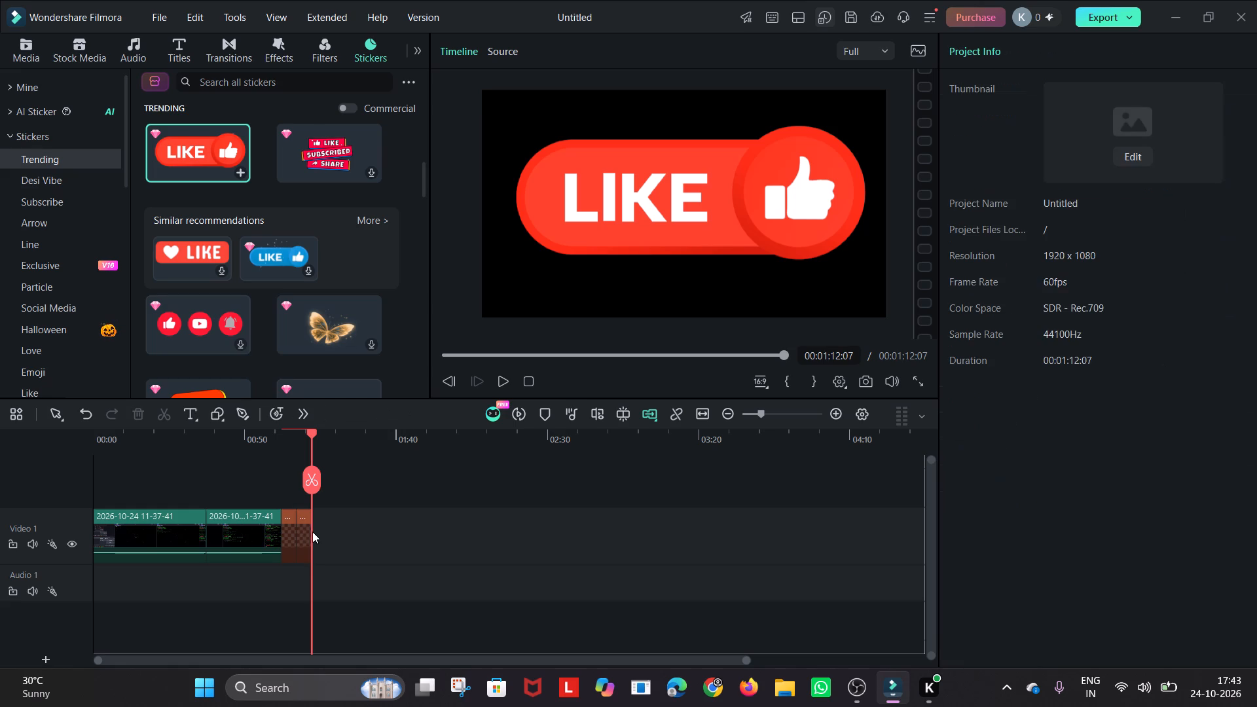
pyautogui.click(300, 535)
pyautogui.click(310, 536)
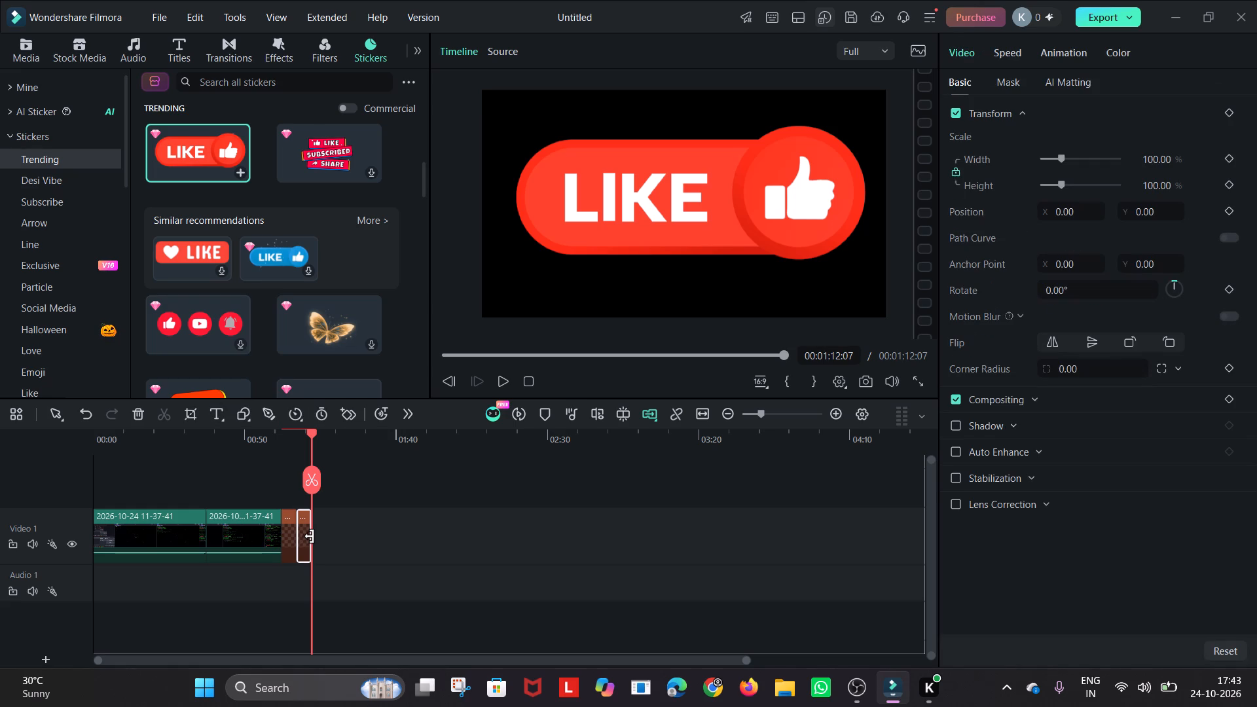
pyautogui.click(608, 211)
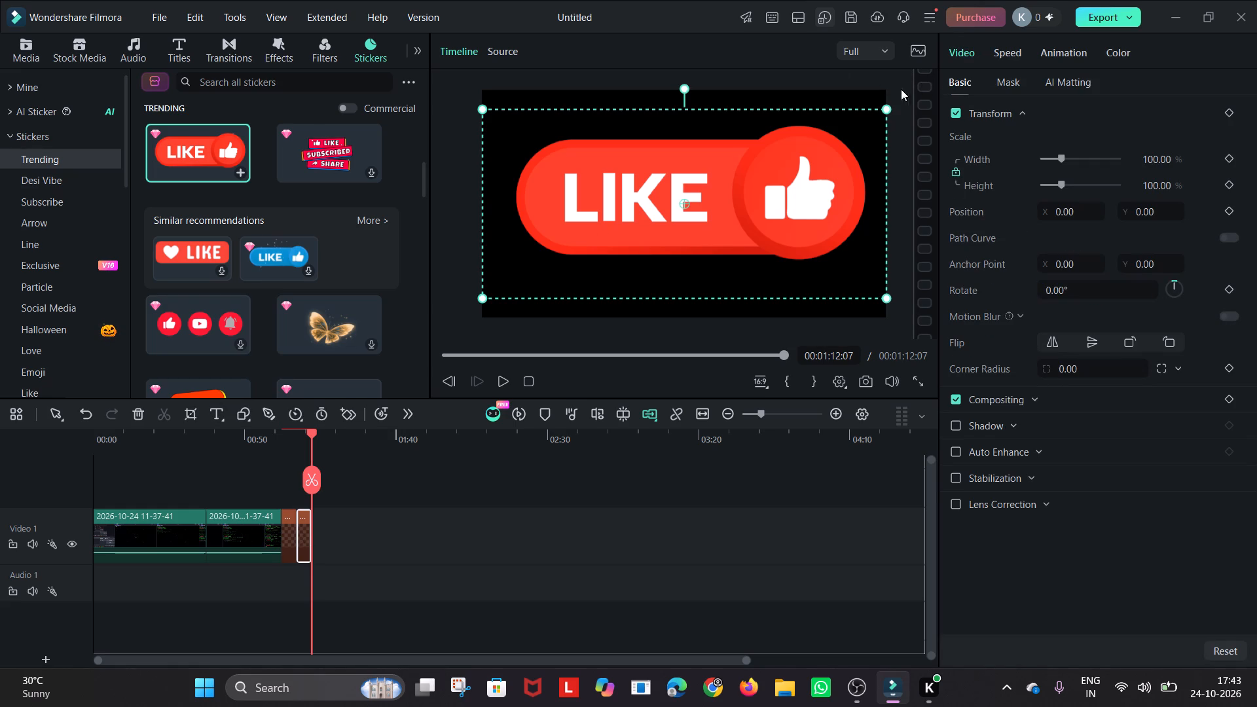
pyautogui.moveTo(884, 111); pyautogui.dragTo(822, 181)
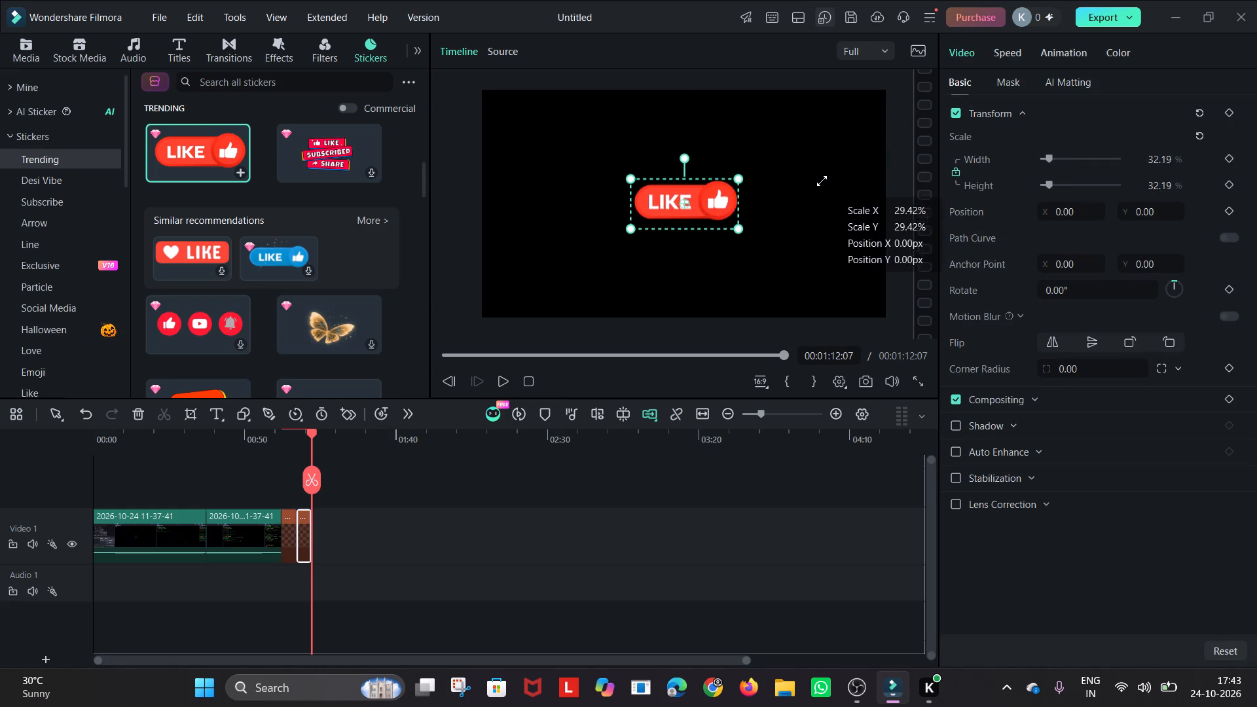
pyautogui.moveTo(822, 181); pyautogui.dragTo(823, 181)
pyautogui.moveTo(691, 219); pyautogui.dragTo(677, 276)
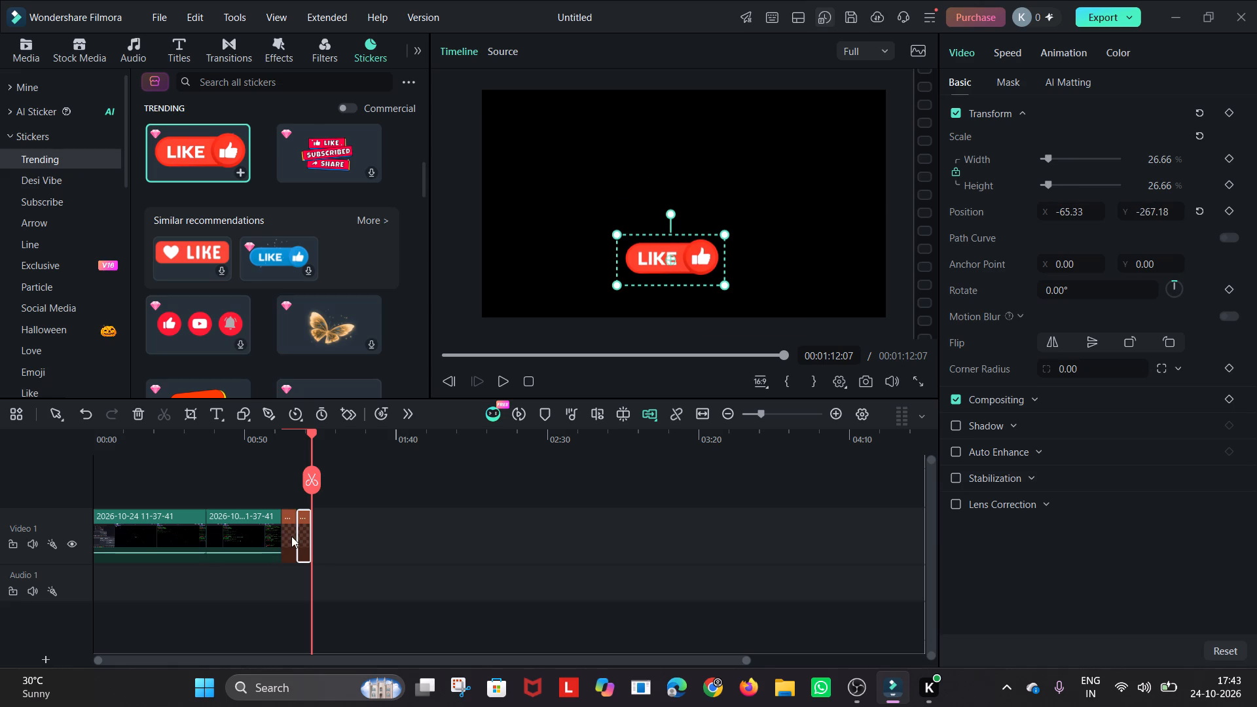
# Play back the ending from 00:00:56:31 through the Subscribe and LIKE stickers.
pyautogui.click(291, 537)
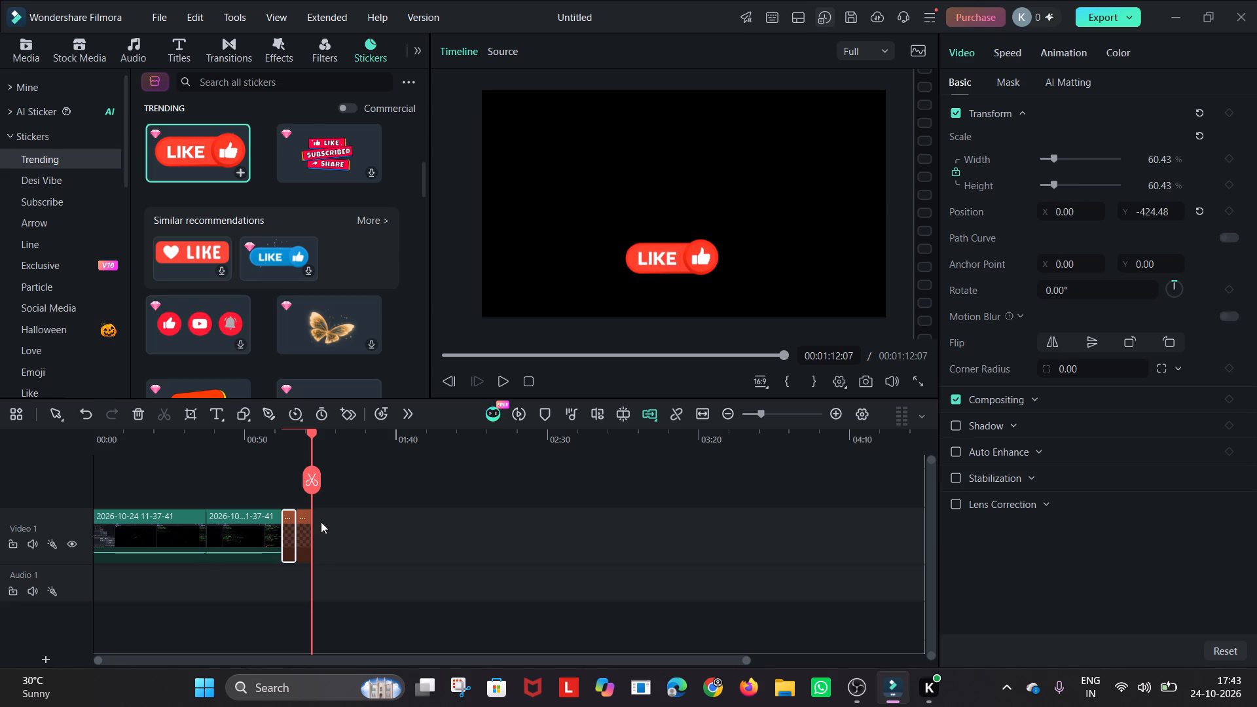
pyautogui.click(301, 540)
pyautogui.click(263, 550)
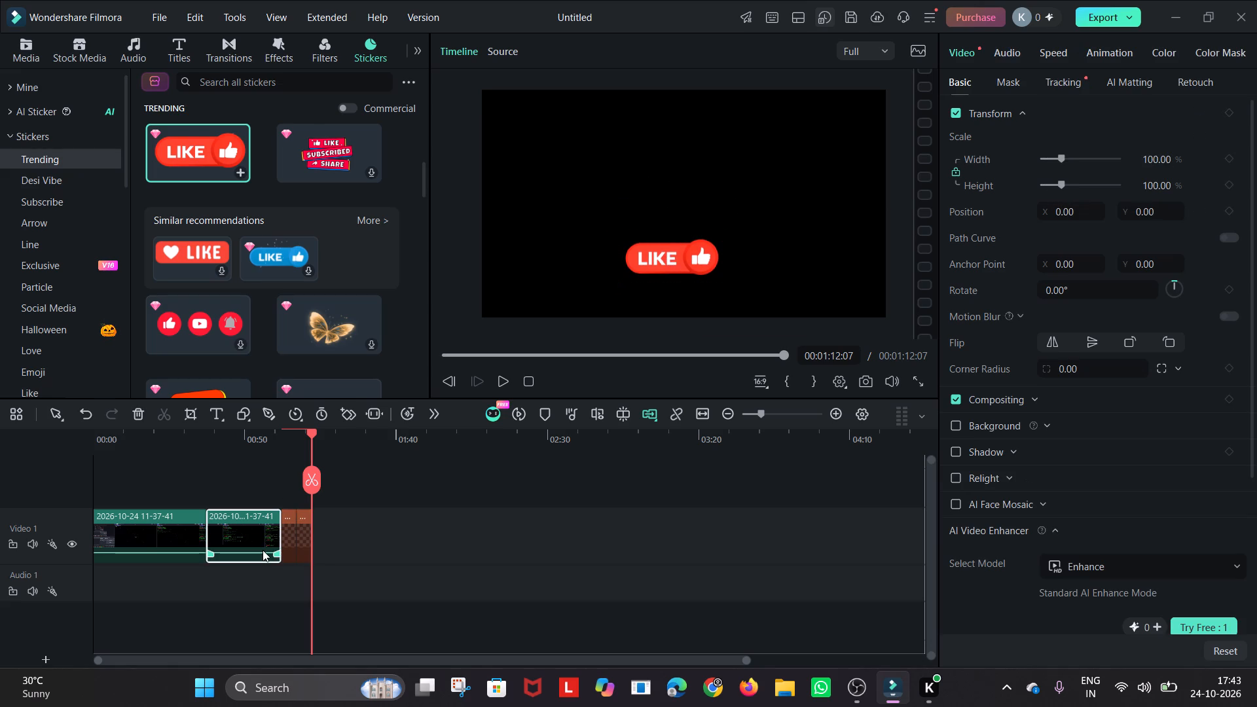
pyautogui.moveTo(311, 483); pyautogui.dragTo(264, 495)
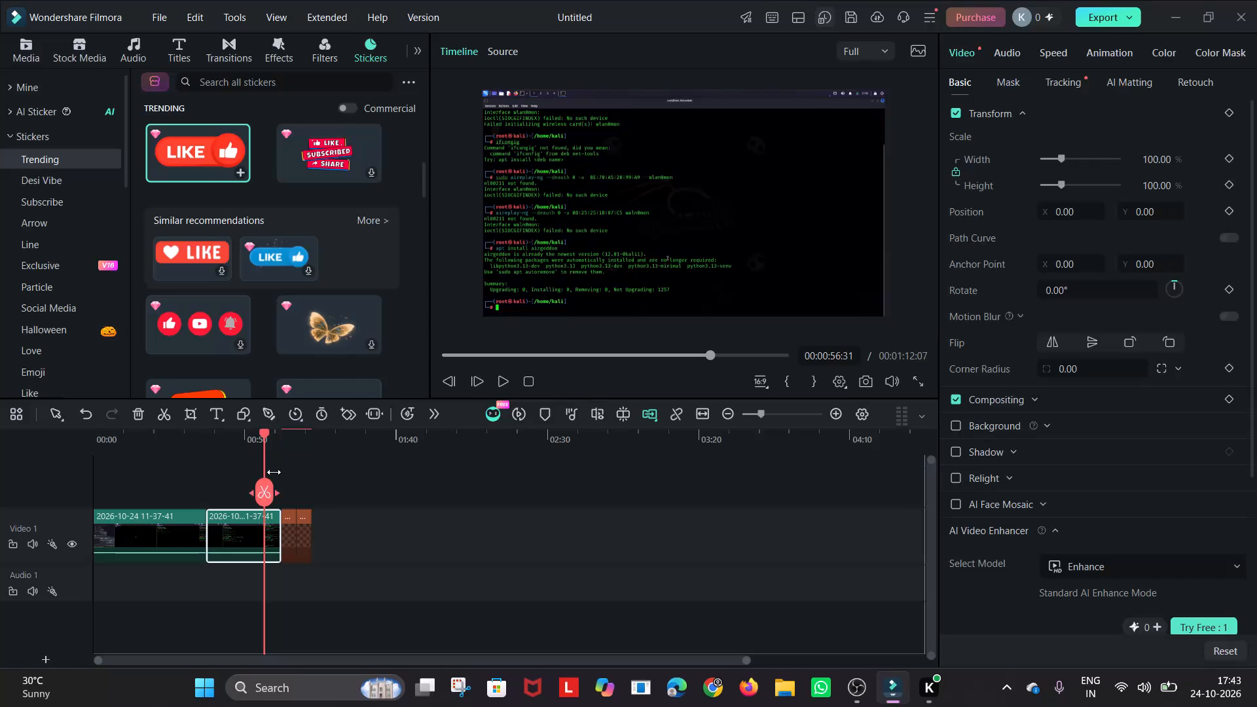
pyautogui.click(498, 385)
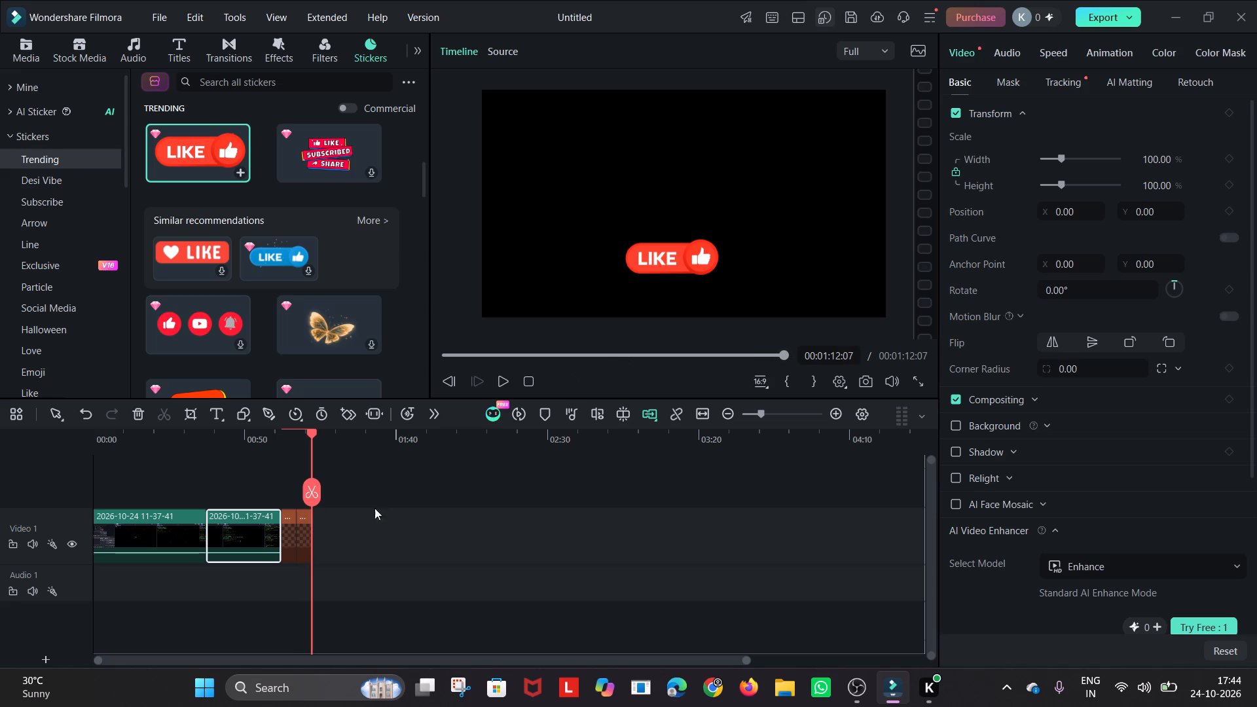
# Cut the LIKE sticker from the end of Video 1.
pyautogui.click(307, 535)
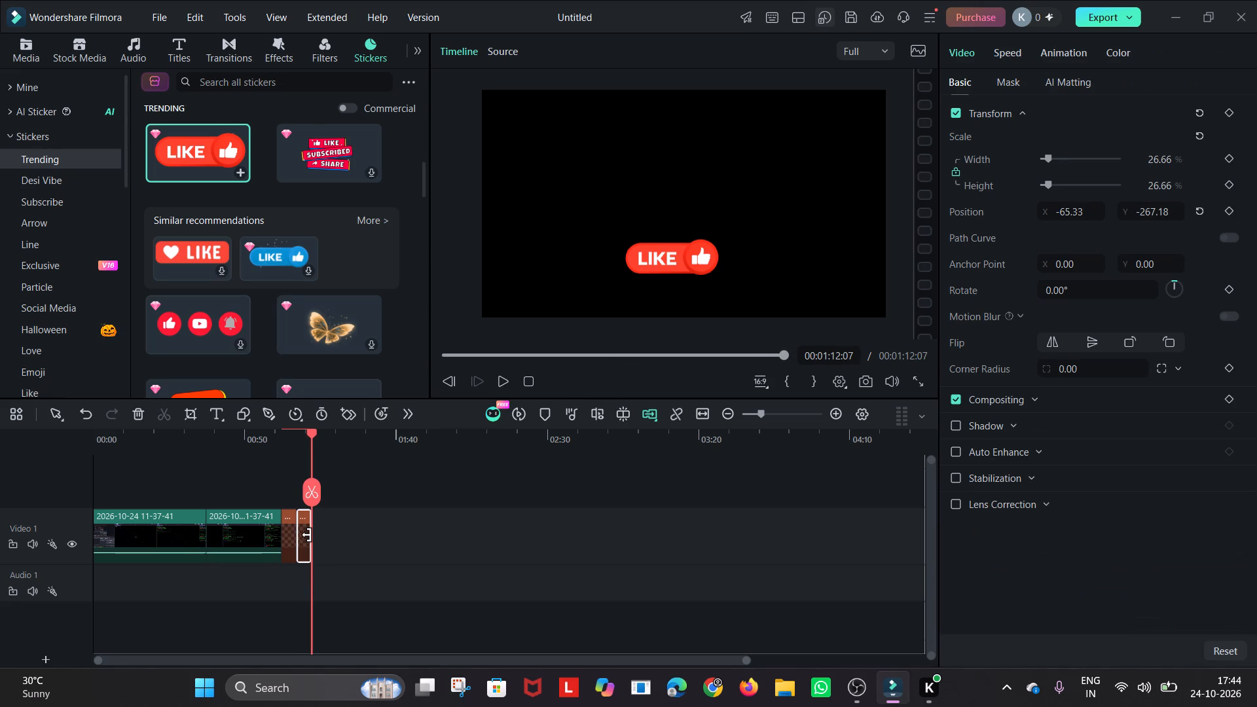
pyautogui.rightClick(307, 535)
pyautogui.rightClick(303, 530)
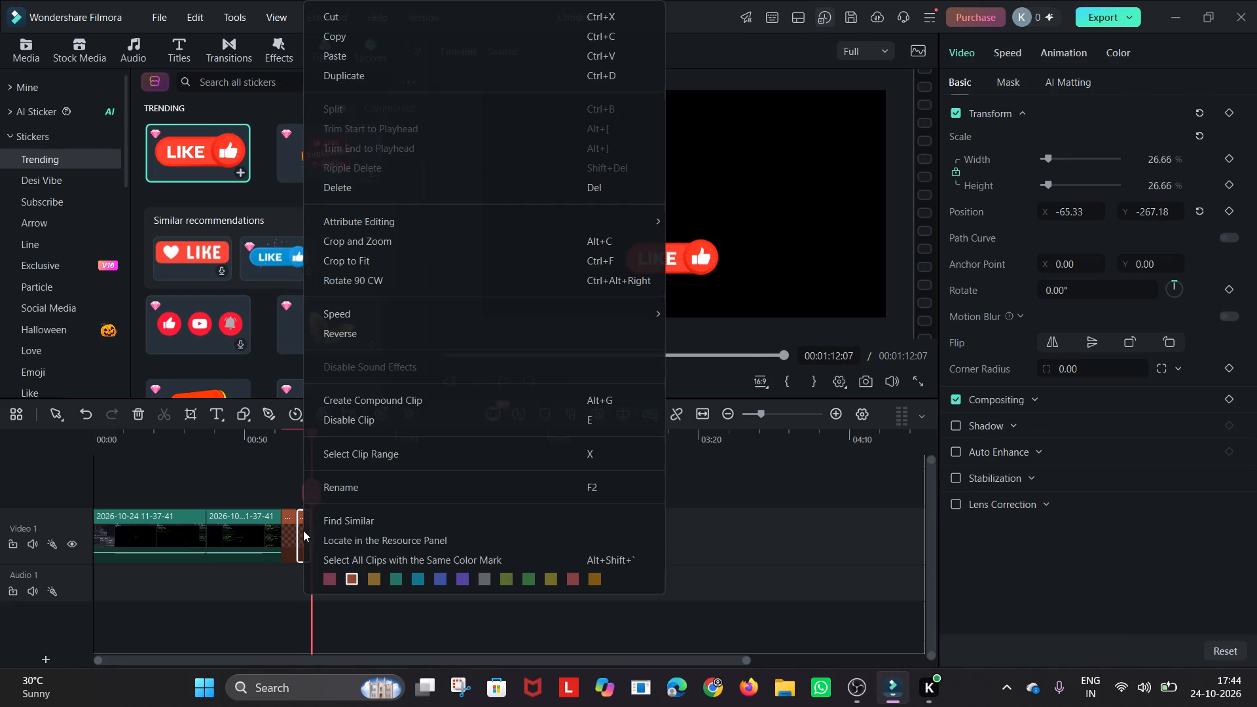
pyautogui.click(340, 16)
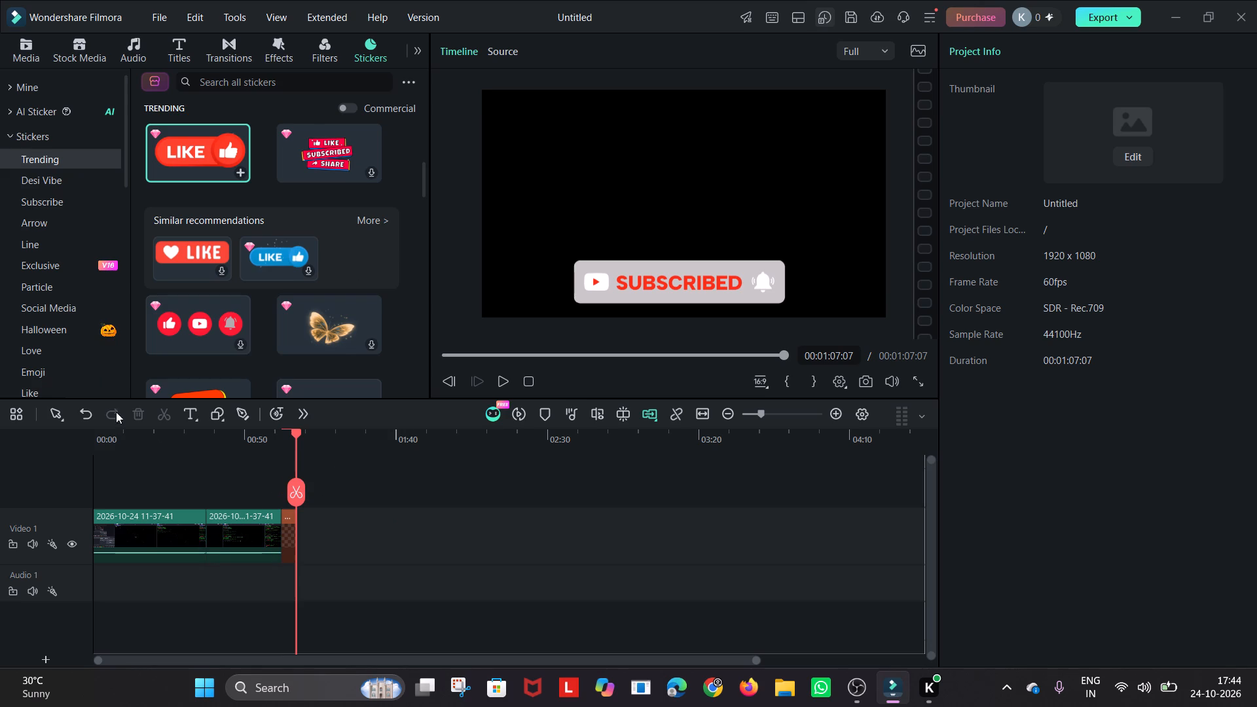
# Browse the Sound Effect audio categories and preview Fire Explosion And Flame - AISFX.
pyautogui.click(117, 47)
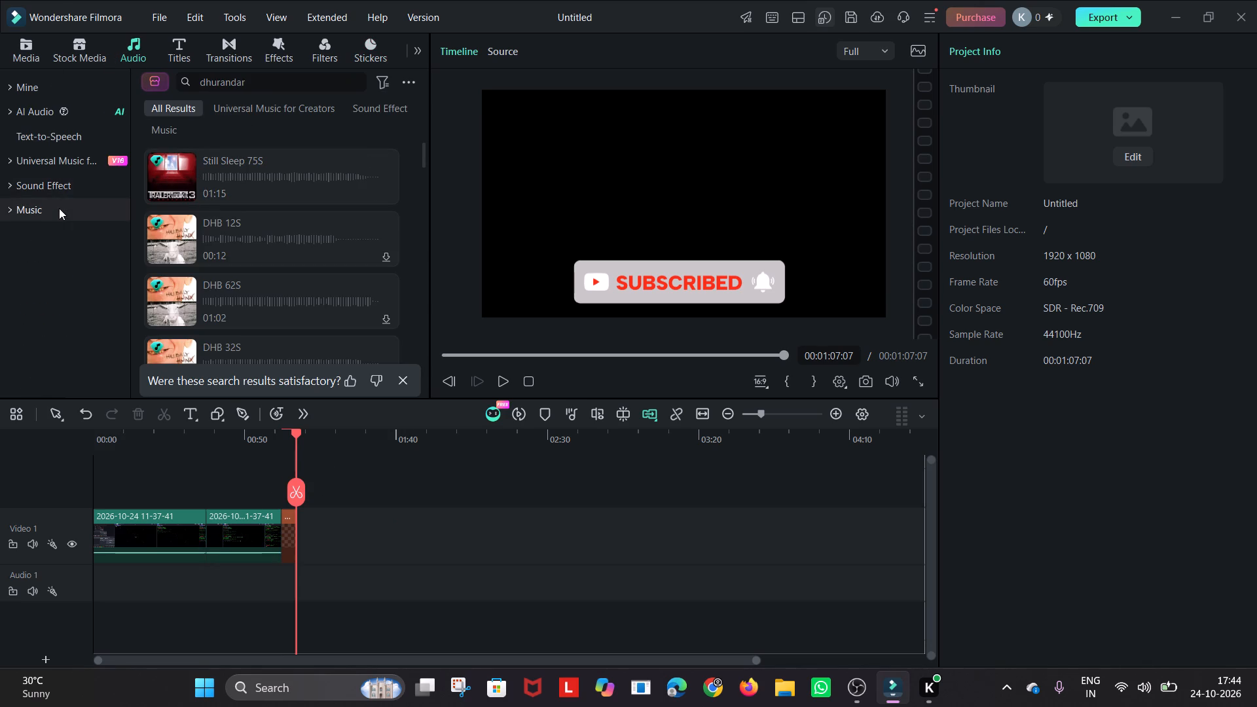
pyautogui.click(59, 208)
pyautogui.click(75, 187)
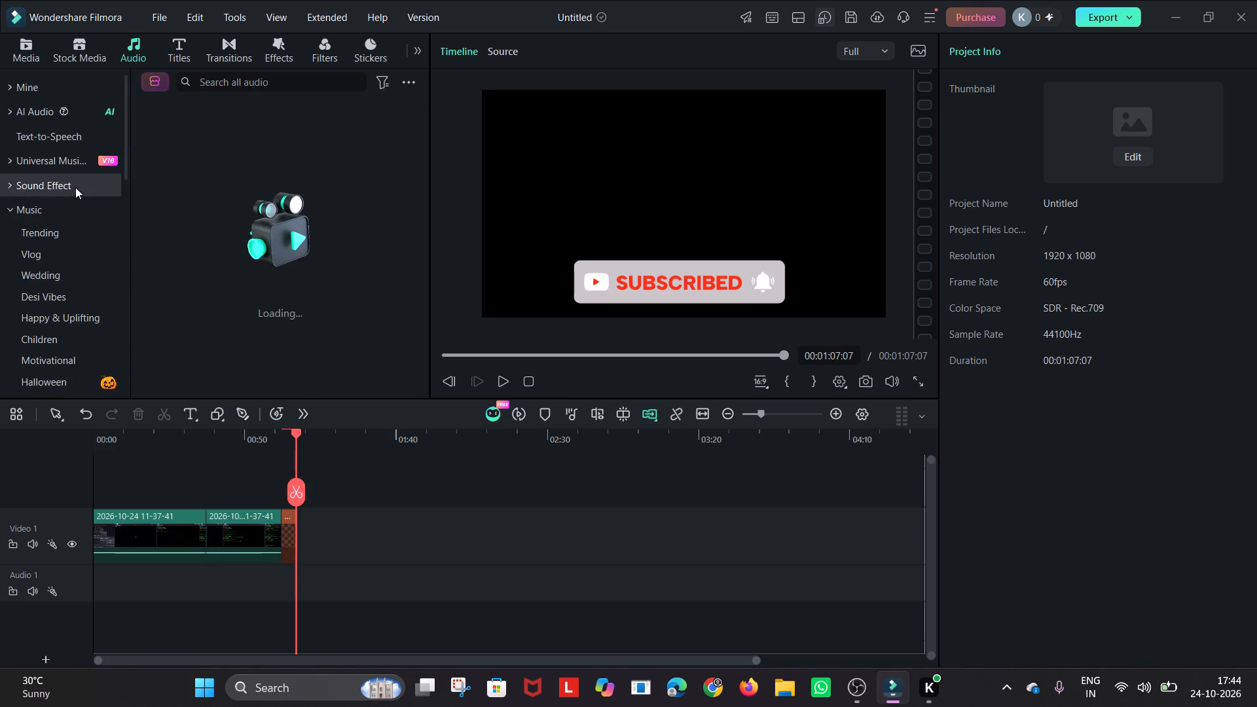
pyautogui.click(172, 179)
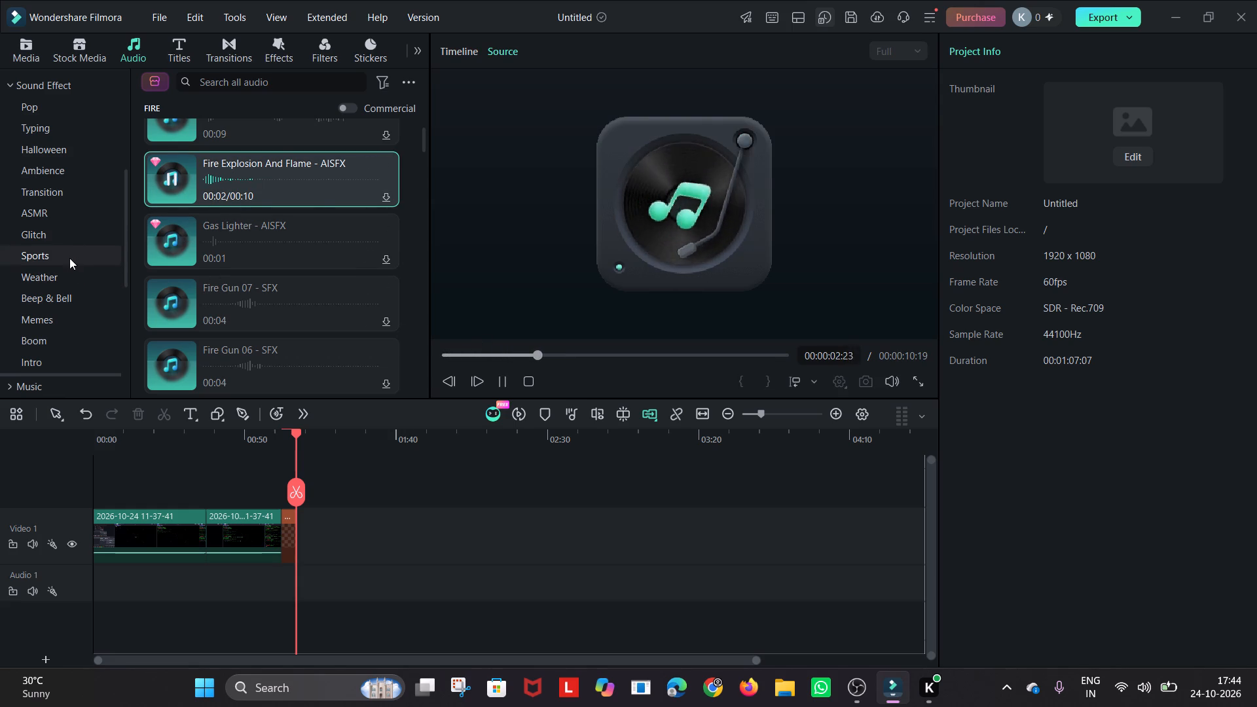
pyautogui.scroll(-4, 69, 261)
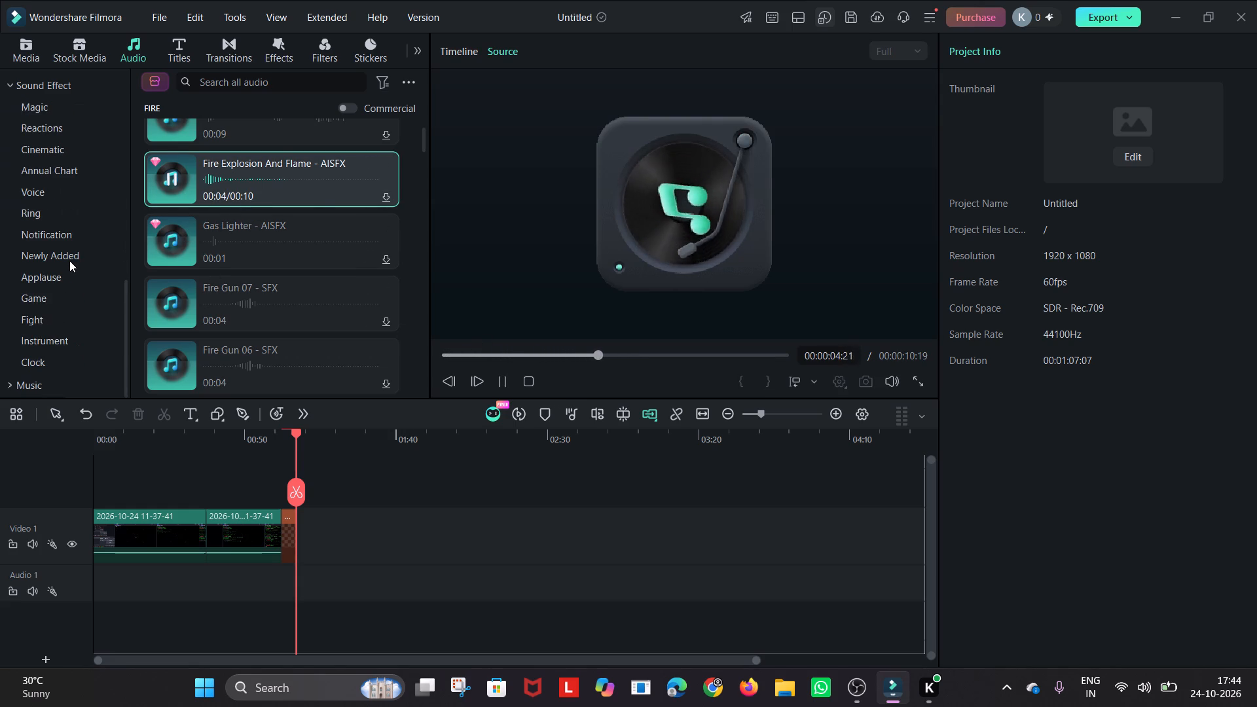
pyautogui.scroll(5, 57, 230)
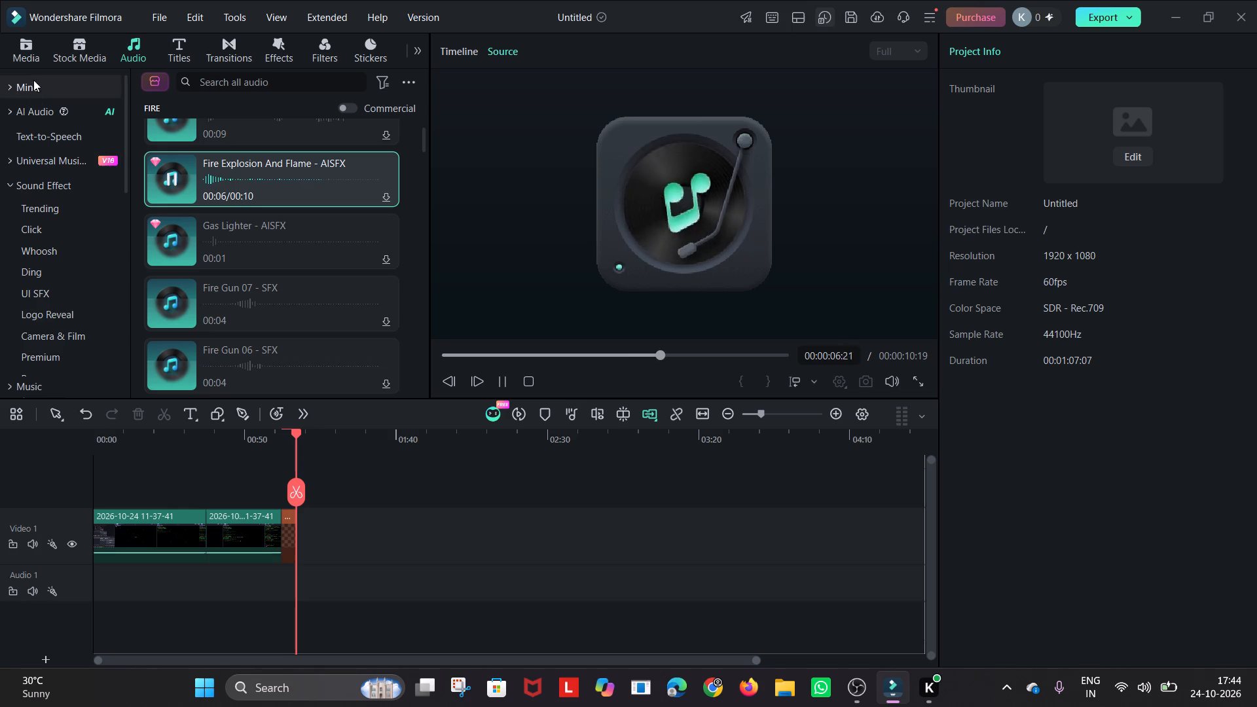
# Look through the Trap tracks in the Universal Music library and preview Whole Lotta Ice 125S.
pyautogui.click(139, 52)
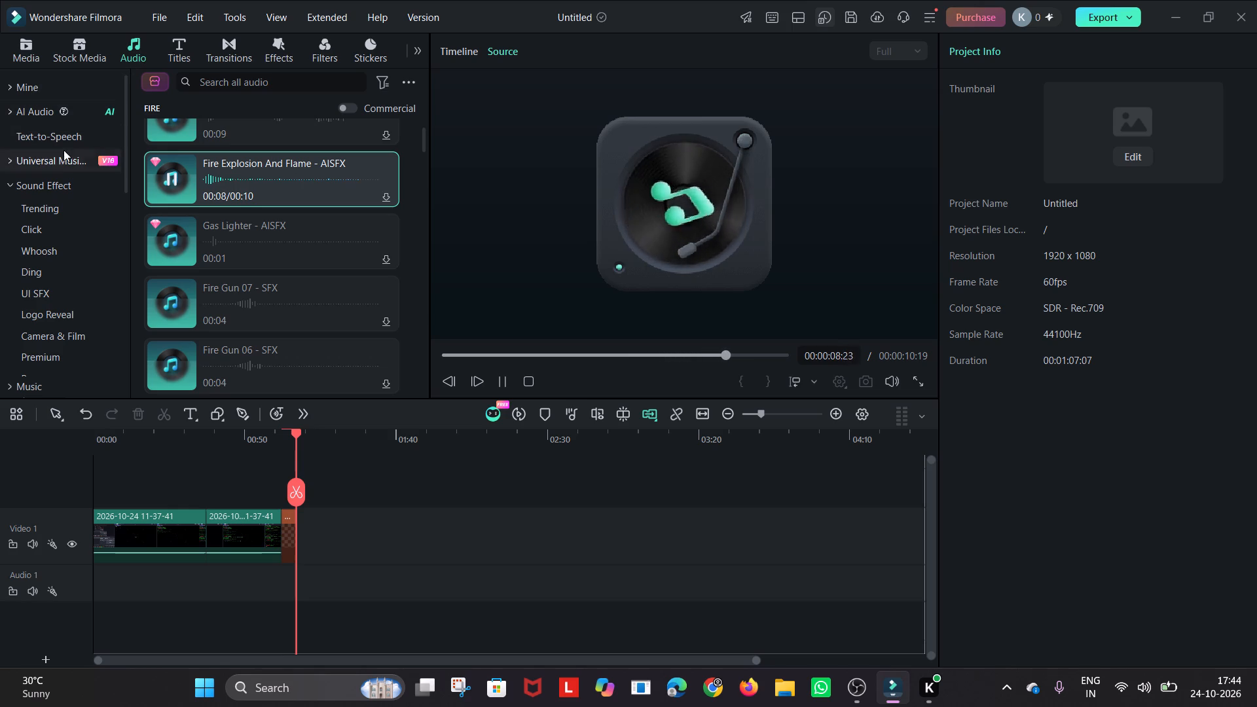
pyautogui.click(60, 166)
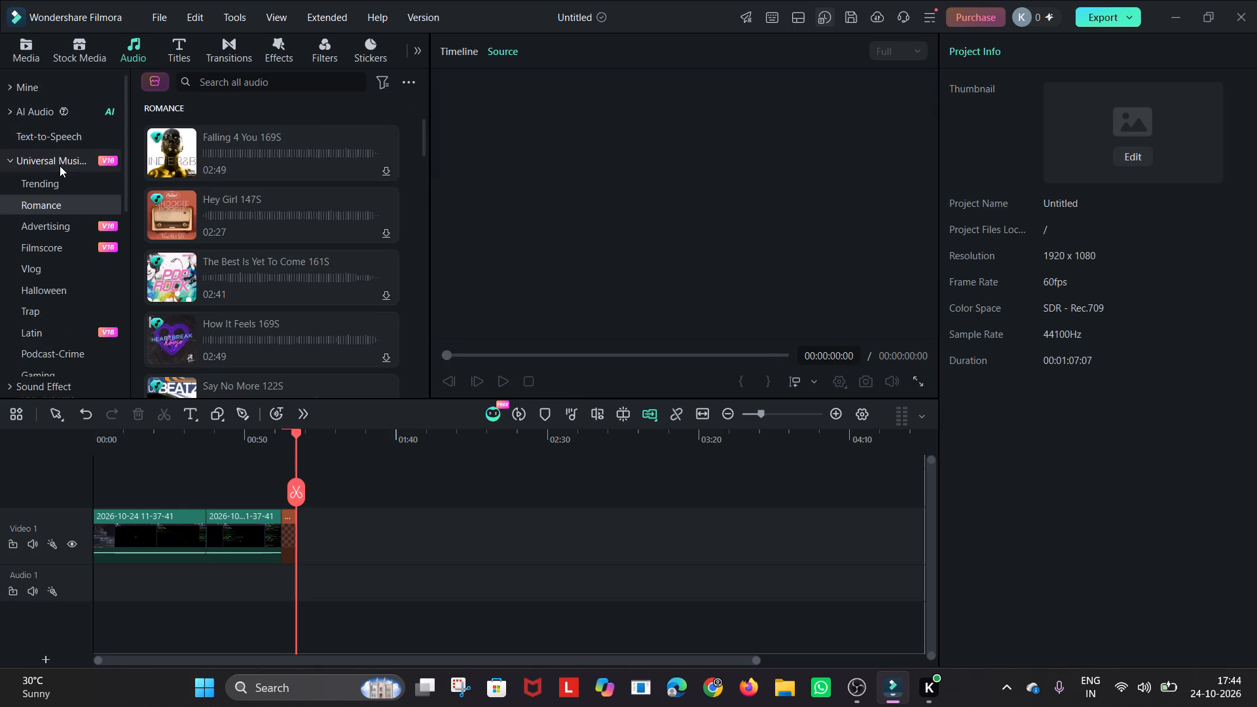
pyautogui.scroll(-1, 195, 264)
pyautogui.click(59, 310)
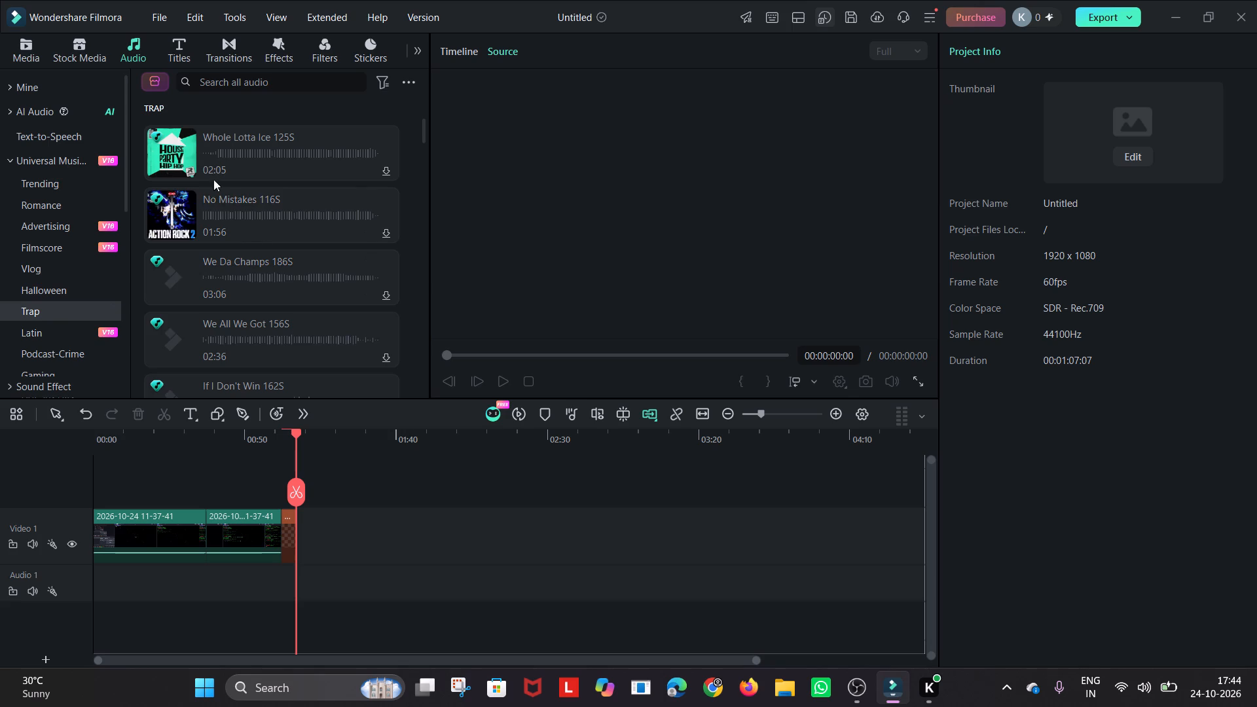
pyautogui.click(177, 145)
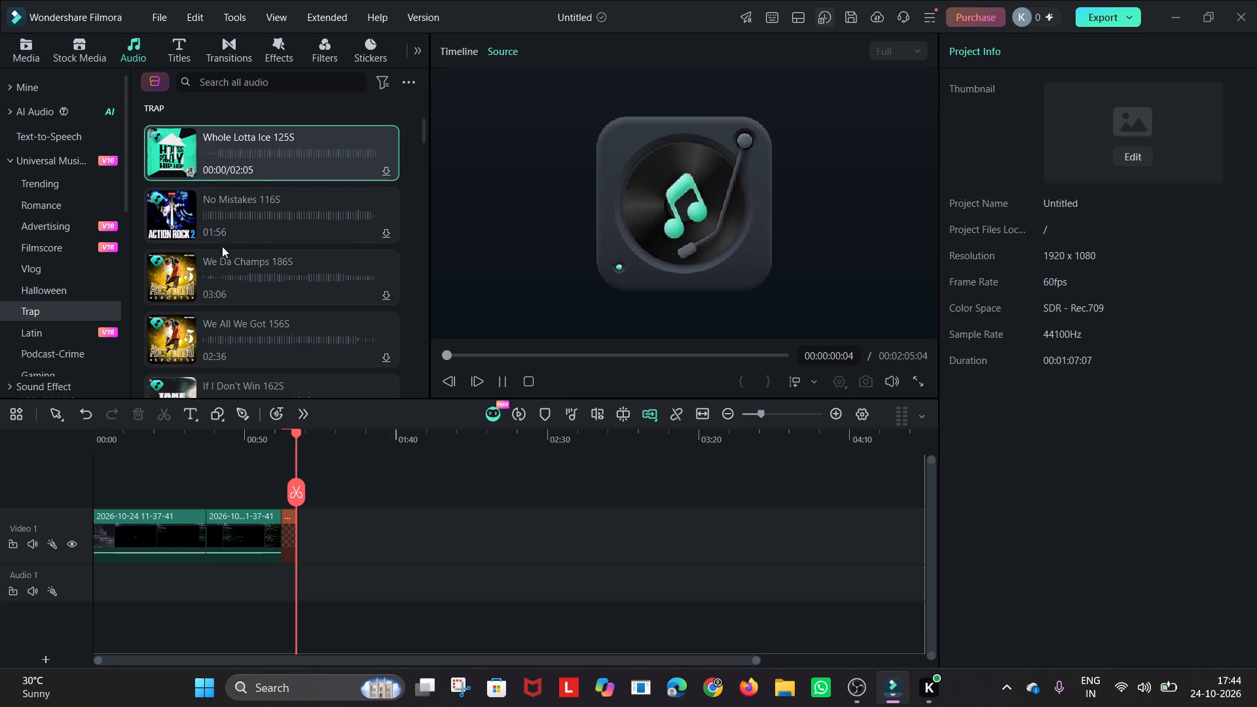
pyautogui.scroll(-1, 217, 285)
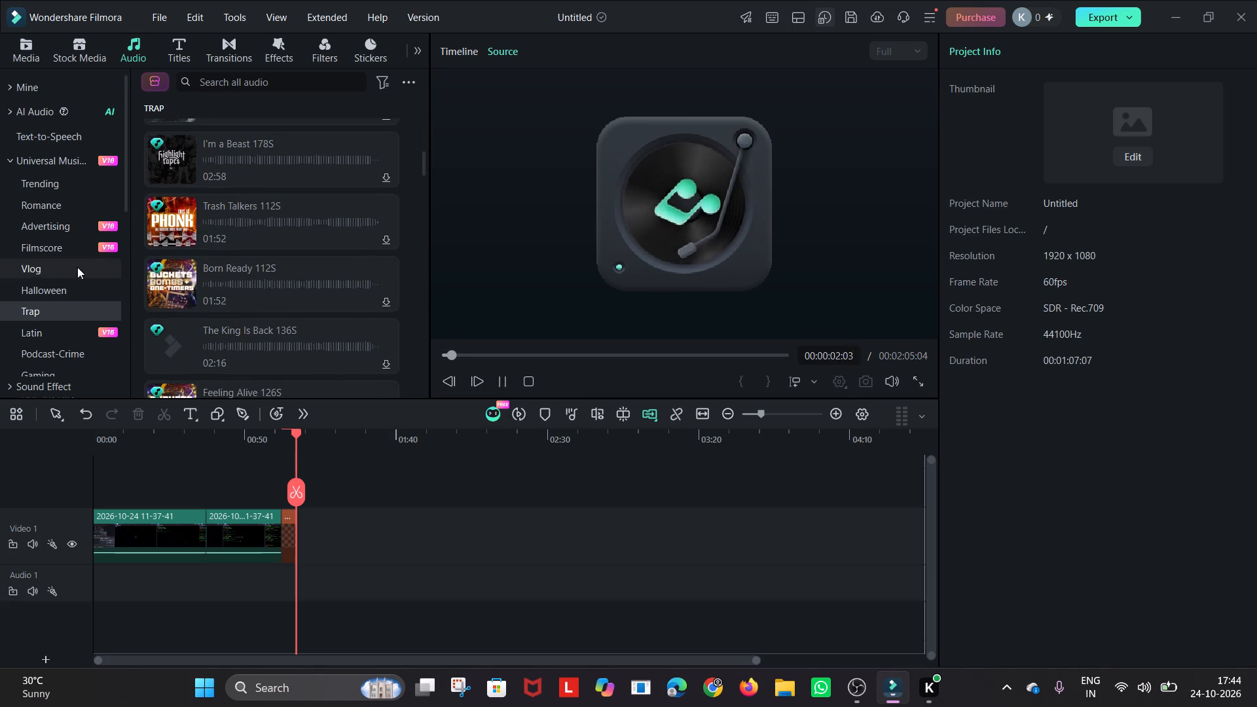
# Browse the Gospel, Haunted, Podcast-Intro and Unboxing music categories for a suitable track, previewing All Together Now 106S.
pyautogui.scroll(-1, 45, 284)
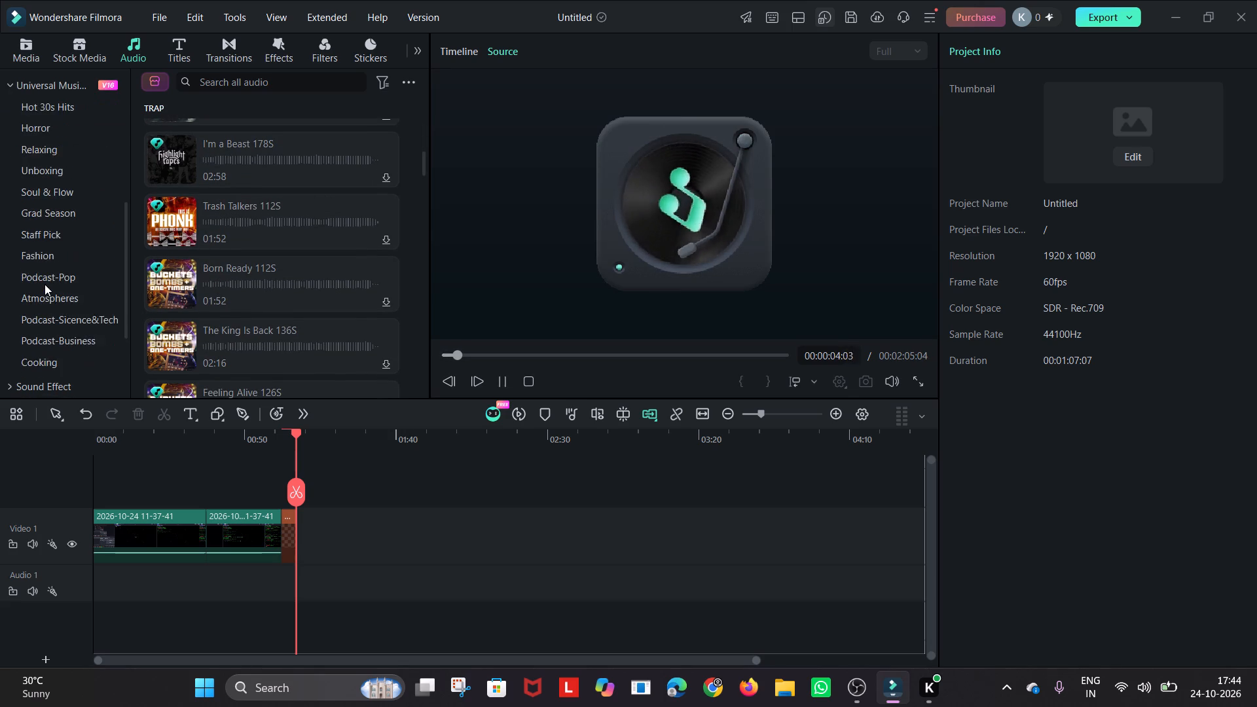
pyautogui.scroll(-1, 45, 284)
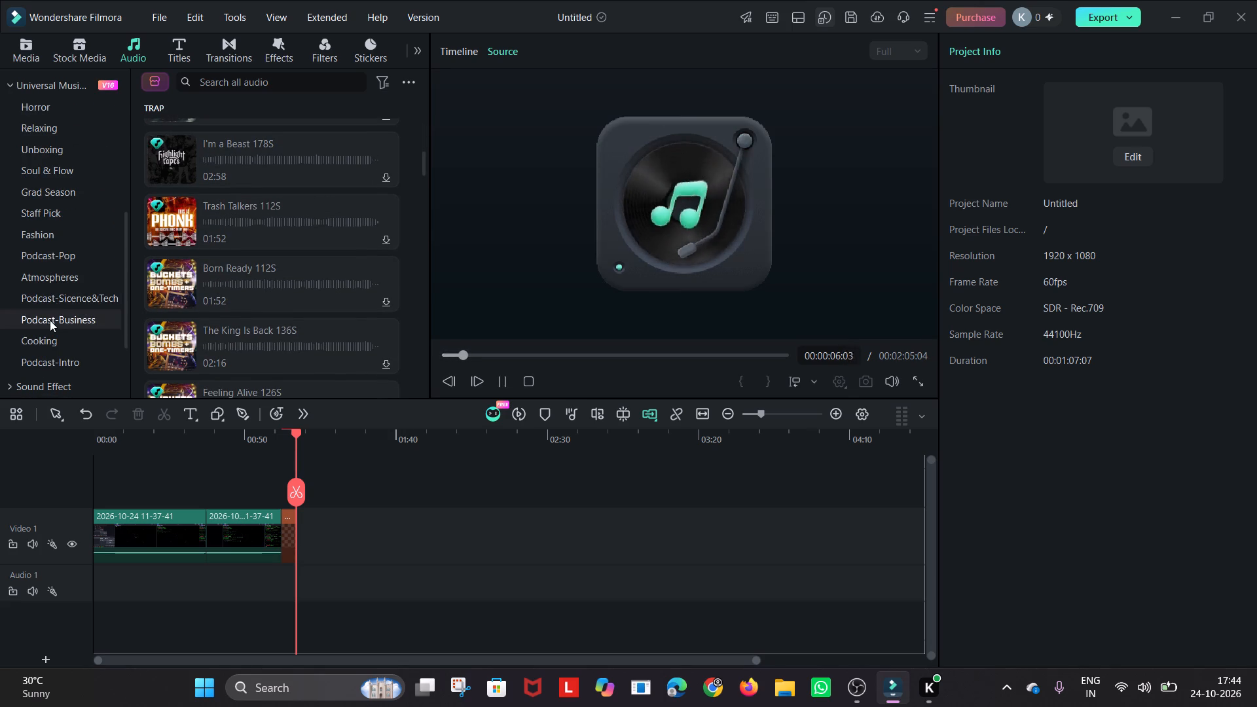
pyautogui.scroll(-2, 50, 320)
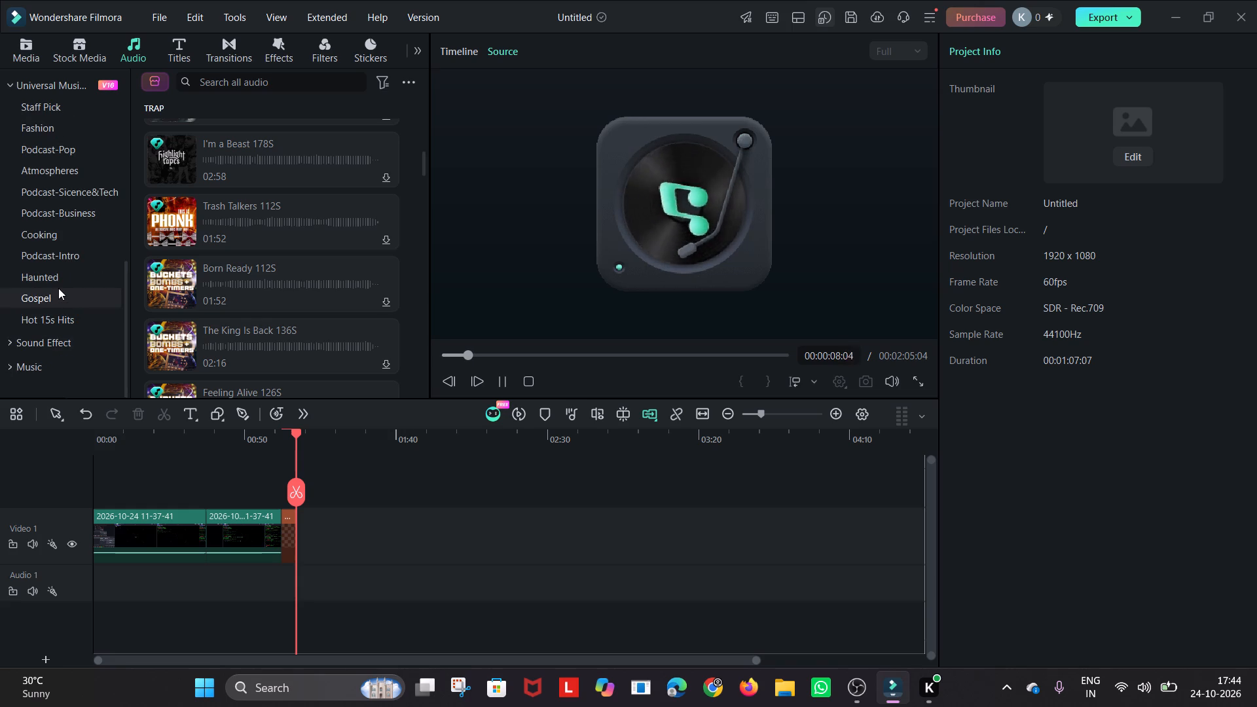
pyautogui.click(54, 302)
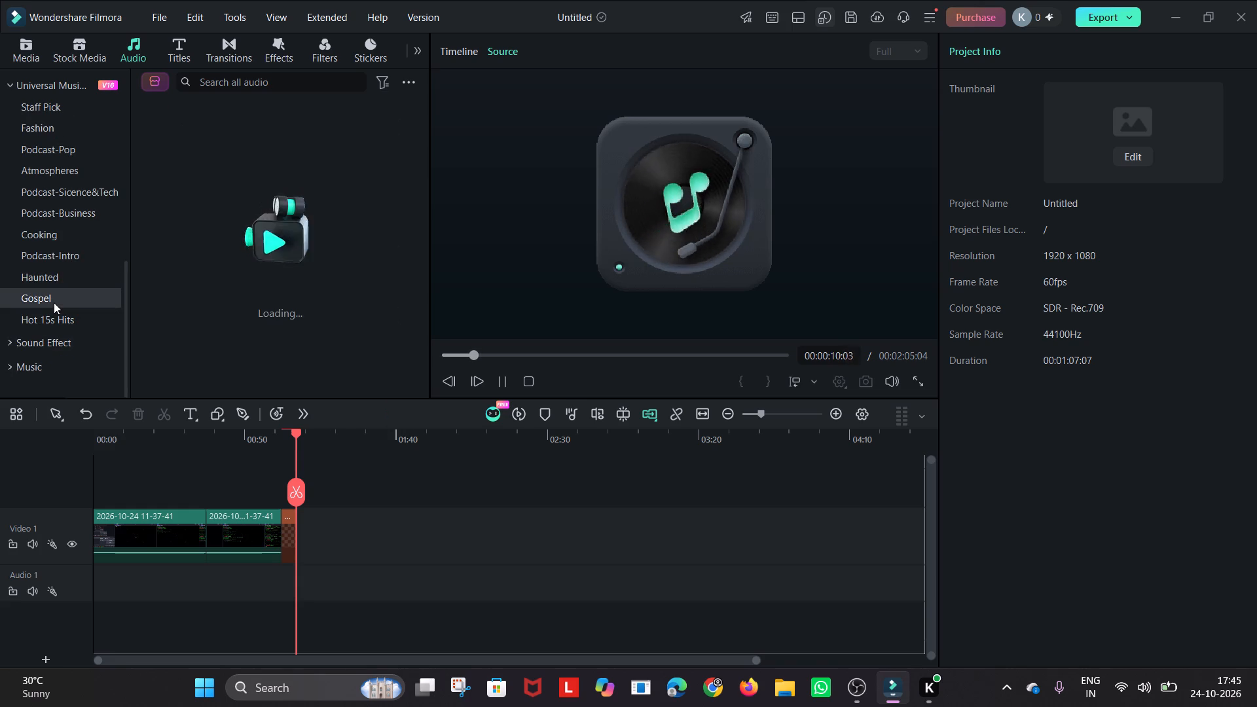
pyautogui.click(79, 277)
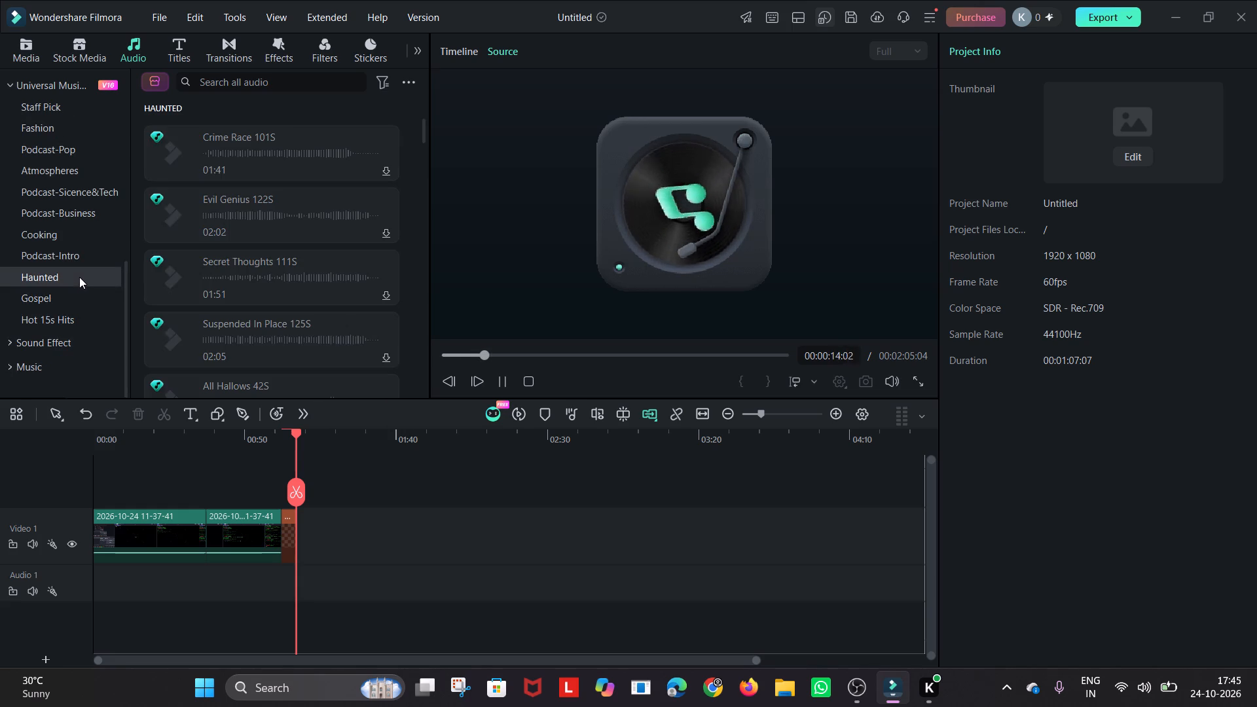
pyautogui.click(75, 251)
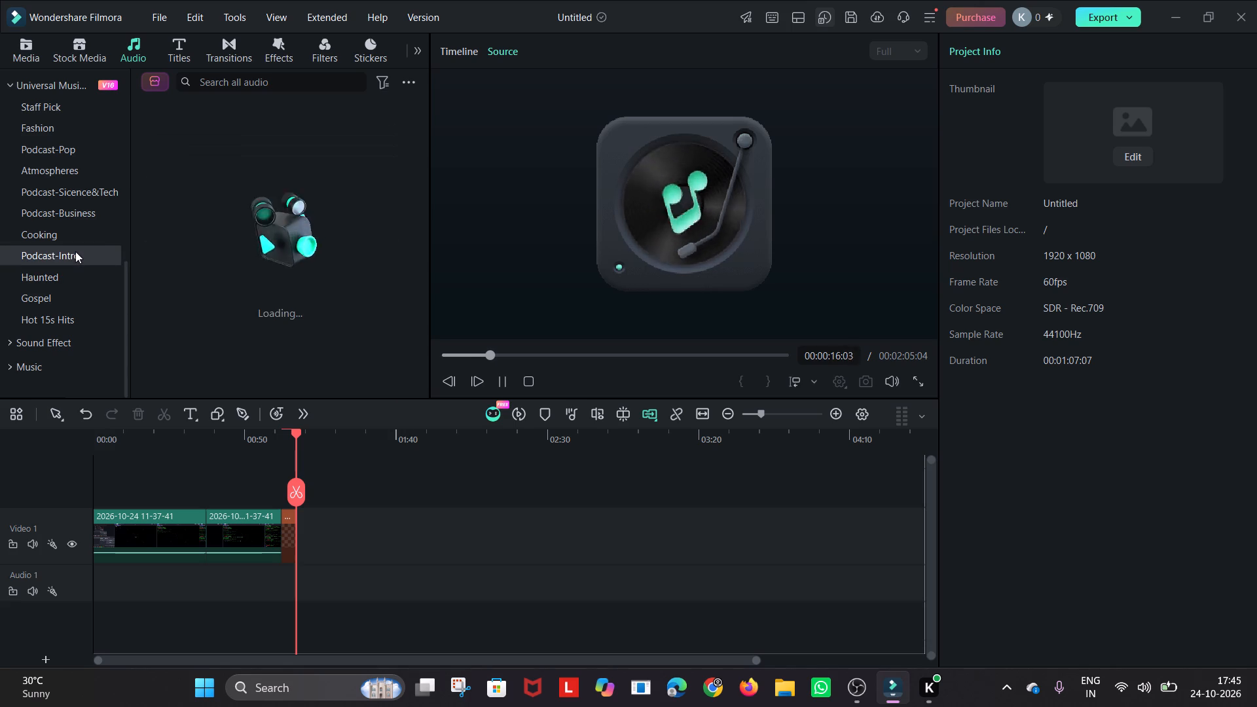
pyautogui.click(168, 164)
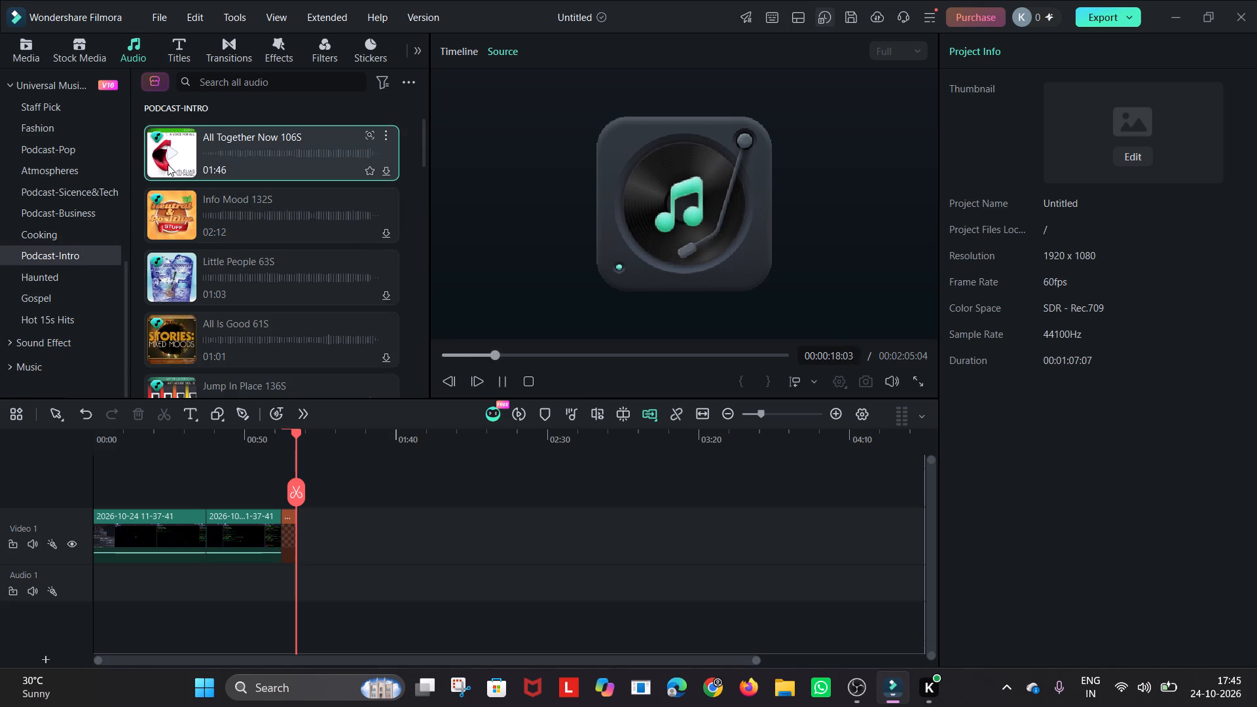
pyautogui.scroll(1, 76, 194)
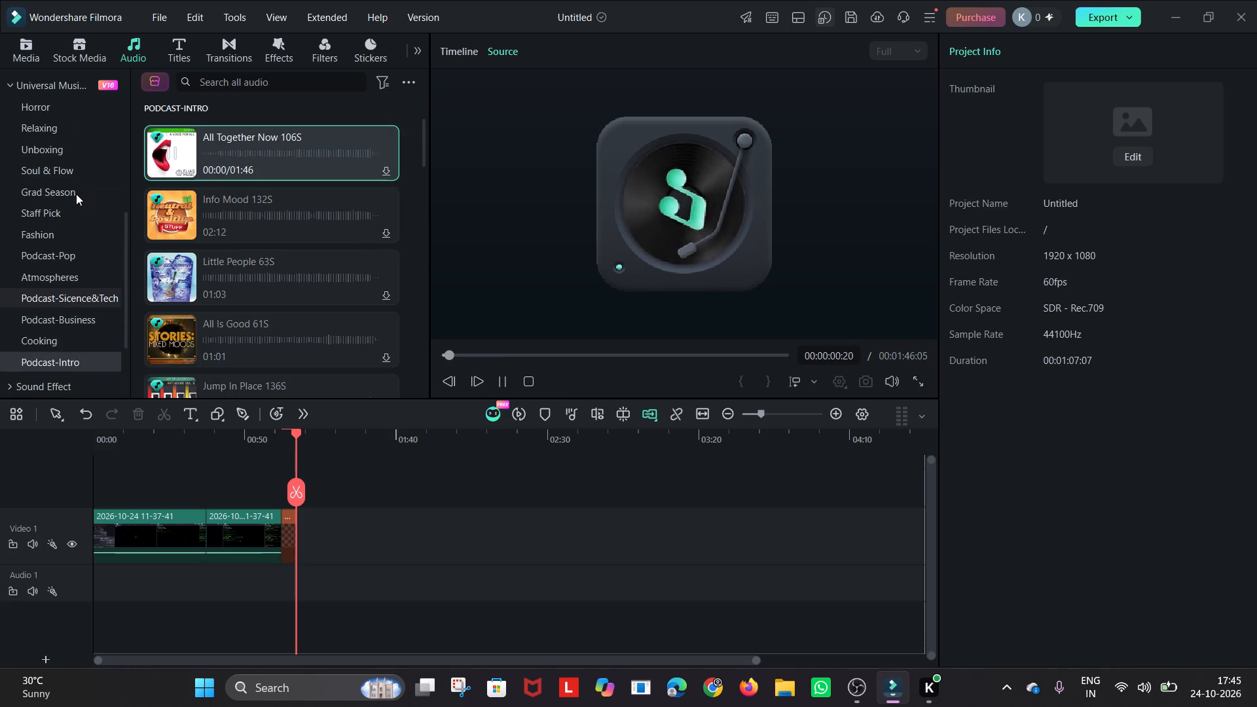
pyautogui.scroll(1, 76, 194)
pyautogui.click(61, 247)
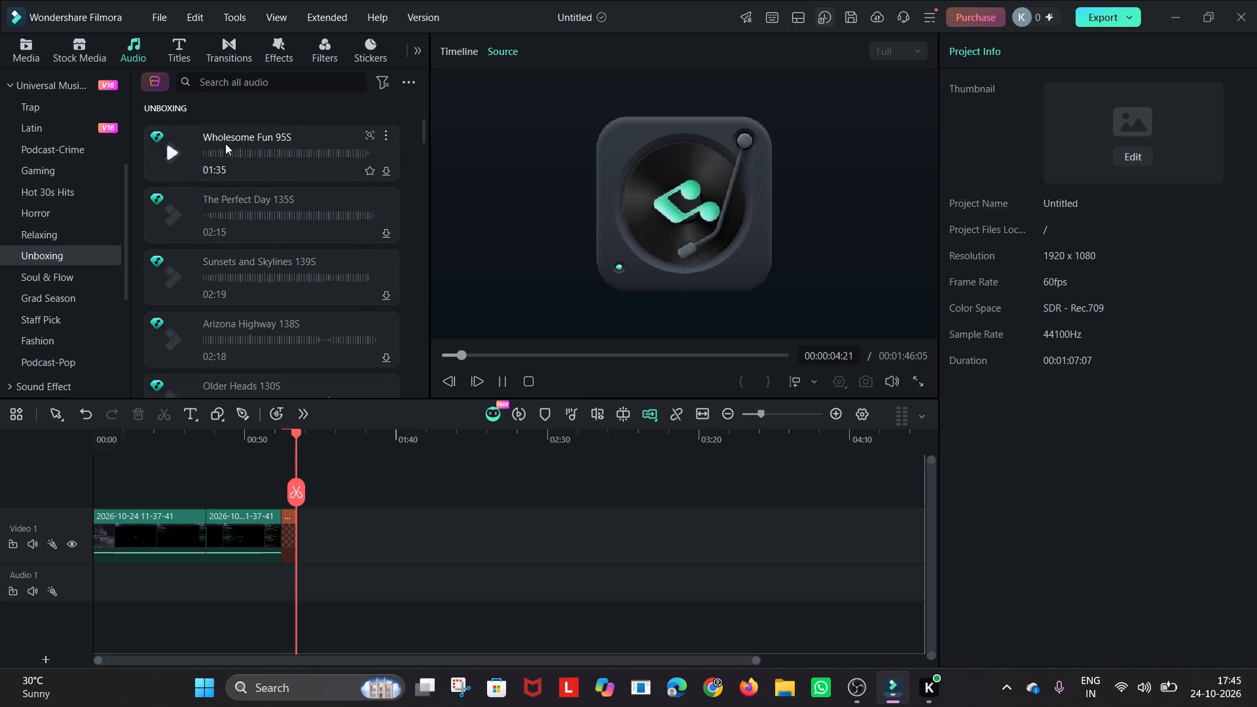
pyautogui.click(502, 372)
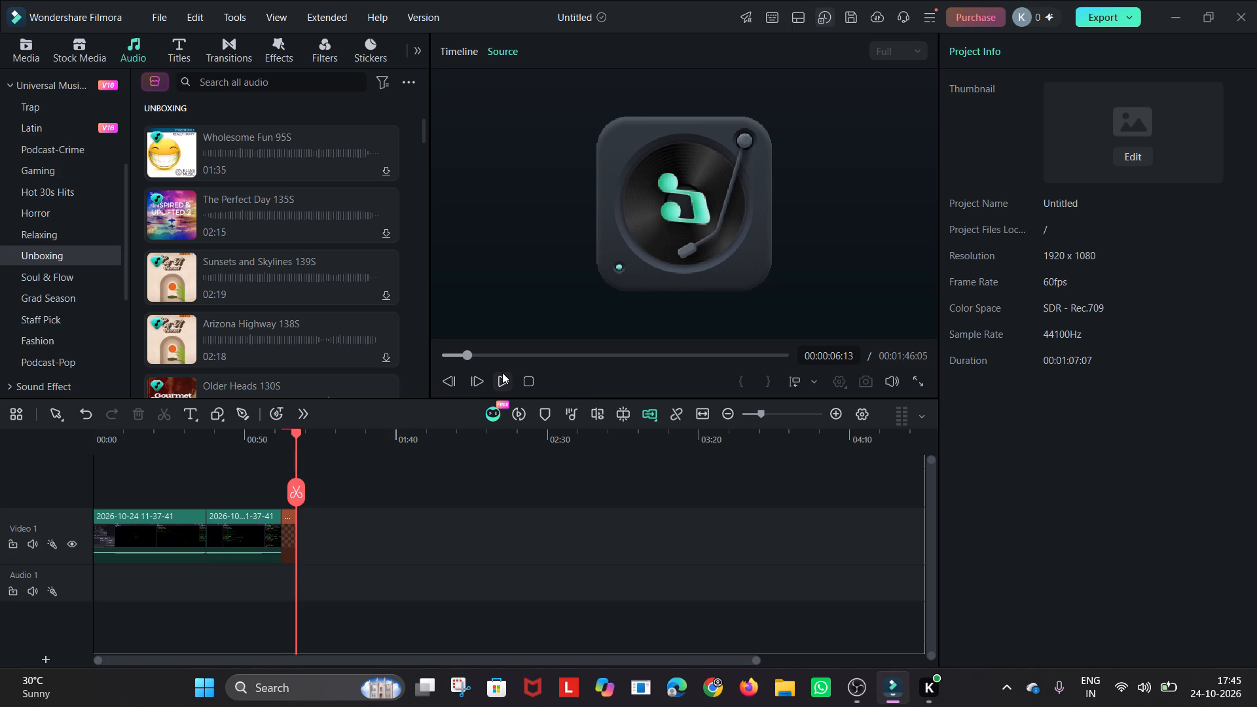
# Switch to Chrome in a maximized window and search Google for white bat audio.
pyautogui.click(718, 693)
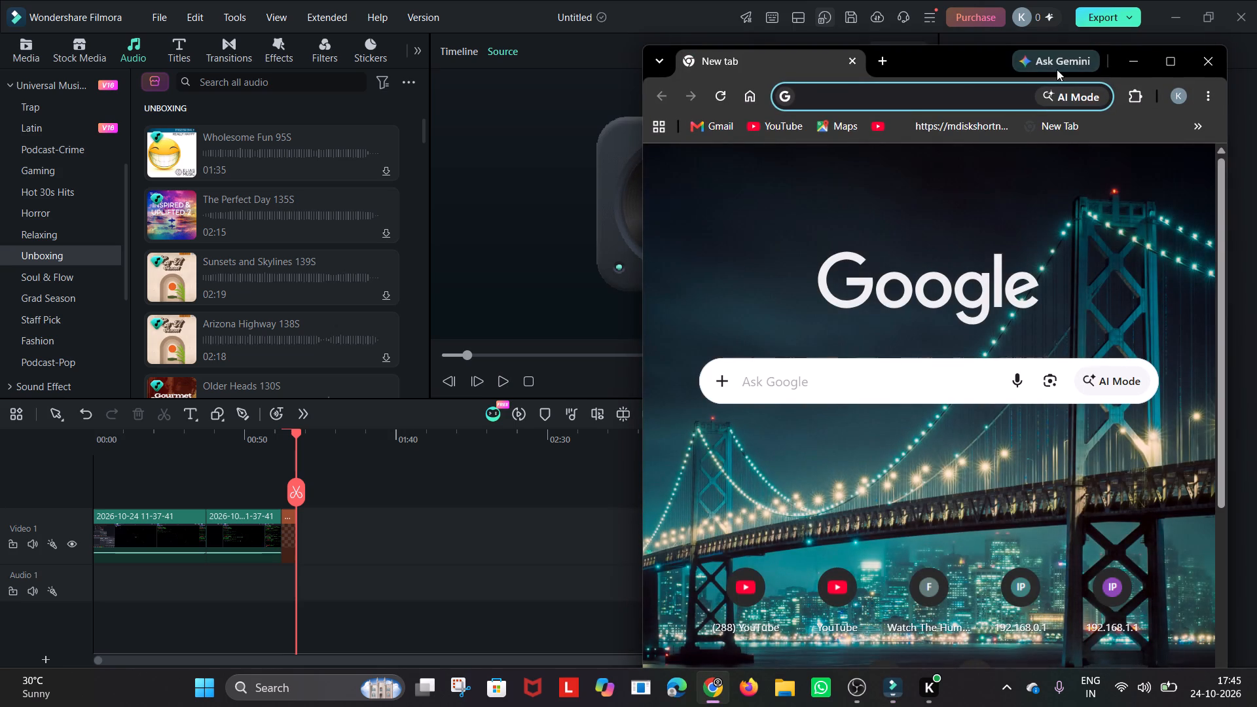
pyautogui.click(1176, 69)
pyautogui.click(782, 56)
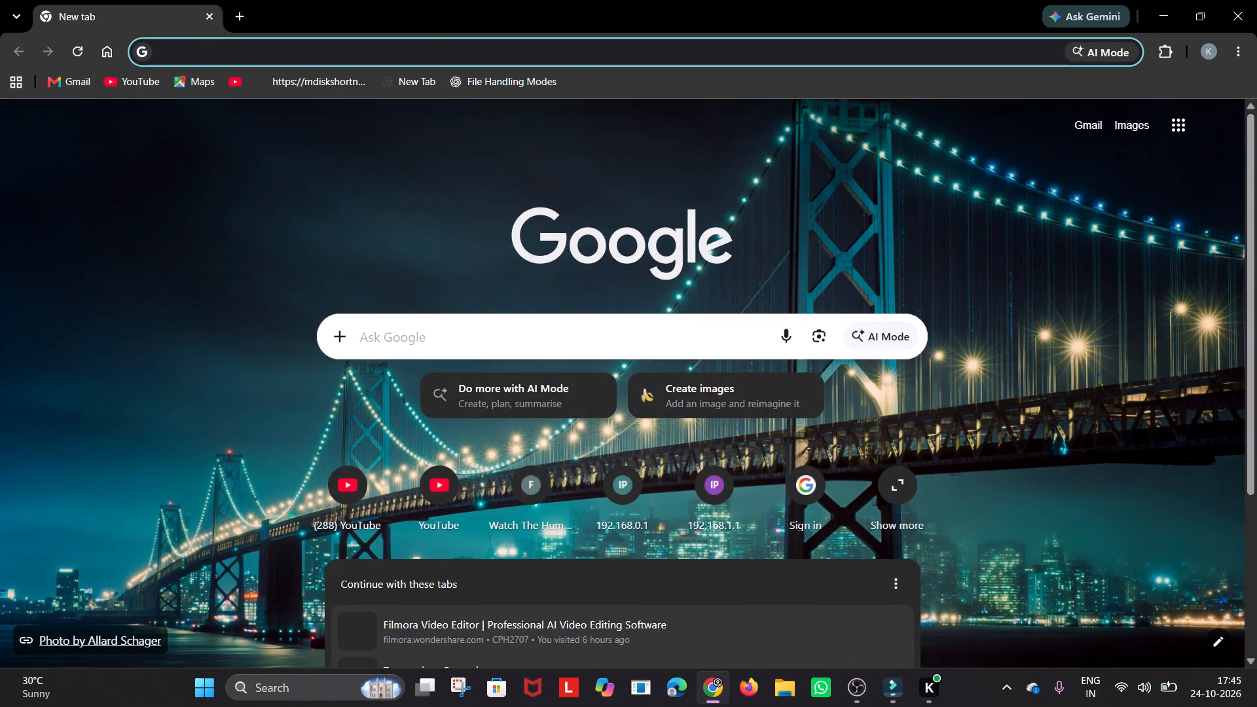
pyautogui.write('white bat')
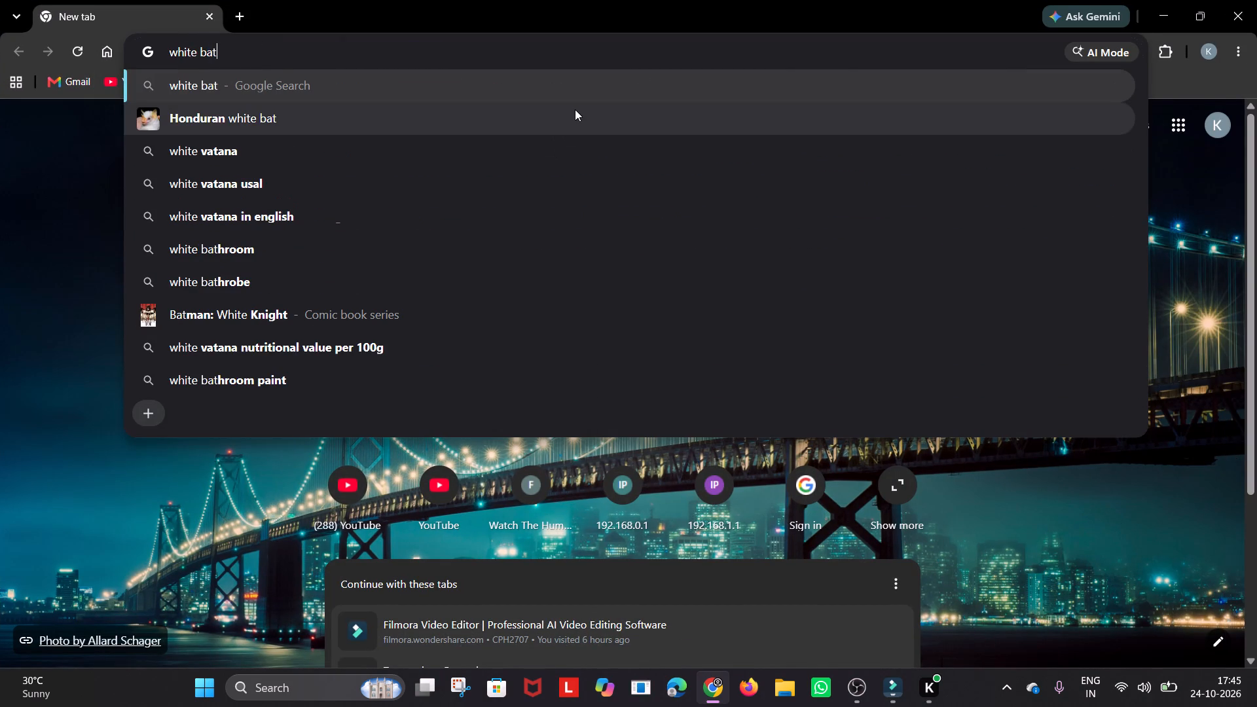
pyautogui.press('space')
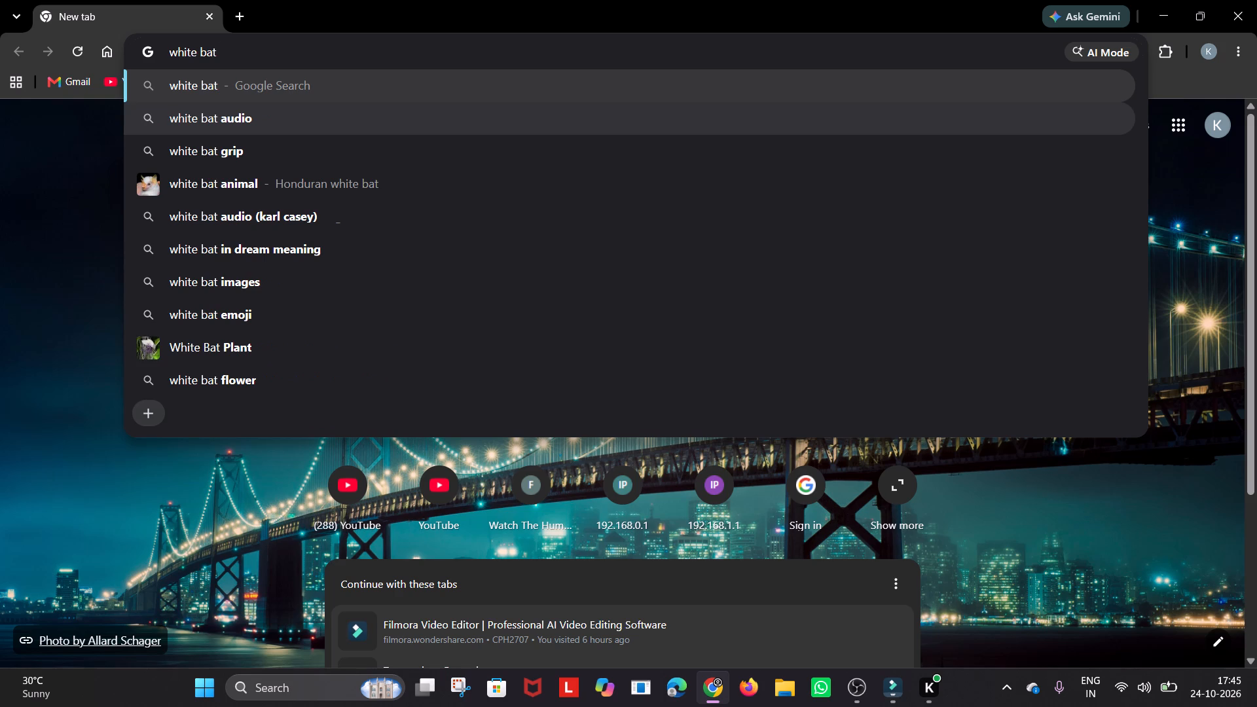
pyautogui.click(316, 109)
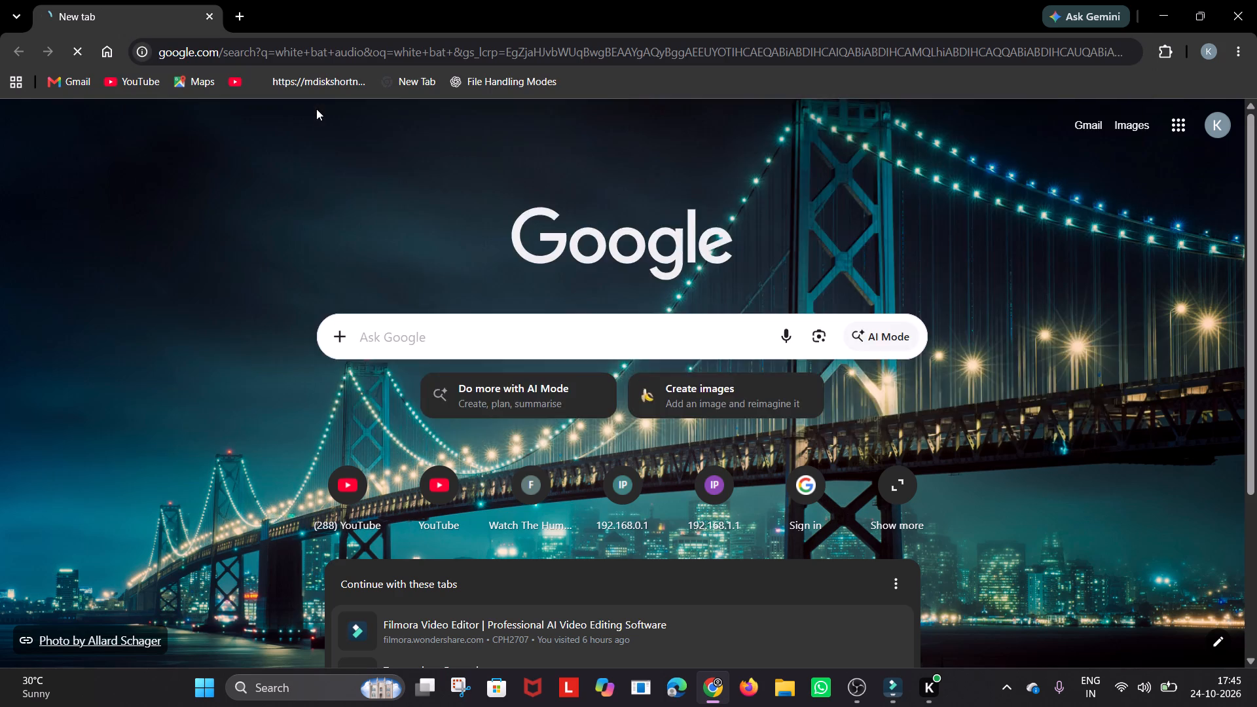
# Open the White Bat Audio website from the search results and find the Download options on its home page.
pyautogui.click(246, 281)
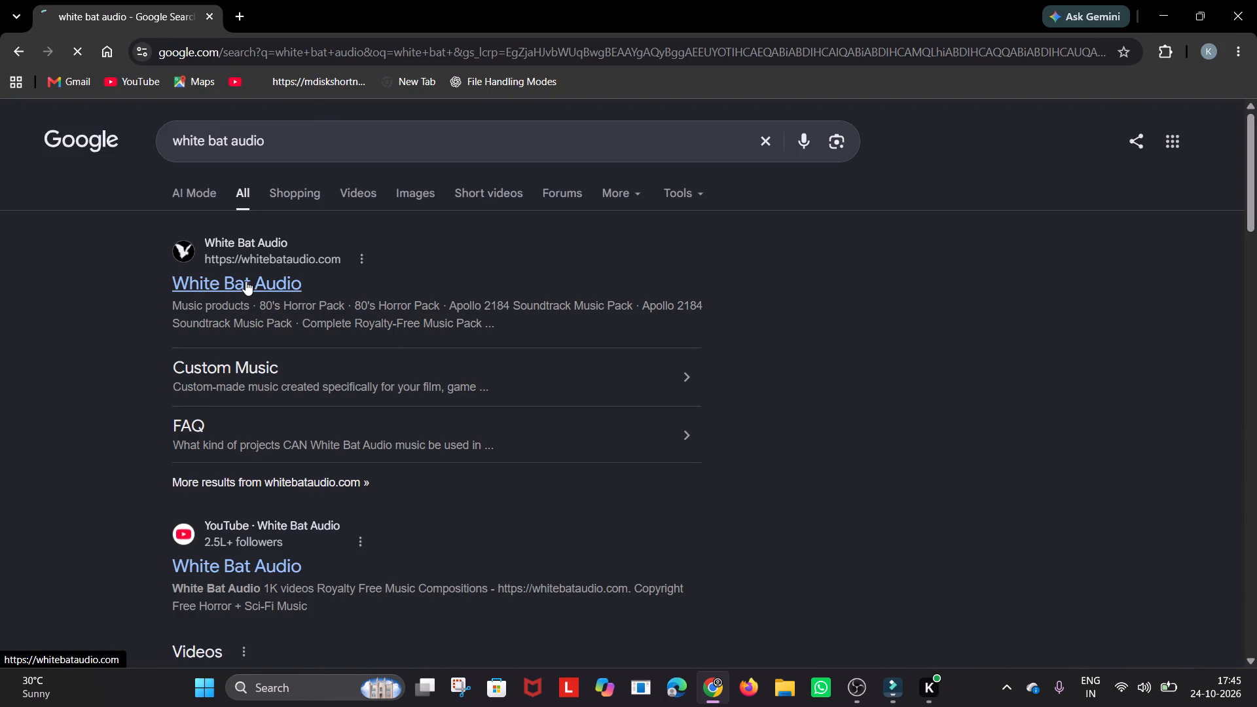
pyautogui.scroll(-1, 421, 344)
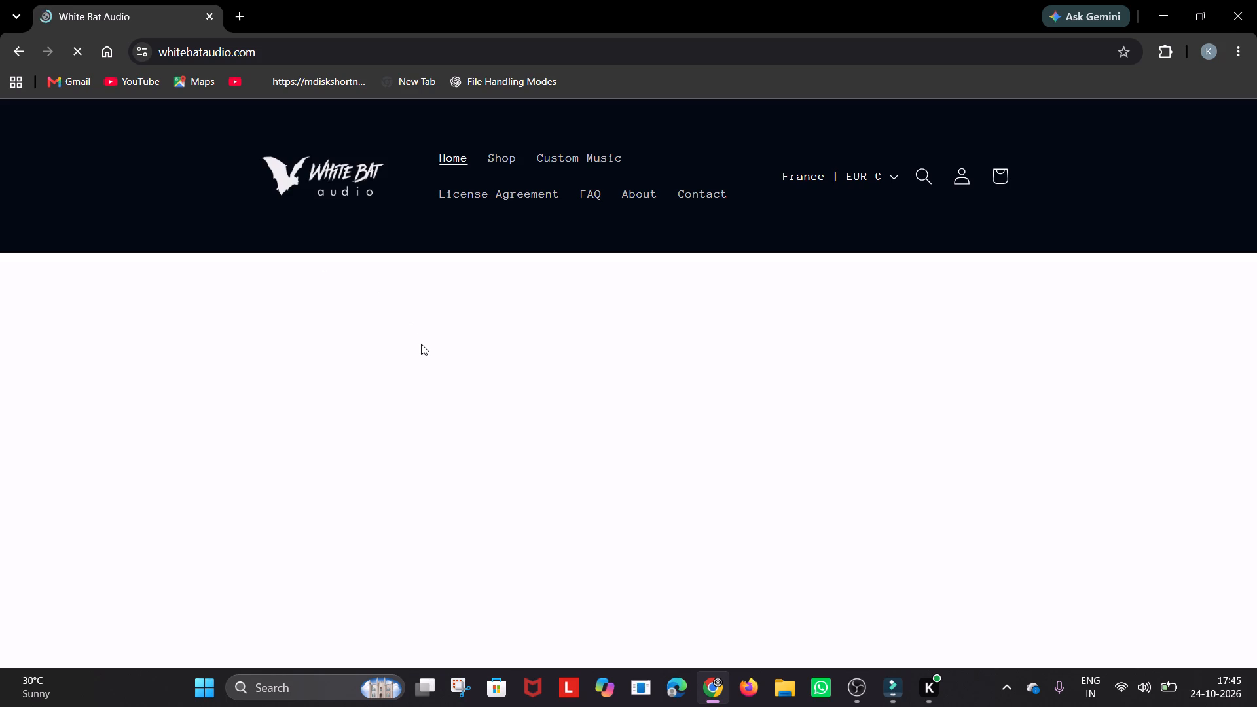
pyautogui.scroll(-4, 421, 344)
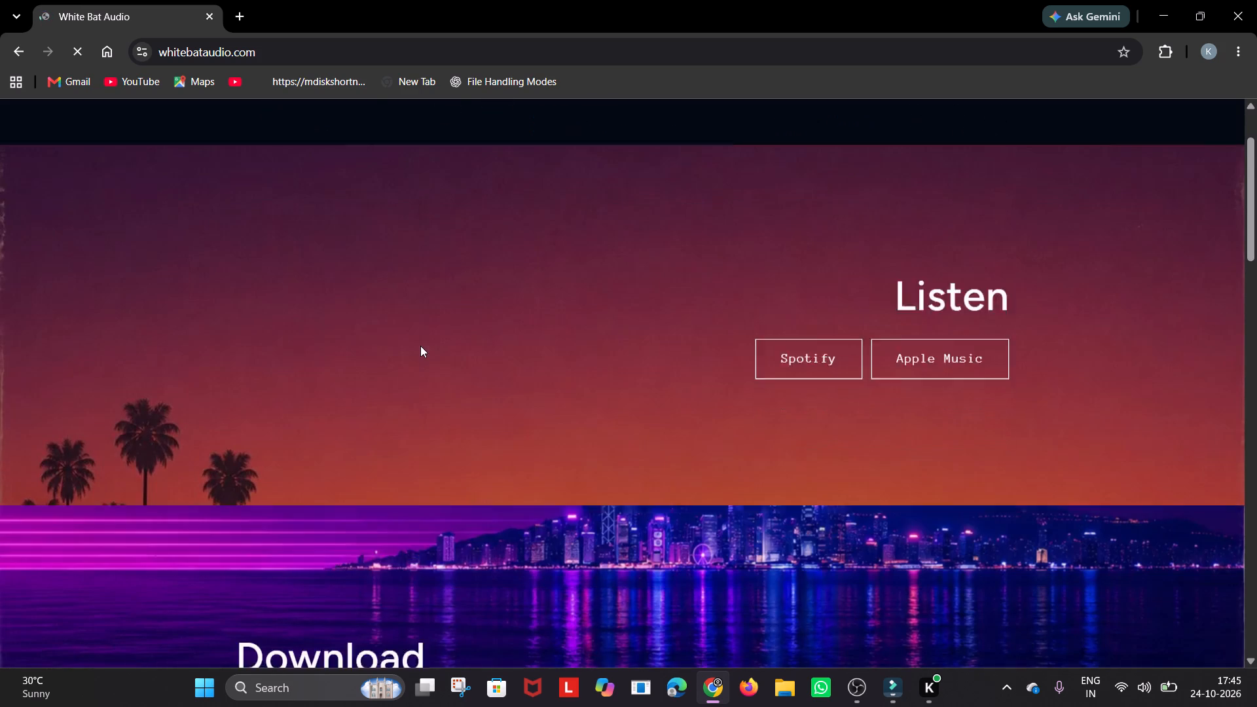
pyautogui.scroll(-2, 420, 346)
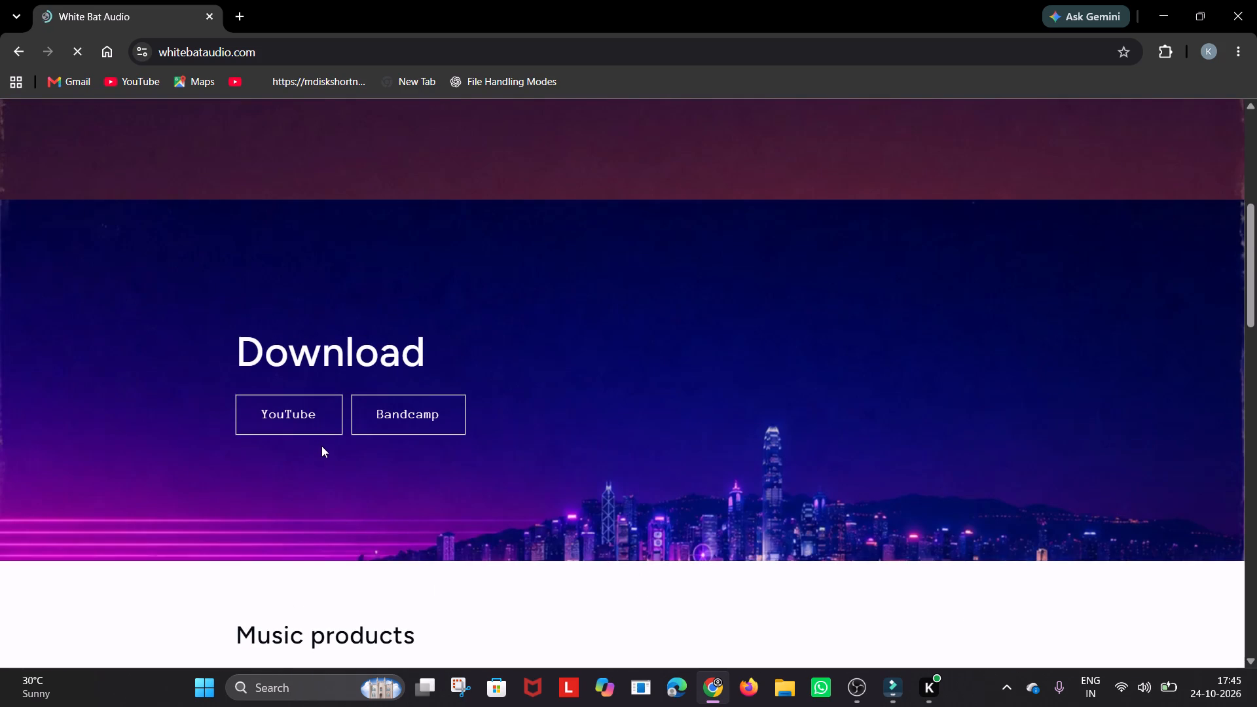
# On the White Bat Audio website in Chrome, search for "hacking" and open the Free Horror/Sci-Fi Music Pack product page.
pyautogui.scroll(-6, 480, 462)
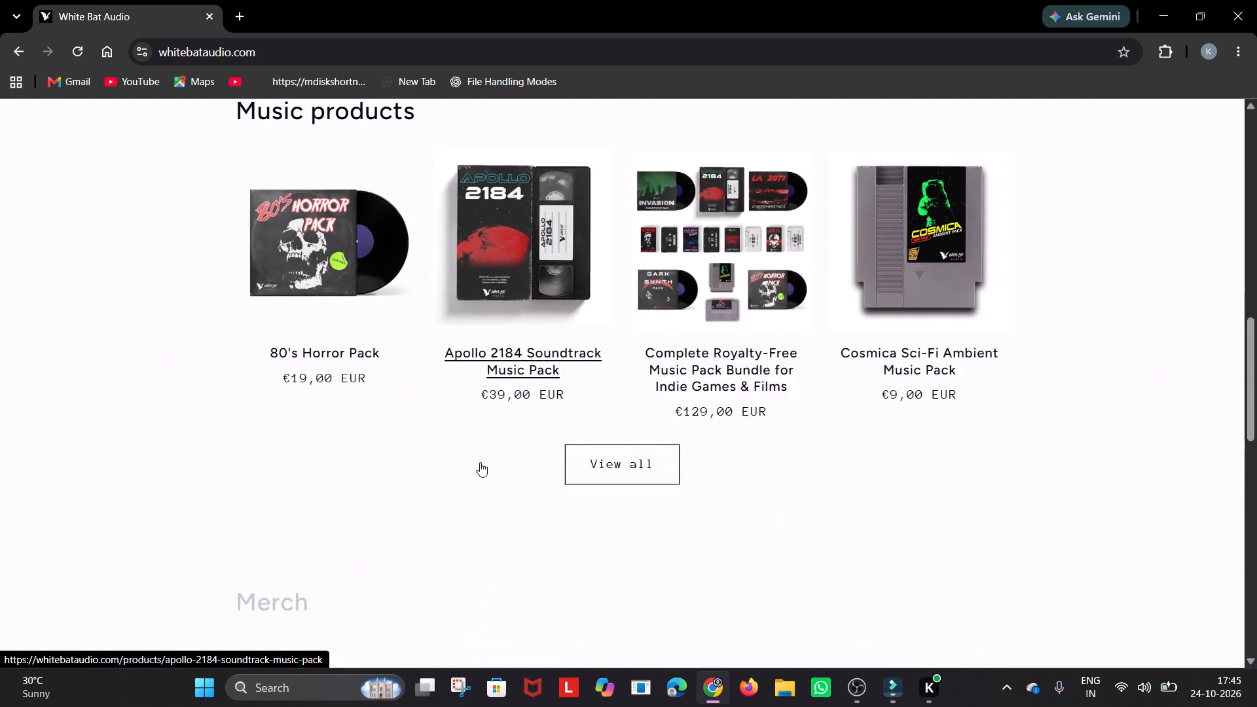
pyautogui.scroll(-1, 480, 462)
pyautogui.scroll(16, 480, 462)
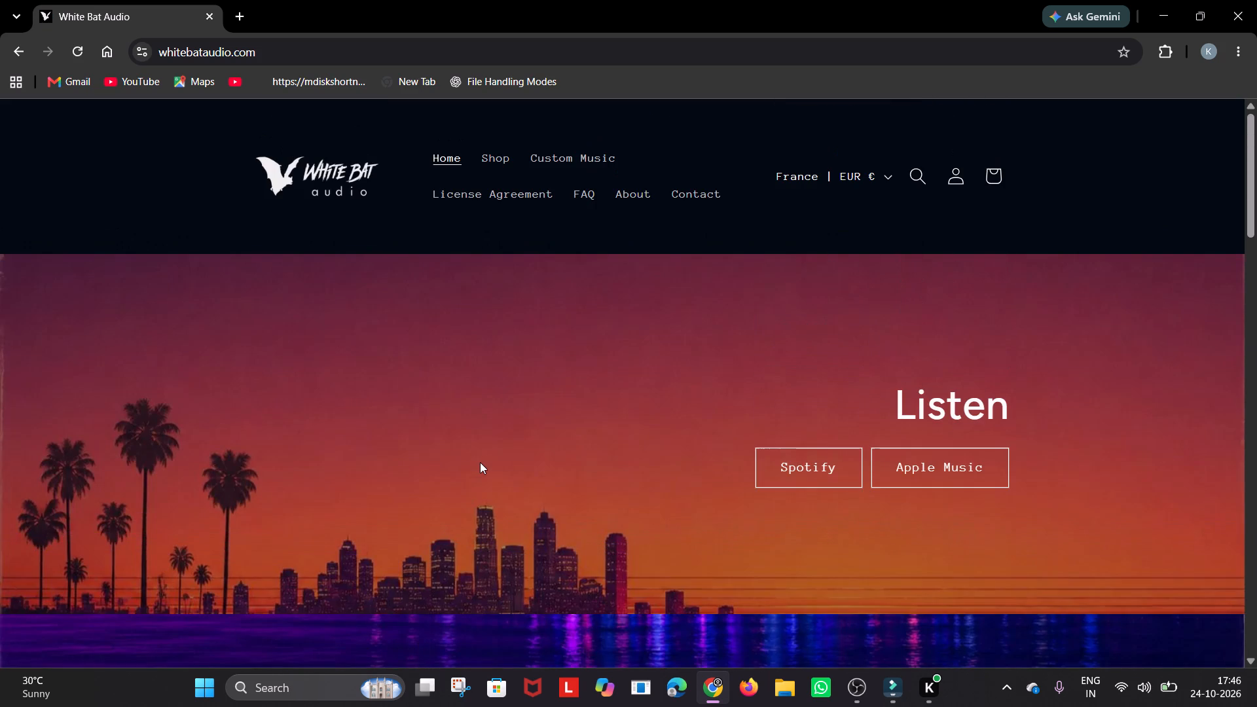
pyautogui.click(919, 179)
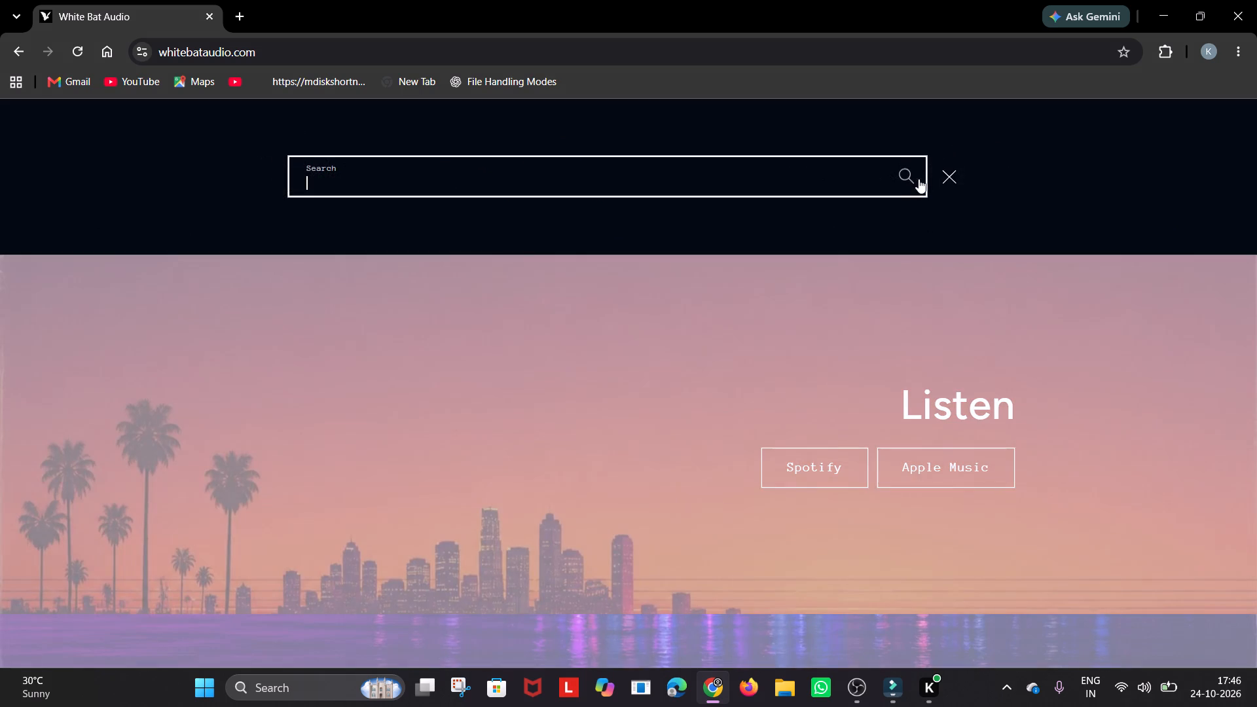
pyautogui.click(671, 179)
pyautogui.write('hacking')
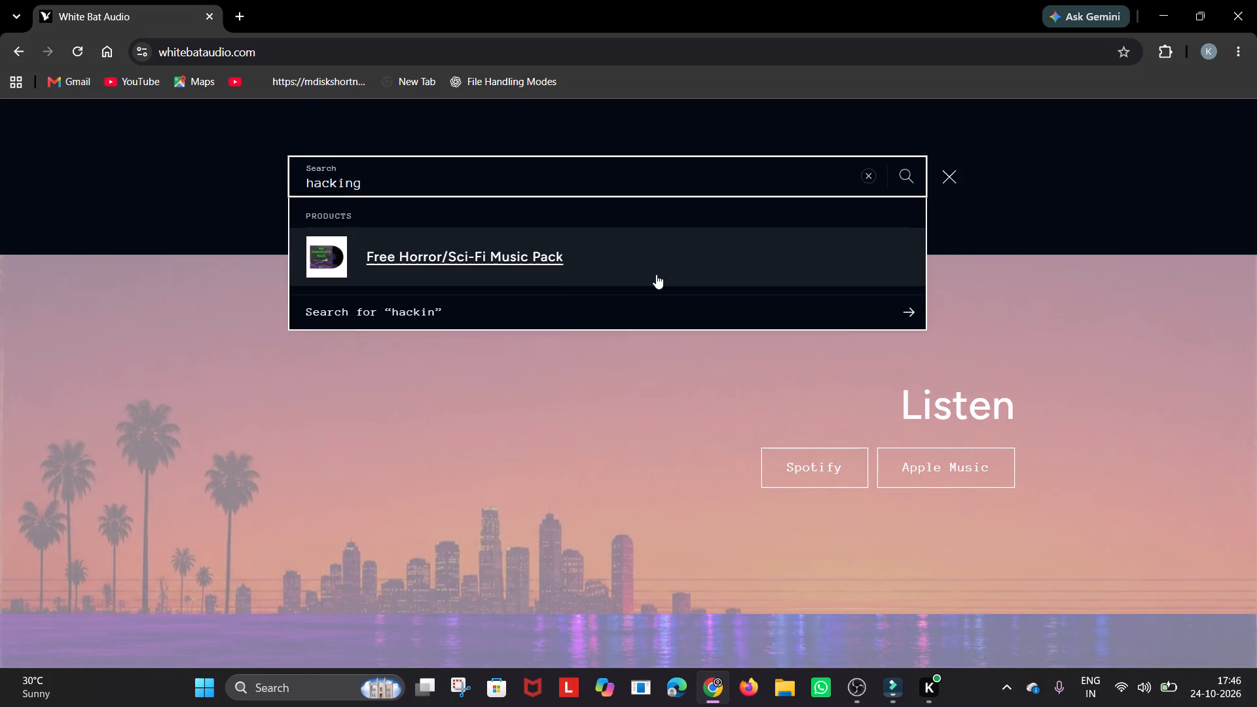
pyautogui.click(551, 272)
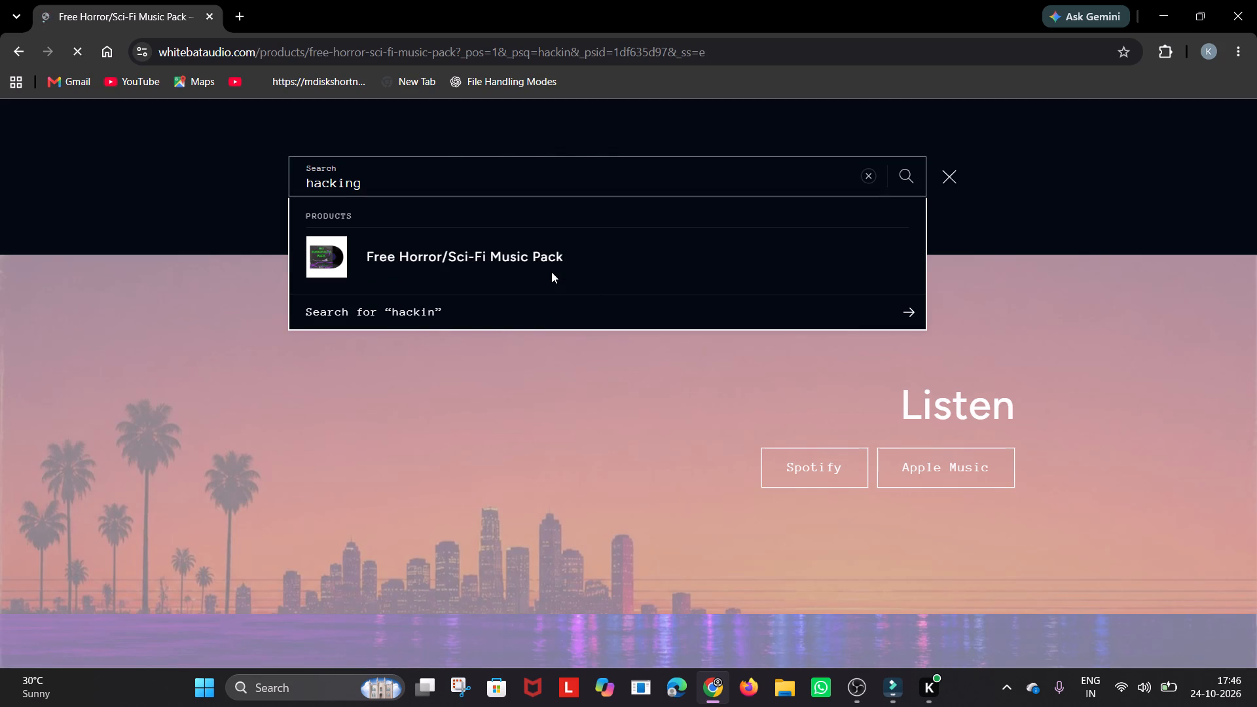
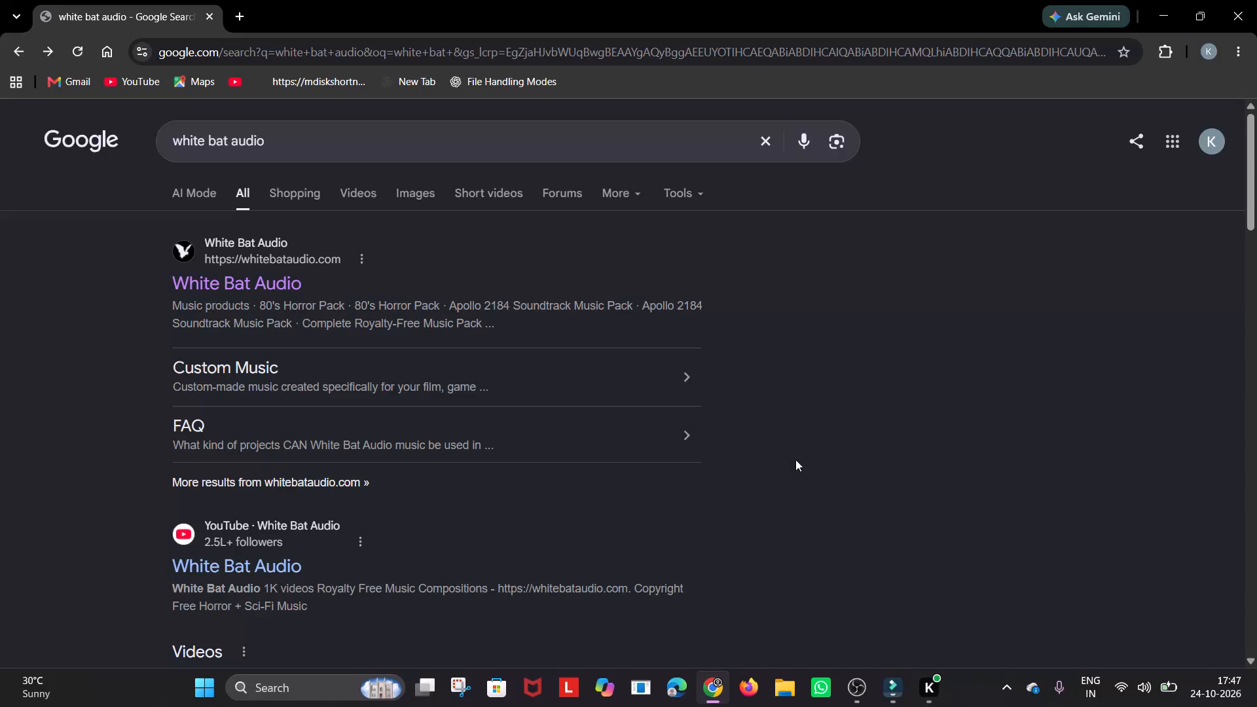
# Replace the Google query "white bat audio" with a search for YouTube Audio Library.
pyautogui.click(364, 138)
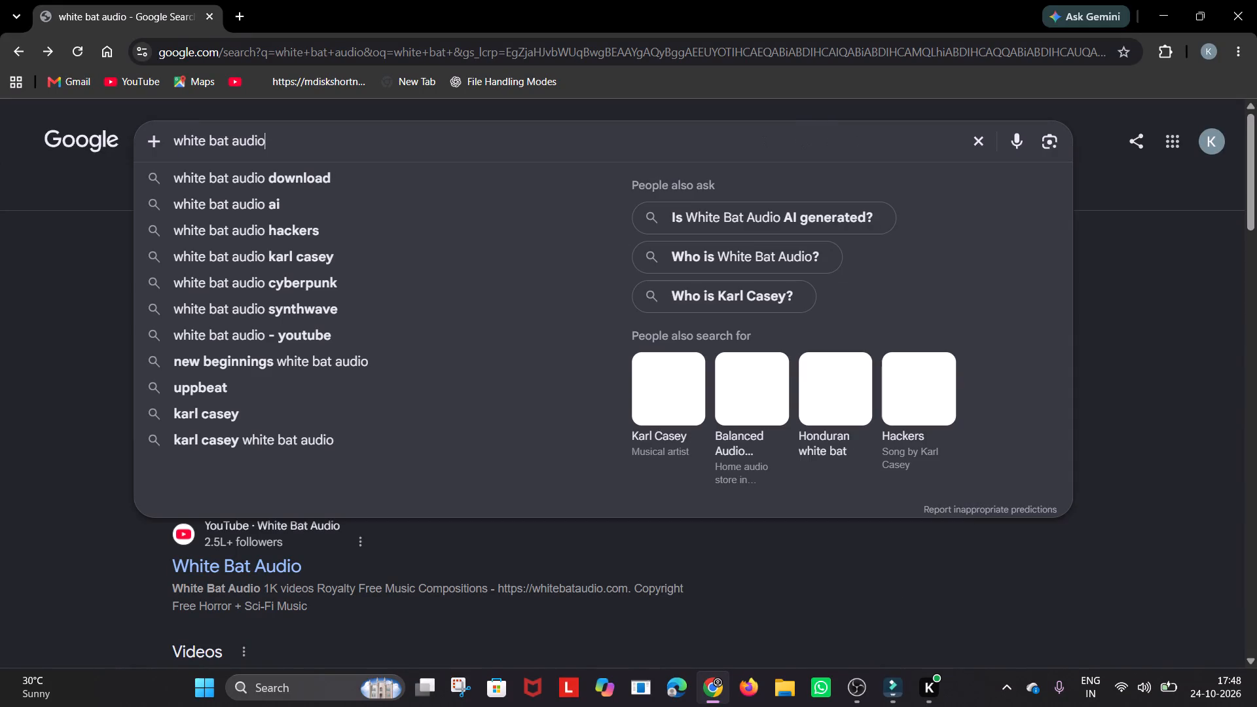
pyautogui.press('BackSpace')
pyautogui.press('BackSpace')
pyautogui.press('BackSpace')
pyautogui.press('BackSpace')
pyautogui.press('BackSpace')
pyautogui.press('BackSpace')
pyautogui.press('BackSpace')
pyautogui.press('BackSpace')
pyautogui.press('BackSpace')
pyautogui.press('BackSpace')
pyautogui.press('BackSpace')
pyautogui.press('BackSpace')
pyautogui.press('BackSpace')
pyautogui.press('BackSpace')
pyautogui.press('BackSpace')
pyautogui.press('BackSpace')
pyautogui.press('BackSpace')
pyautogui.press('BackSpace')
pyautogui.press('BackSpace')
pyautogui.press('BackSpace')
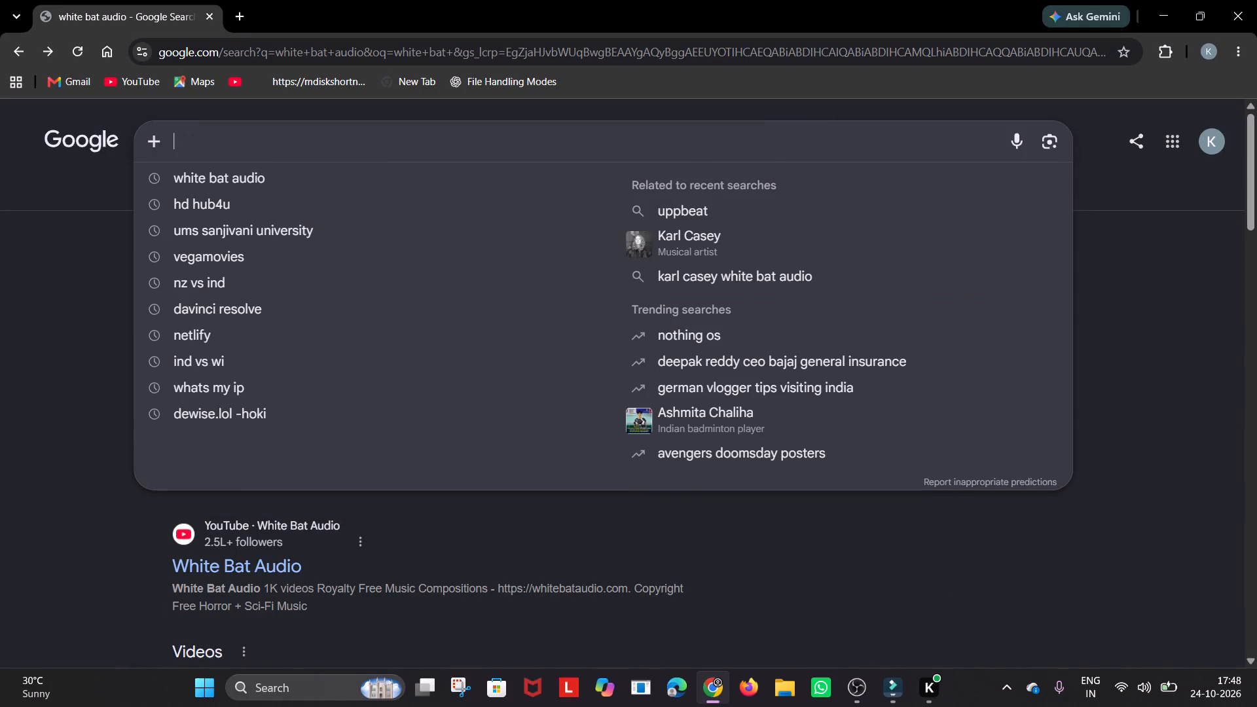
pyautogui.write('youtub')
pyautogui.press('space')
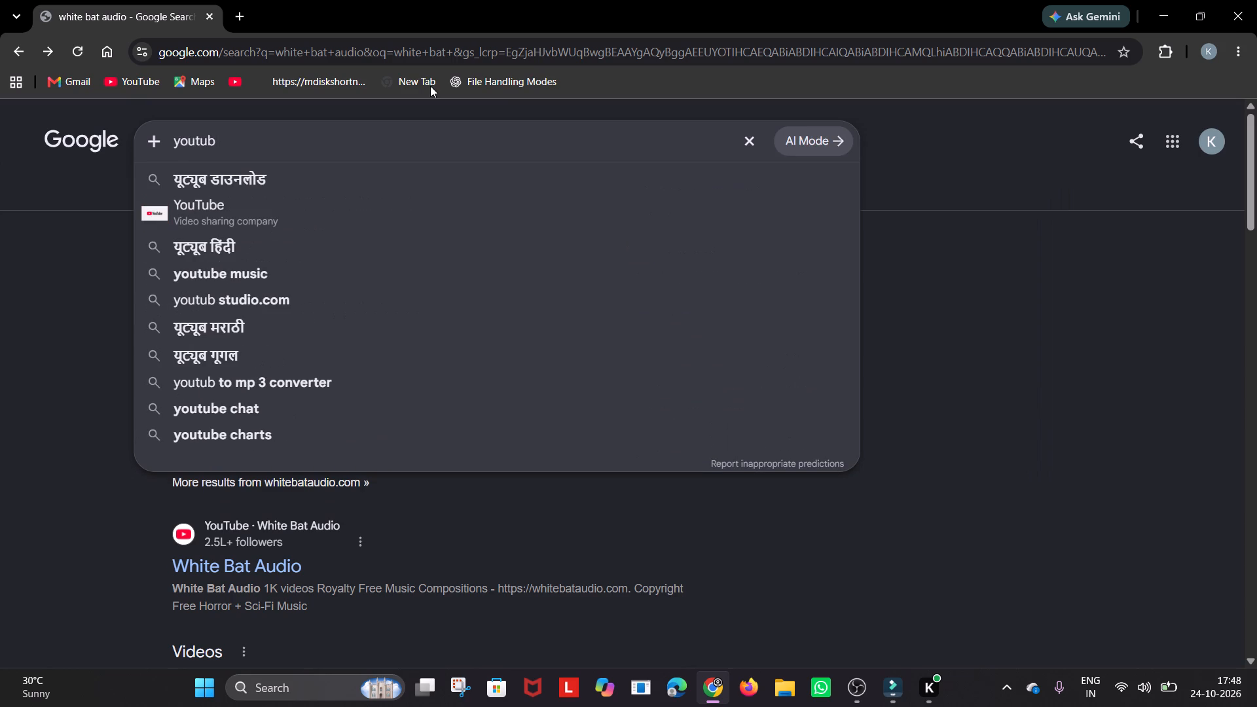
pyautogui.press('BackSpace')
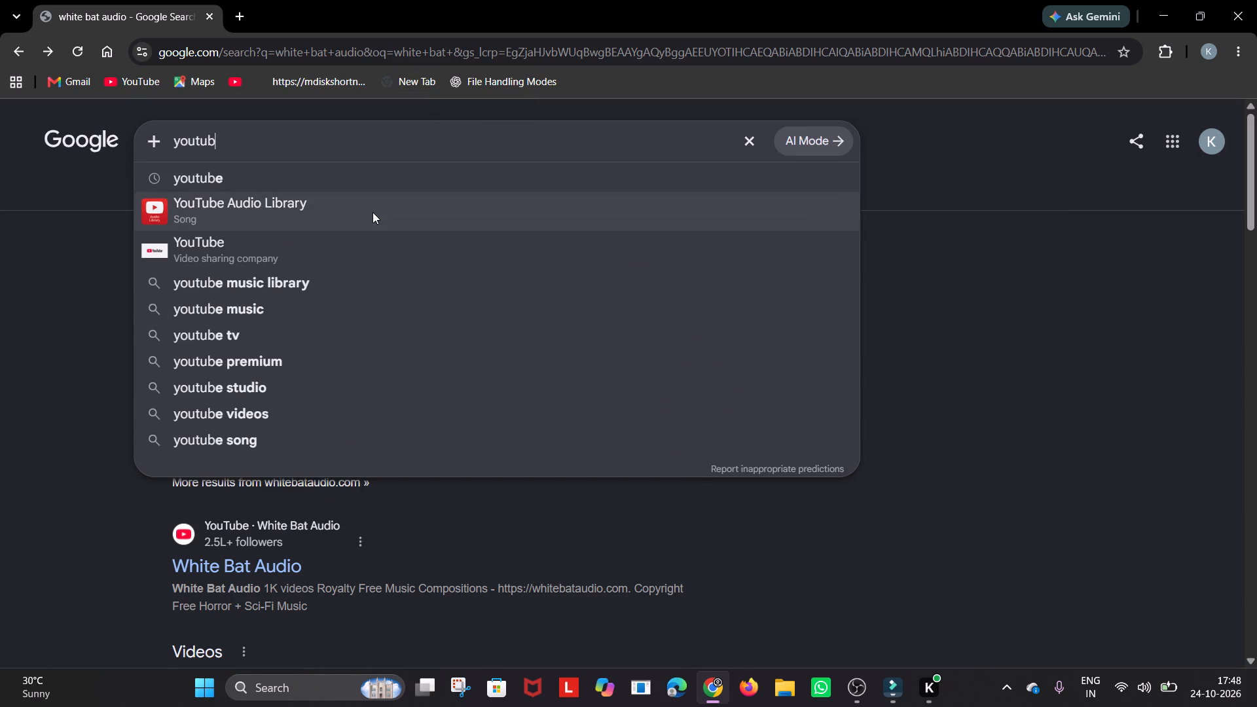
pyautogui.click(373, 212)
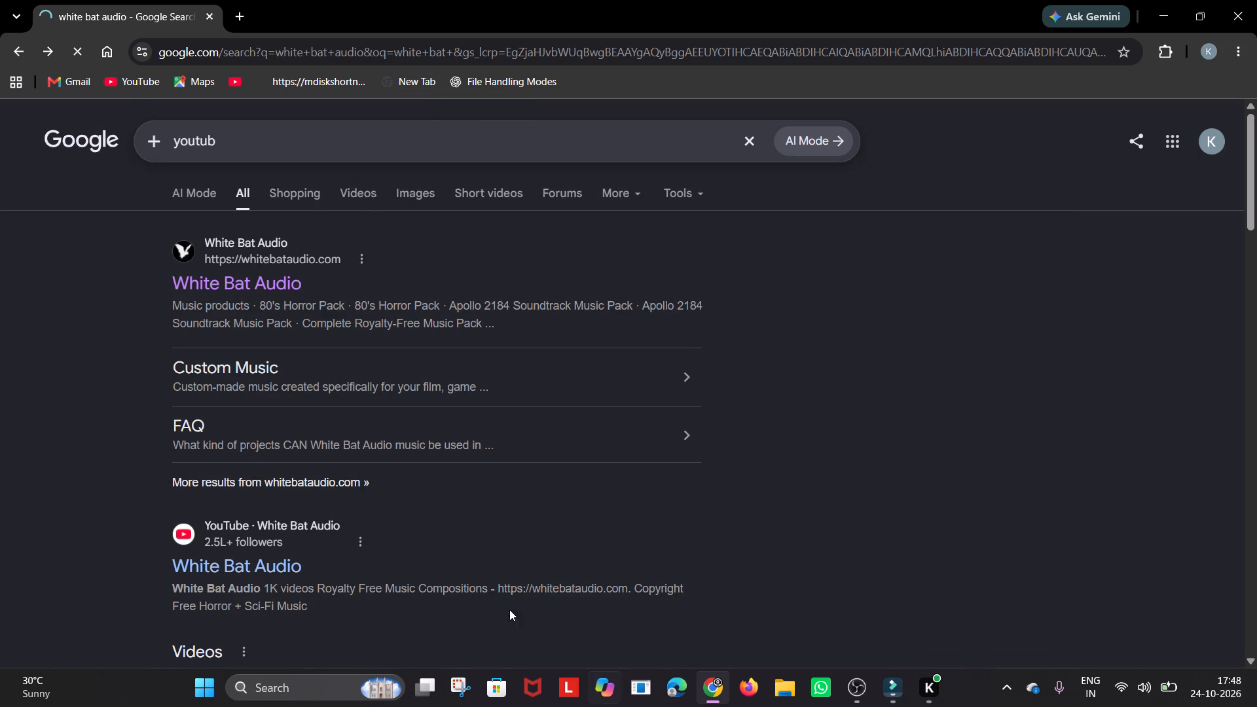
# Open the Audio Library YouTube channel from the Google search results.
pyautogui.scroll(-2, 397, 319)
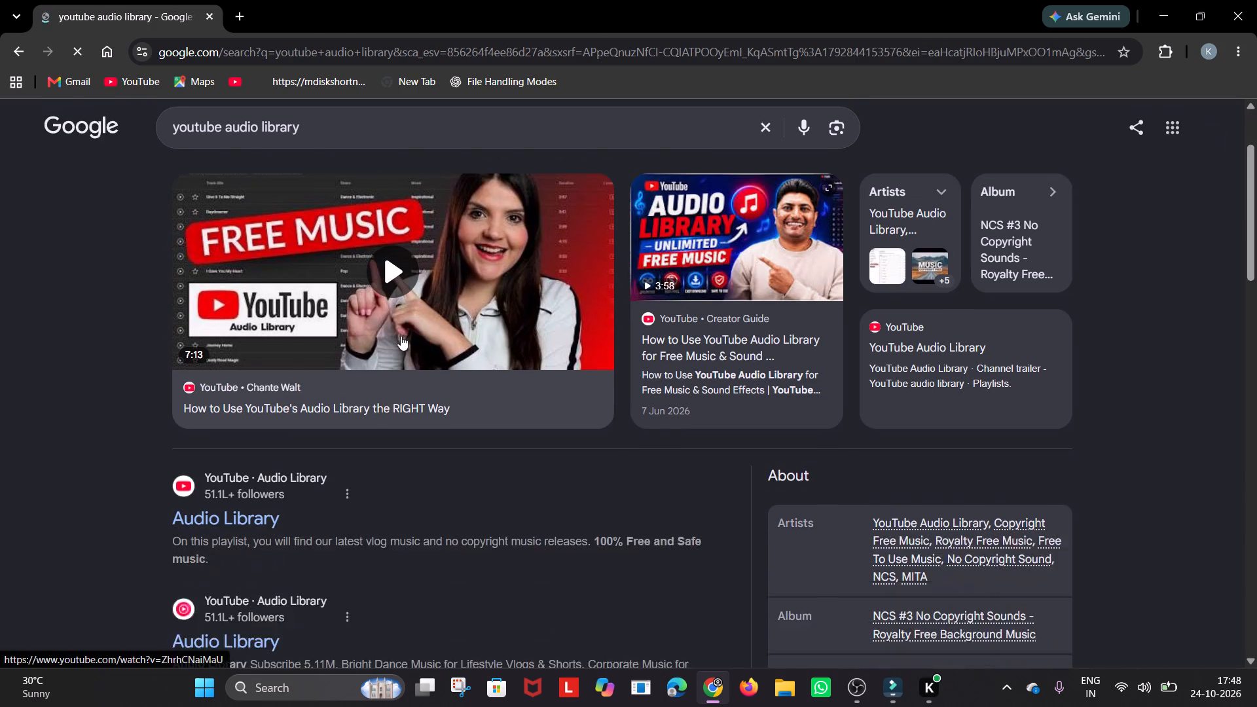
pyautogui.click(257, 488)
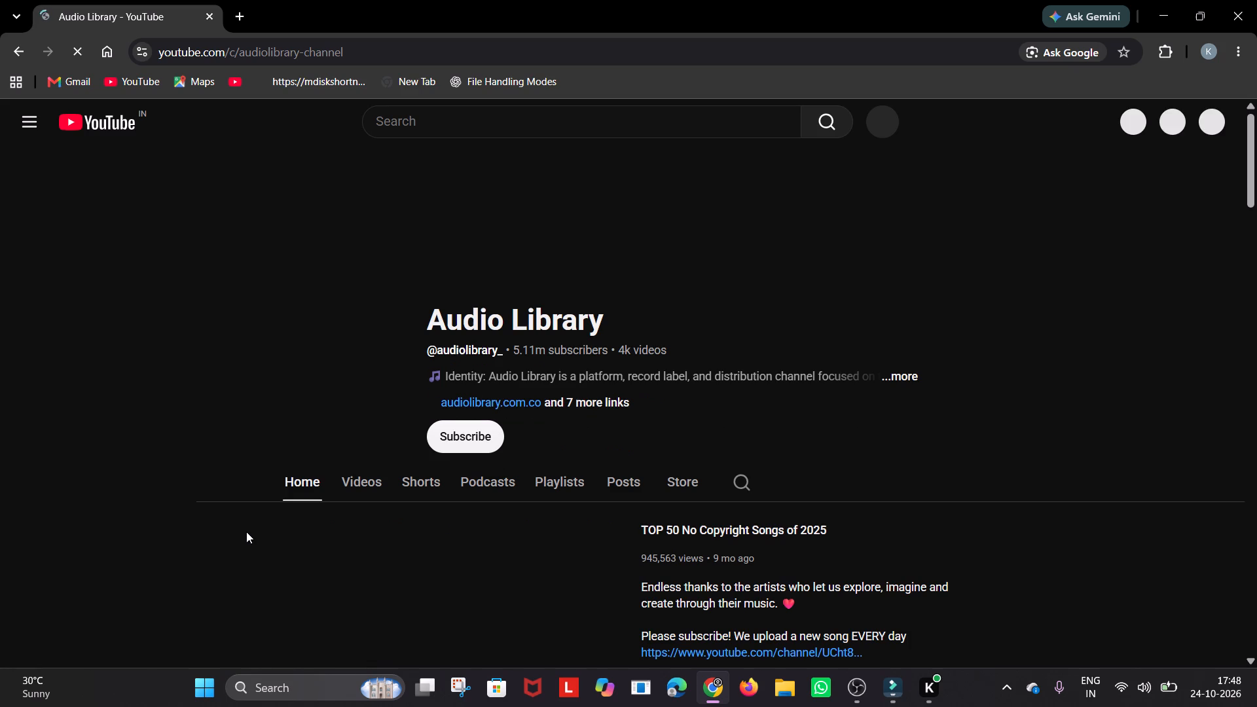
# Subscribe to the Audio Library channel.
pyautogui.scroll(-2, 549, 427)
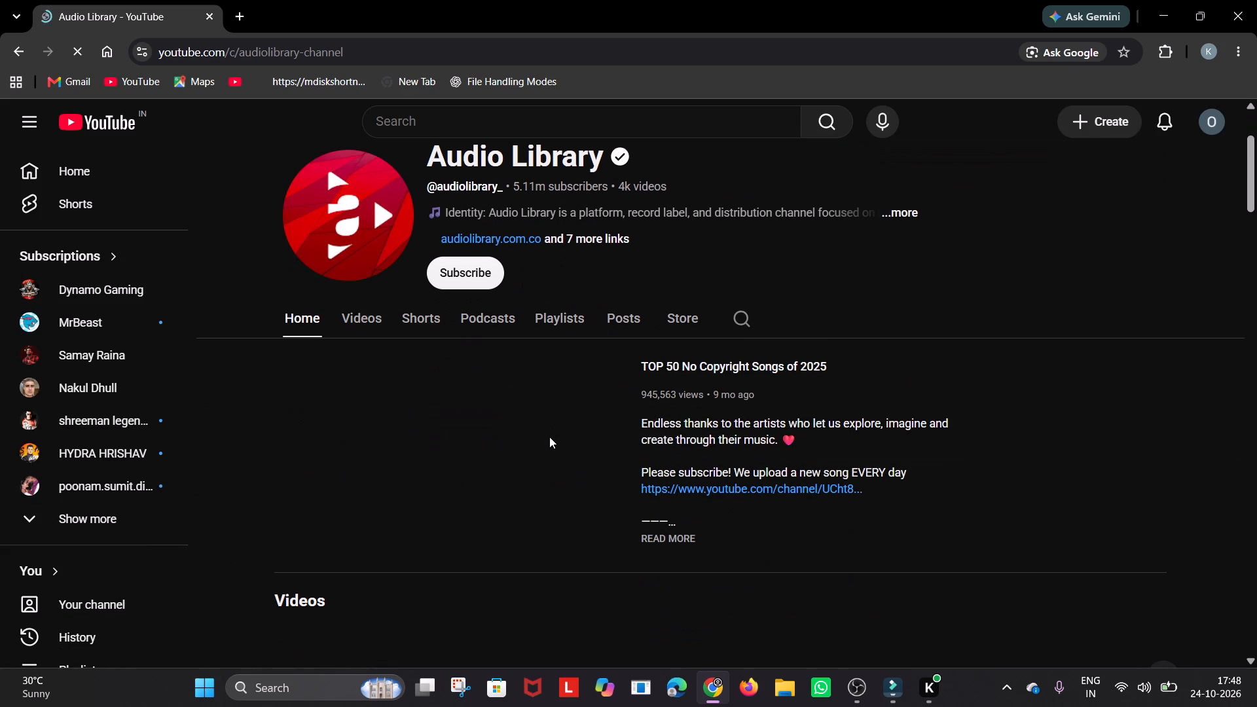
pyautogui.scroll(1, 535, 456)
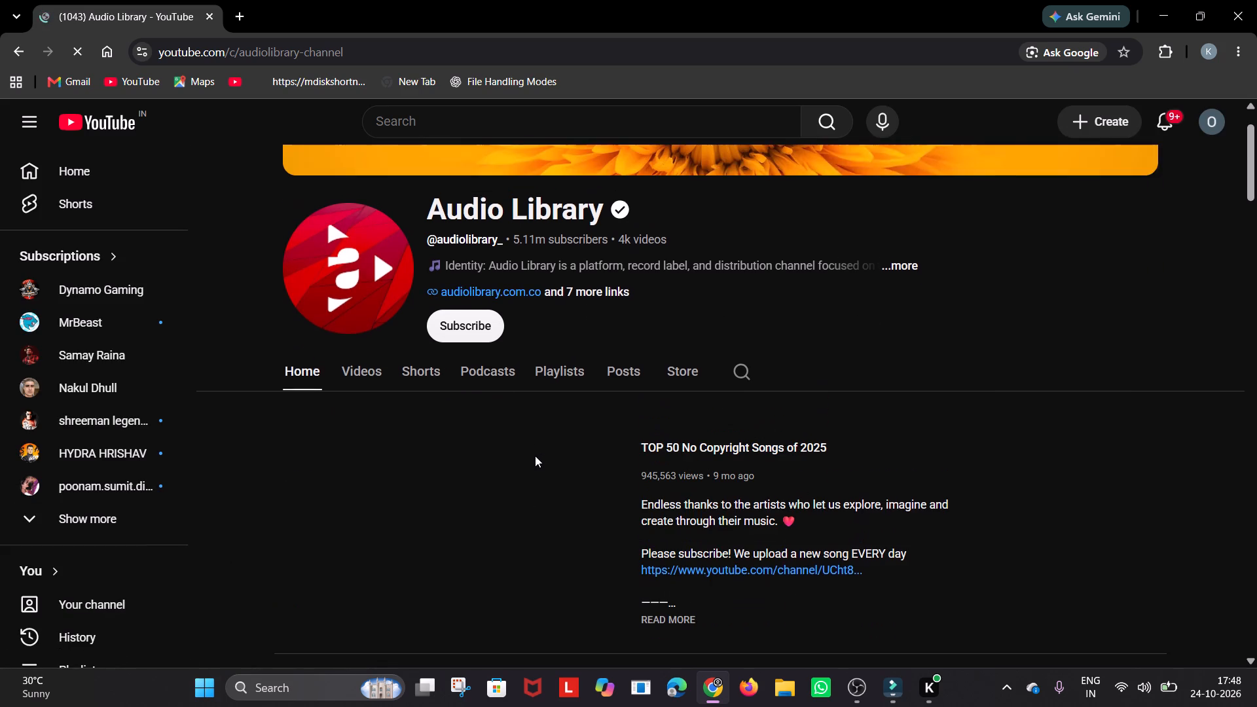
pyautogui.click(452, 353)
# Save the For you video "Cinematic & Inspiring Music for Documentaries" by Scott Buckley to Watch Later.
pyautogui.scroll(-4, 528, 456)
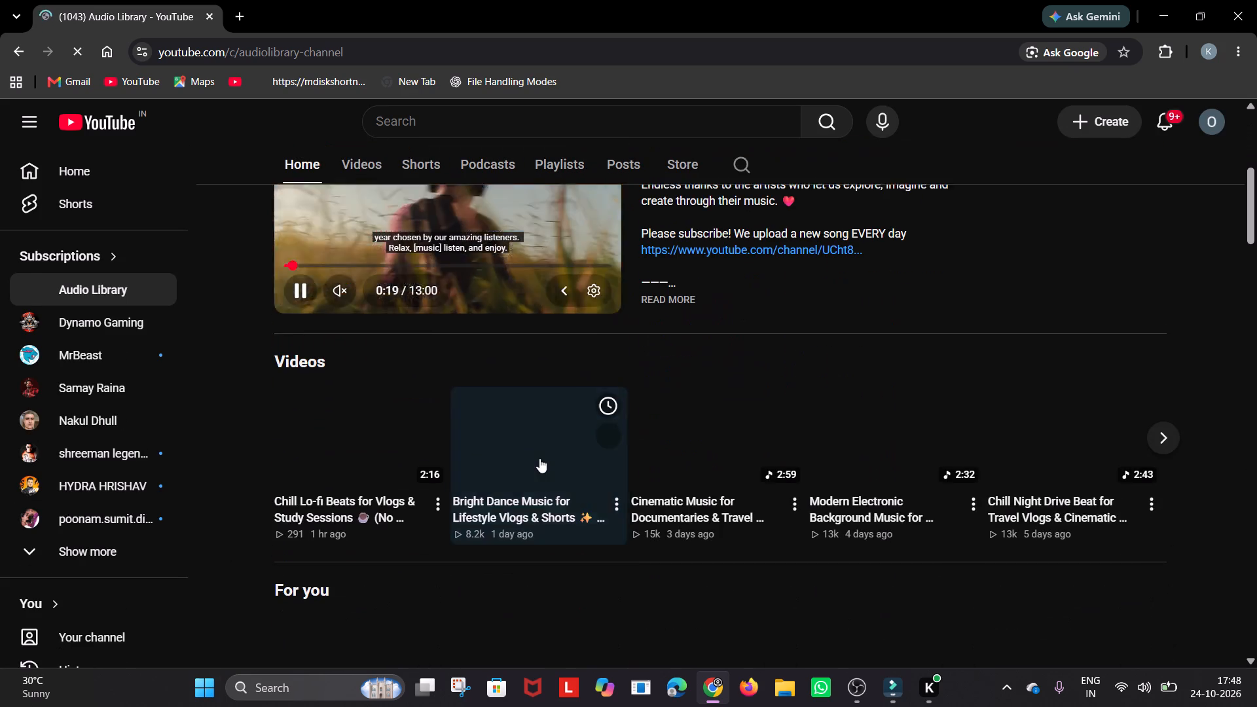
pyautogui.scroll(3, 718, 429)
pyautogui.scroll(1, 615, 448)
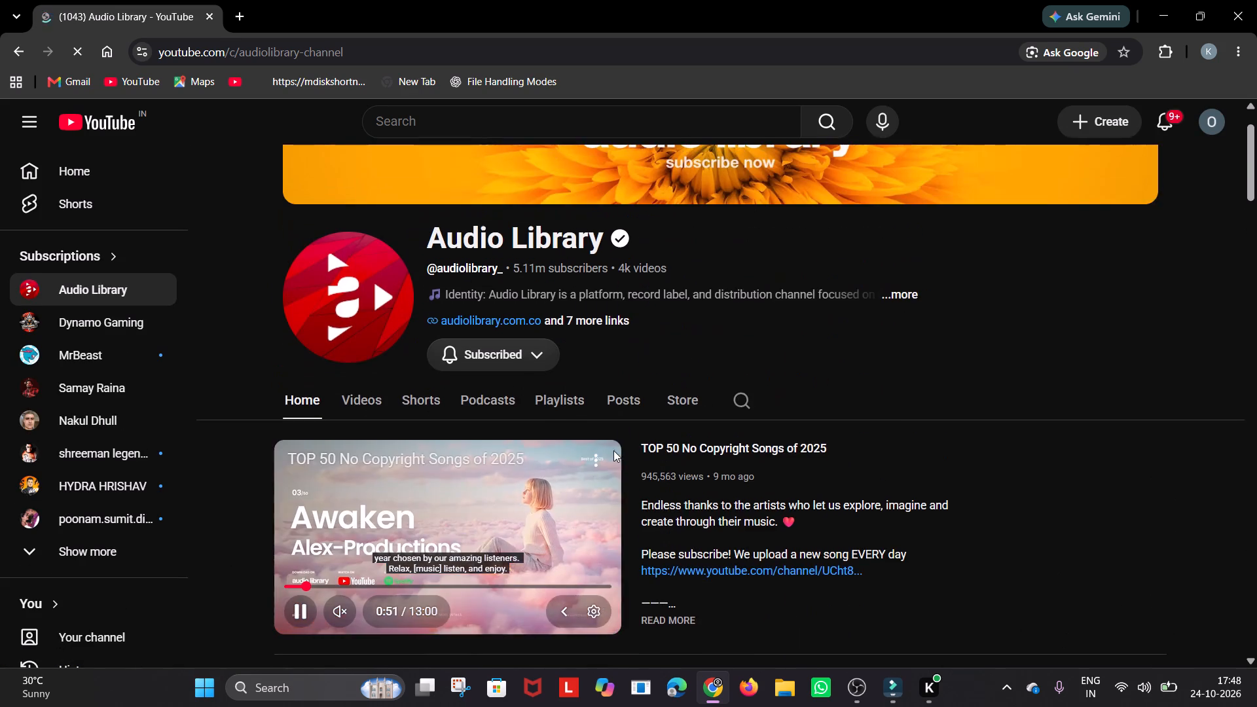
pyautogui.scroll(-4, 608, 456)
pyautogui.scroll(-2, 532, 541)
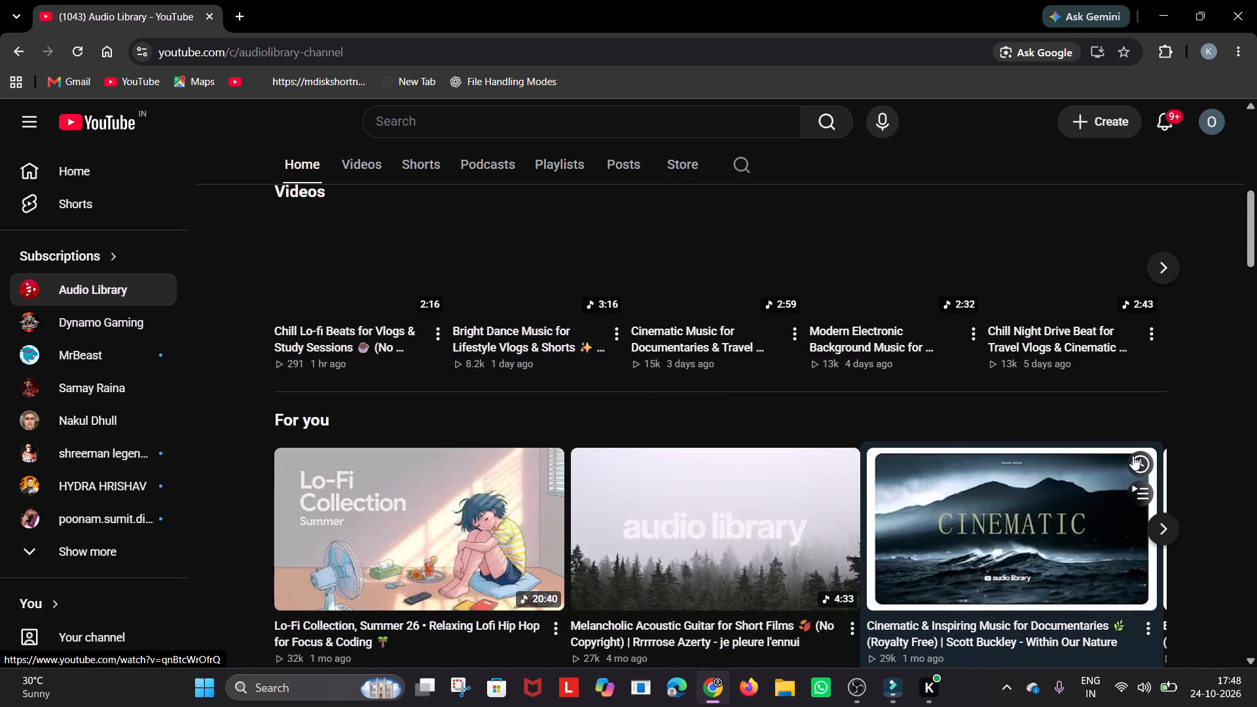
pyautogui.click(1133, 456)
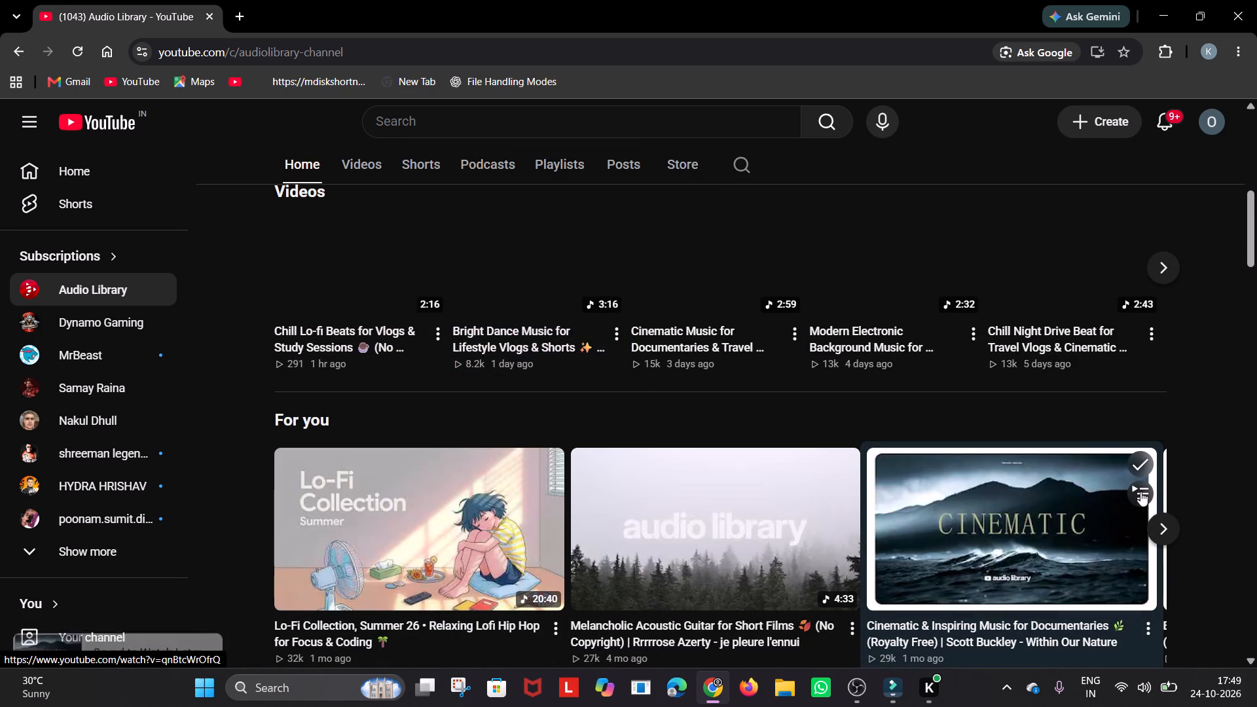
# Browse the channel's home page sections, from For you through Popular videos and Creative Commons Music to Sorted by Genre, for suitable music.
pyautogui.scroll(-1, 881, 526)
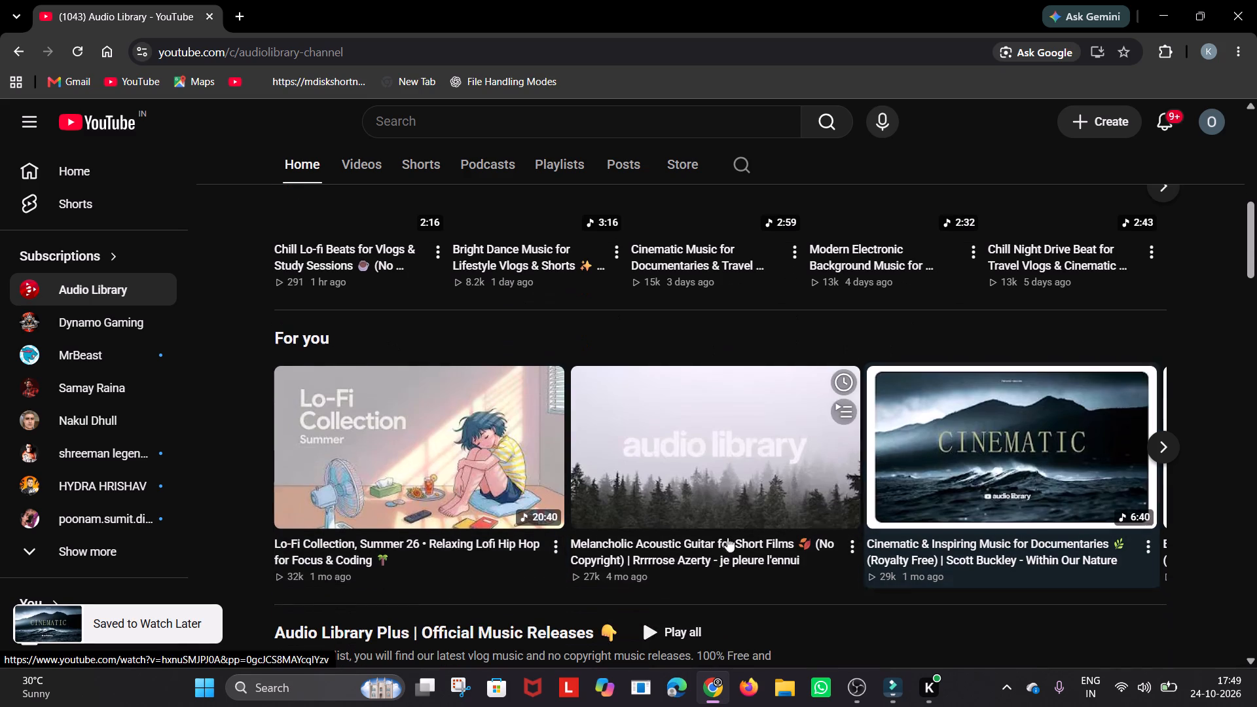
pyautogui.scroll(-1, 445, 513)
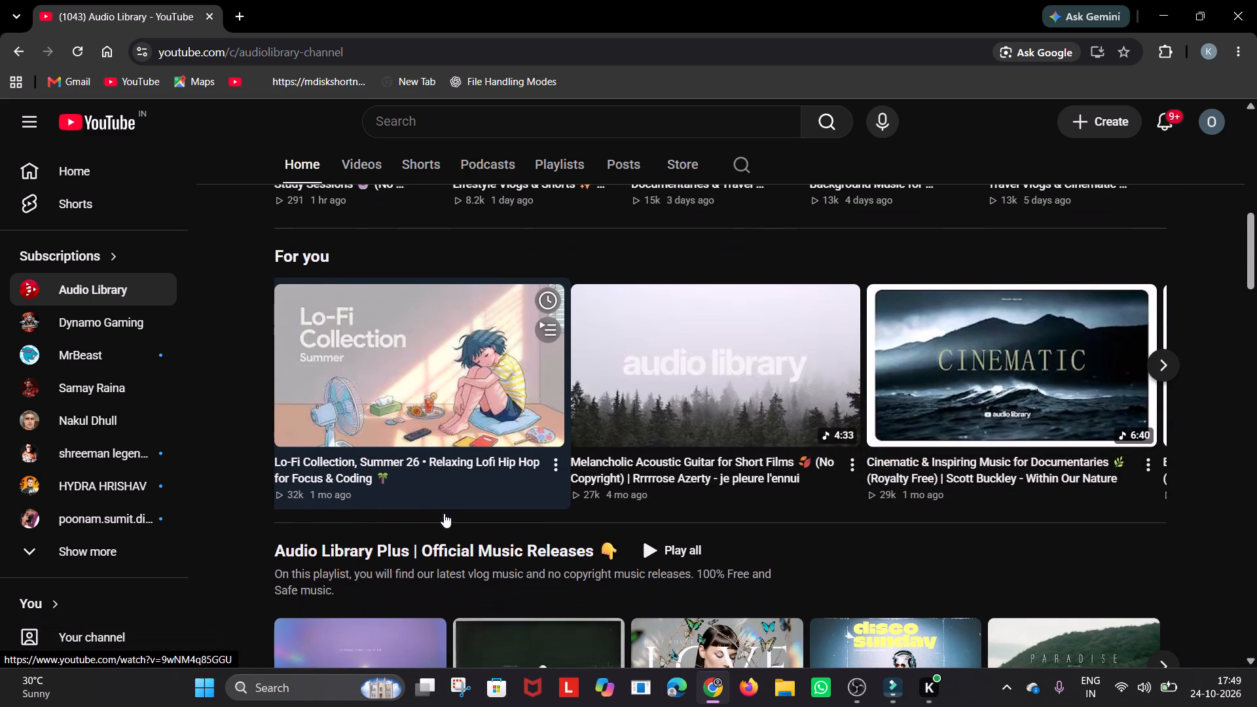
pyautogui.scroll(4, 469, 486)
pyautogui.scroll(-4, 473, 536)
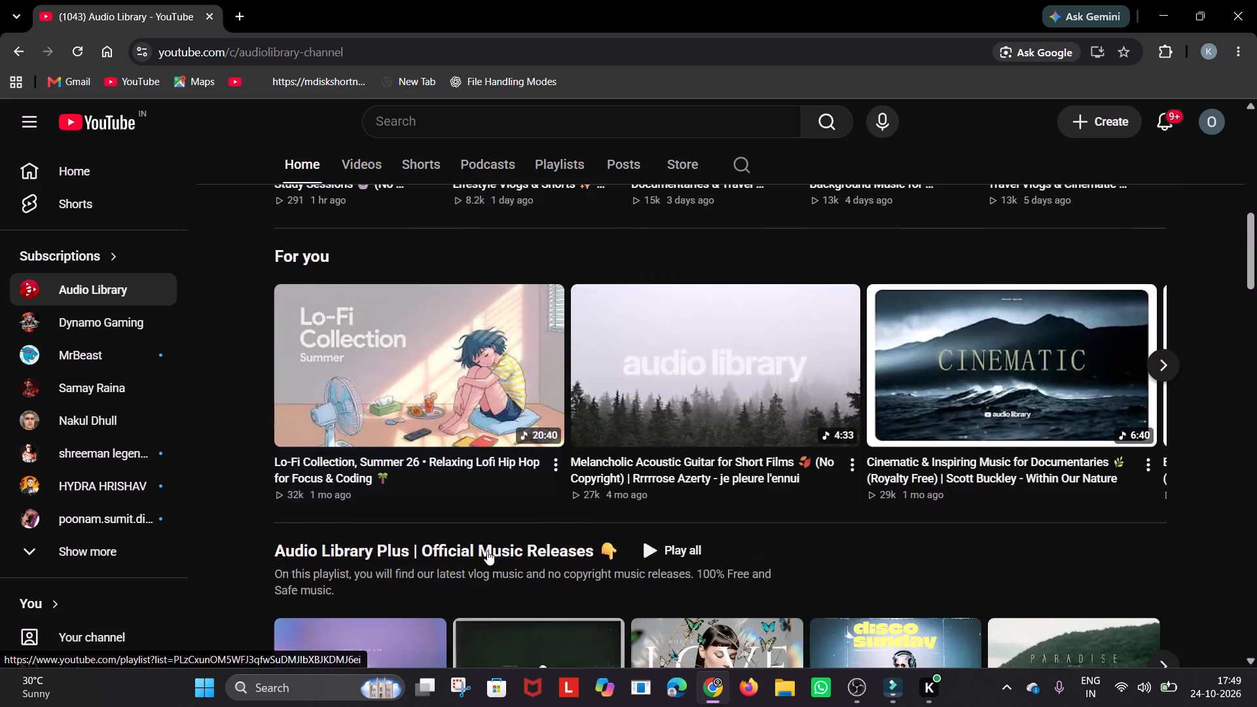
pyautogui.scroll(-5, 490, 558)
pyautogui.scroll(-1, 531, 493)
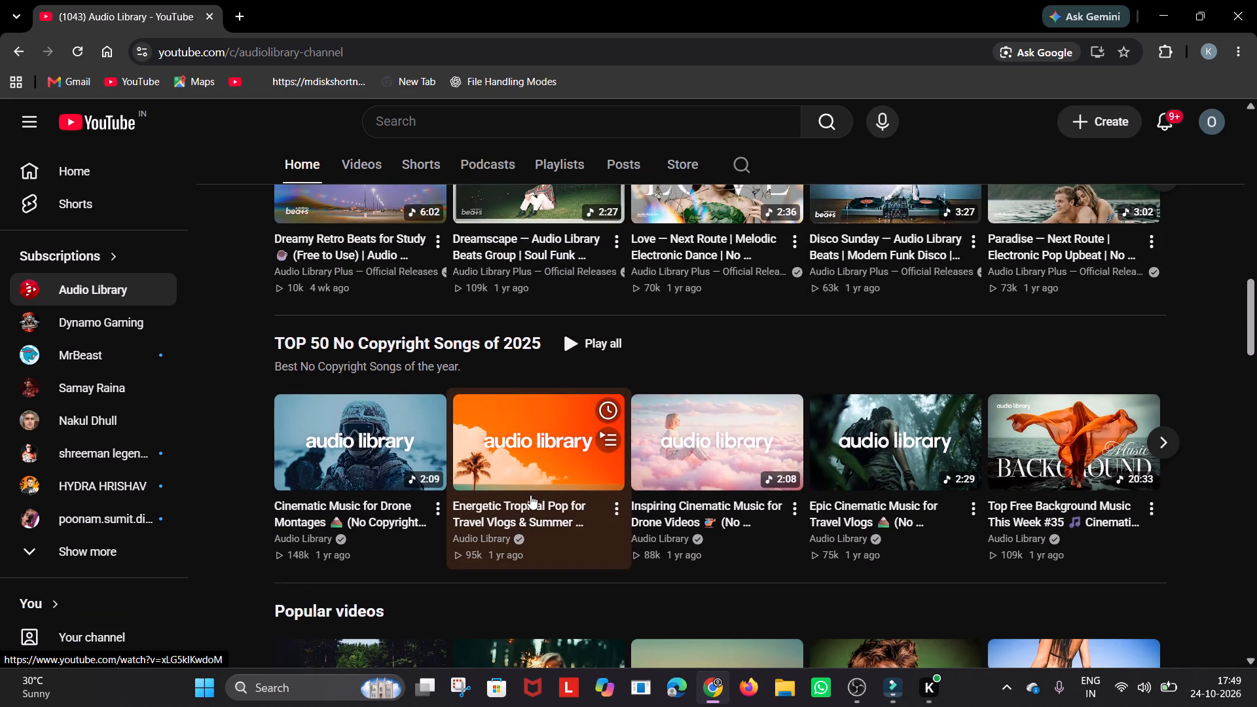
pyautogui.scroll(-2, 530, 495)
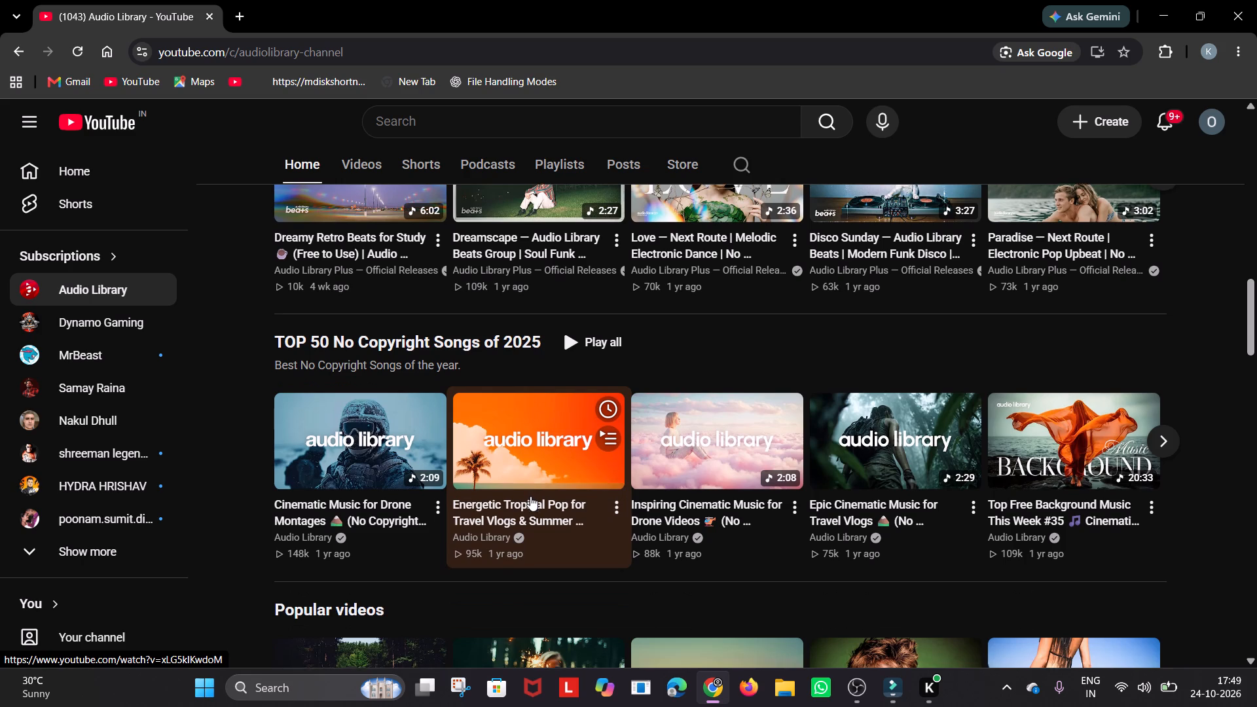
pyautogui.scroll(-2, 530, 496)
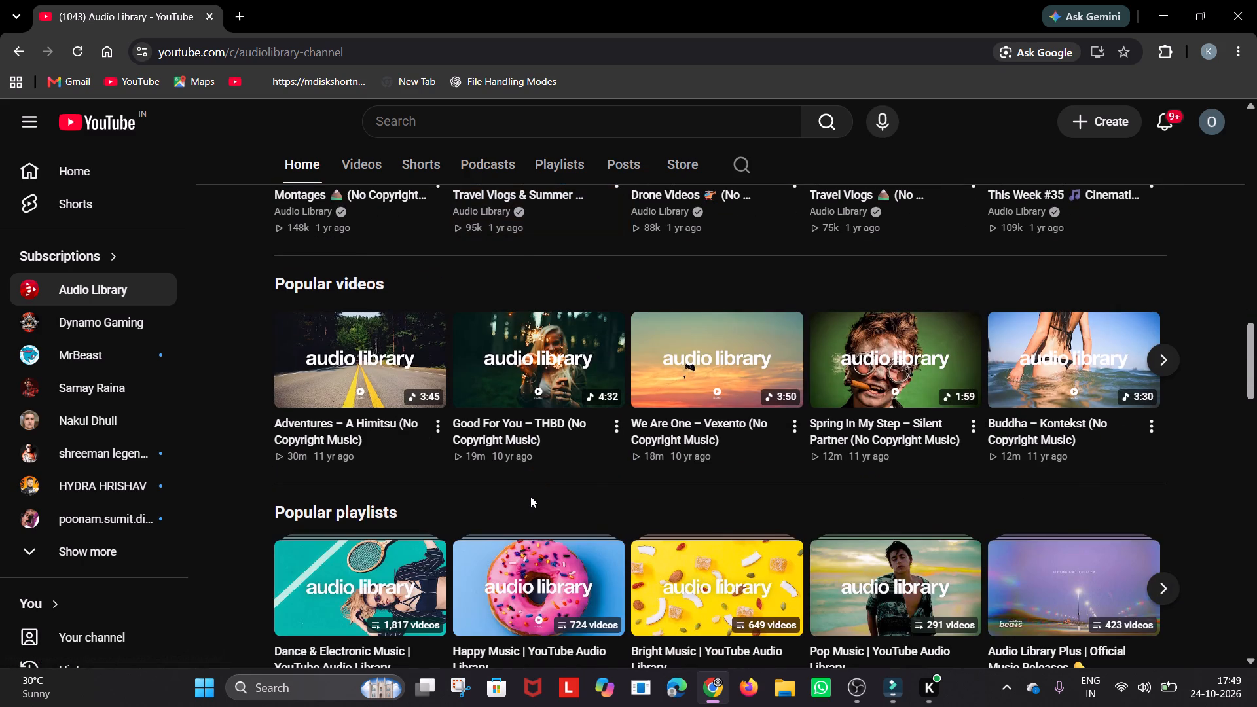
pyautogui.scroll(-5, 530, 496)
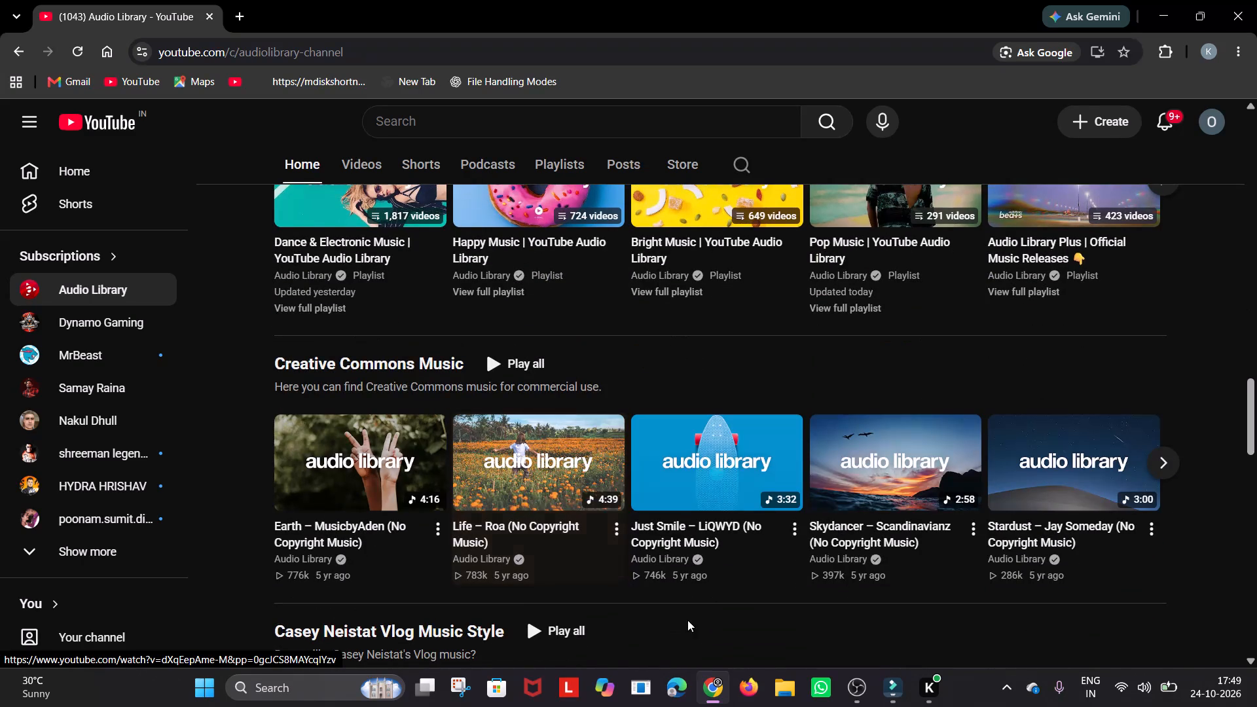
pyautogui.scroll(-2, 560, 526)
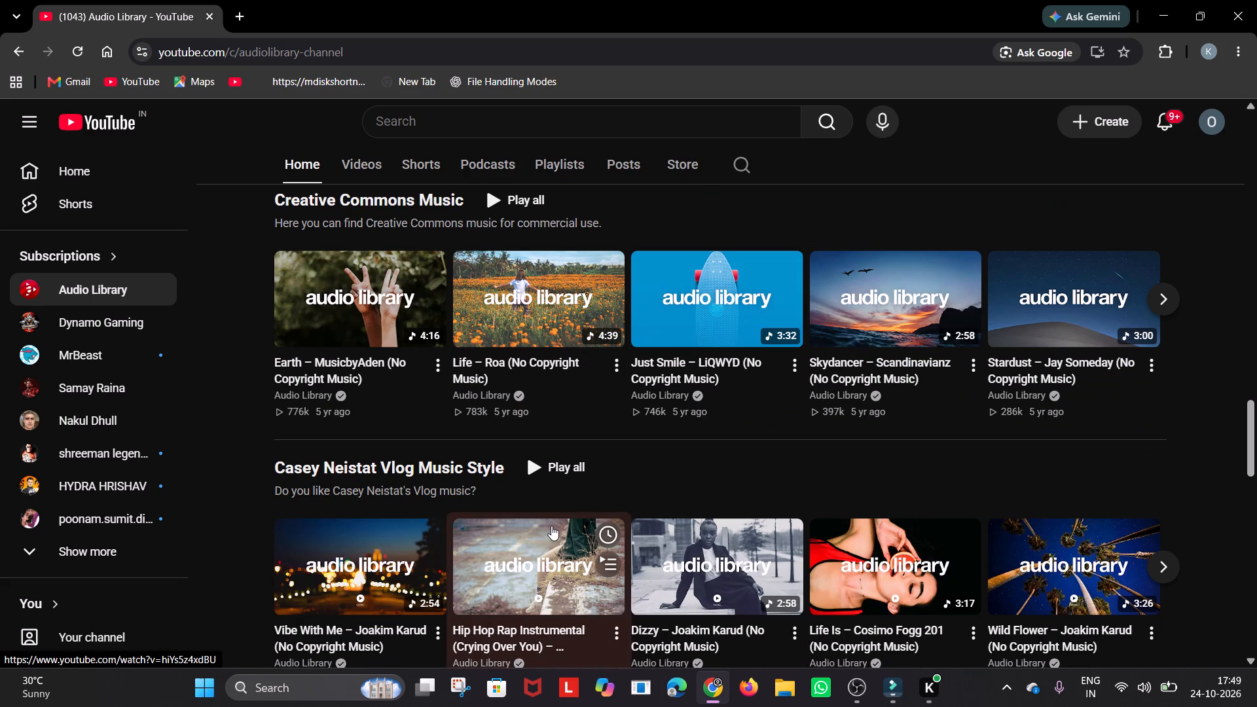
pyautogui.scroll(-5, 653, 535)
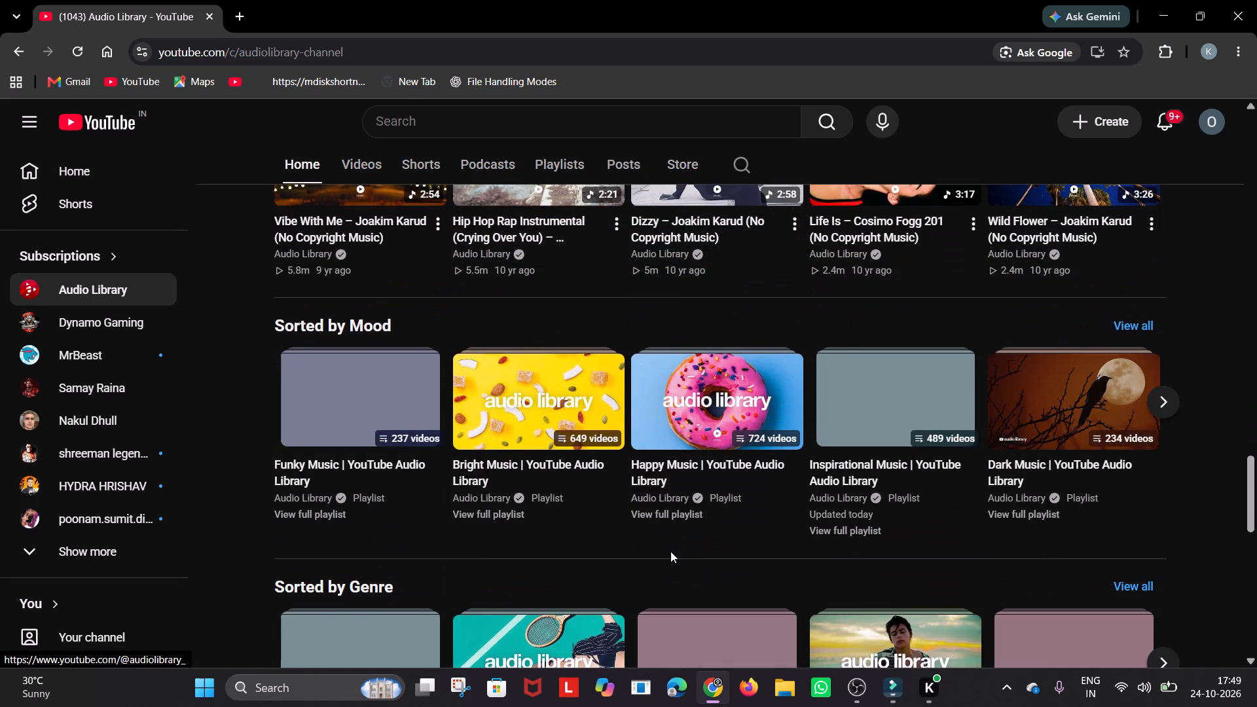
pyautogui.scroll(-3, 670, 555)
# Look again through the channel's Videos, For you and Official Music Releases sections, including further For you recommendations, for a background track.
pyautogui.scroll(20, 670, 558)
pyautogui.scroll(4, 670, 558)
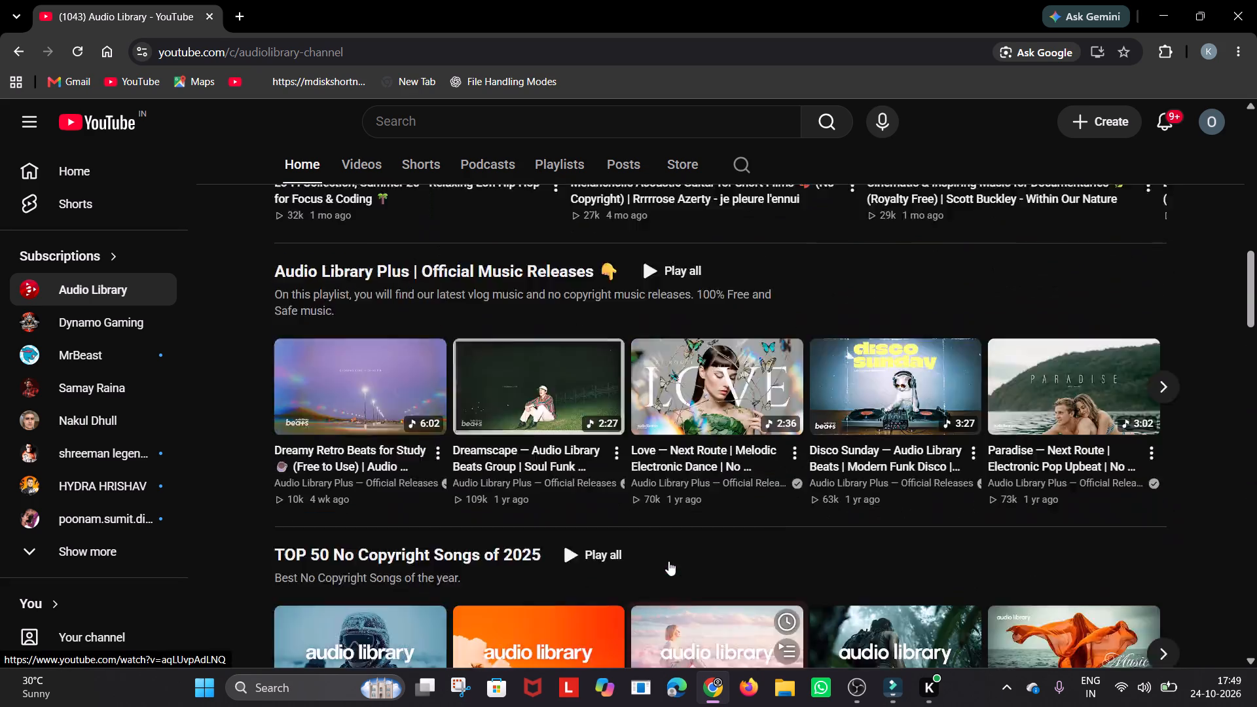
pyautogui.scroll(10, 687, 543)
pyautogui.scroll(-2, 628, 500)
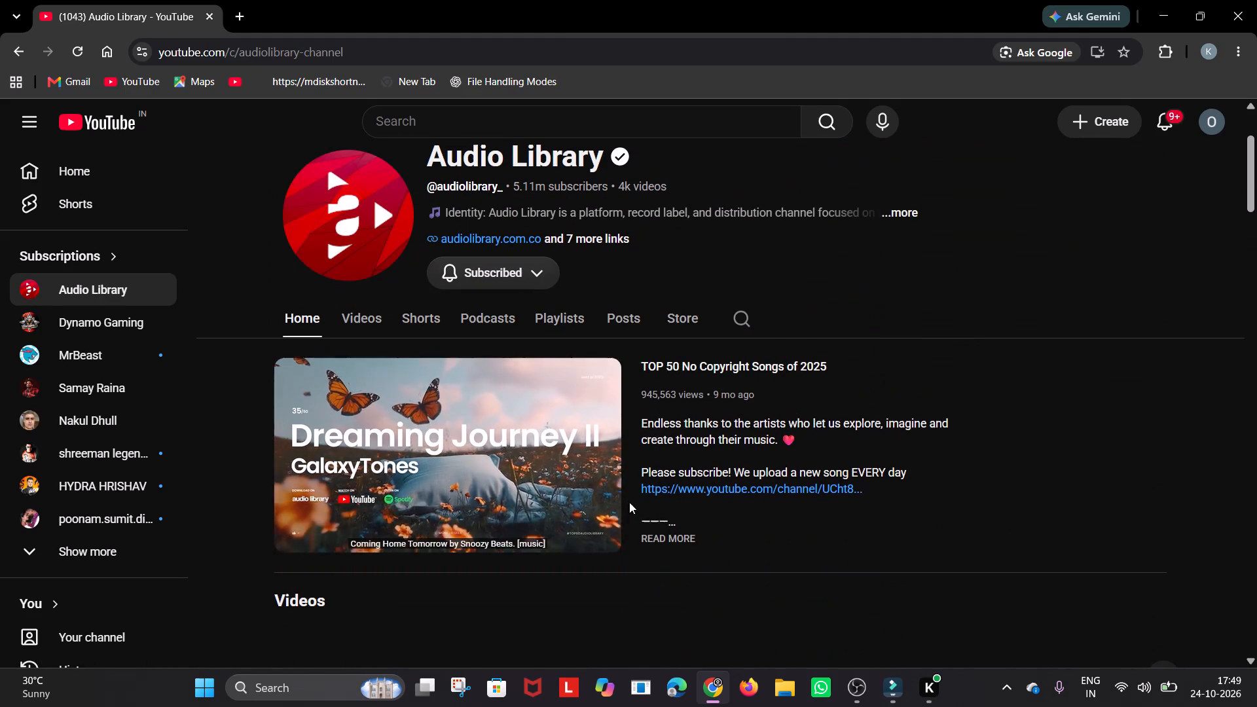
pyautogui.scroll(-2, 698, 498)
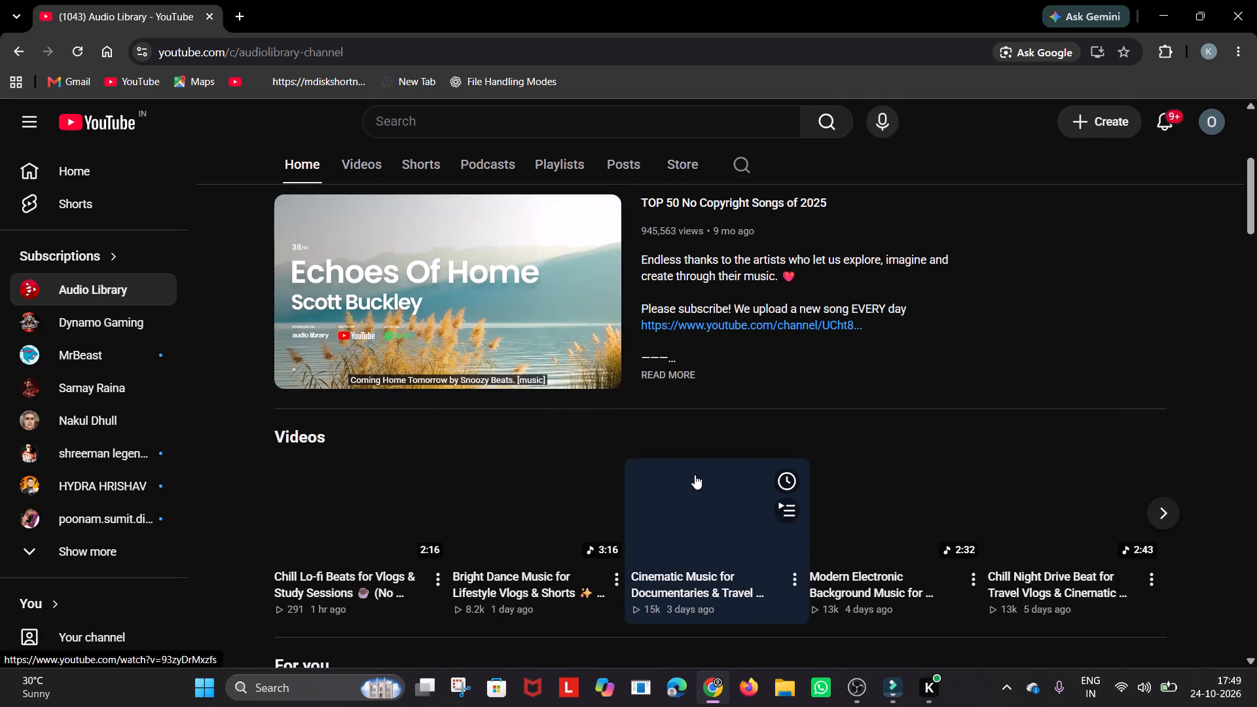
pyautogui.scroll(2, 559, 448)
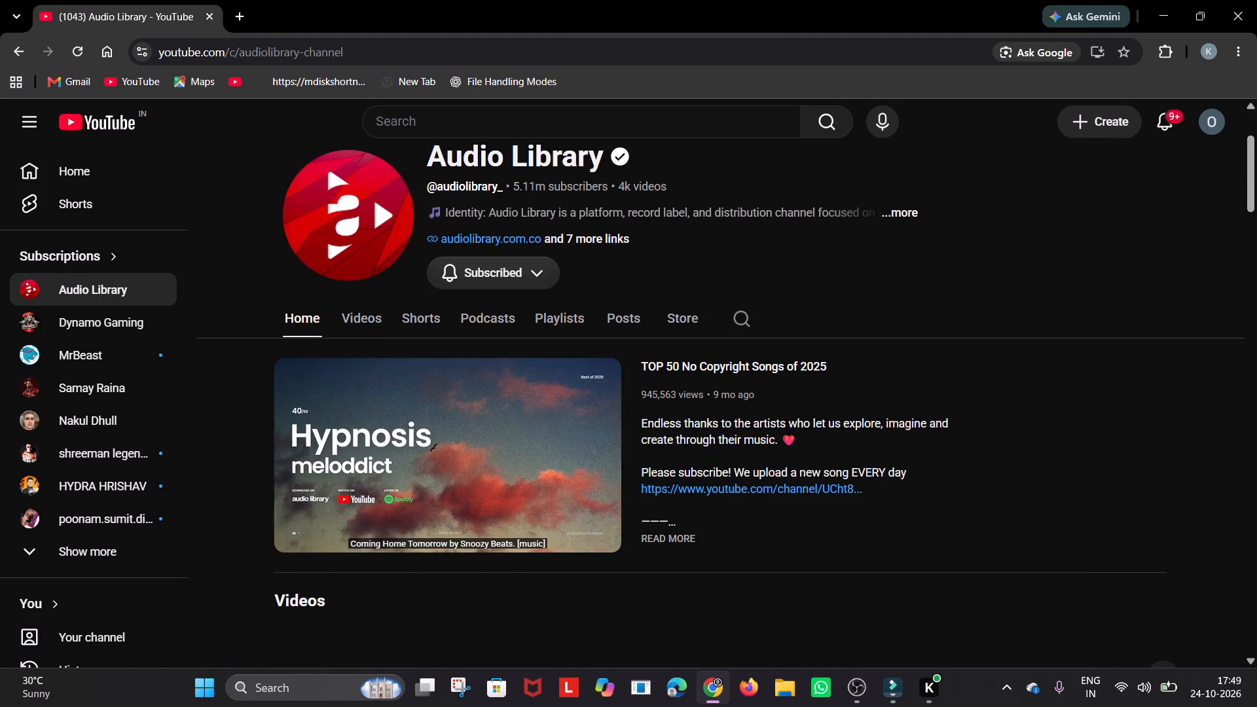
pyautogui.scroll(-7, 558, 456)
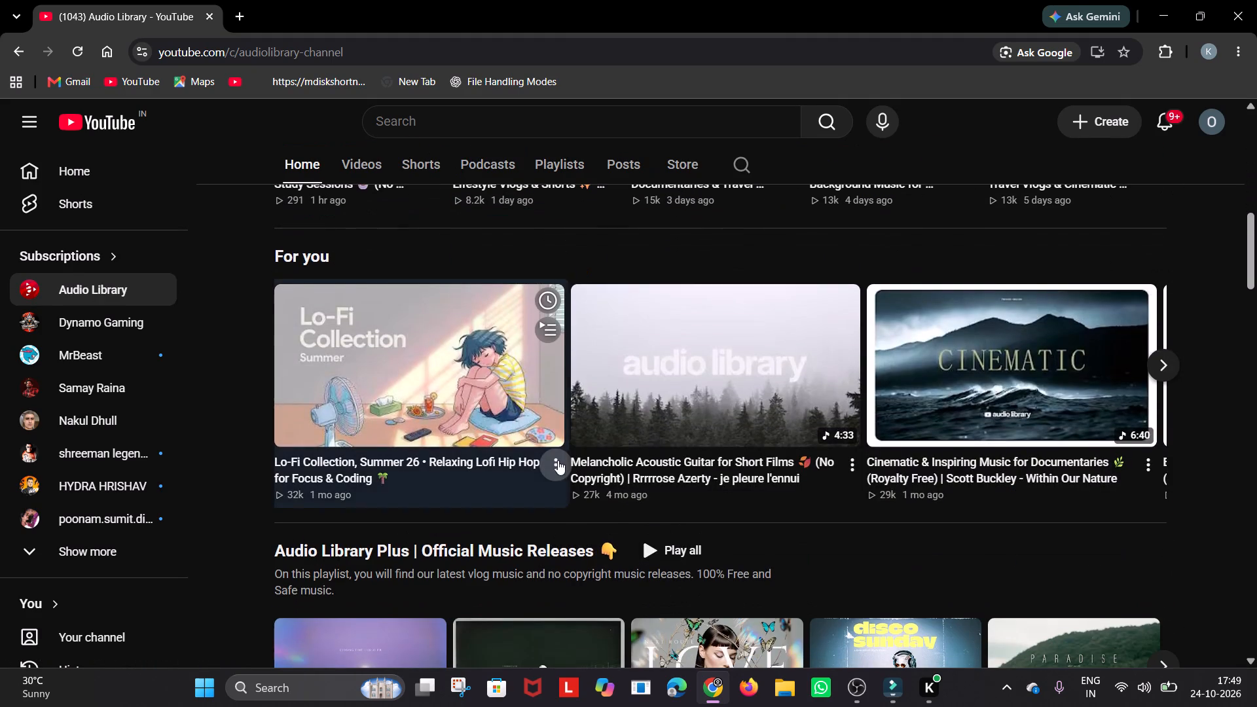
pyautogui.scroll(-1, 731, 469)
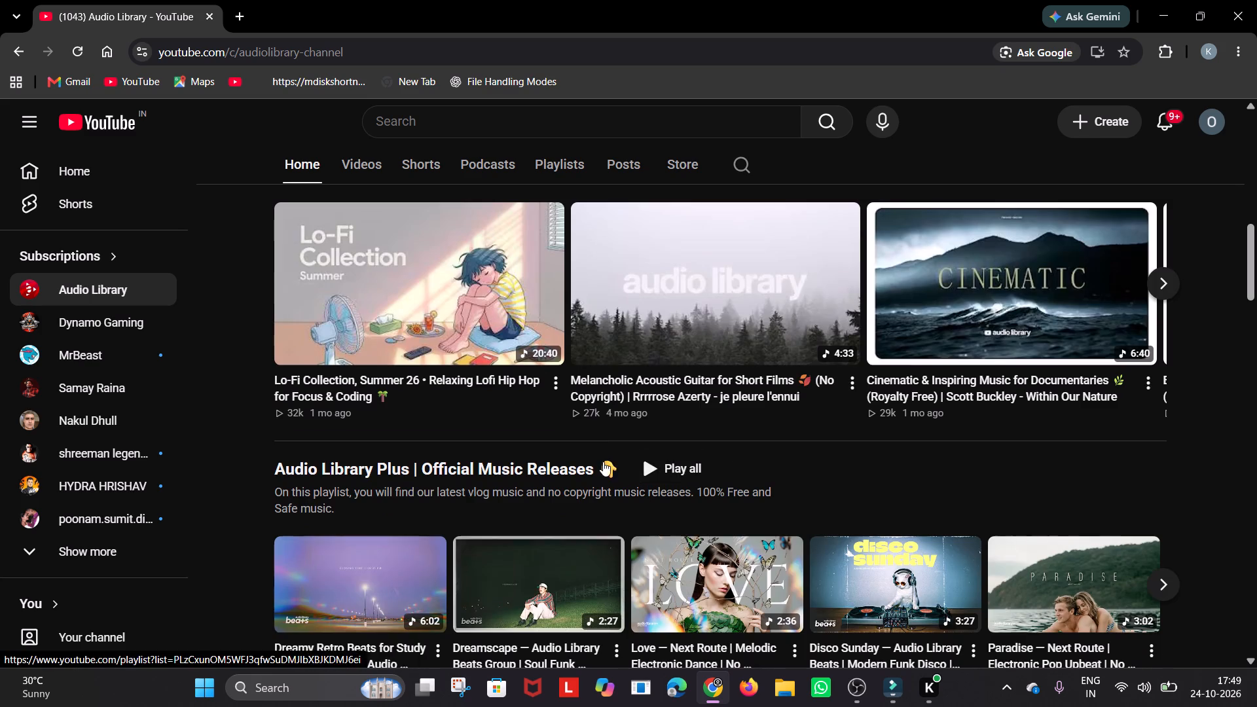
pyautogui.scroll(3, 602, 463)
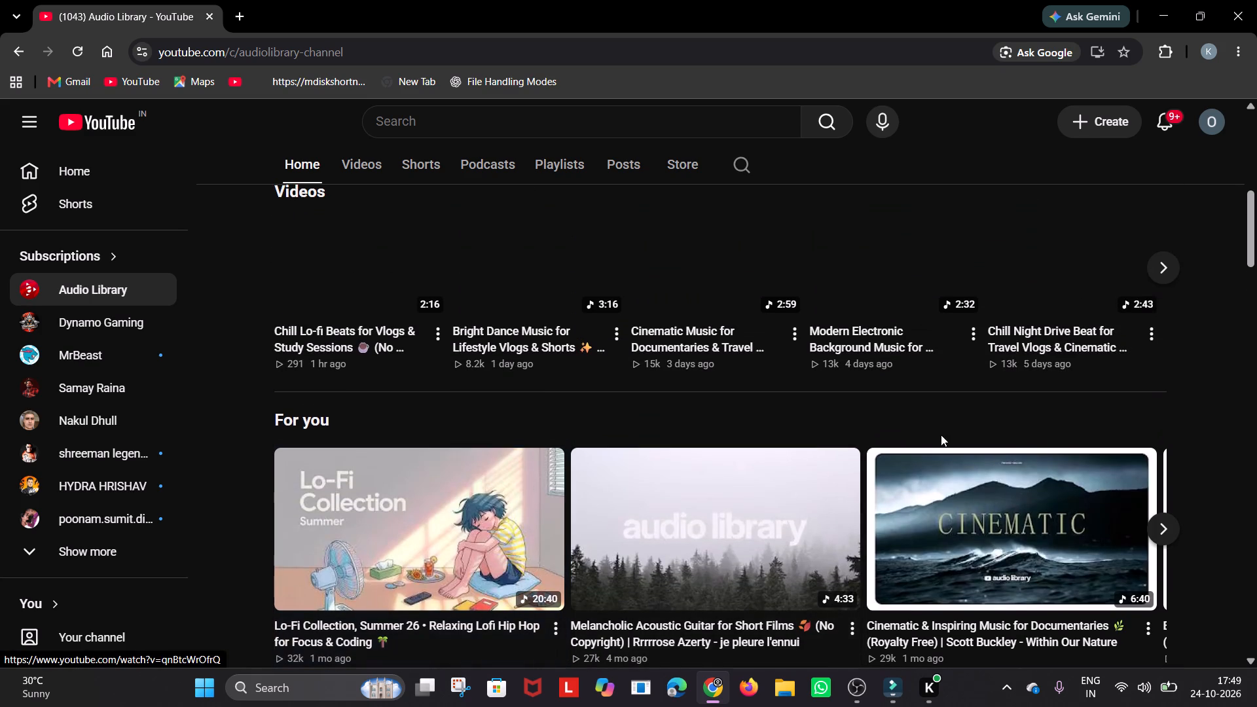
pyautogui.scroll(-2, 953, 461)
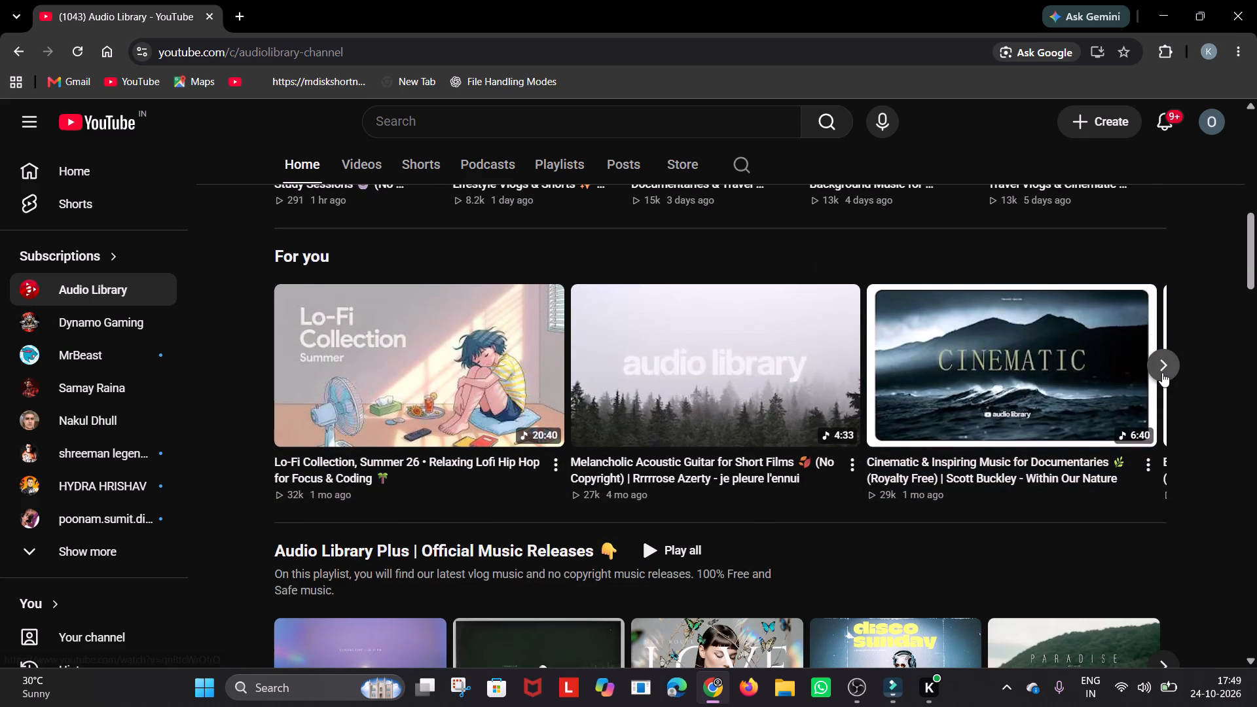
pyautogui.click(1162, 372)
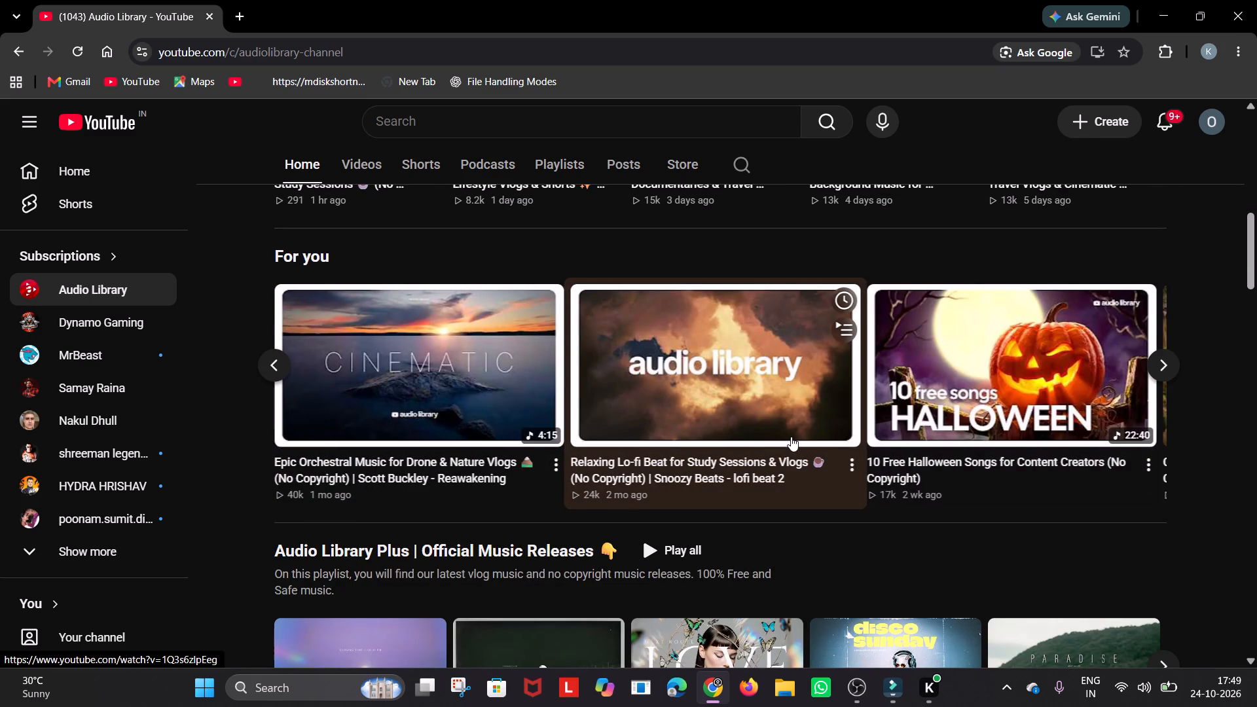
pyautogui.scroll(-2, 797, 462)
pyautogui.scroll(1, 798, 463)
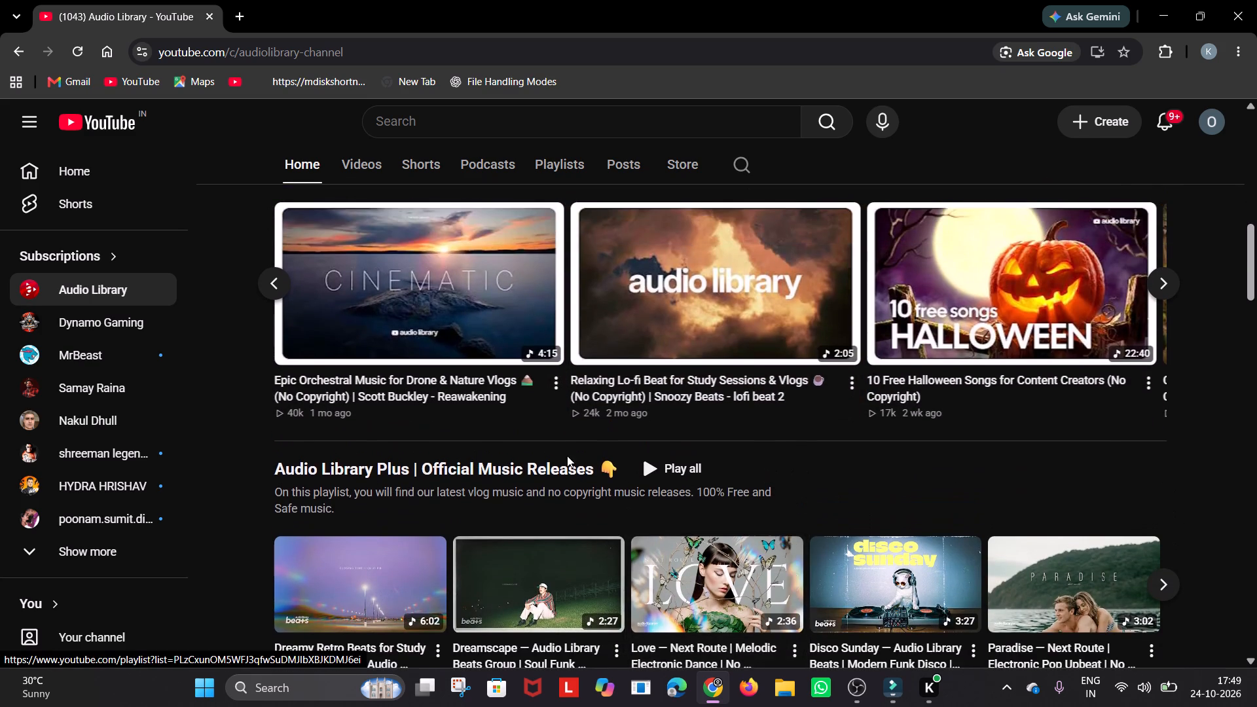
pyautogui.scroll(-3, 568, 468)
pyautogui.scroll(6, 569, 473)
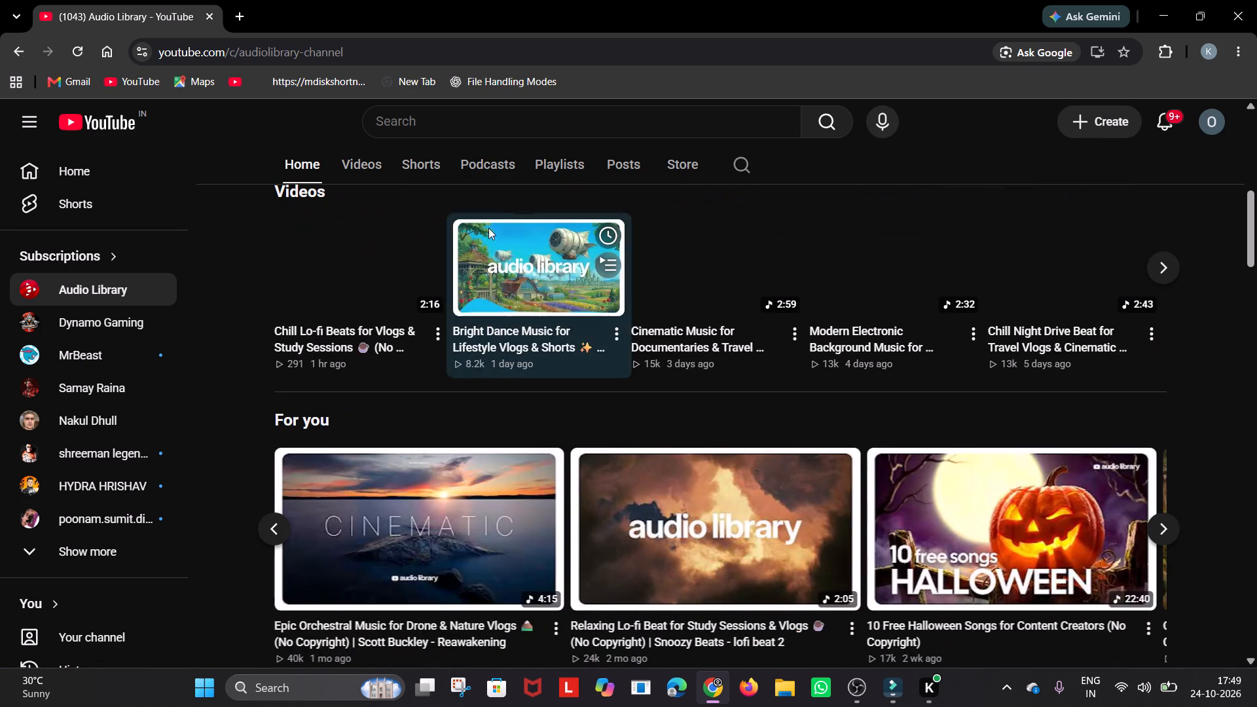
pyautogui.scroll(2, 524, 137)
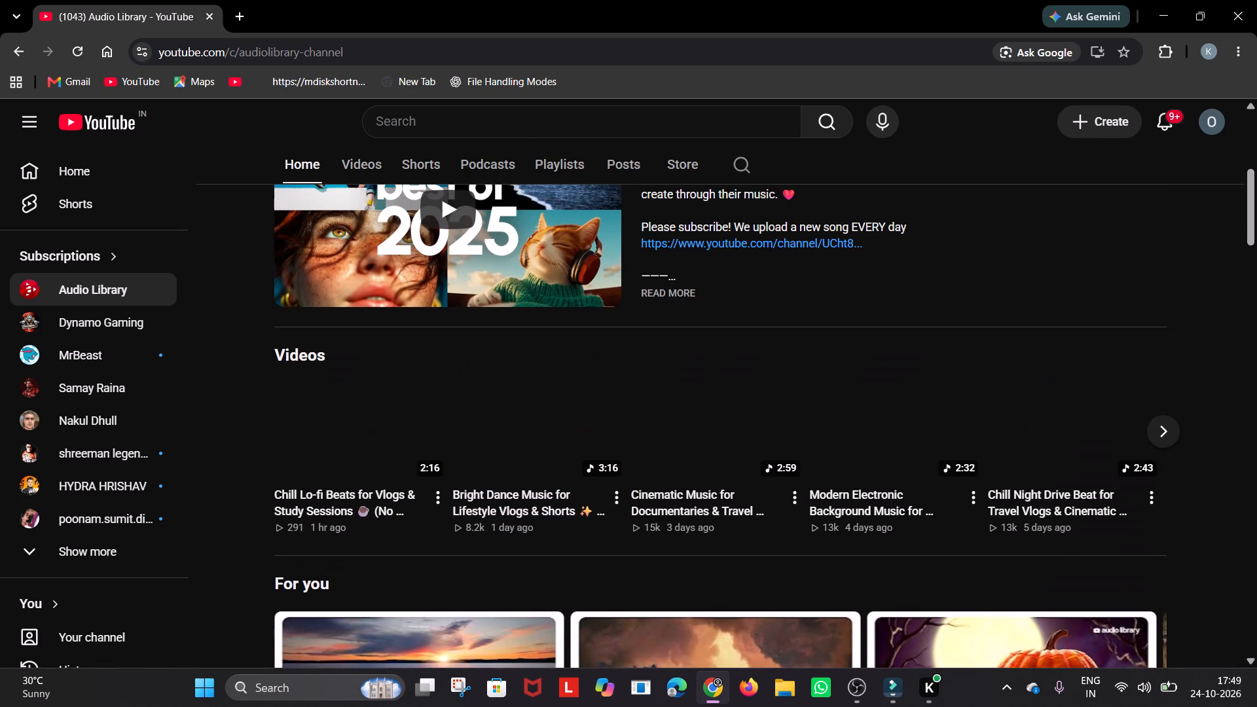
# Search YouTube for "audio library musci for hacking in background".
pyautogui.click(522, 129)
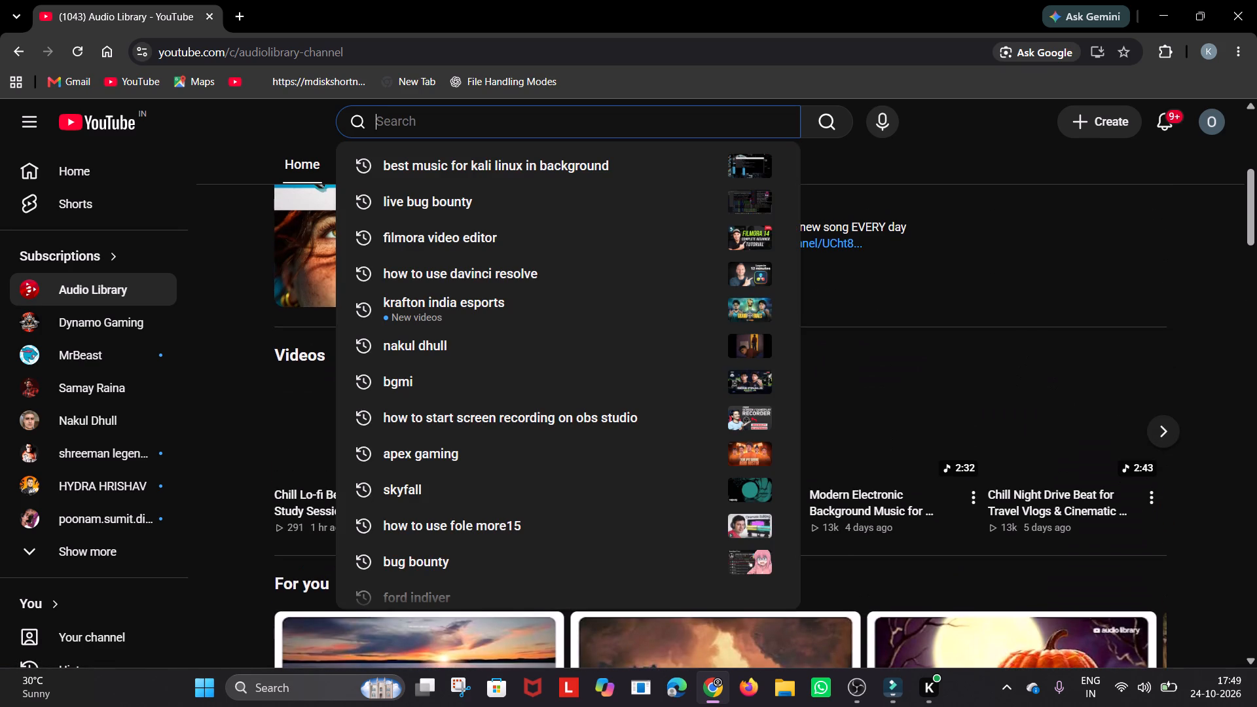
pyautogui.press('a')
pyautogui.write('udio library')
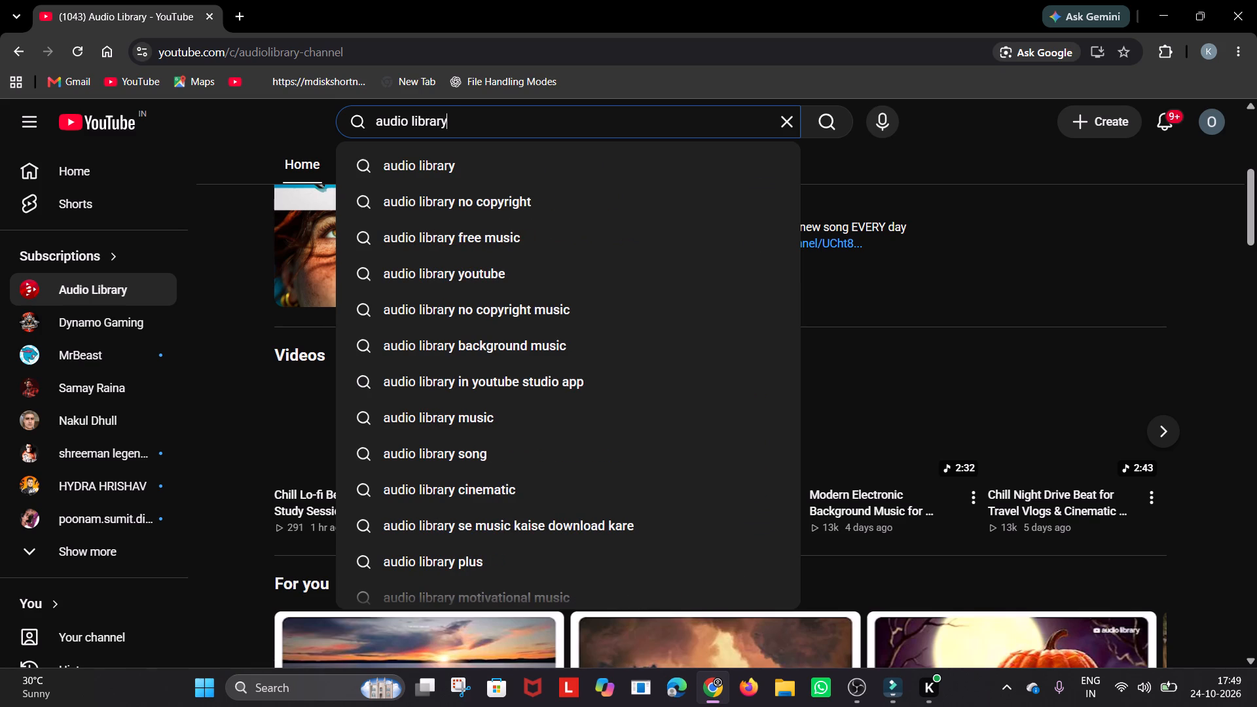
pyautogui.press('space')
pyautogui.write('musci for hacking')
pyautogui.press('space')
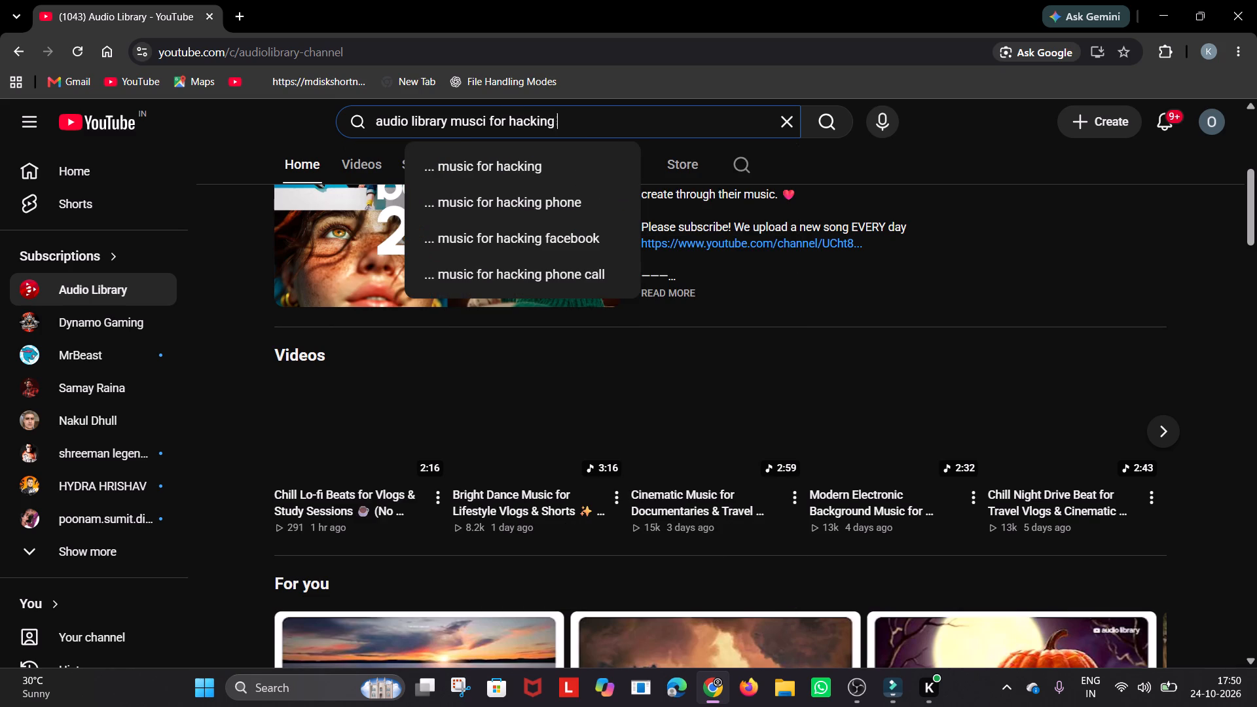
pyautogui.write('in background')
pyautogui.press('Return')
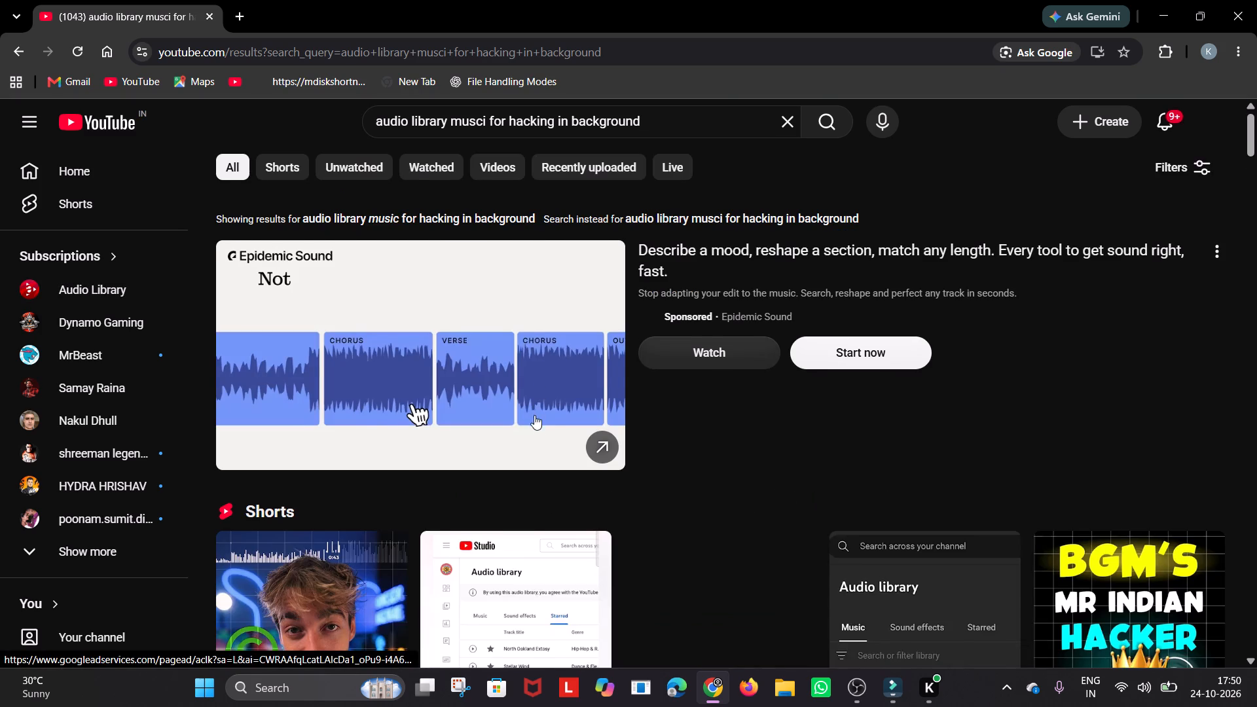
# Look through the search results, including playlists, videos and Shorts, for hacking-style background music.
pyautogui.scroll(-9, 534, 416)
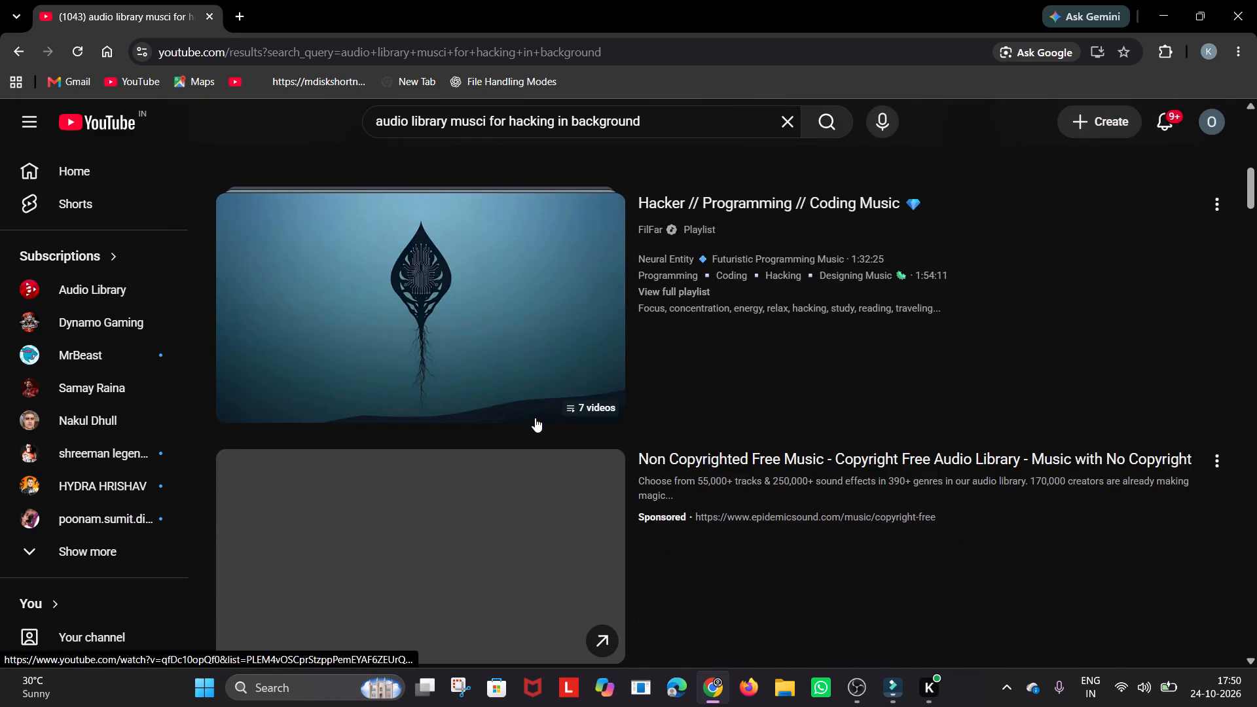
pyautogui.scroll(-5, 535, 419)
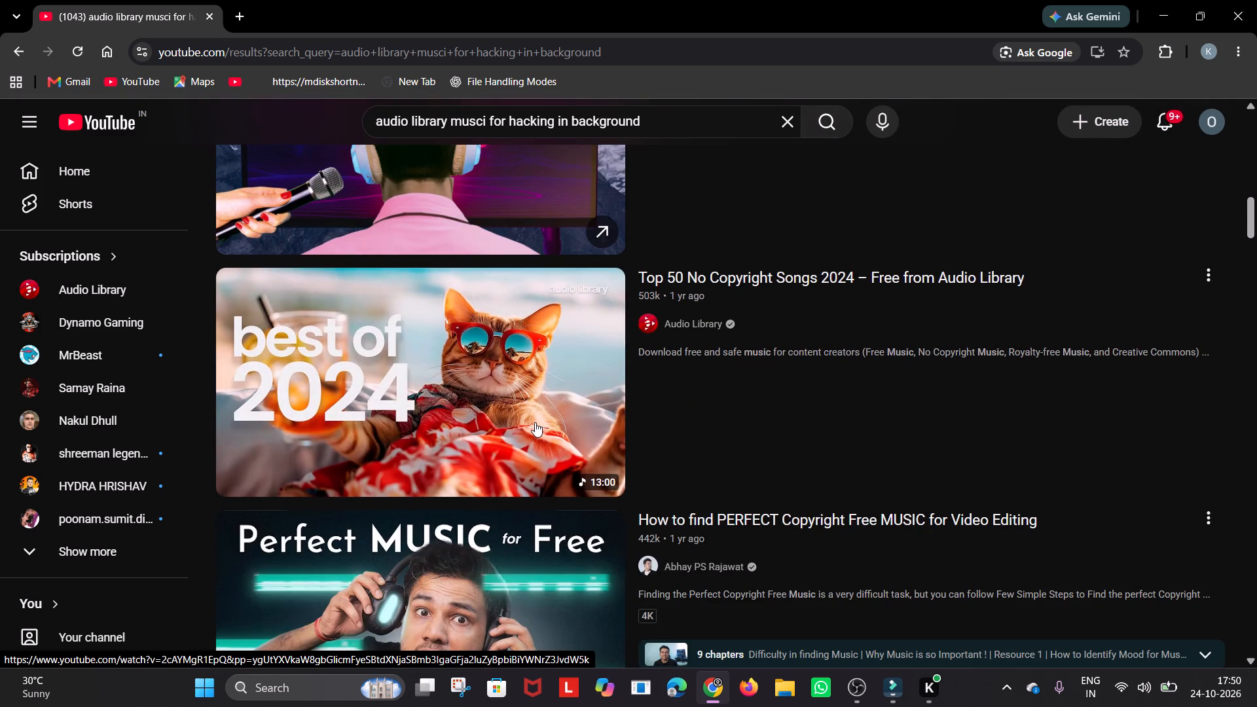
pyautogui.scroll(5, 505, 367)
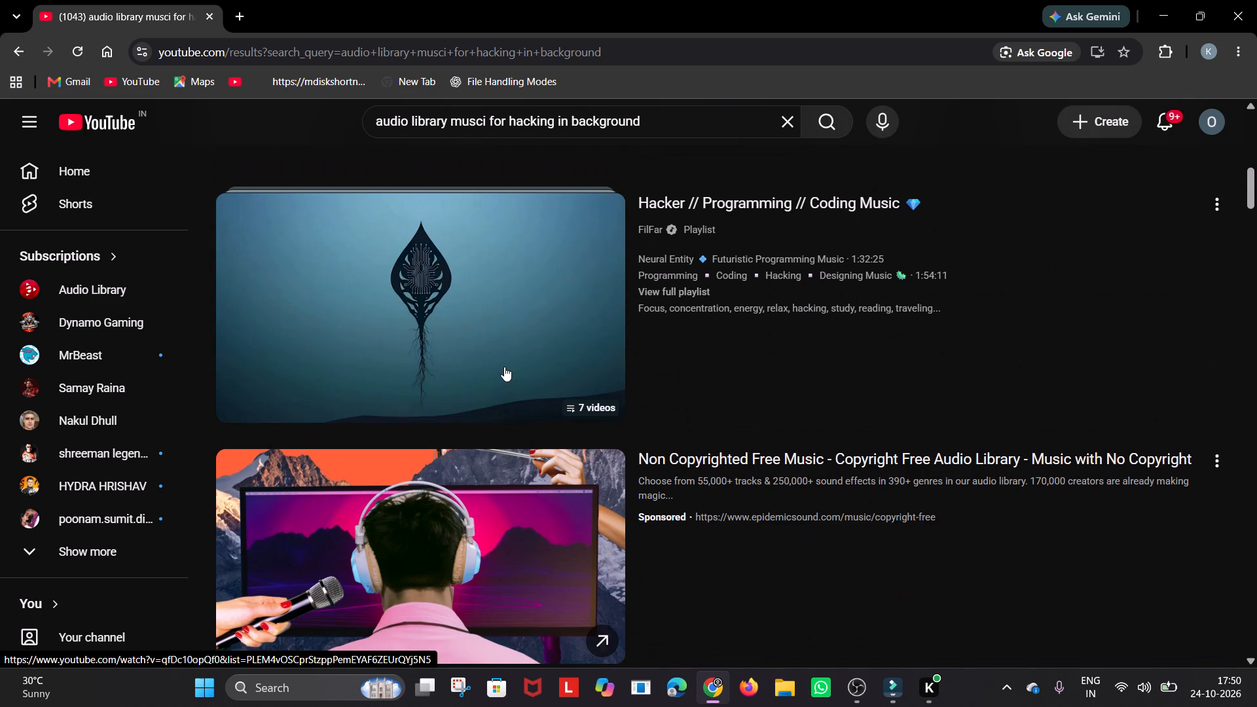
pyautogui.scroll(-9, 503, 370)
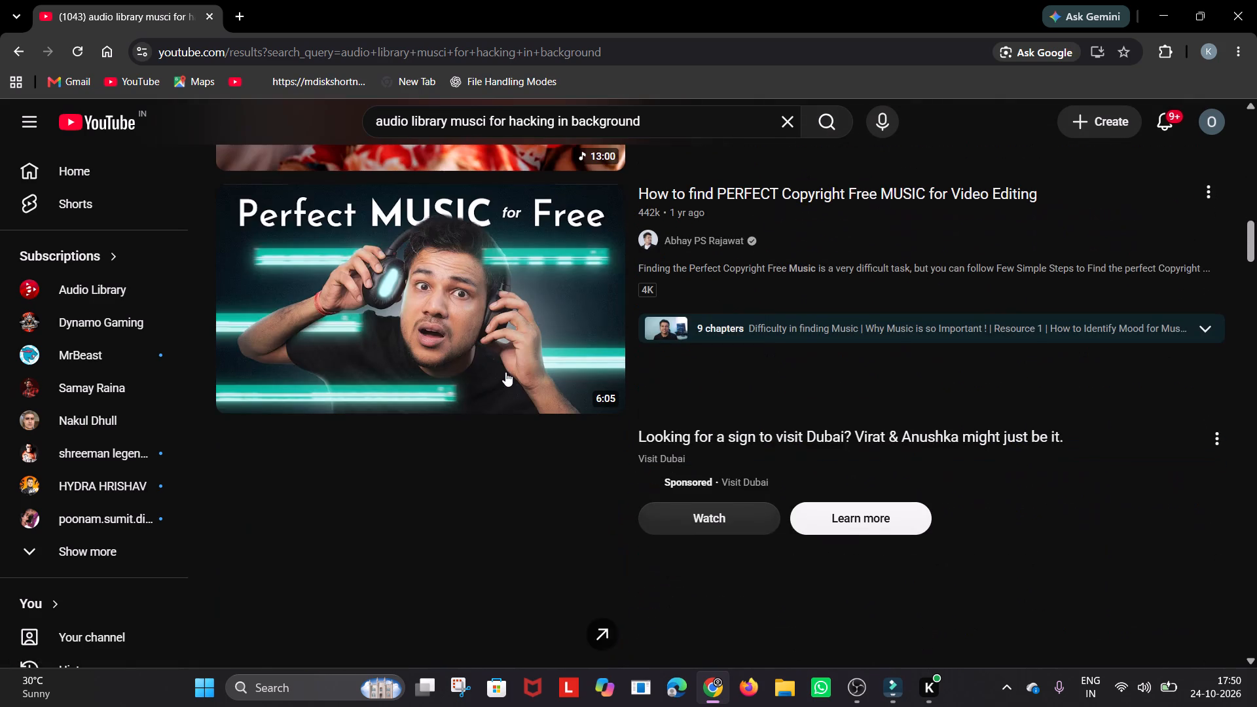
pyautogui.scroll(-7, 505, 372)
pyautogui.scroll(1, 505, 372)
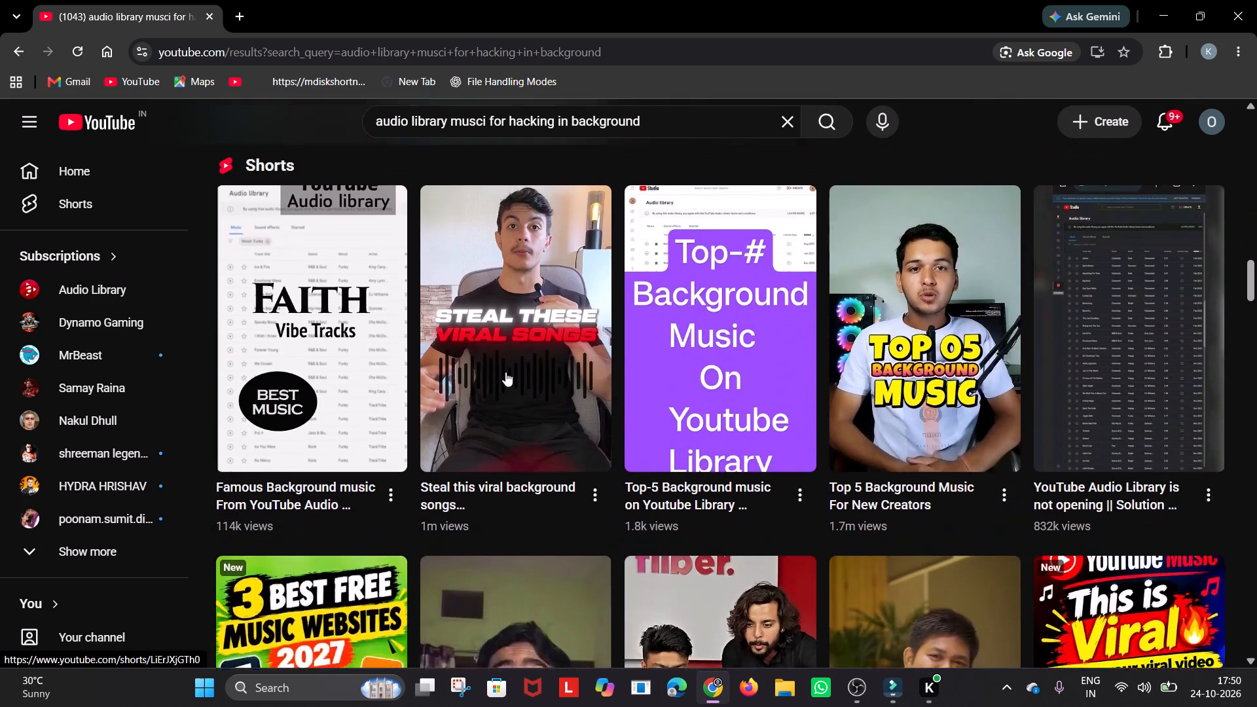
pyautogui.scroll(-9, 505, 372)
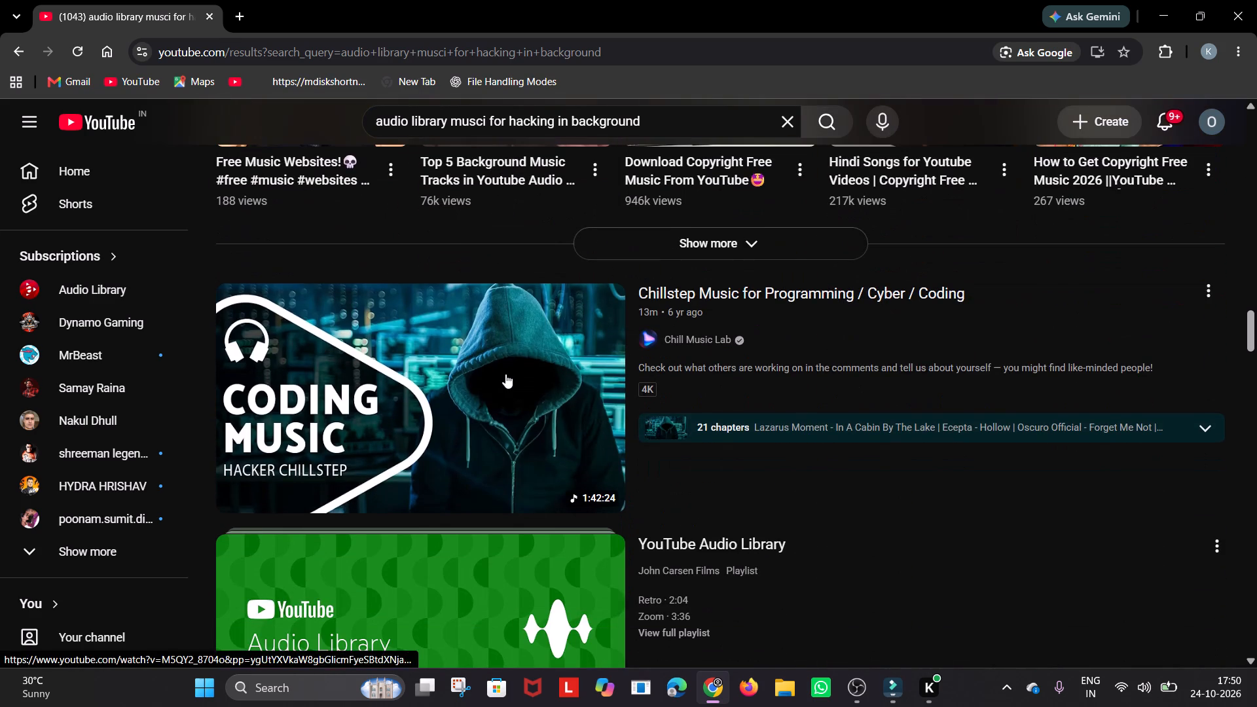
pyautogui.scroll(-5, 505, 374)
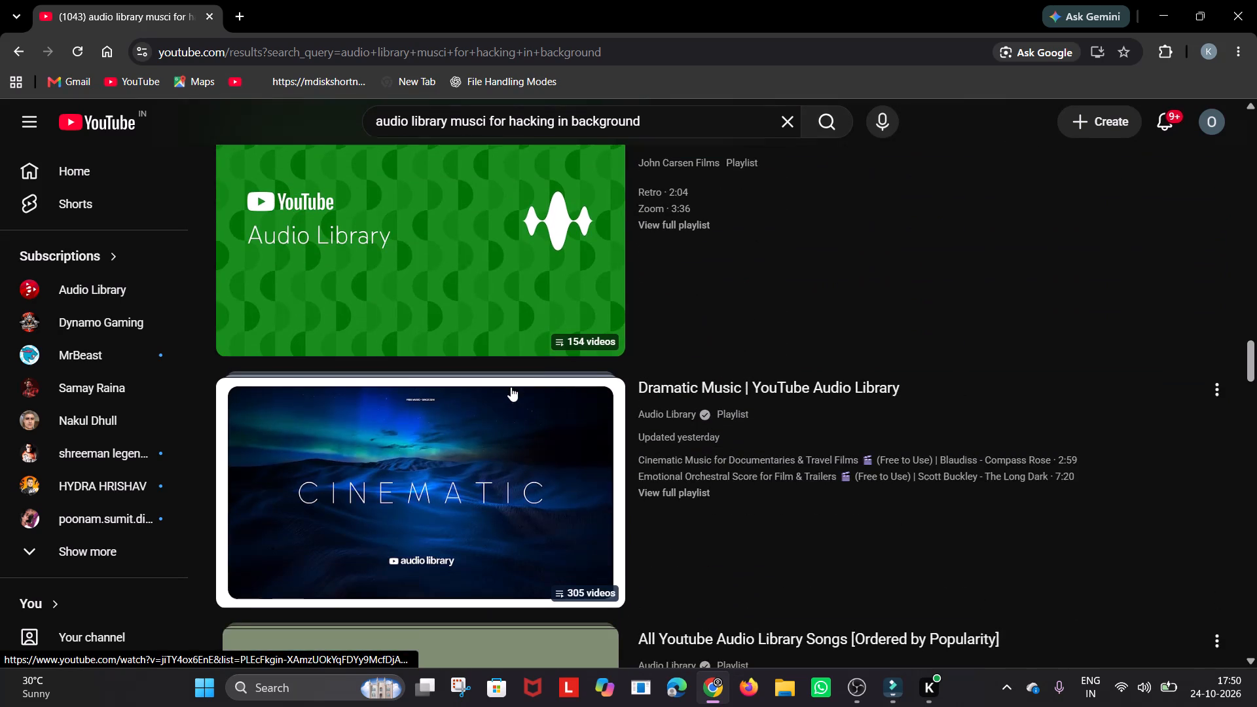
# Sample the track Retro from John Carsen Films' YouTube Audio Library playlist, return to the search results and close the mini player.
pyautogui.click(429, 261)
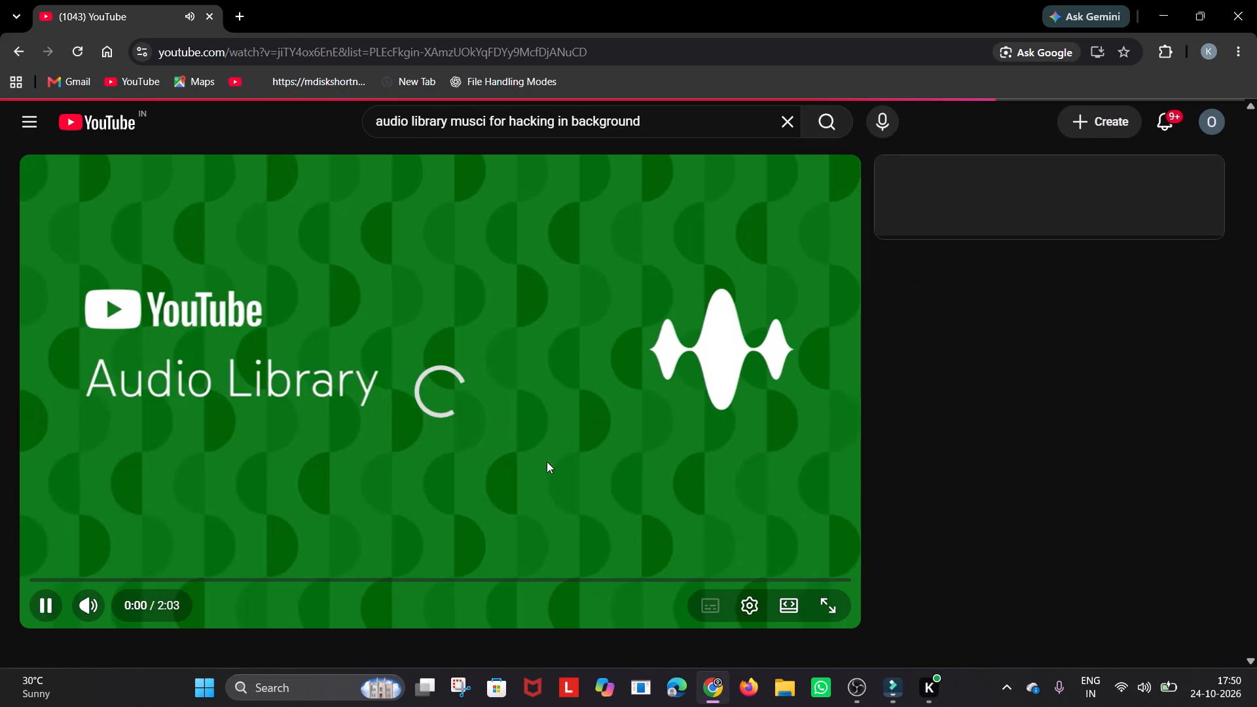
pyautogui.scroll(-2, 558, 456)
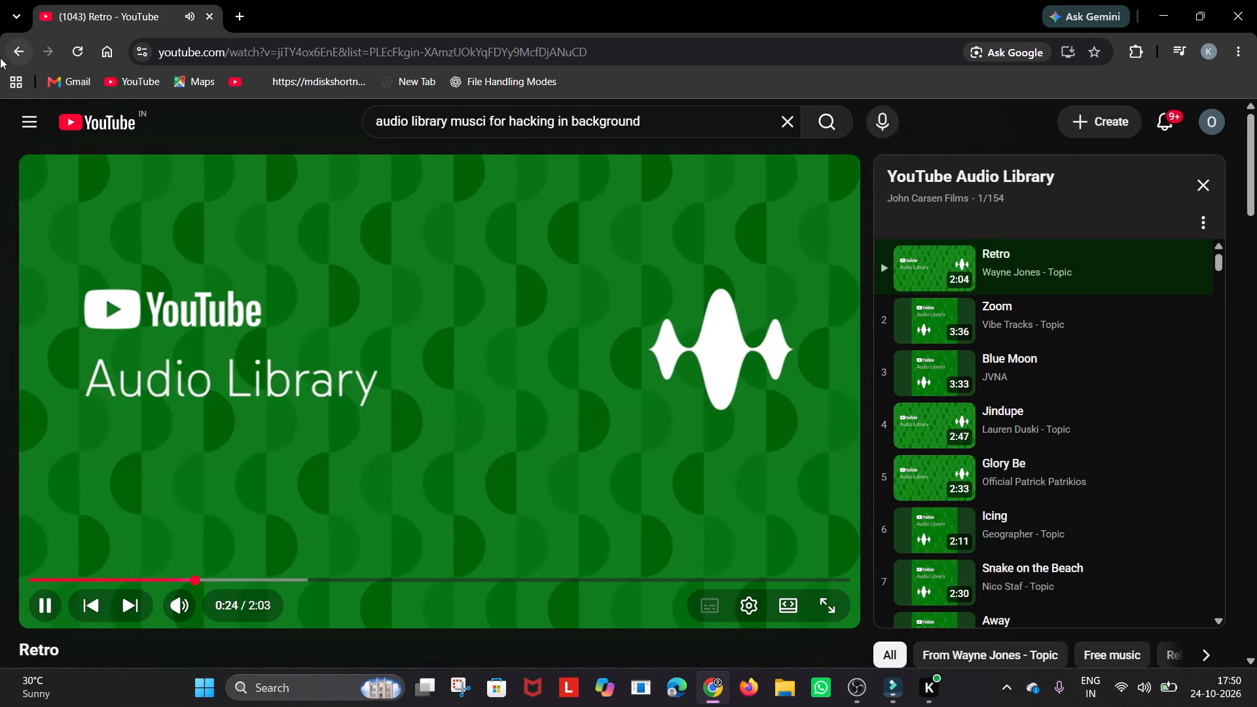
pyautogui.click(11, 56)
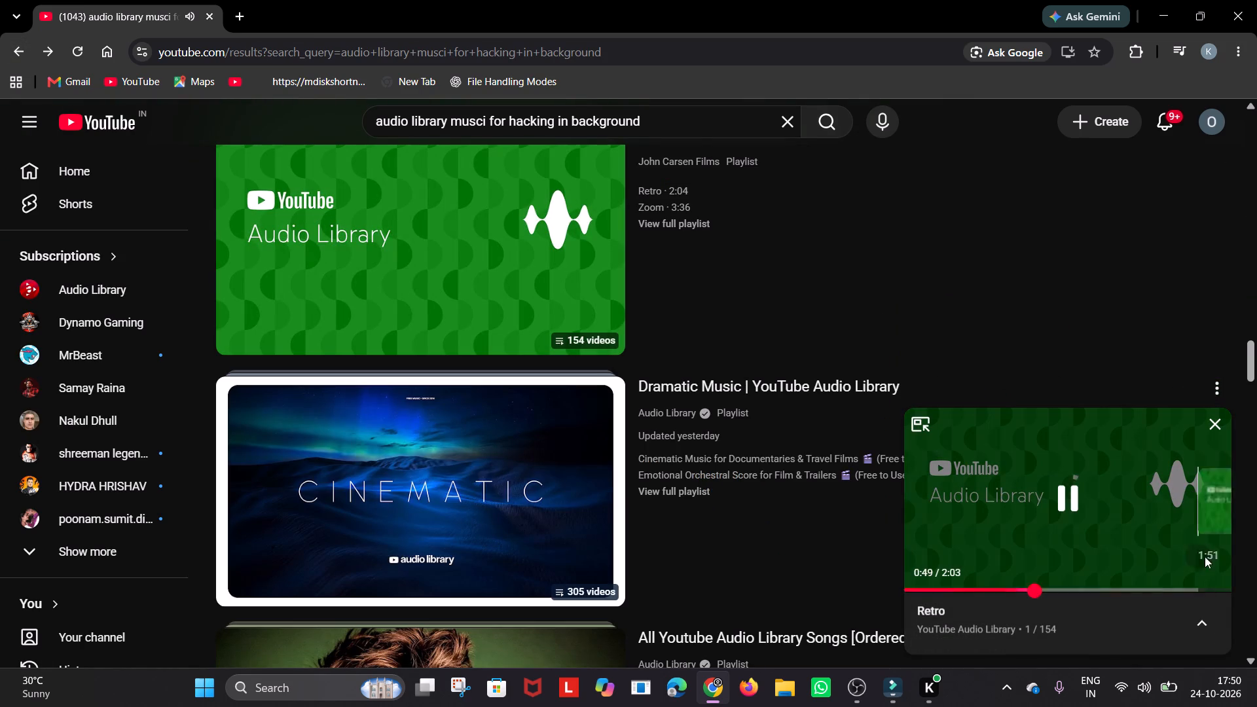
pyautogui.click(1207, 418)
# Change the search to "audio library musci neffex" and run it.
pyautogui.scroll(-4, 505, 450)
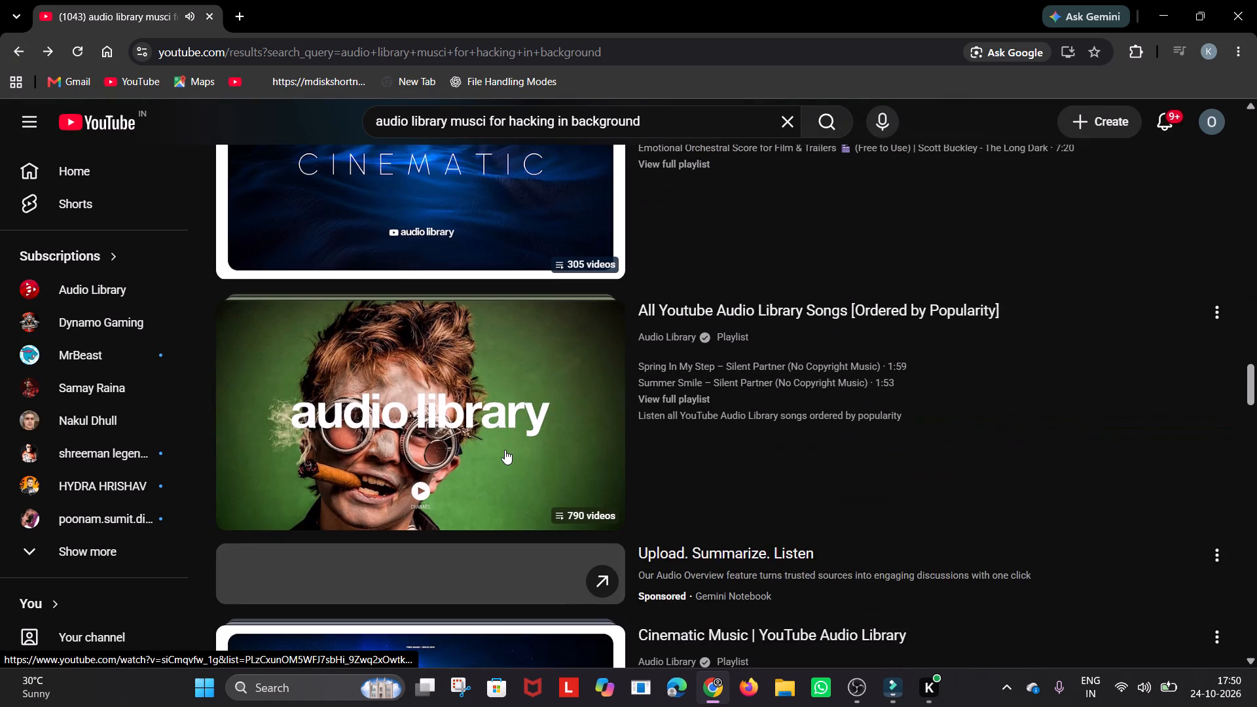
pyautogui.scroll(20, 505, 450)
pyautogui.scroll(6, 505, 450)
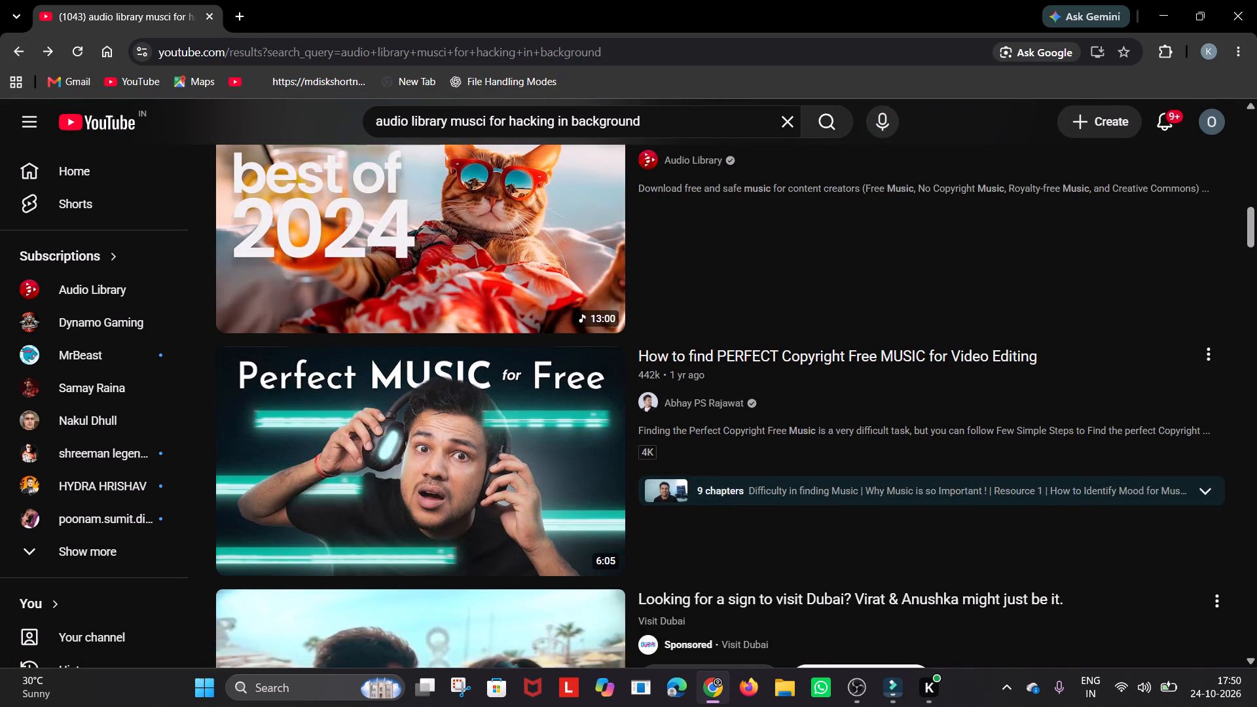
pyautogui.click(555, 123)
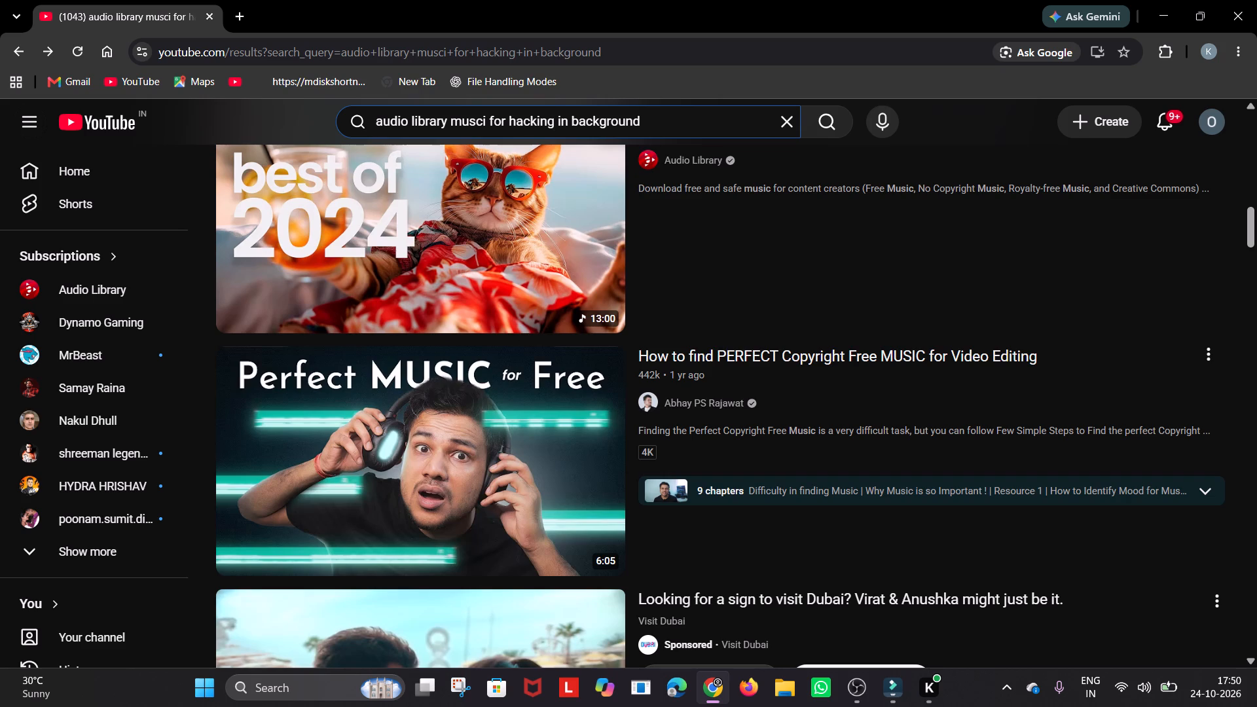
pyautogui.press('BackSpace')
pyautogui.press('BackSpace')
pyautogui.press('BackSpace')
pyautogui.press('BackSpace')
pyautogui.press('BackSpace')
pyautogui.press('BackSpace')
pyautogui.press('BackSpace')
pyautogui.press('BackSpace')
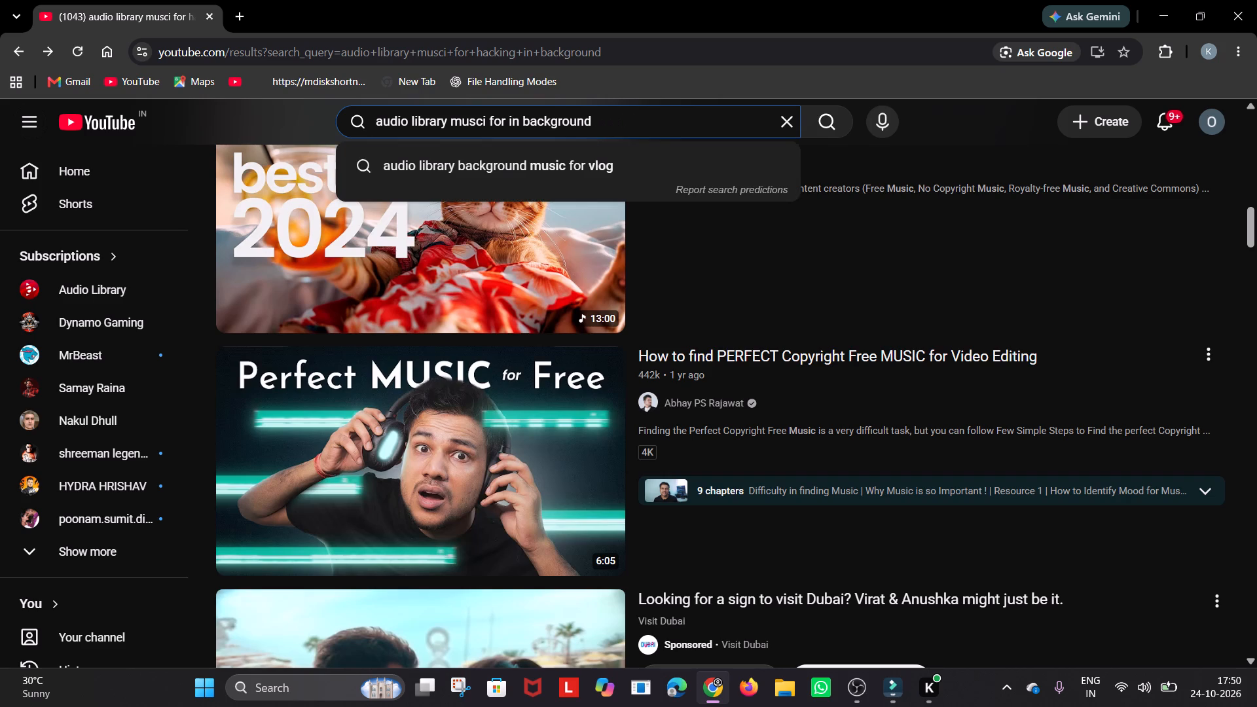
pyautogui.press('Right')
pyautogui.press('Right')
pyautogui.press('Right')
pyautogui.press('Right')
pyautogui.press('Right')
pyautogui.press('Right')
pyautogui.press('Right')
pyautogui.press('Right')
pyautogui.press('Right')
pyautogui.press('Right')
pyautogui.press('Right')
pyautogui.press('Right')
pyautogui.press('Right')
pyautogui.press('Right')
pyautogui.press('Right')
pyautogui.press('Right')
pyautogui.press('BackSpace')
pyautogui.press('BackSpace')
pyautogui.press('BackSpace')
pyautogui.press('BackSpace')
pyautogui.press('BackSpace')
pyautogui.press('BackSpace')
pyautogui.press('BackSpace')
pyautogui.press('BackSpace')
pyautogui.press('BackSpace')
pyautogui.press('BackSpace')
pyautogui.press('BackSpace')
pyautogui.press('BackSpace')
pyautogui.press('BackSpace')
pyautogui.press('BackSpace')
pyautogui.press('BackSpace')
pyautogui.press('BackSpace')
pyautogui.press('BackSpace')
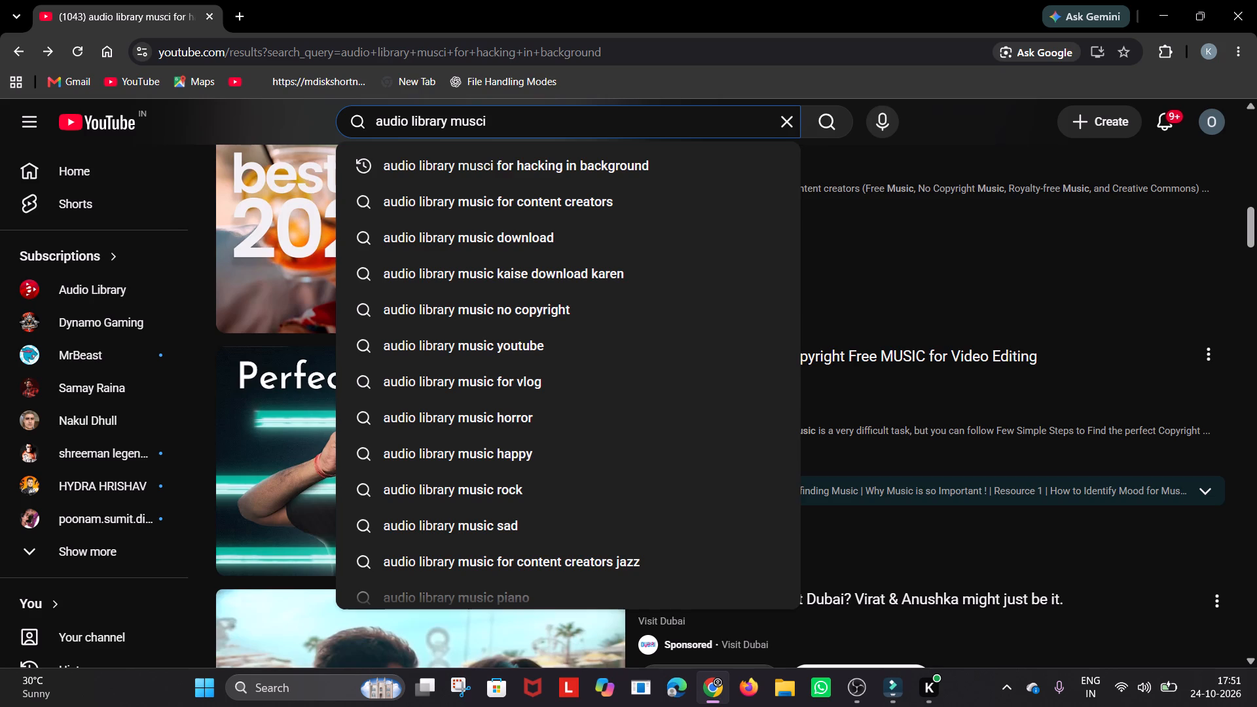
pyautogui.press('n')
pyautogui.press('e')
pyautogui.write('ff')
pyautogui.write('ex')
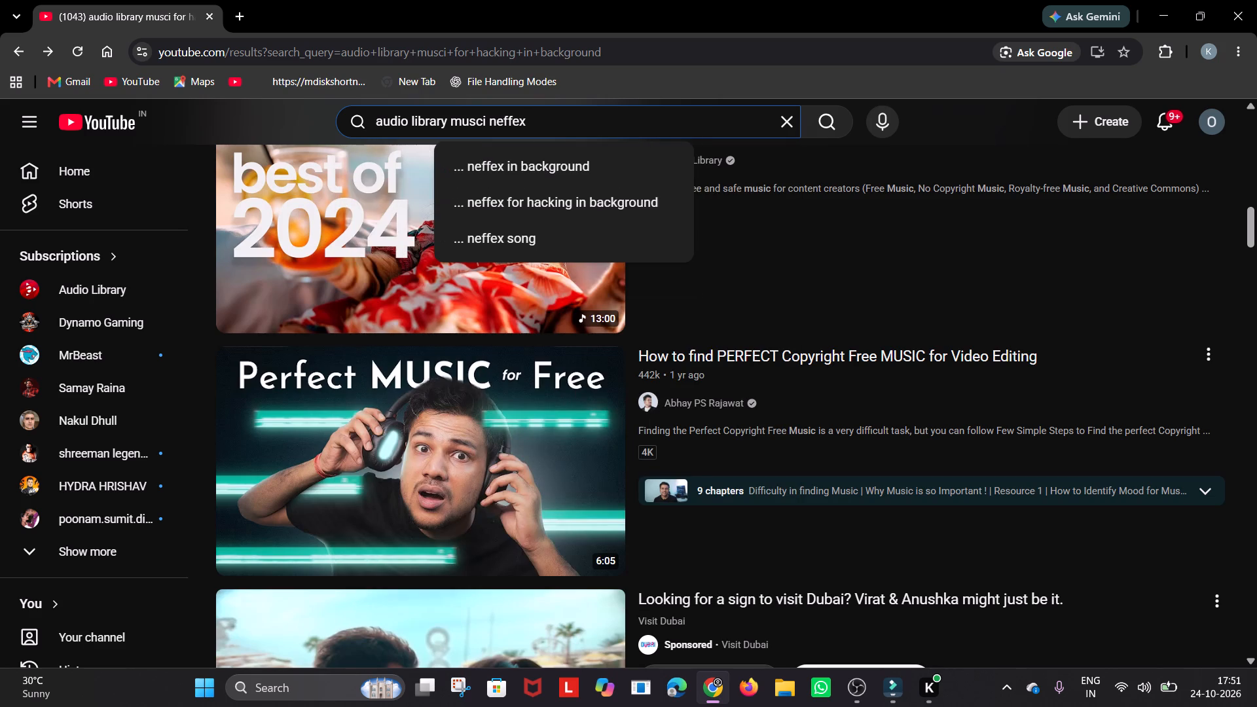
pyautogui.press('Return')
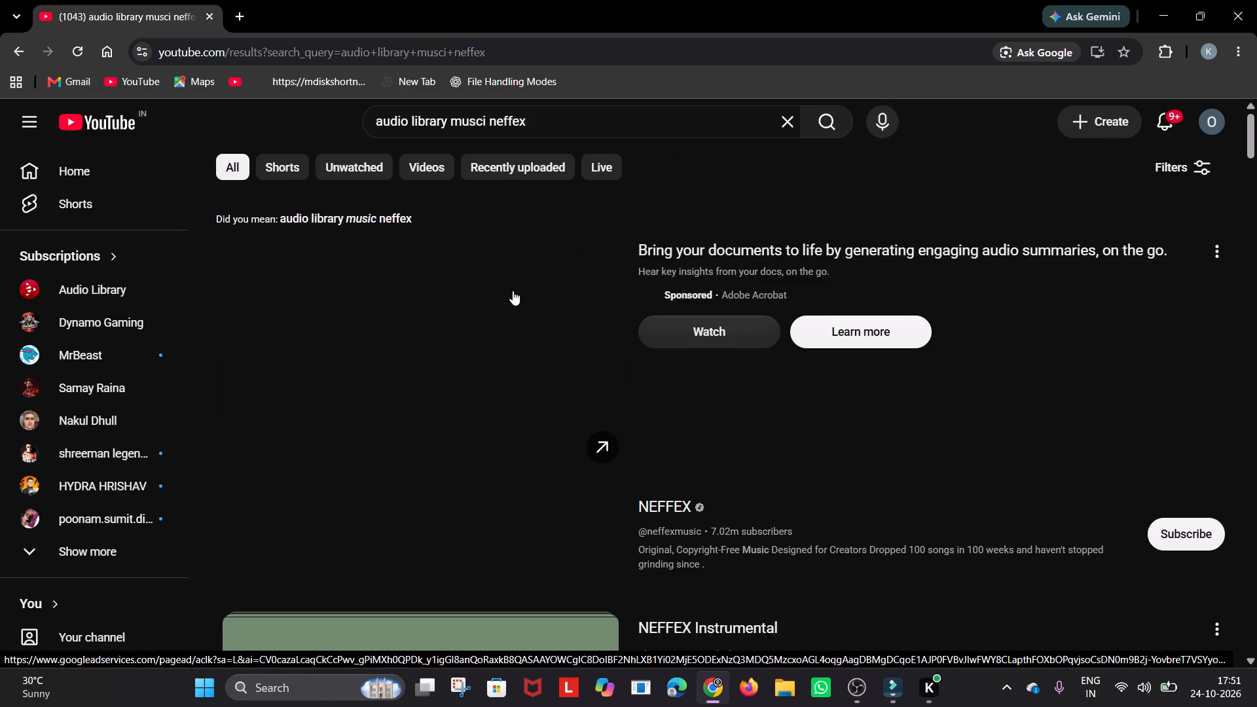
# Open TheMintGamer's NEFFEX Instrumental playlist from the results and play its first track.
pyautogui.scroll(-1, 340, 346)
pyautogui.scroll(-4, 342, 408)
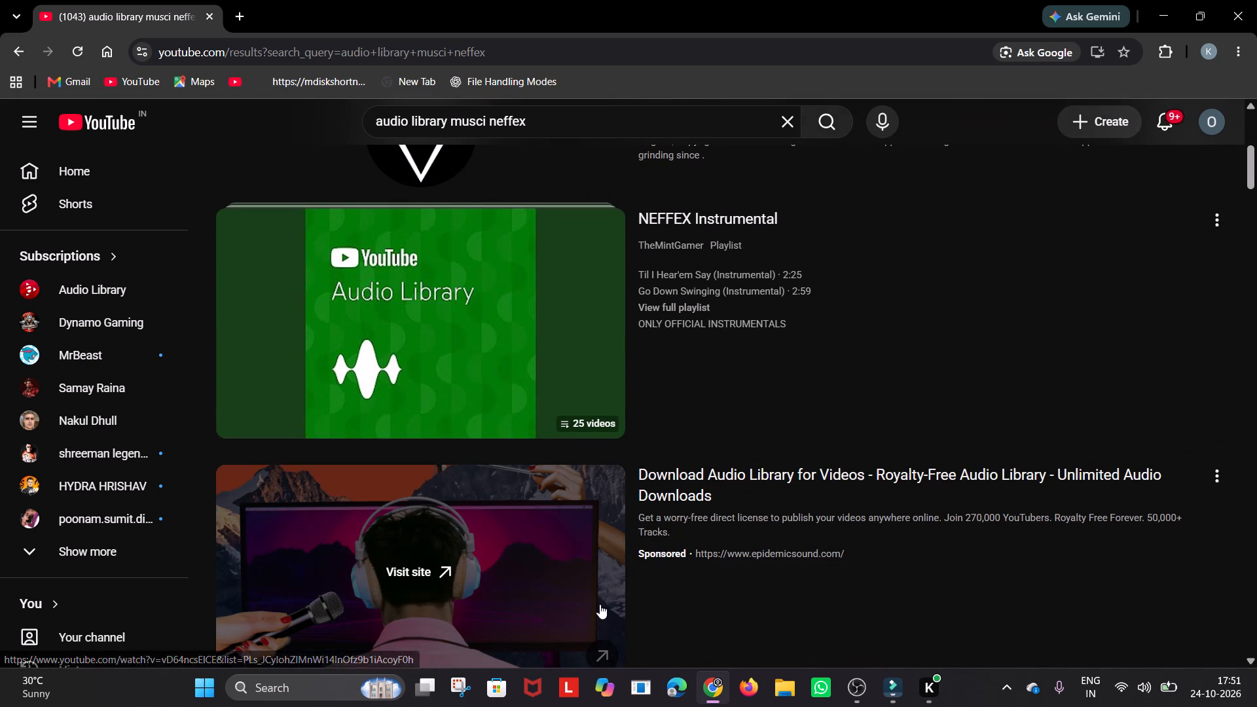
pyautogui.click(435, 389)
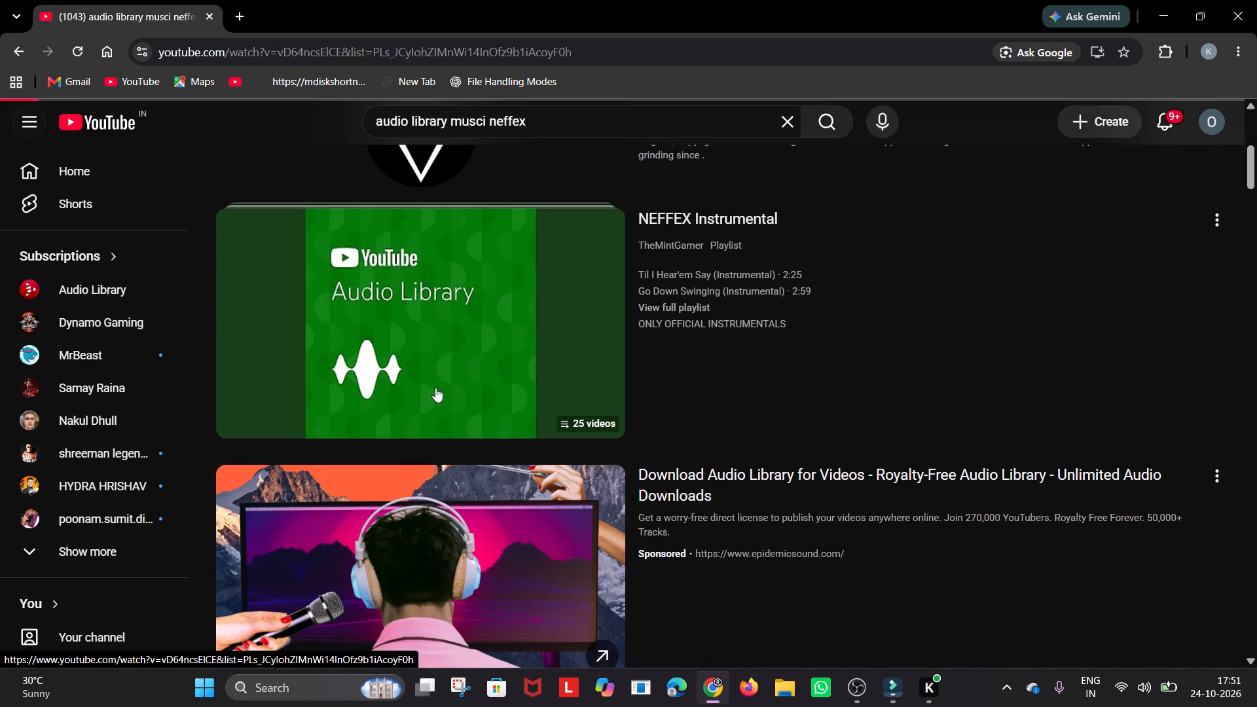
pyautogui.scroll(-1, 395, 281)
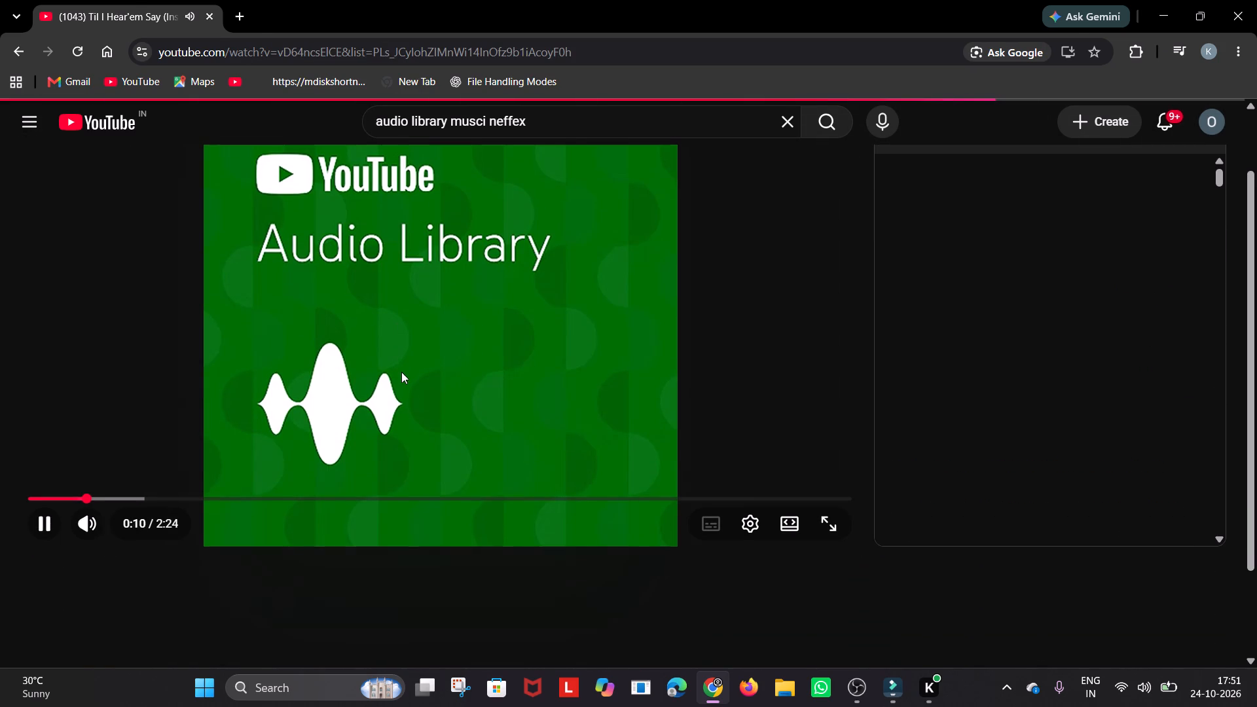
pyautogui.scroll(2, 402, 370)
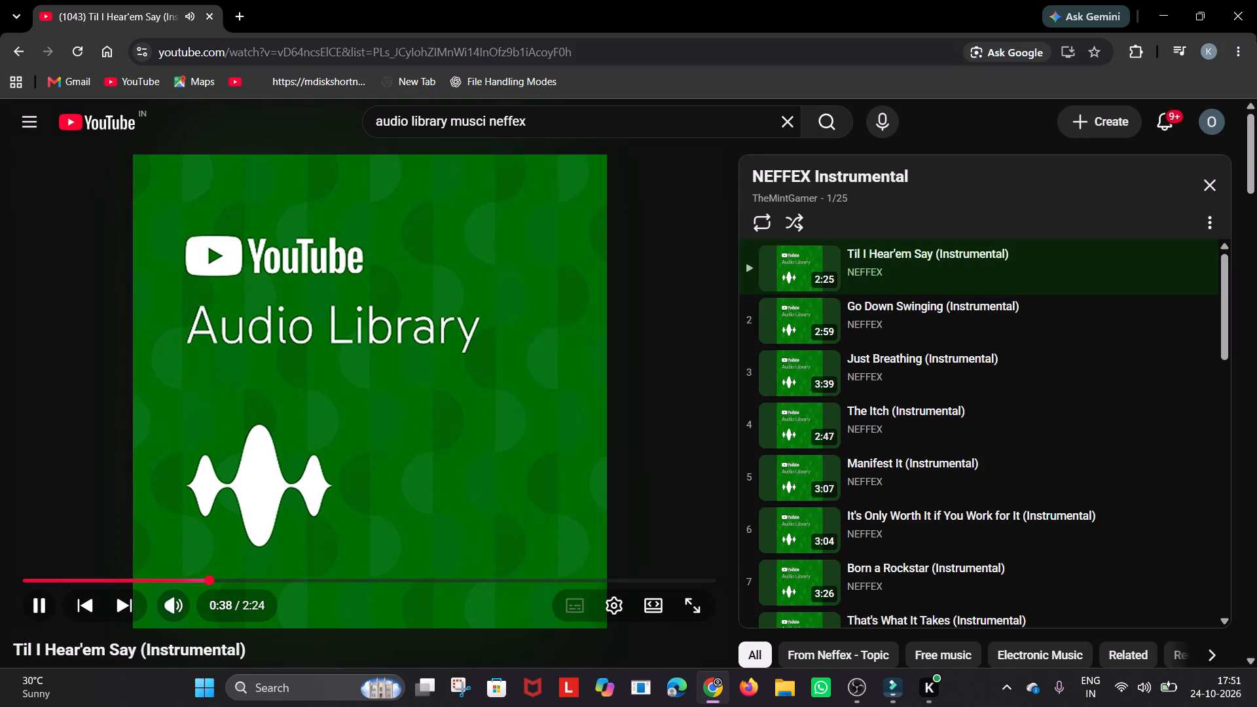
# Turn off the Super Video Speed Controller extension.
pyautogui.click(1132, 54)
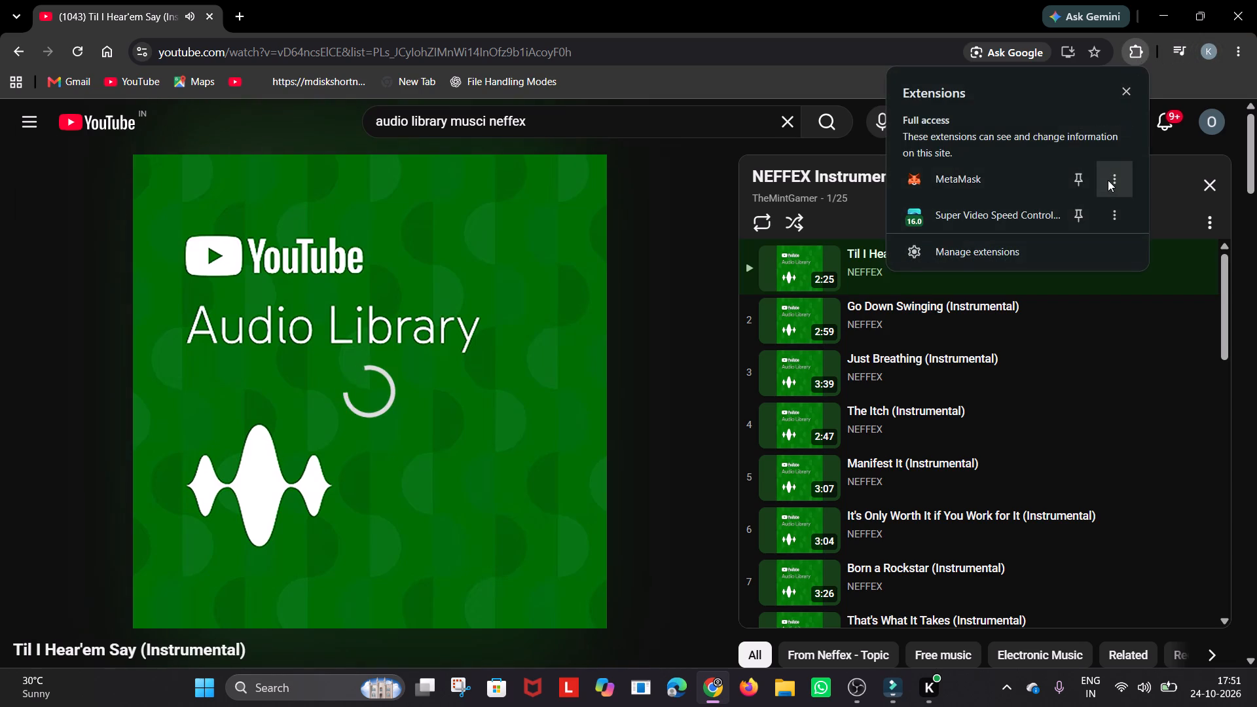
pyautogui.doubleClick(1029, 205)
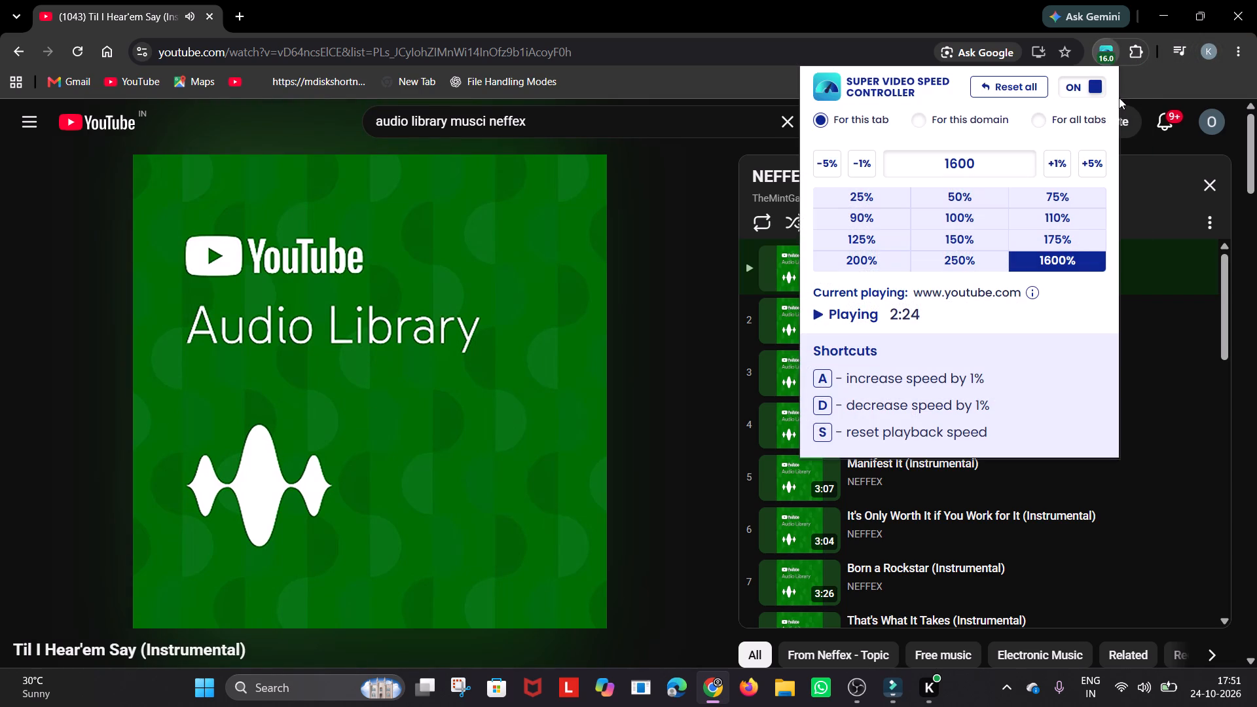
pyautogui.click(1085, 85)
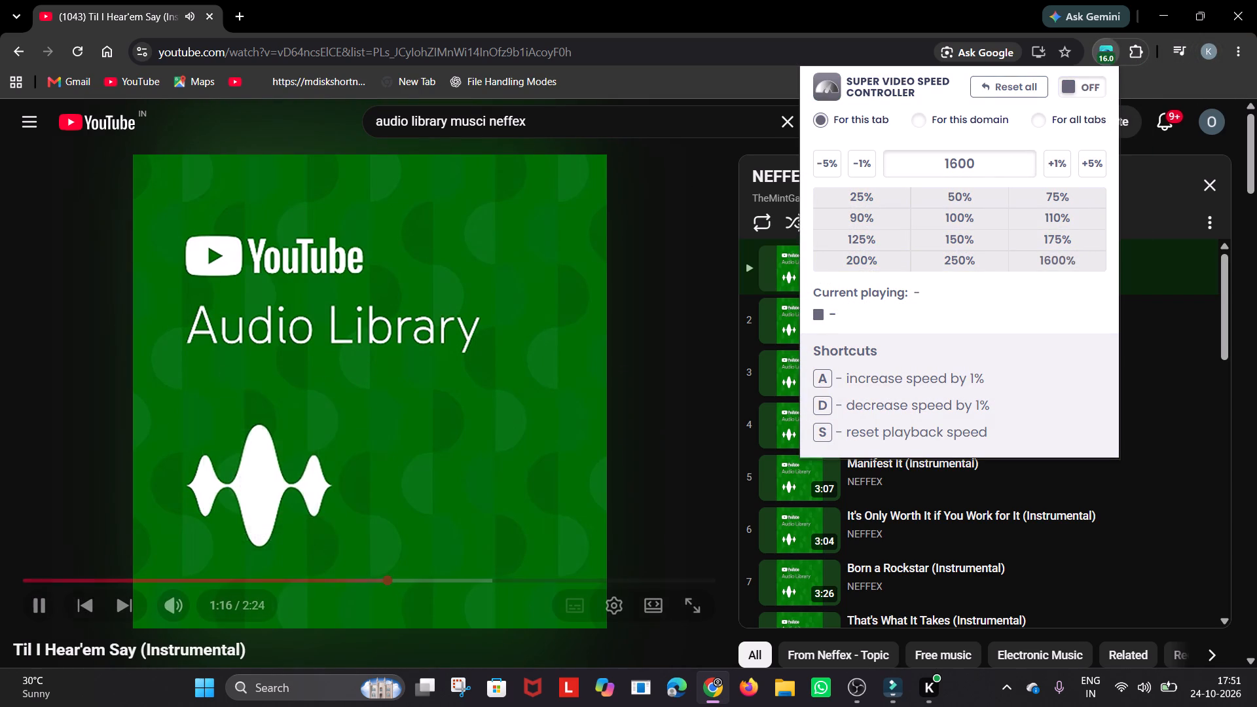
# Lower the video player's volume to about half.
pyautogui.click(205, 605)
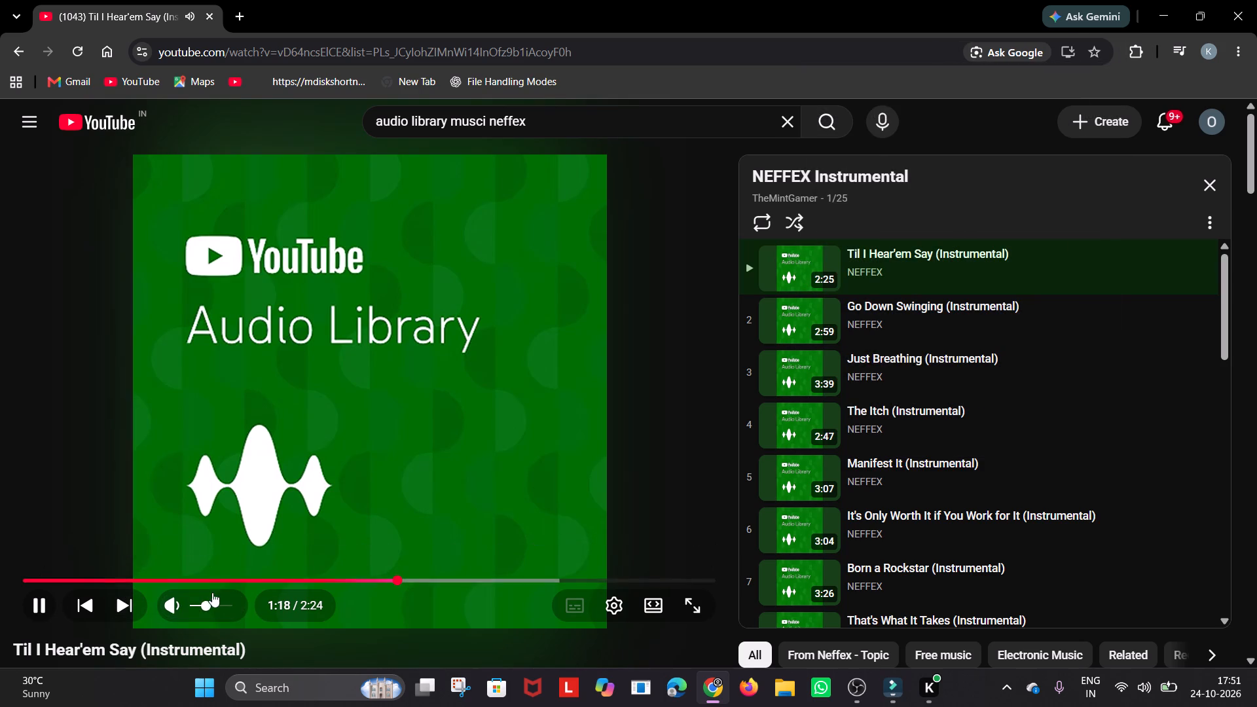
pyautogui.click(209, 602)
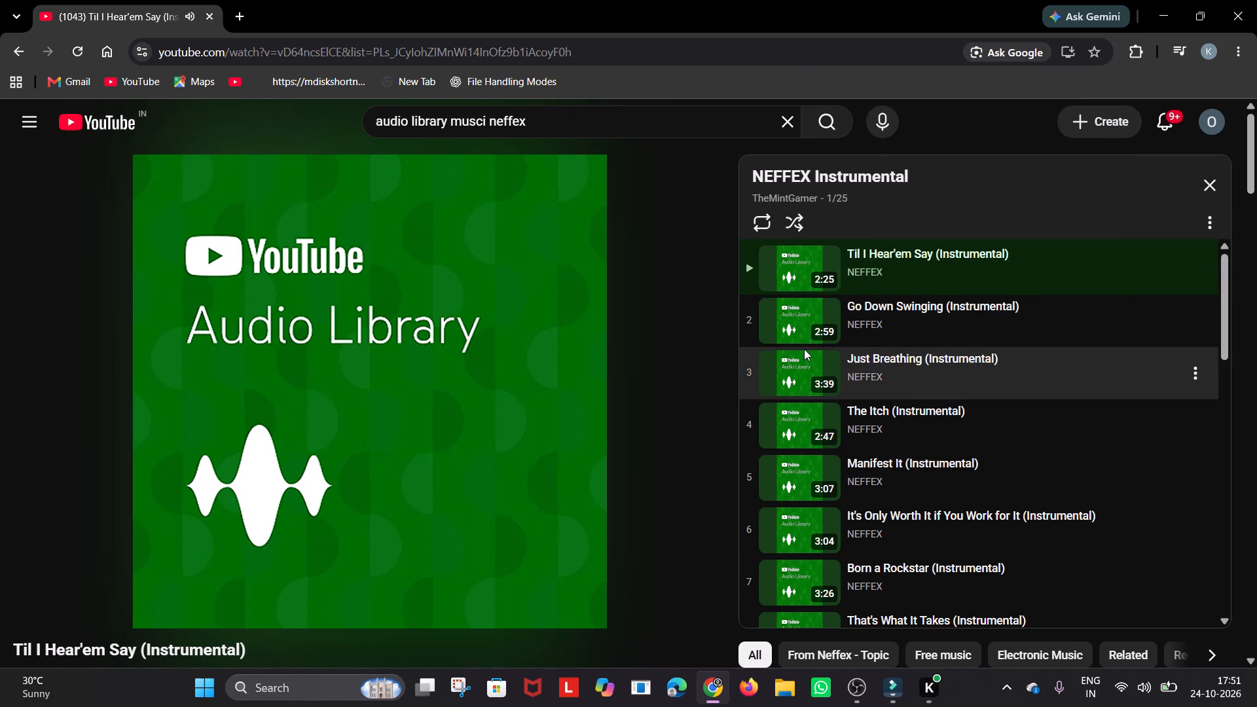
# Play Go Down Swinging (Instrumental) from the playlist, skip to about 1:08 and look over the neighbouring tracks.
pyautogui.click(805, 305)
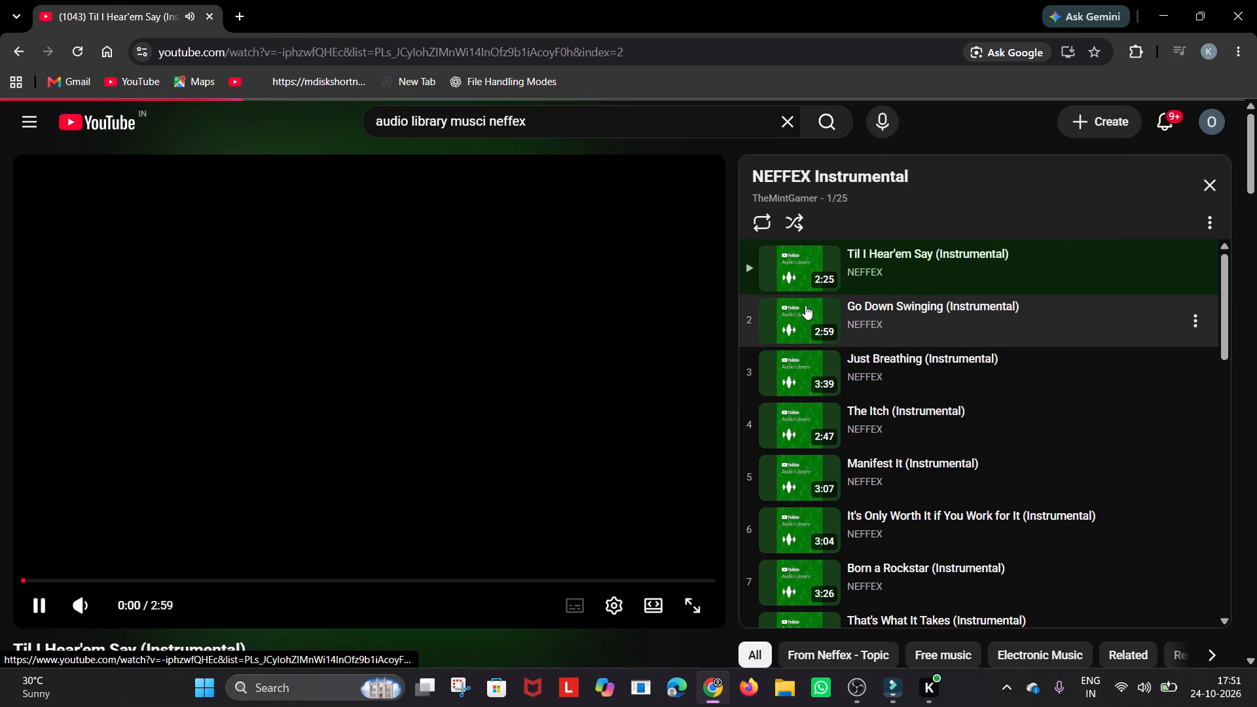
pyautogui.scroll(-1, 807, 304)
pyautogui.scroll(1, 828, 280)
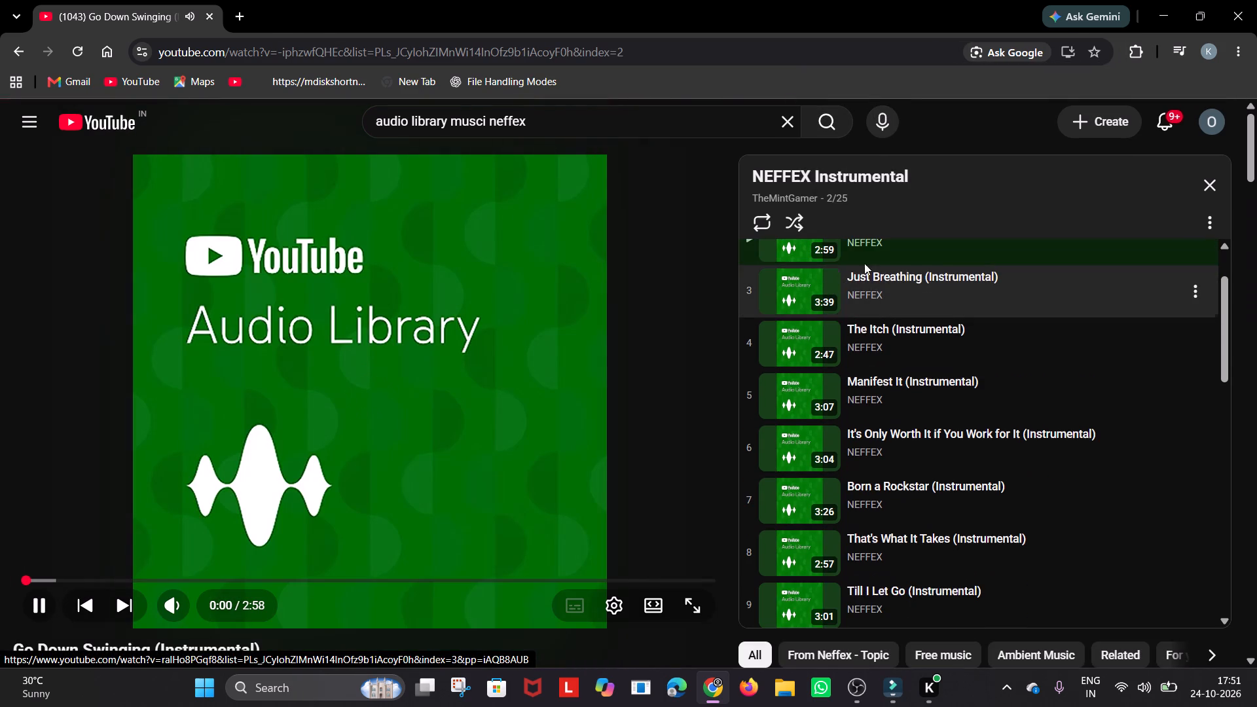
pyautogui.click(289, 576)
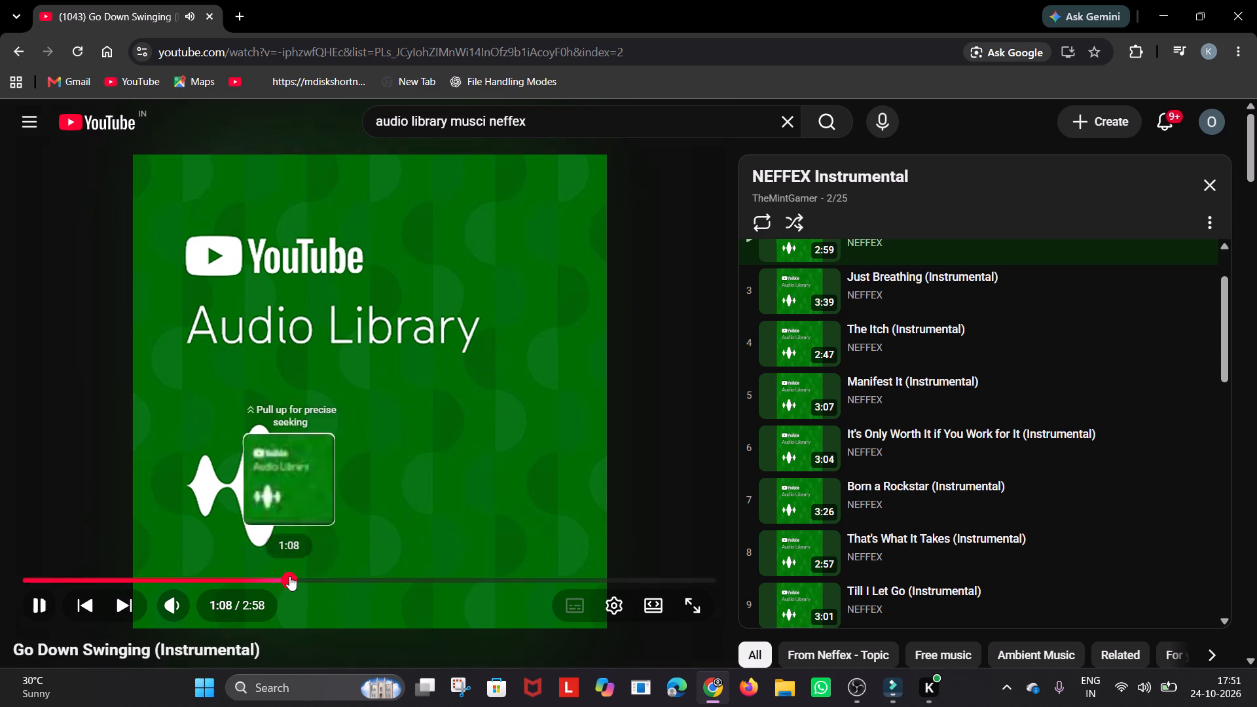
pyautogui.scroll(1, 587, 426)
pyautogui.scroll(1, 780, 401)
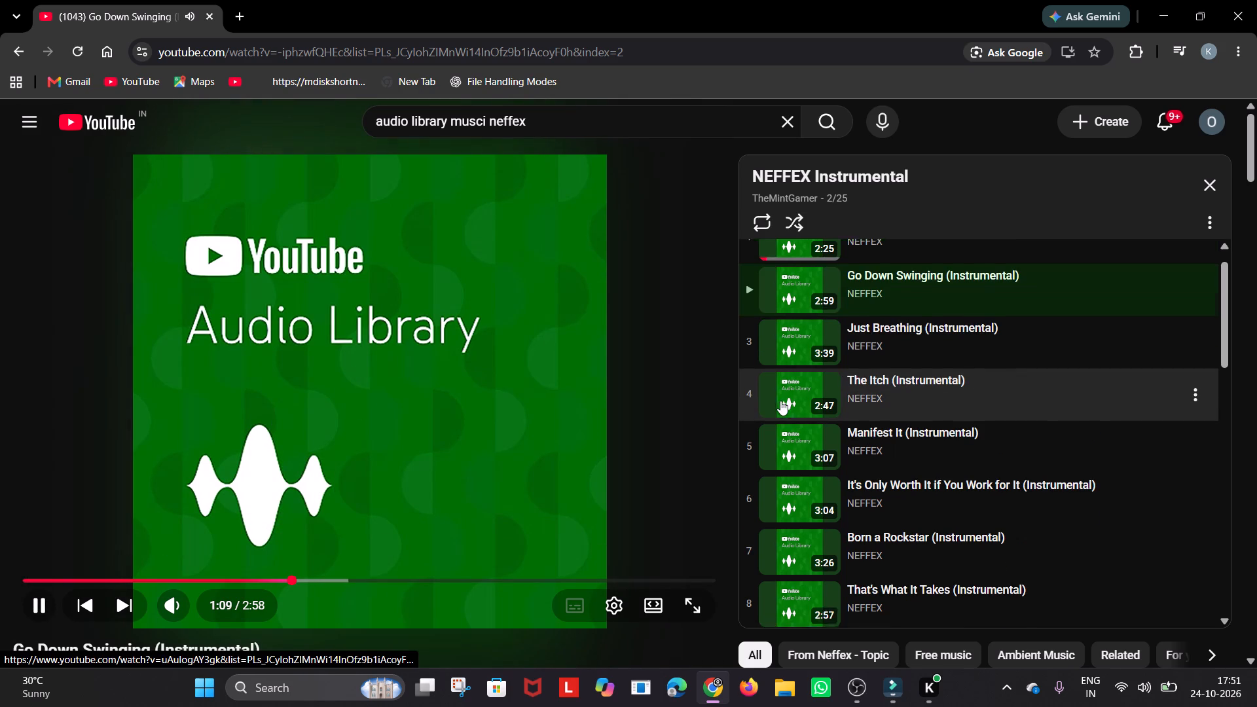
# Audition Just Breathing (Instrumental) and The Itch (Instrumental) from the NEFFEX playlist while looking over the following tracks.
pyautogui.click(812, 373)
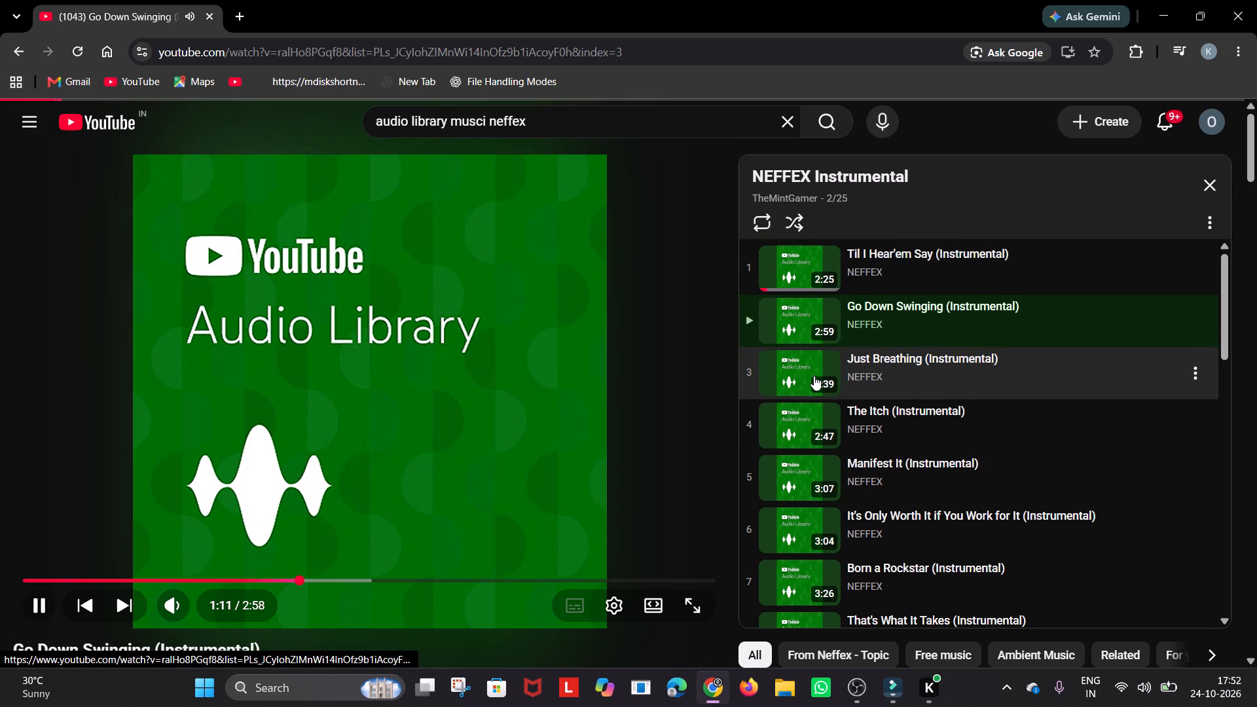
pyautogui.scroll(-2, 795, 366)
pyautogui.scroll(1, 795, 360)
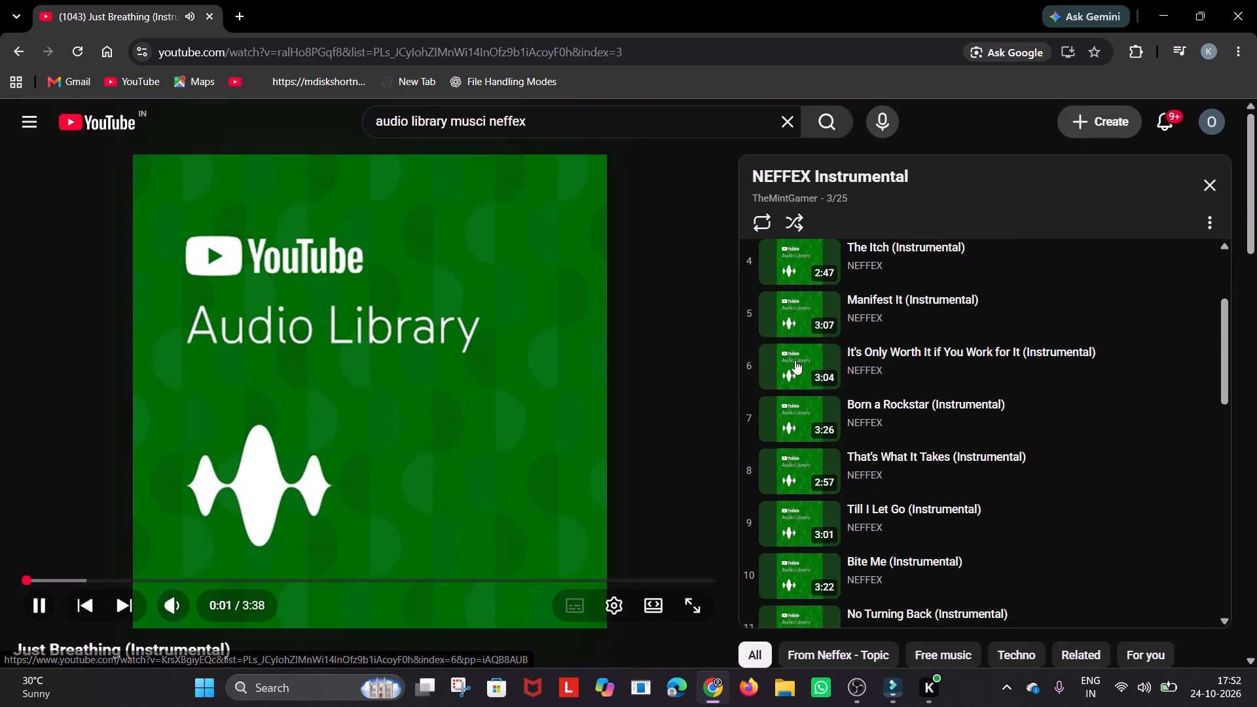
pyautogui.scroll(2, 795, 360)
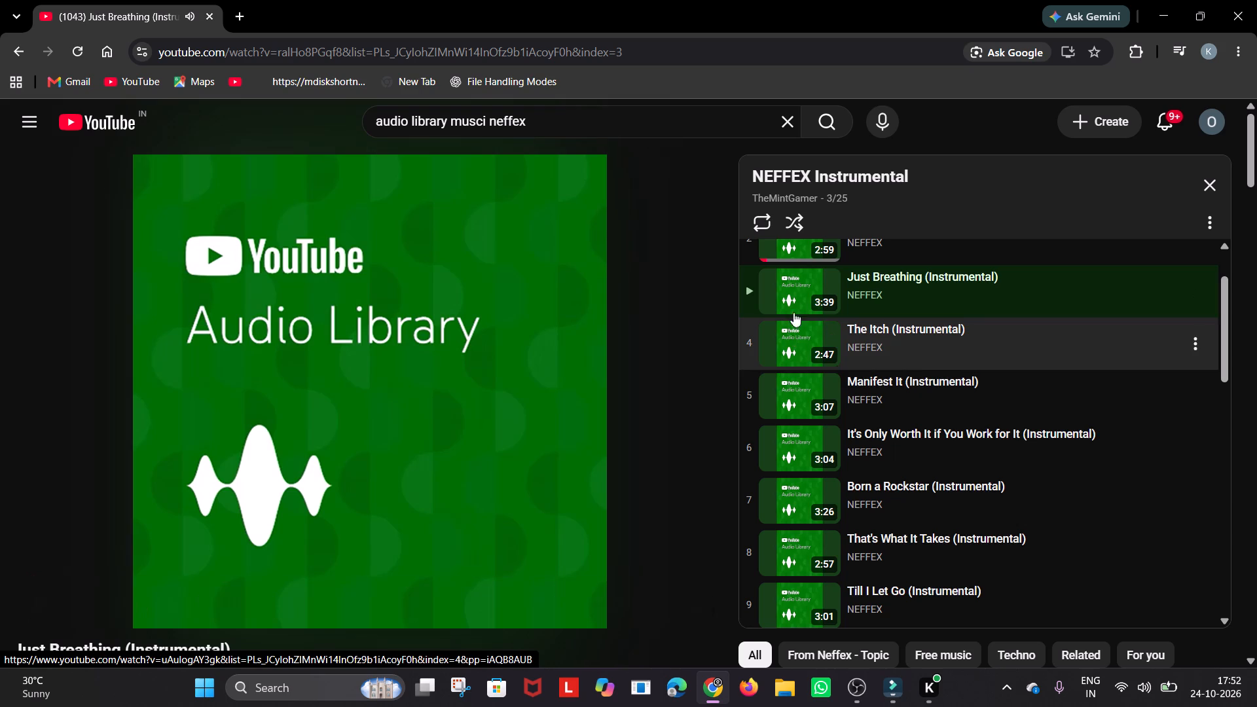
pyautogui.click(811, 337)
pyautogui.scroll(-3, 810, 344)
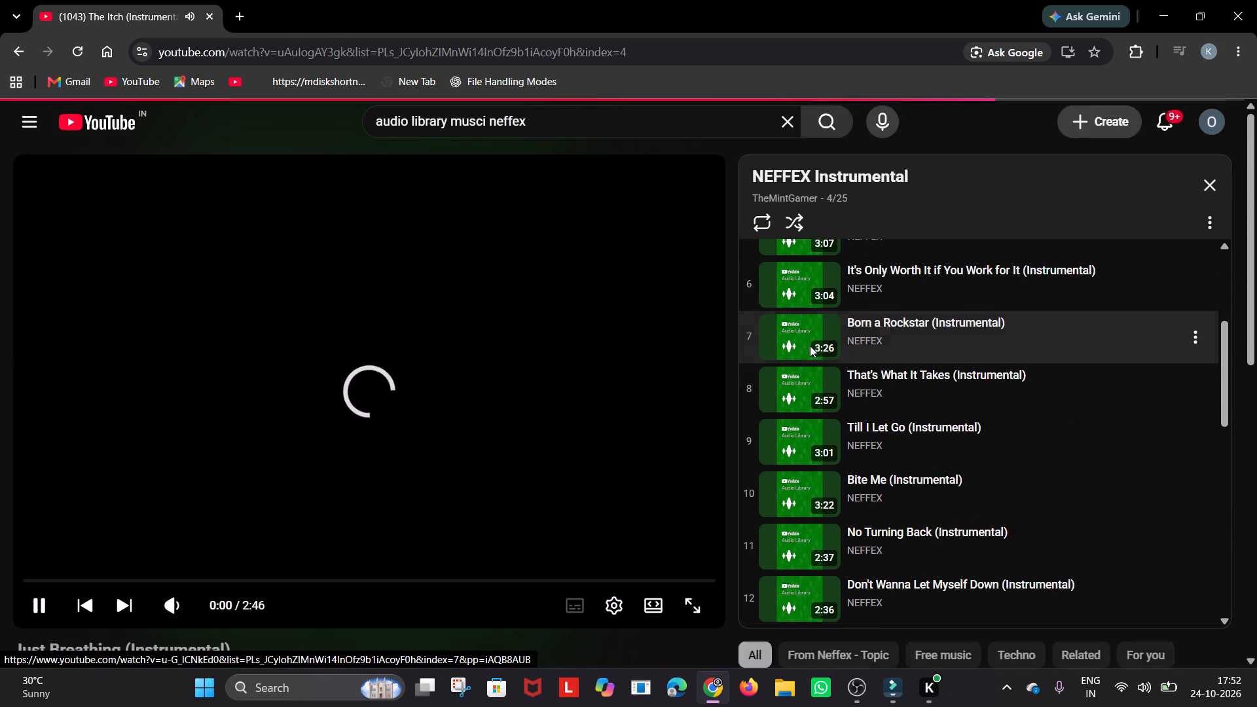
pyautogui.scroll(-1, 810, 346)
pyautogui.scroll(4, 809, 346)
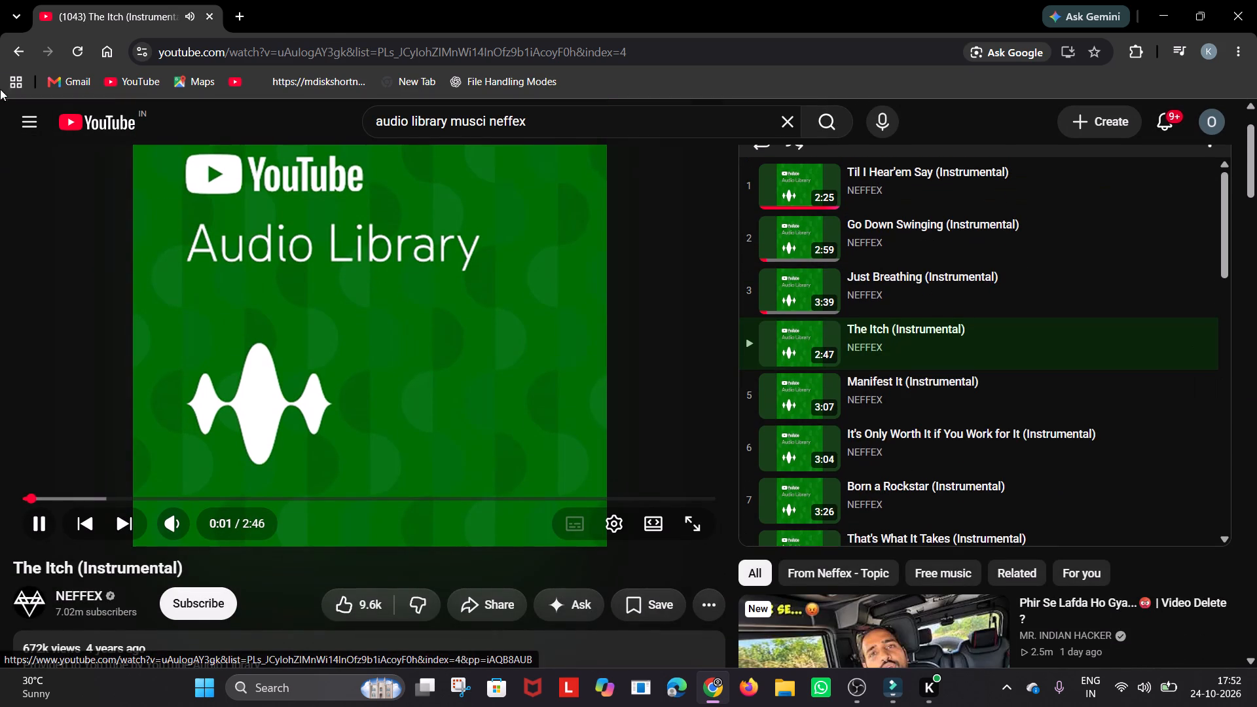
# Return from the playlist to the NEFFEX search results and look through the other playlists listed there.
pyautogui.click(12, 64)
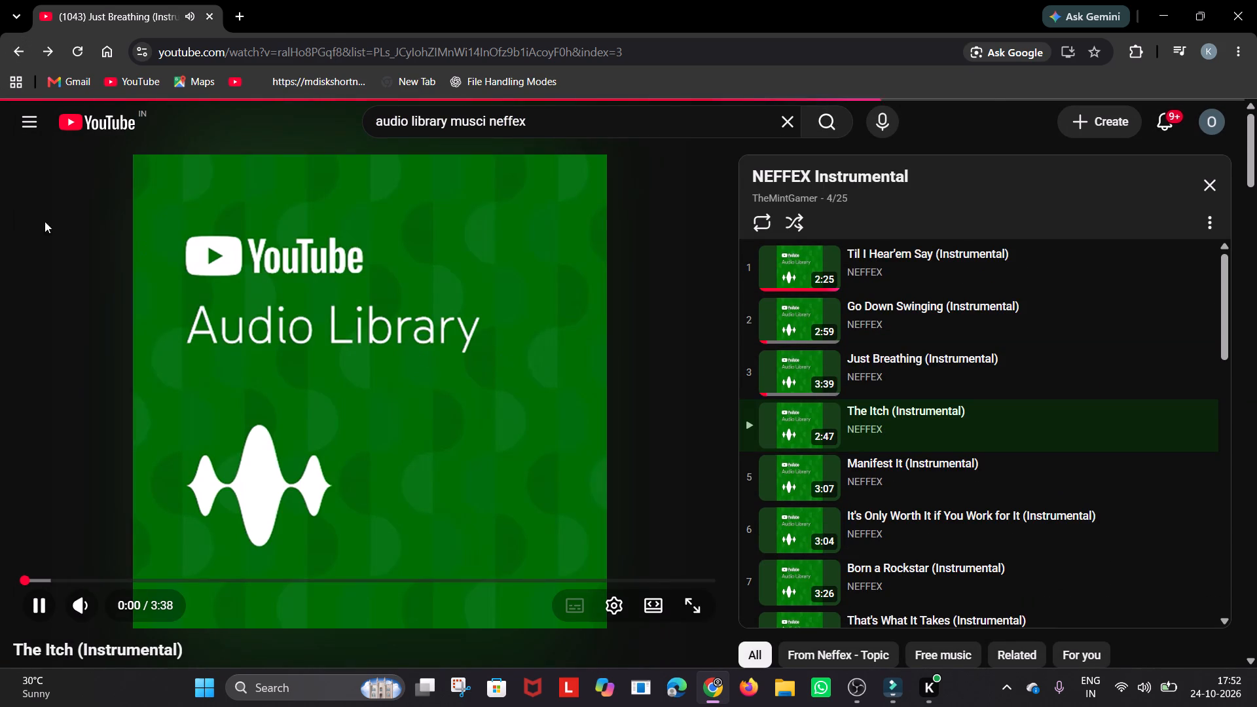
pyautogui.click(11, 49)
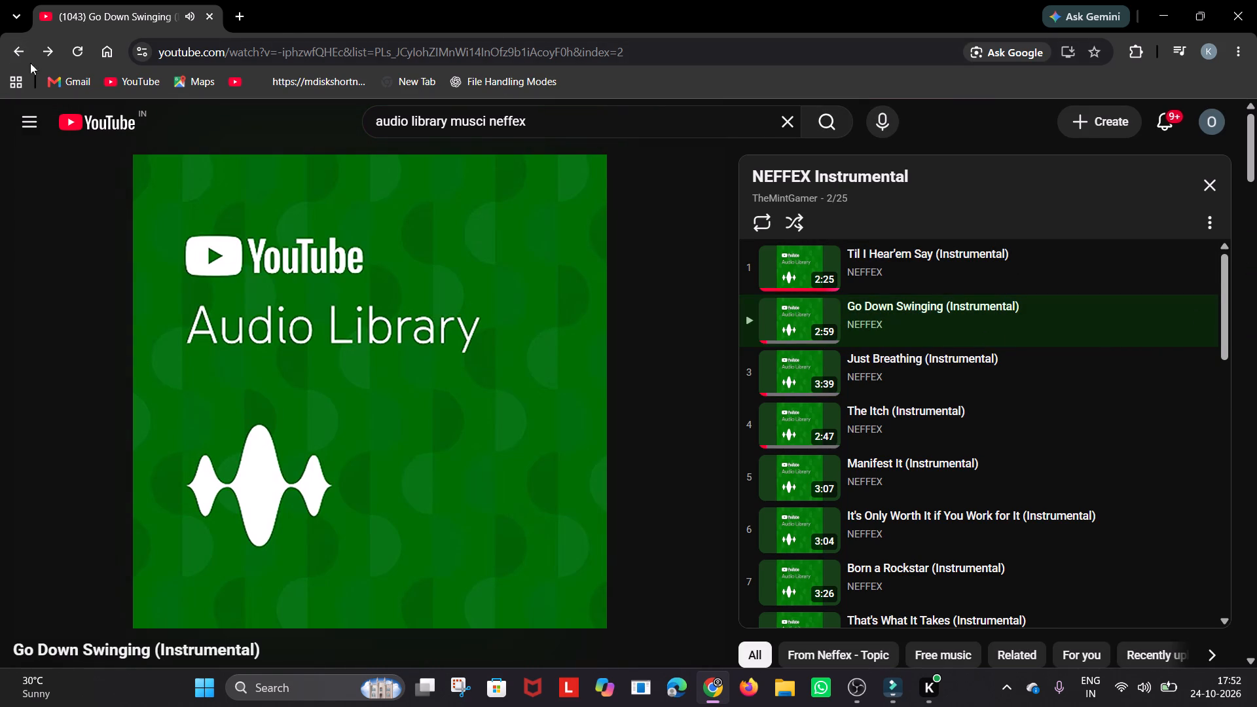
pyautogui.click(16, 54)
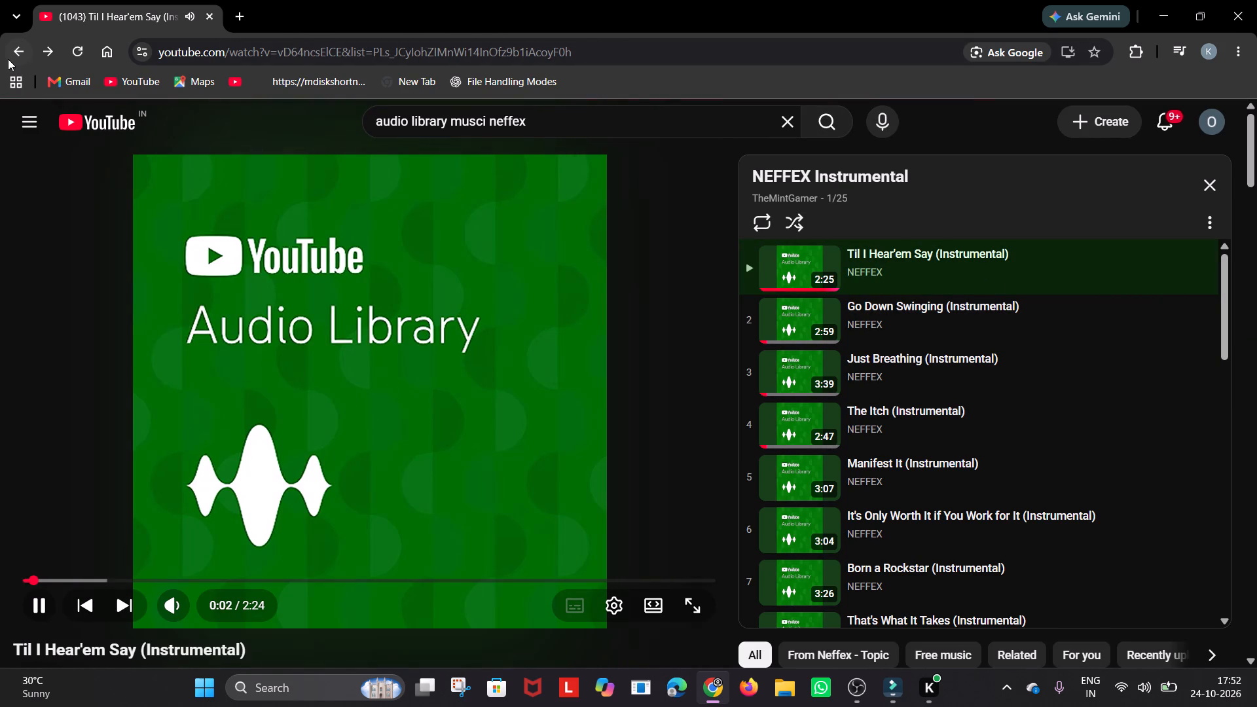
pyautogui.click(8, 59)
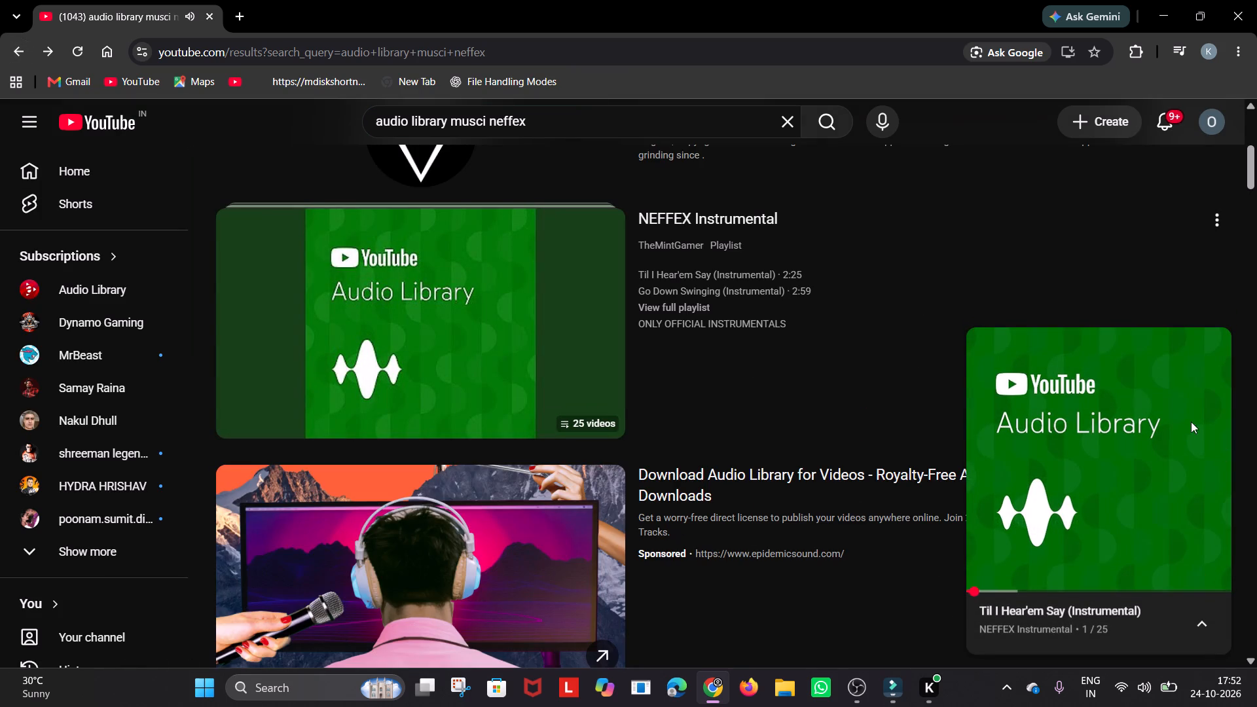
pyautogui.scroll(-2, 608, 568)
pyautogui.scroll(-5, 529, 526)
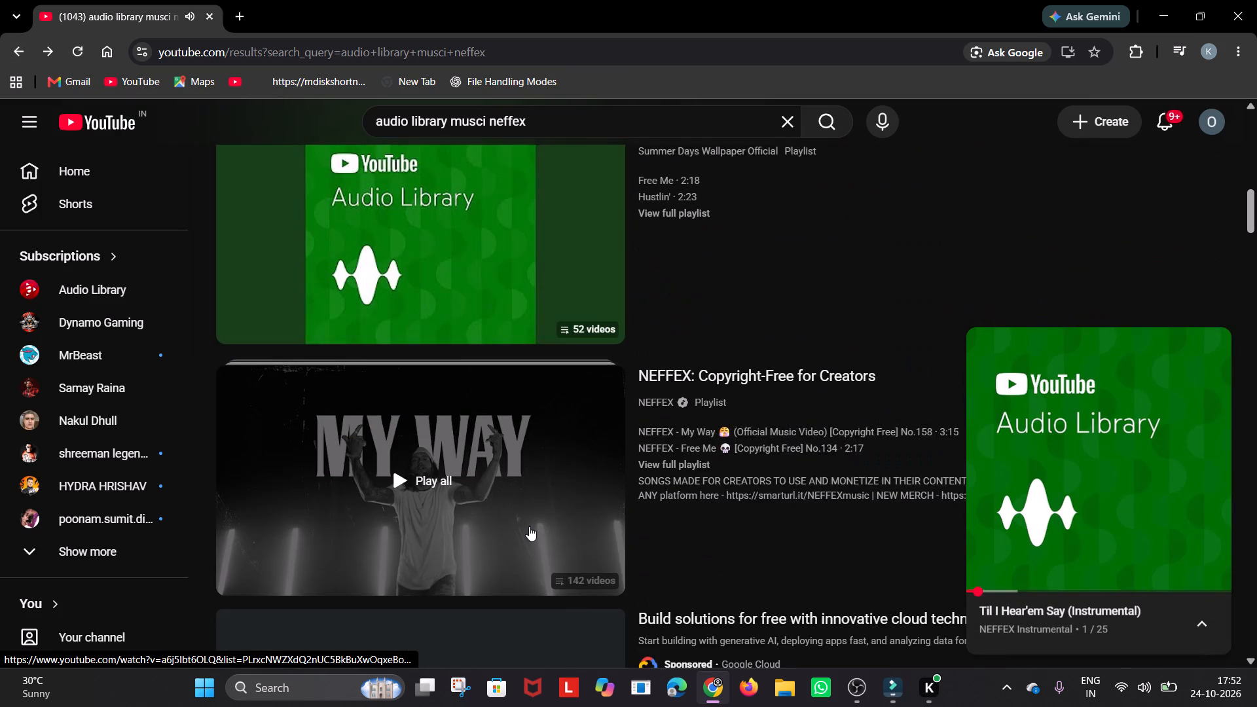
pyautogui.scroll(1, 528, 526)
pyautogui.scroll(-1, 528, 530)
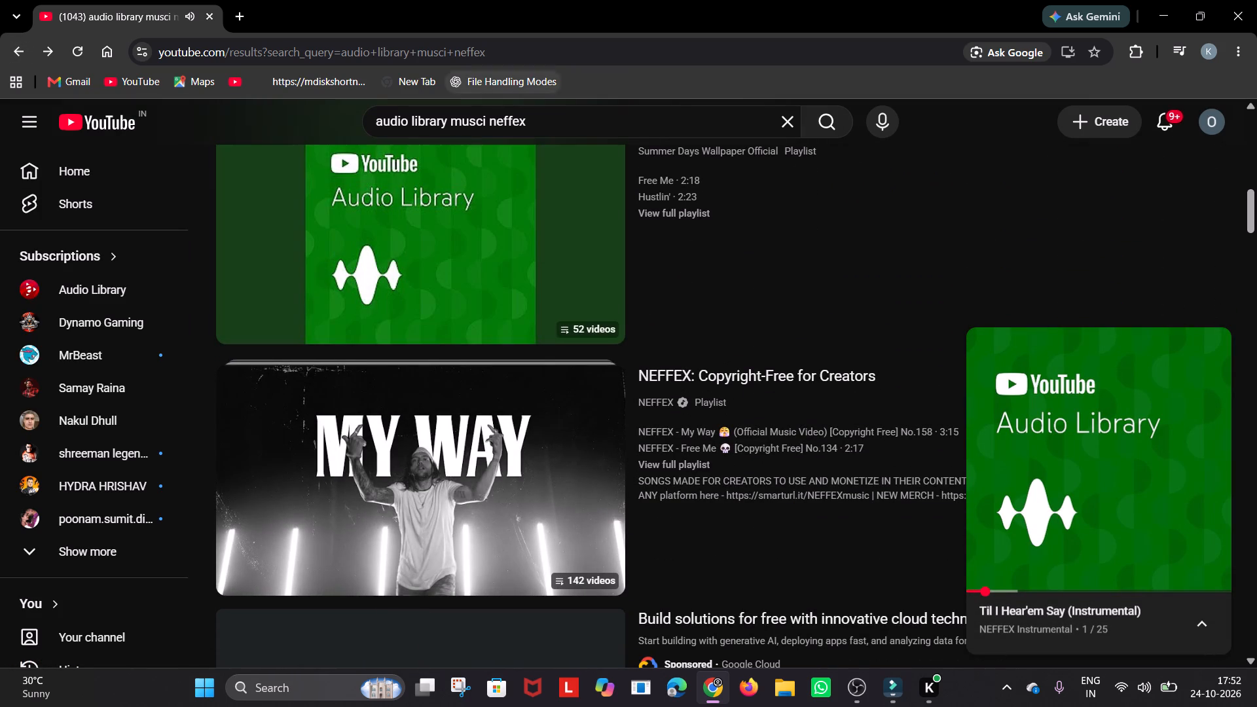
# Search YouTube for "audio library aim to head neffex".
pyautogui.click(484, 122)
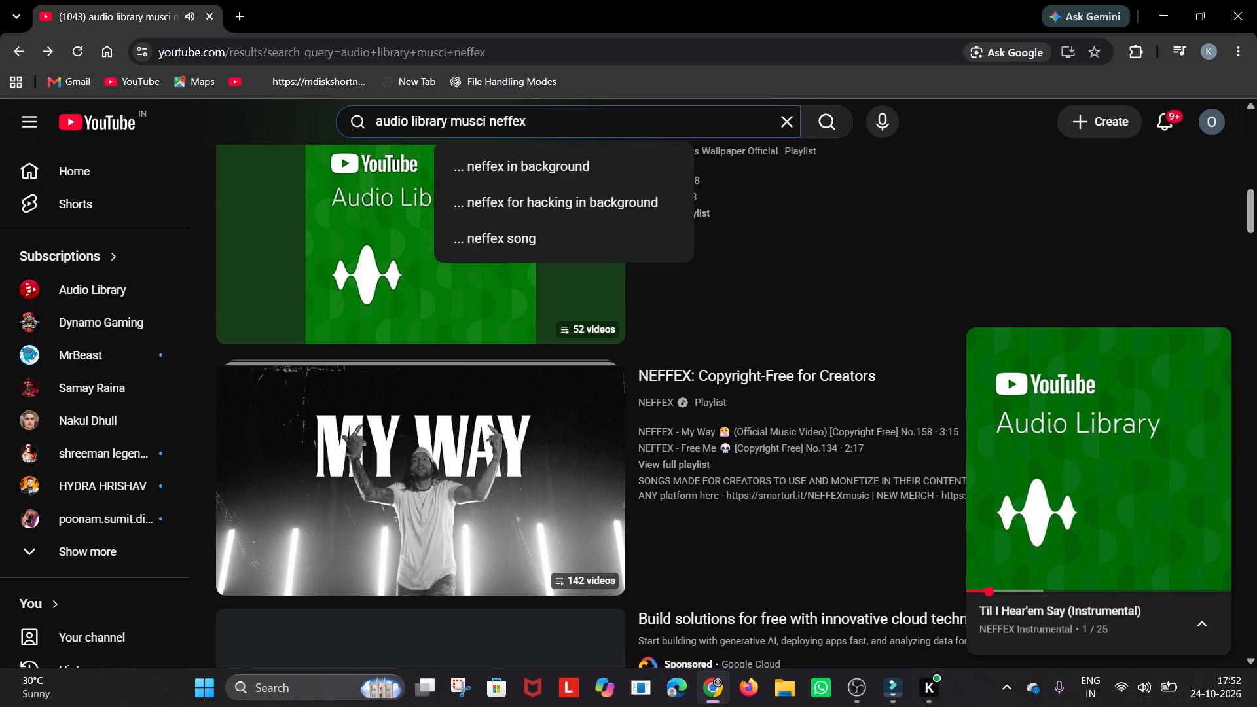
pyautogui.press('BackSpace')
pyautogui.press('BackSpace')
pyautogui.press('BackSpace')
pyautogui.press('BackSpace')
pyautogui.press('BackSpace')
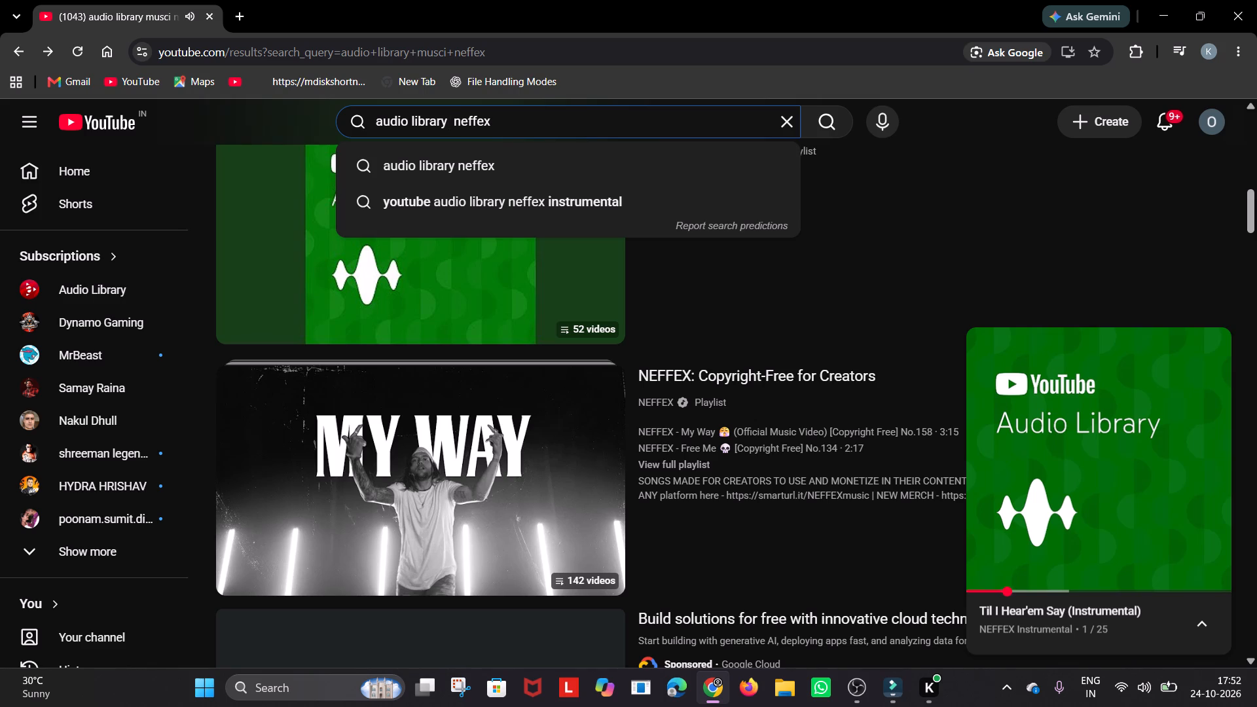
pyautogui.write('aim to head')
pyautogui.press('Return')
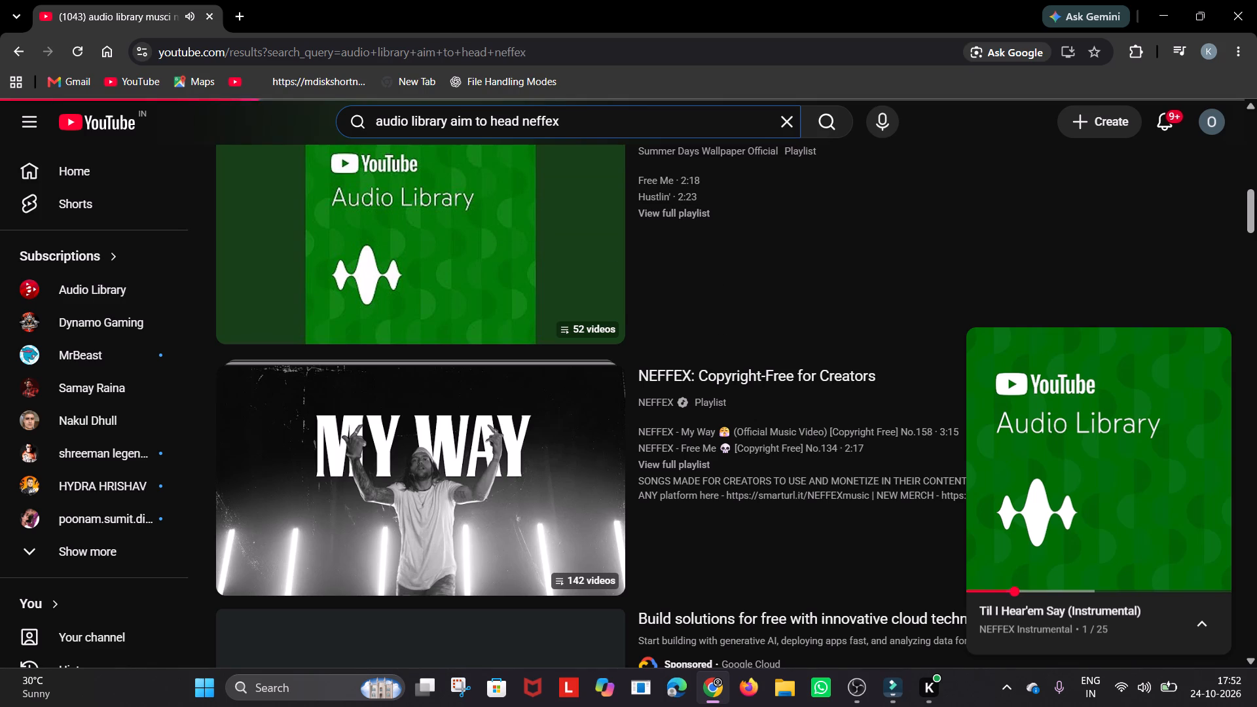
# Find and play "NEFFEX - TIL I HEAR'EM SAY Audio library AL [Copyright Free]" in the results, and skip ahead in it.
pyautogui.scroll(-3, 547, 226)
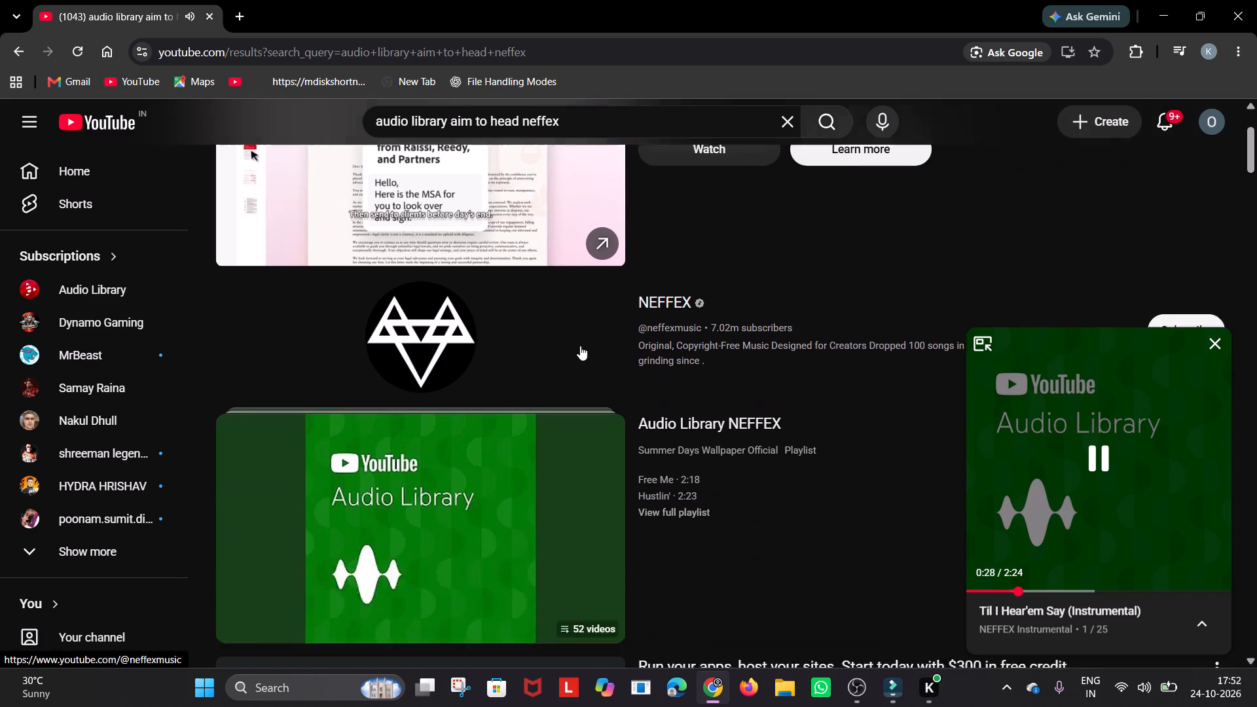
pyautogui.scroll(-3, 545, 450)
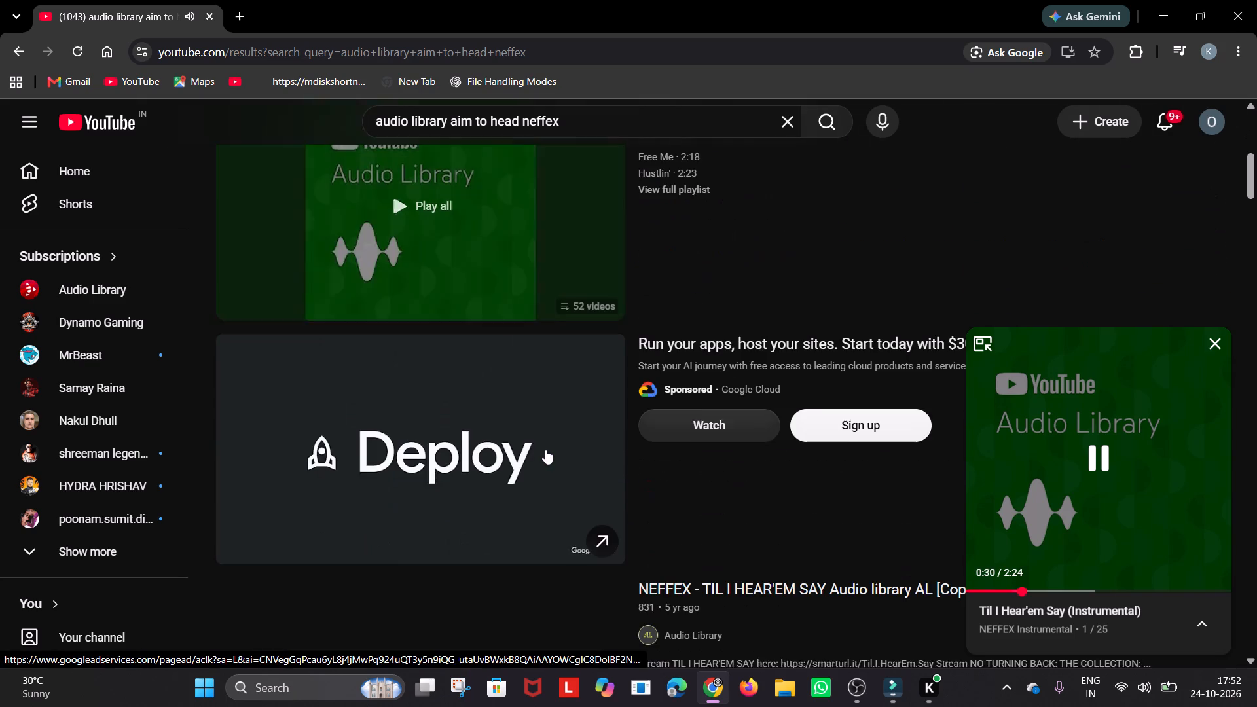
pyautogui.scroll(-3, 532, 424)
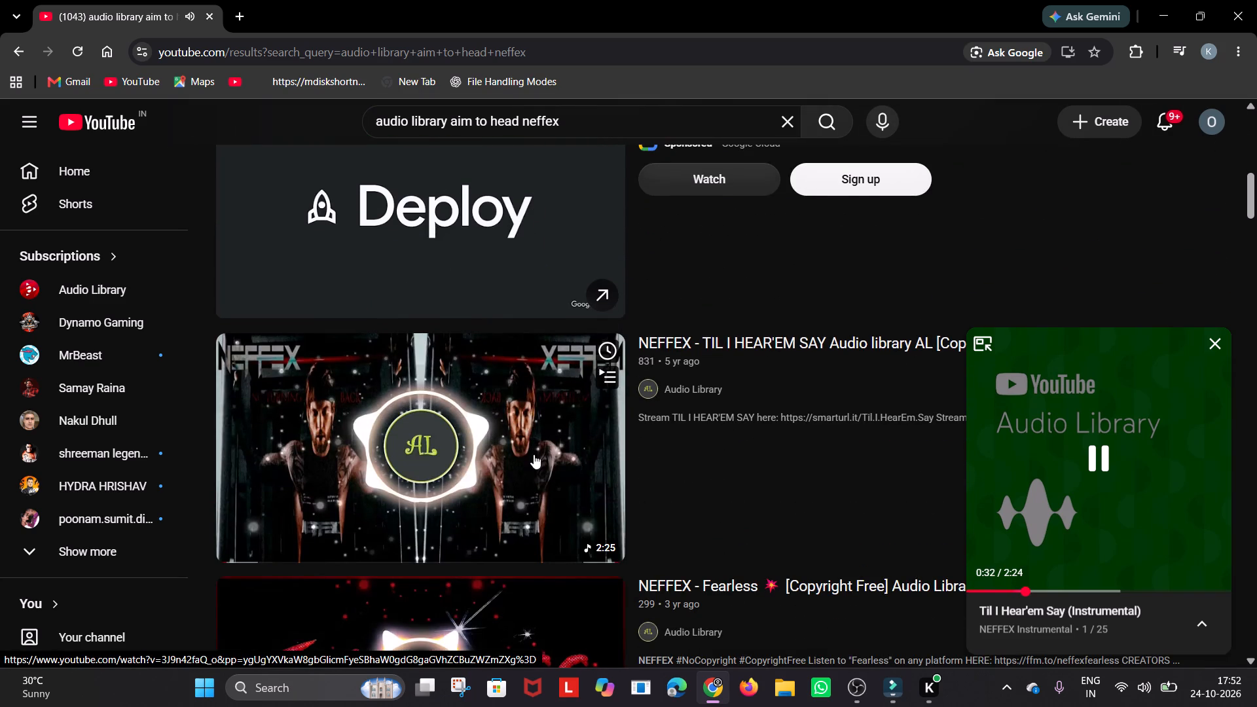
pyautogui.scroll(3, 531, 445)
pyautogui.scroll(-3, 530, 444)
pyautogui.click(530, 443)
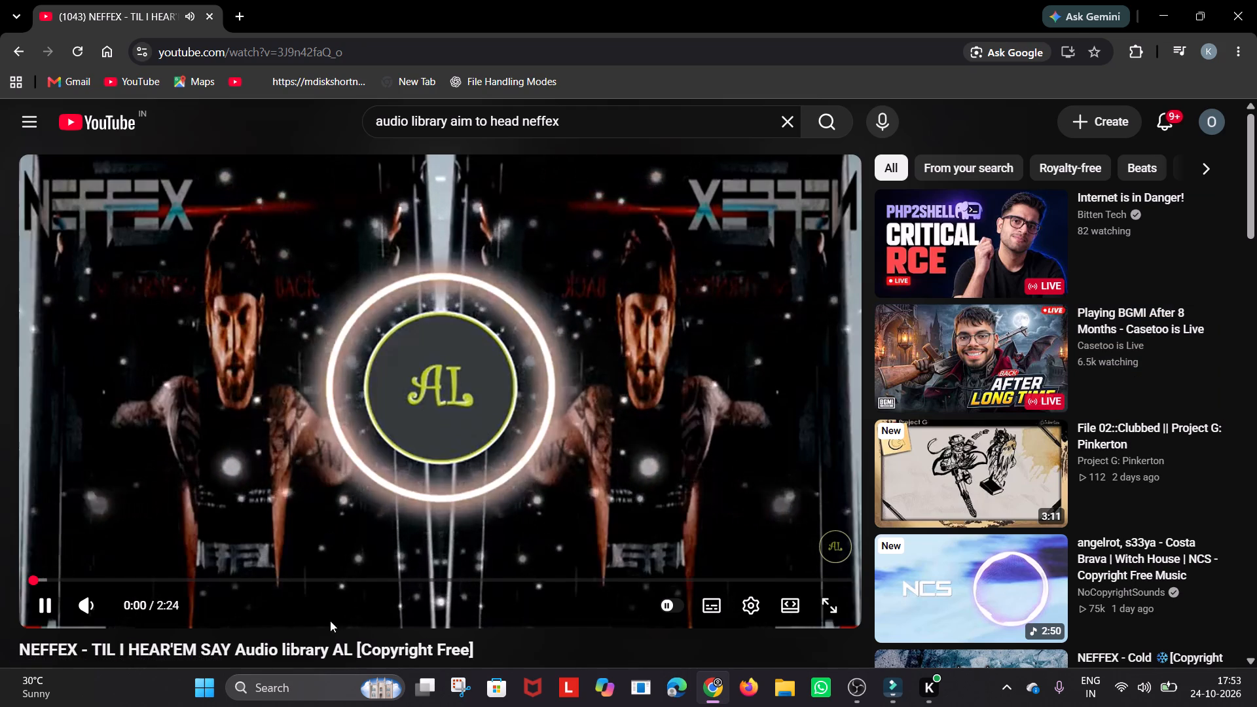
pyautogui.click(268, 581)
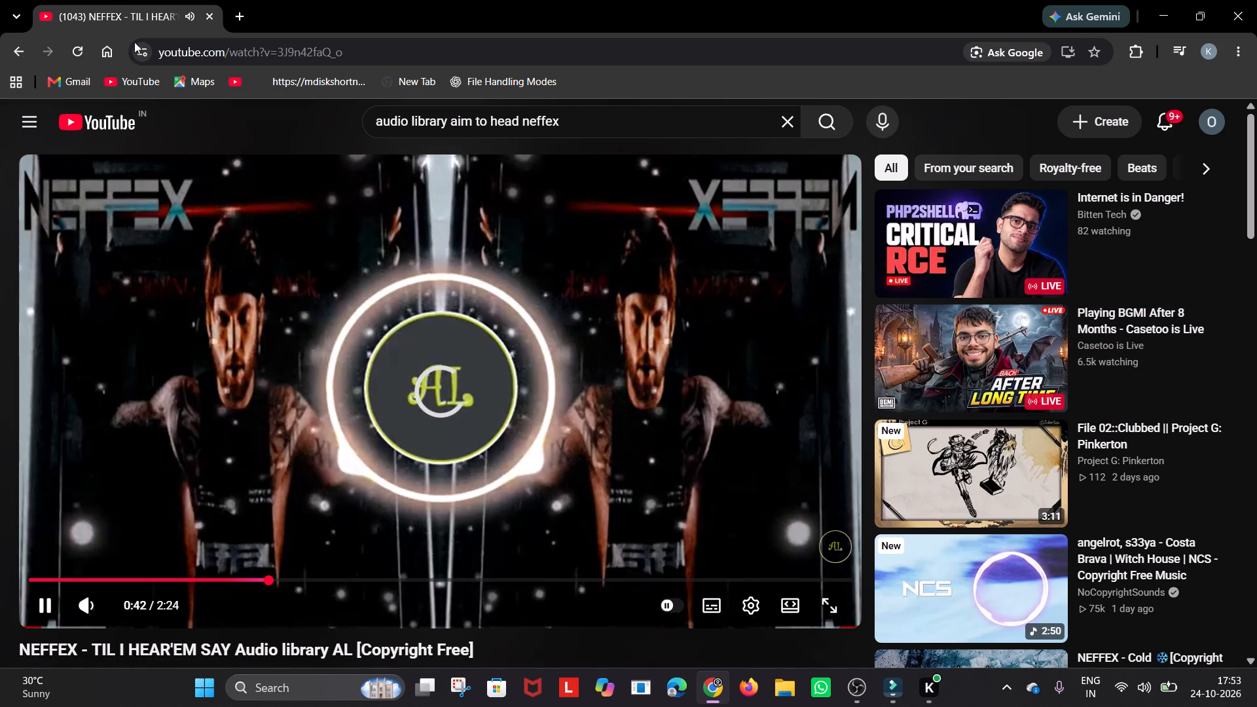
# Go back to the results, look through them and play the Audio Library NEFFEX playlist by Summer Days Wallpaper Official.
pyautogui.click(12, 54)
pyautogui.scroll(-3, 387, 438)
pyautogui.scroll(8, 282, 403)
pyautogui.scroll(-15, 280, 390)
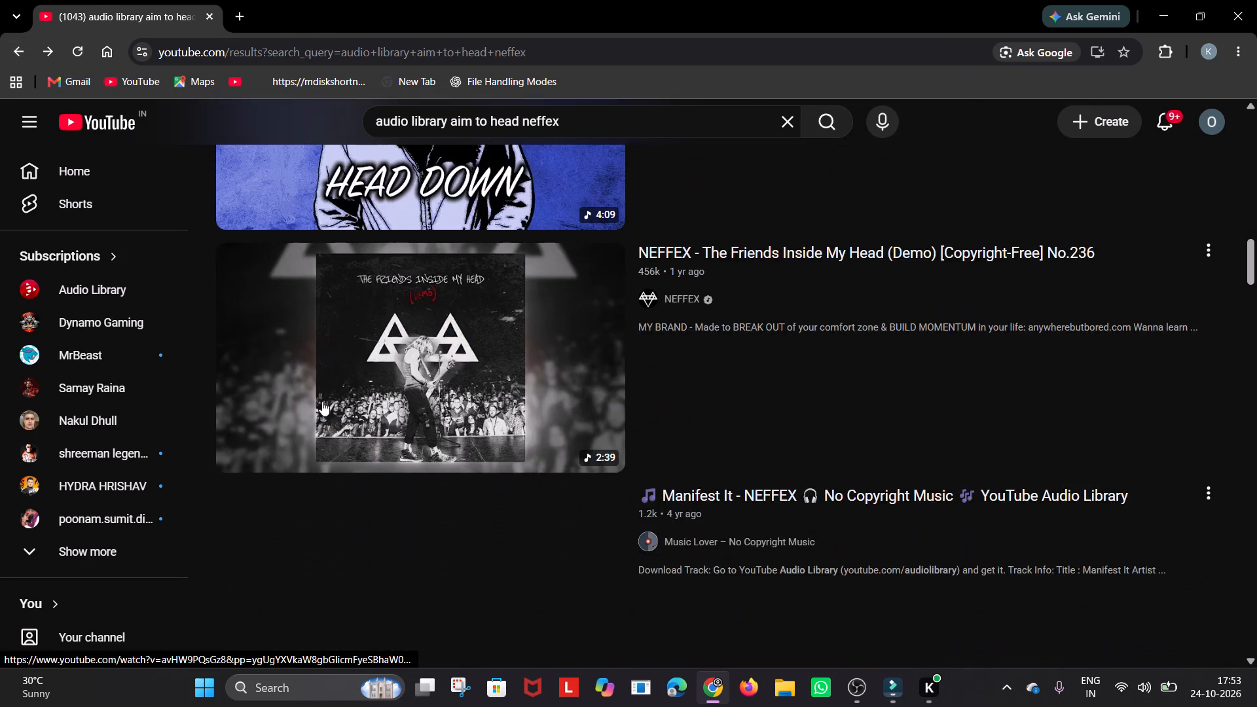
pyautogui.scroll(15, 322, 401)
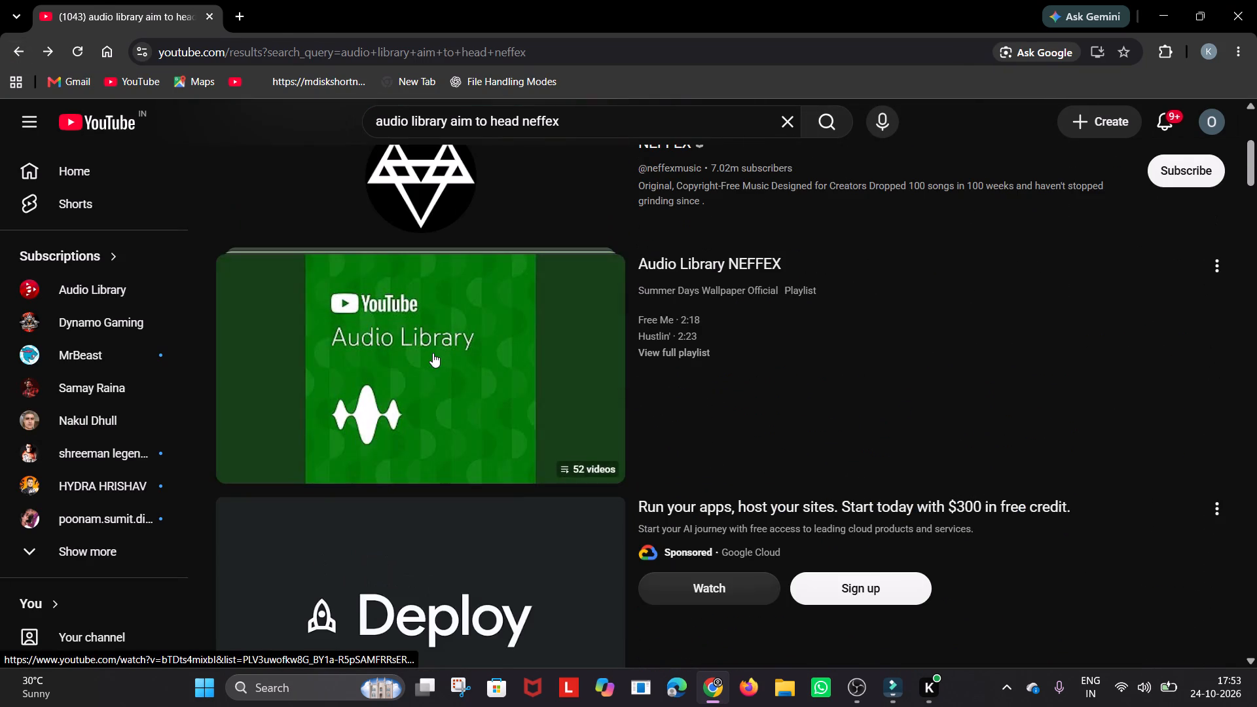
pyautogui.click(437, 351)
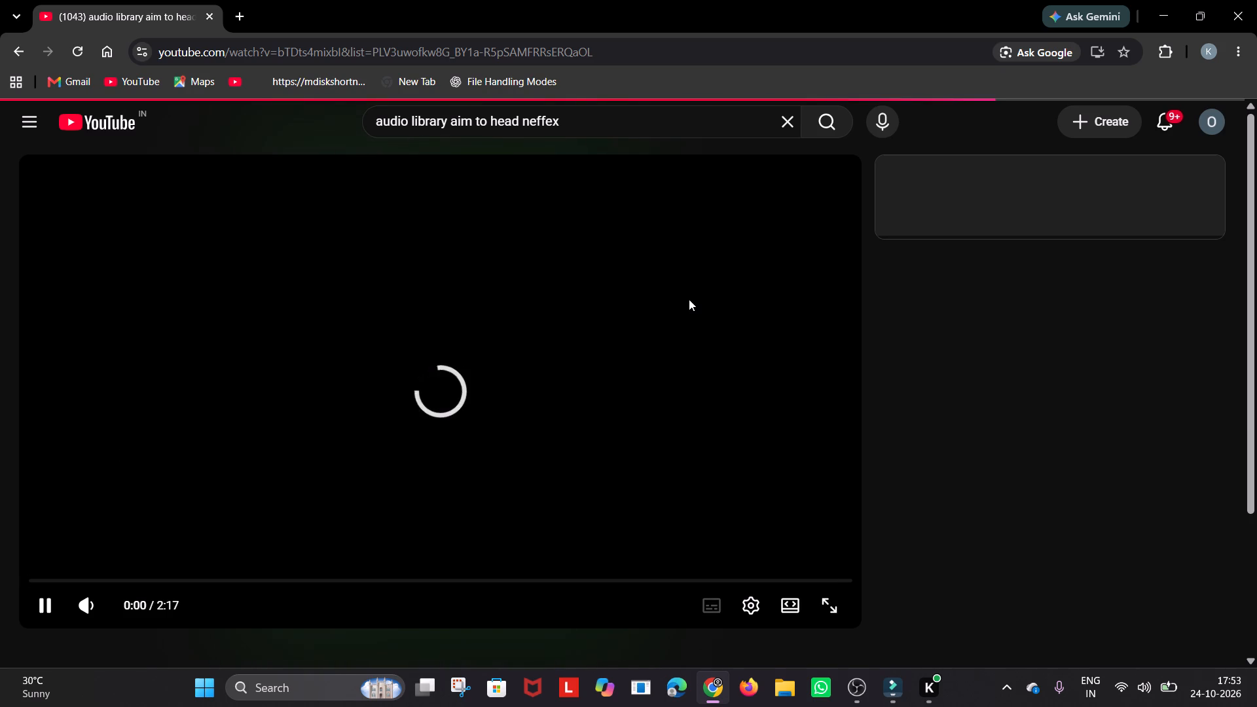
# Search YouTube for "audio library aim to head", dropping neffex from the query.
pyautogui.click(591, 119)
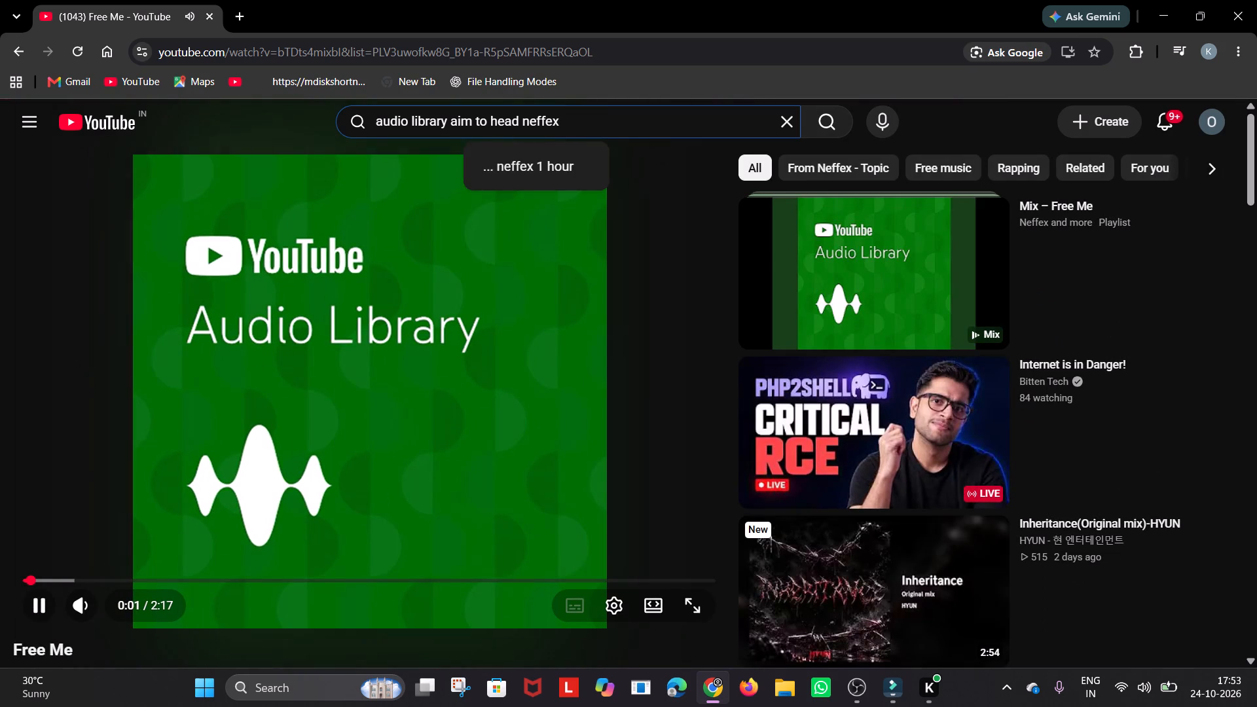
pyautogui.press('BackSpace')
pyautogui.press('BackSpace')
pyautogui.press('BackSpace')
pyautogui.press('BackSpace')
pyautogui.press('BackSpace')
pyautogui.press('BackSpace')
pyautogui.press('BackSpace')
pyautogui.press('Return')
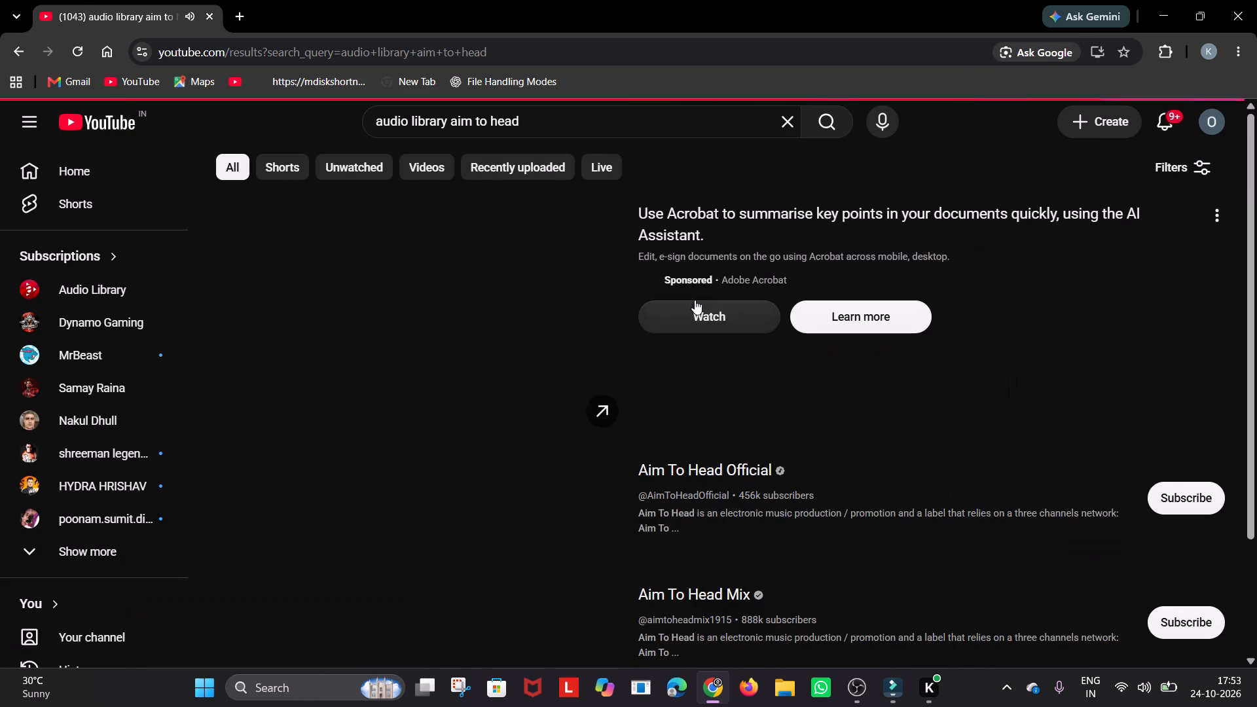
# Look through the Aim To Head results for background music, open the Dark Techno beat 'BLANKA' and glance at its description.
pyautogui.scroll(-1, 645, 382)
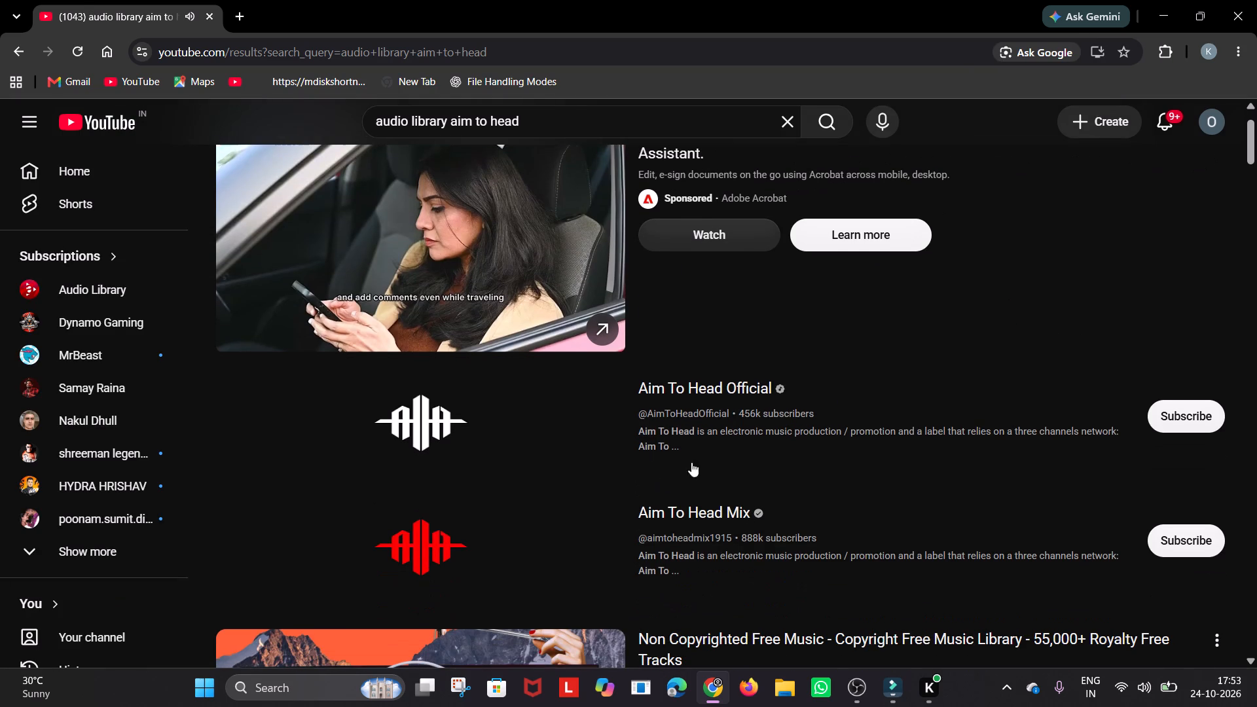
pyautogui.scroll(-2, 711, 456)
pyautogui.scroll(3, 711, 456)
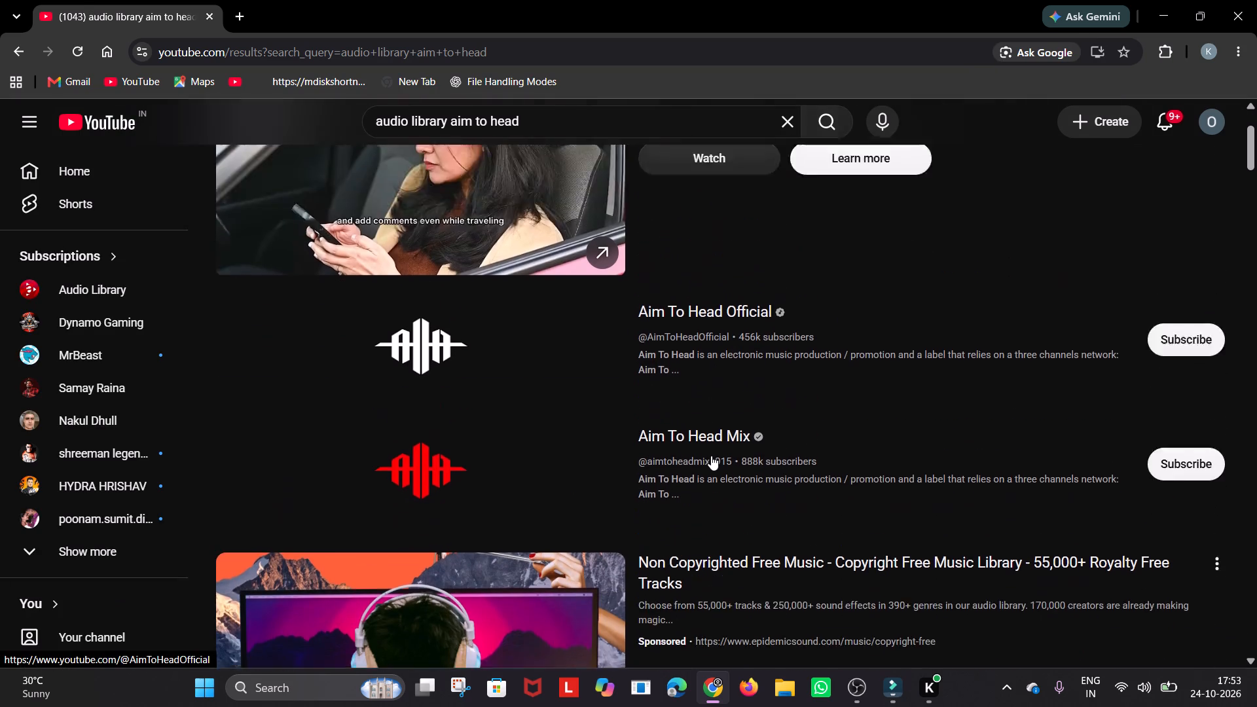
pyautogui.scroll(-5, 647, 508)
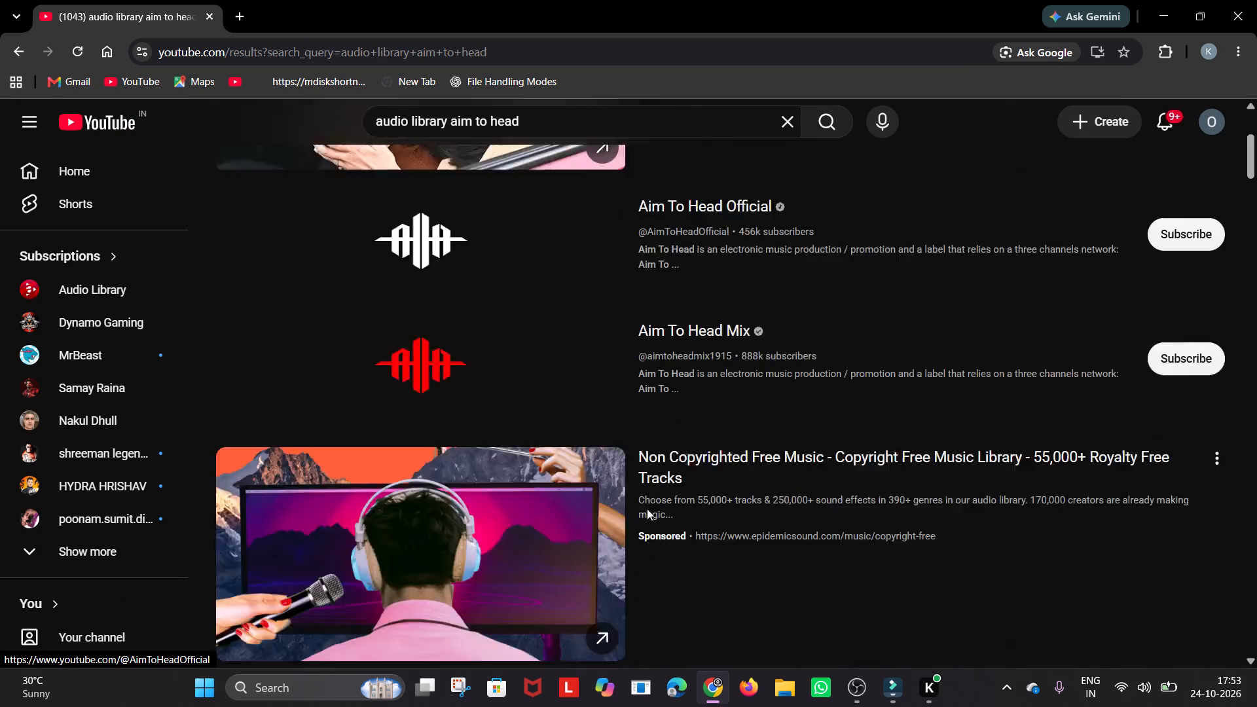
pyautogui.scroll(-11, 646, 508)
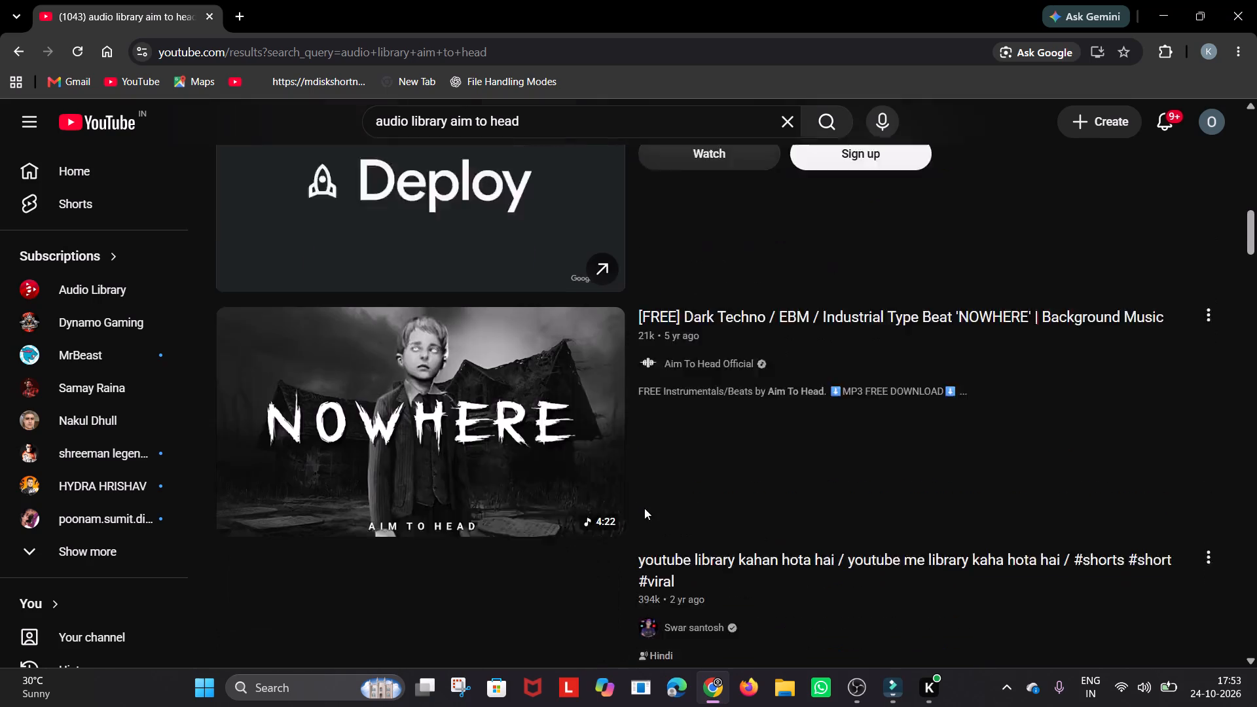
pyautogui.scroll(-8, 644, 508)
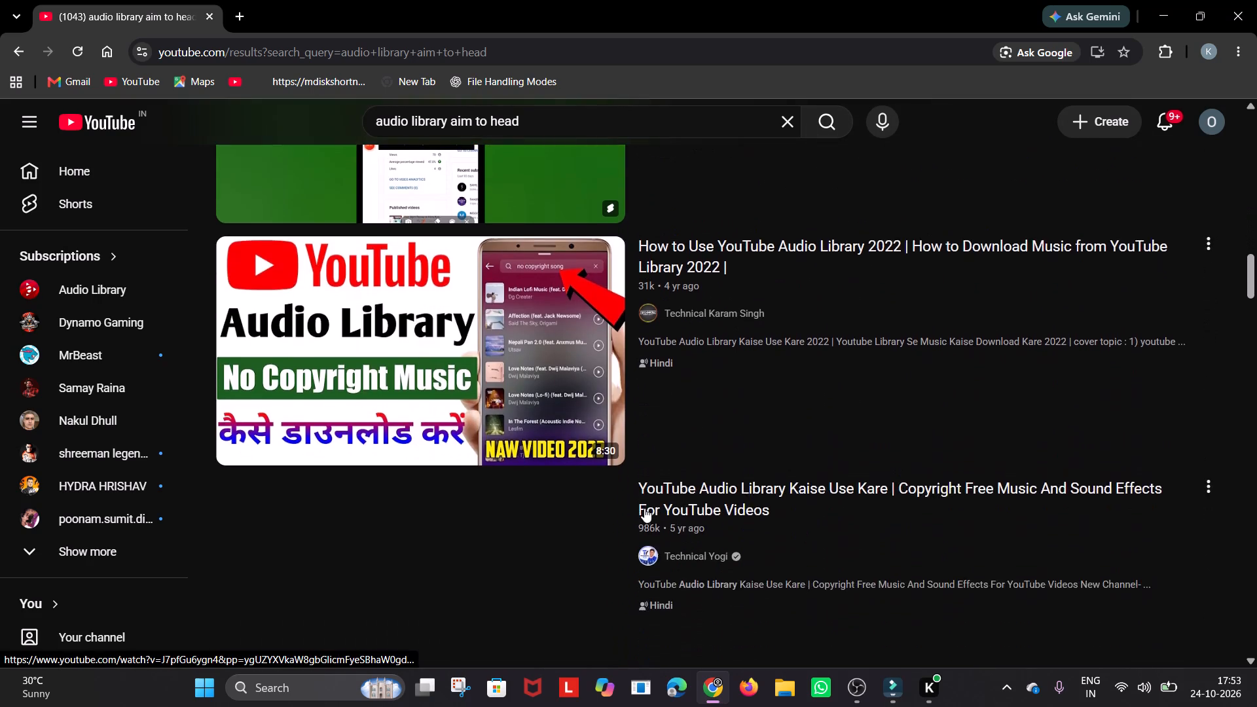
pyautogui.scroll(-7, 644, 508)
pyautogui.scroll(3, 643, 507)
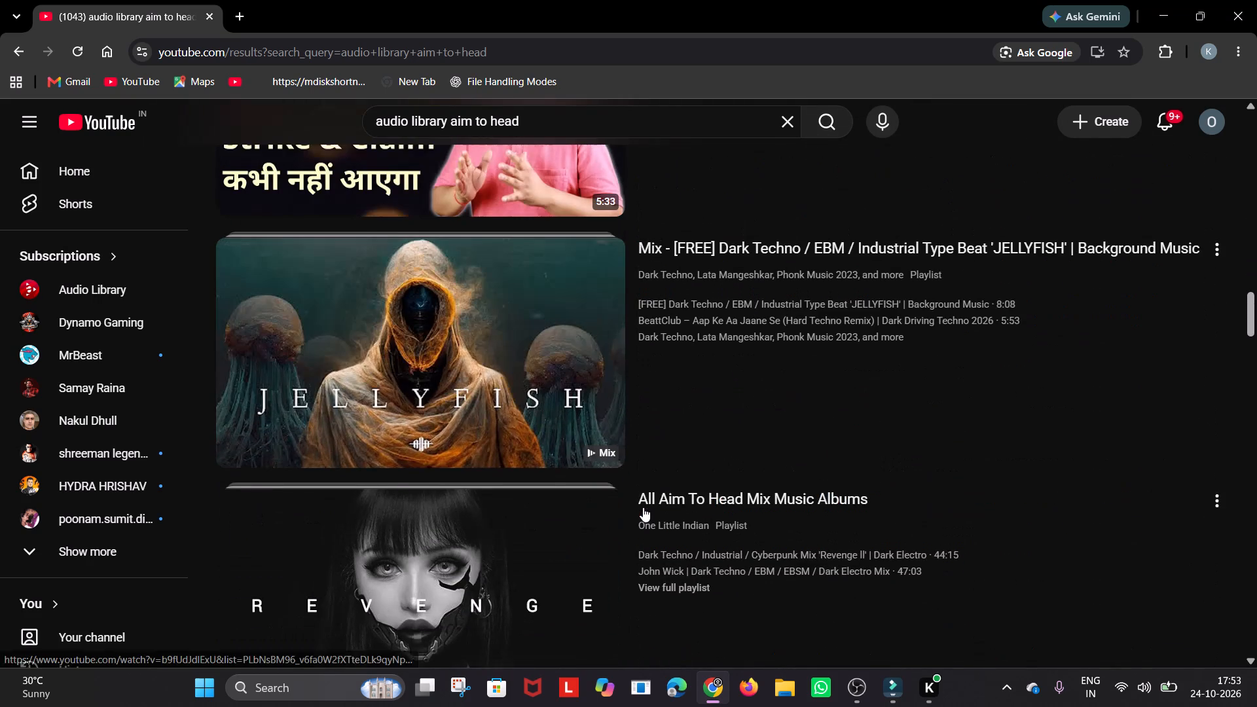
pyautogui.scroll(2, 643, 507)
pyautogui.scroll(-11, 643, 507)
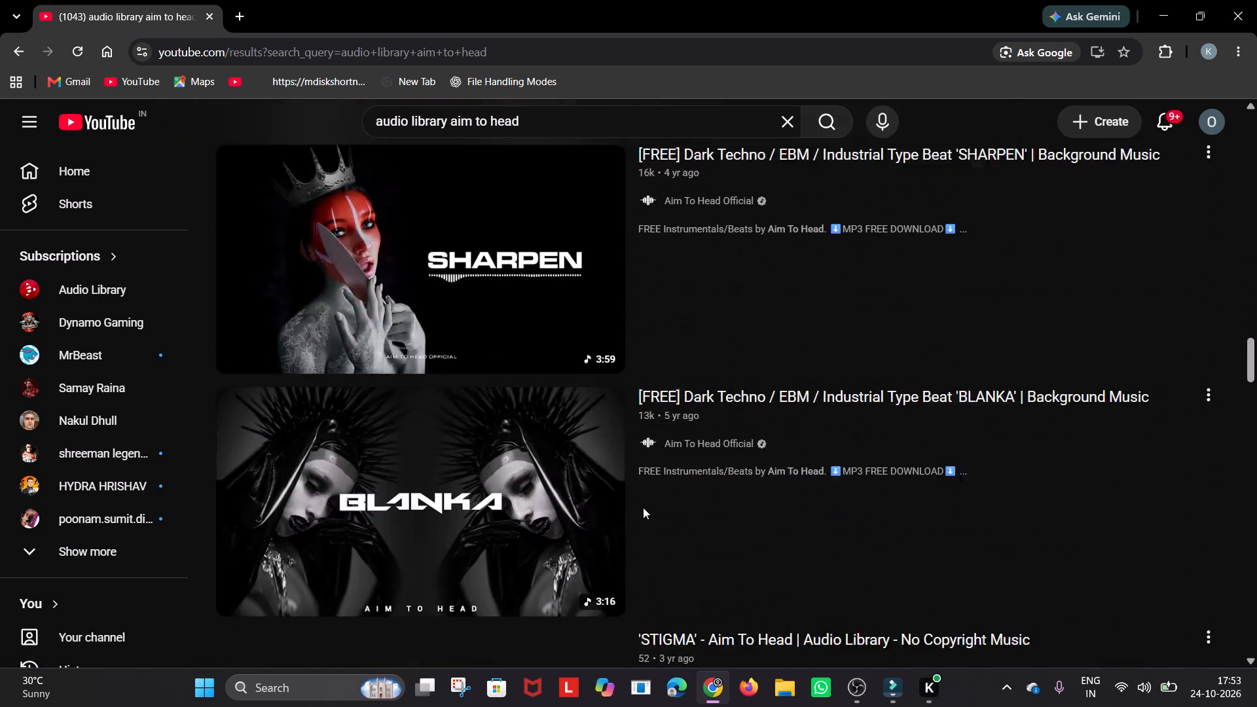
pyautogui.scroll(-1, 643, 507)
pyautogui.scroll(1, 643, 505)
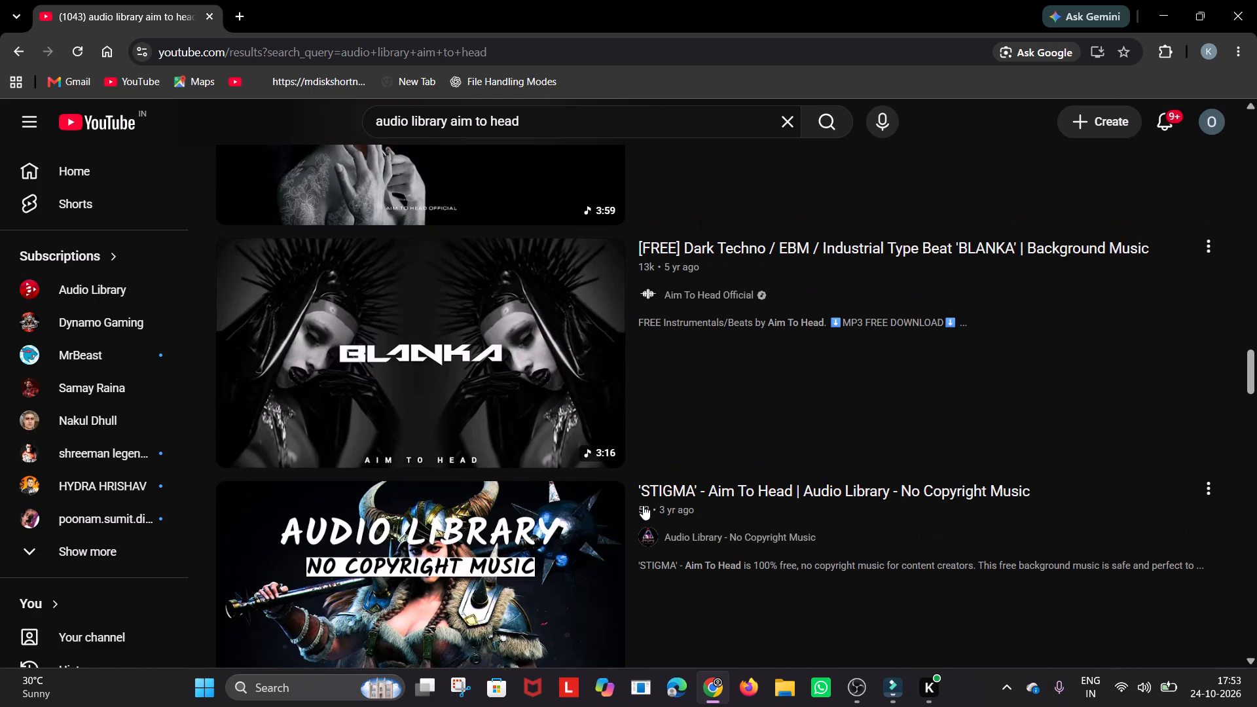
pyautogui.click(515, 412)
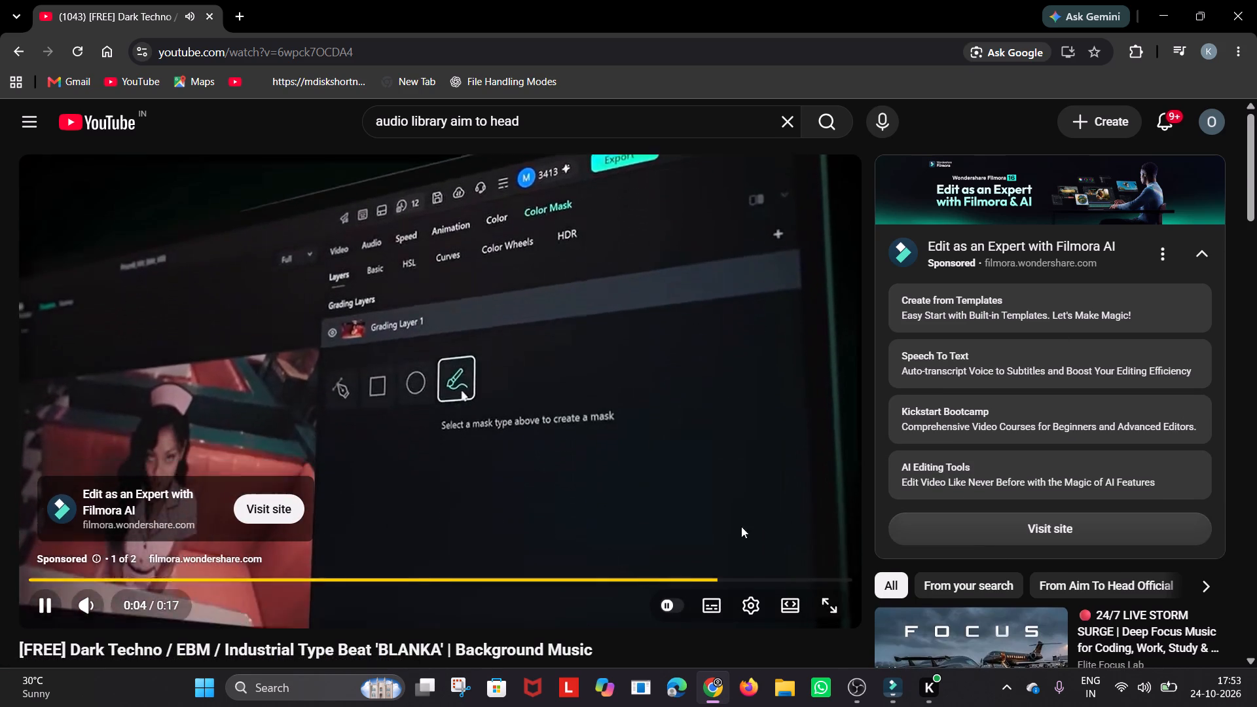
pyautogui.scroll(-4, 746, 516)
pyautogui.scroll(2, 664, 333)
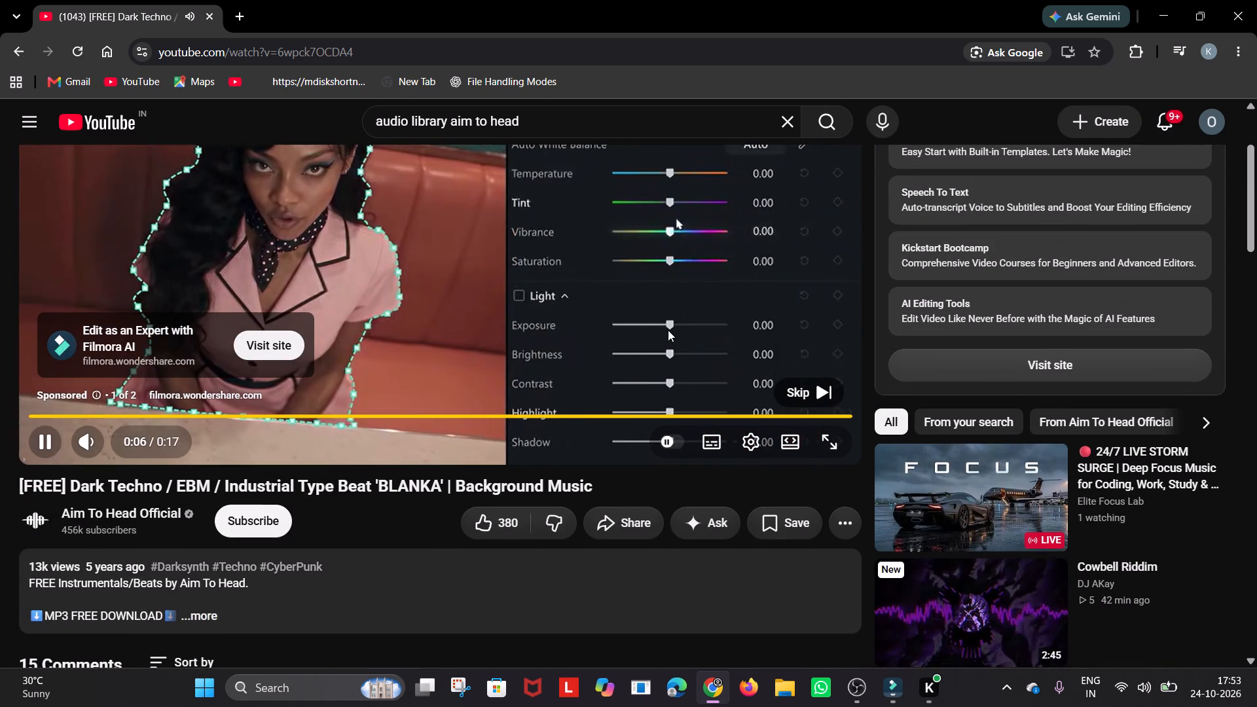
# Skip the advert before the 'BLANKA' beat and jump ahead to about 0:15 to sample the track.
pyautogui.click(841, 398)
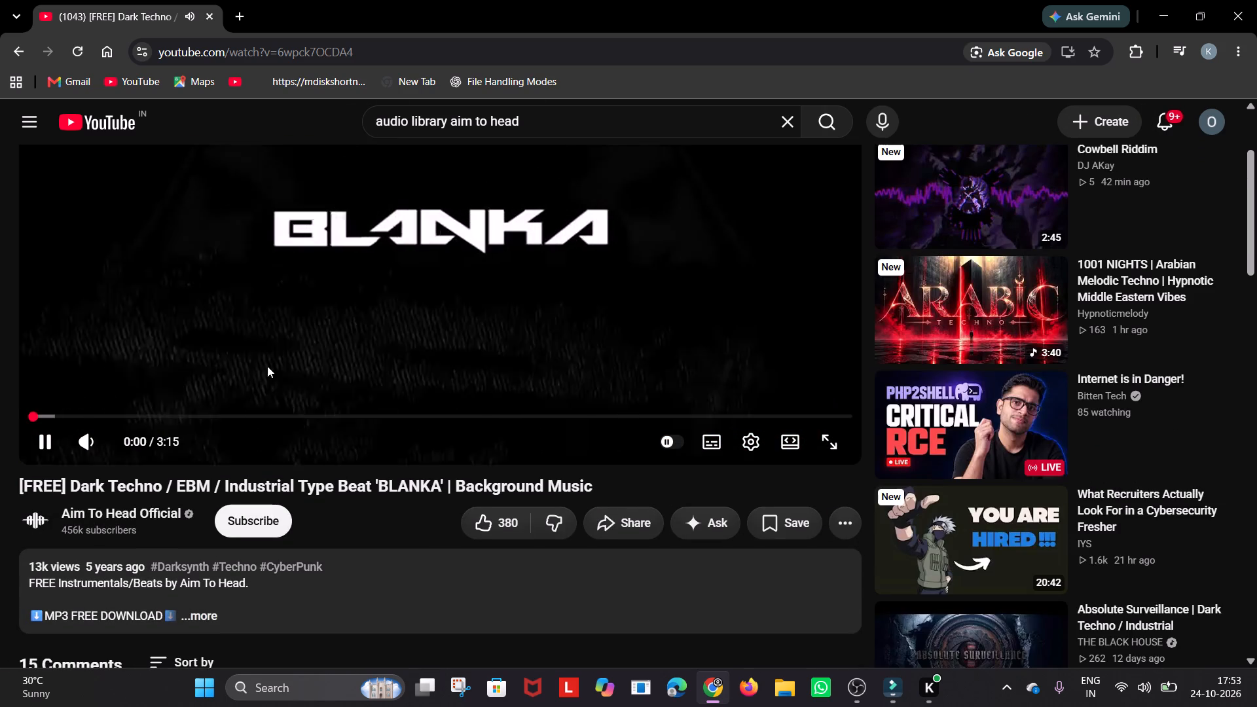
pyautogui.click(94, 410)
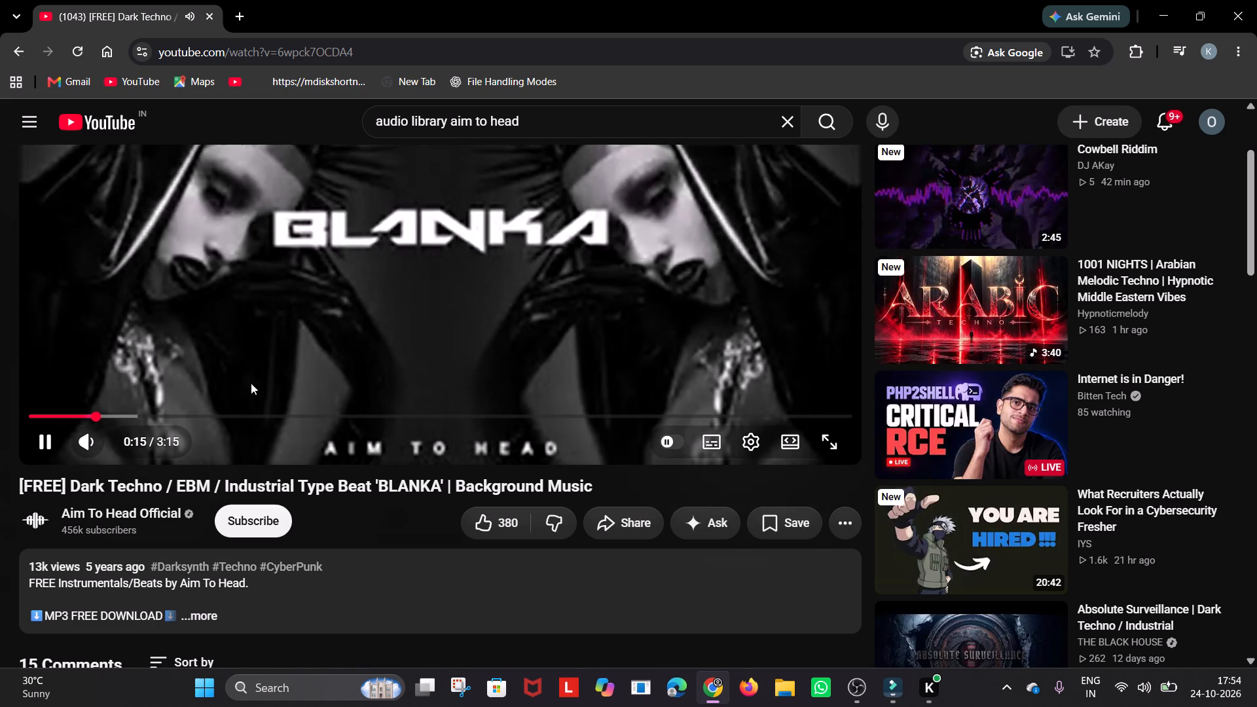
# Return to the results and search YouTube for "audio library karl casey", replacing aim to head in the query.
pyautogui.click(0, 45)
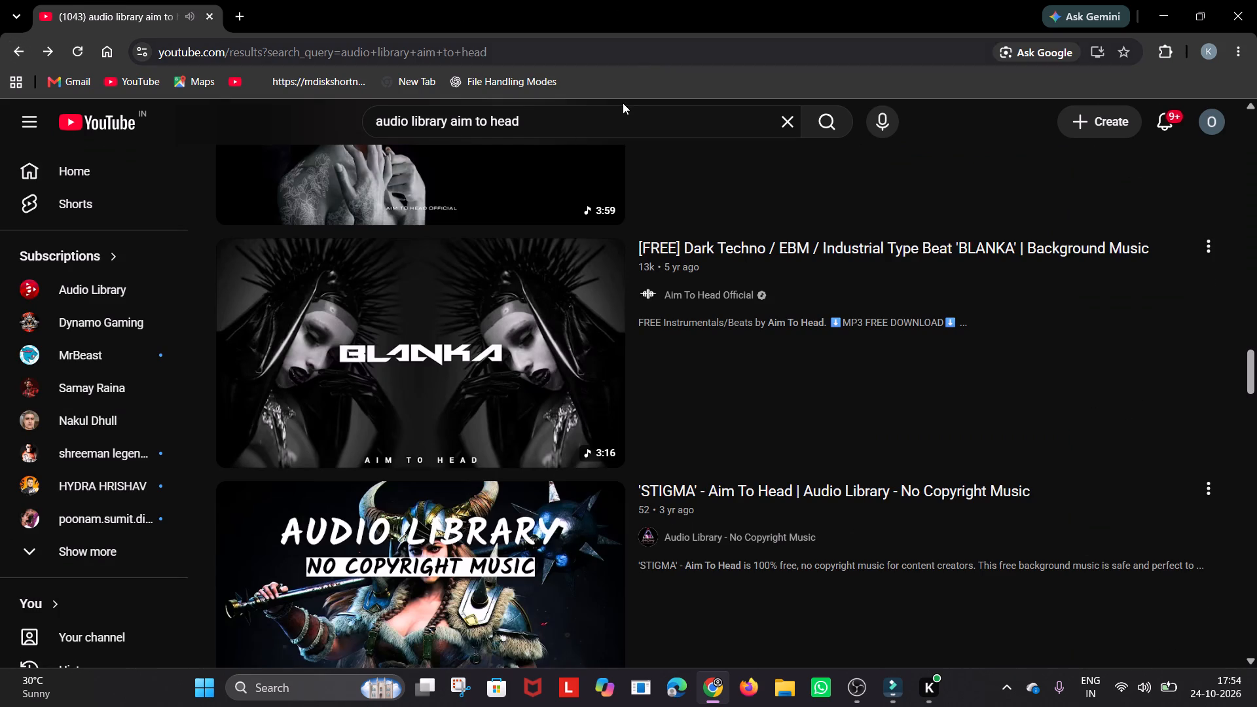
pyautogui.click(600, 124)
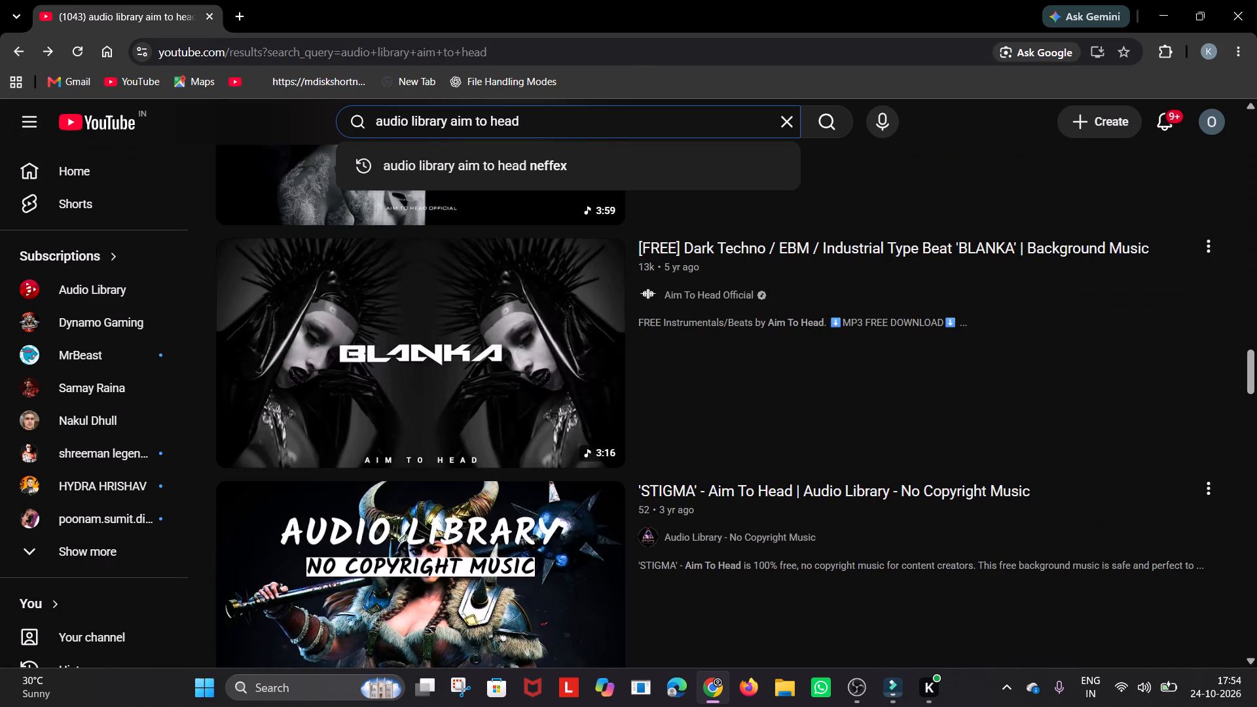
pyautogui.press('BackSpace')
pyautogui.press('BackSpace')
pyautogui.press('BackSpace')
pyautogui.press('BackSpace')
pyautogui.press('BackSpace')
pyautogui.press('BackSpace')
pyautogui.press('BackSpace')
pyautogui.press('BackSpace')
pyautogui.press('BackSpace')
pyautogui.press('BackSpace')
pyautogui.press('BackSpace')
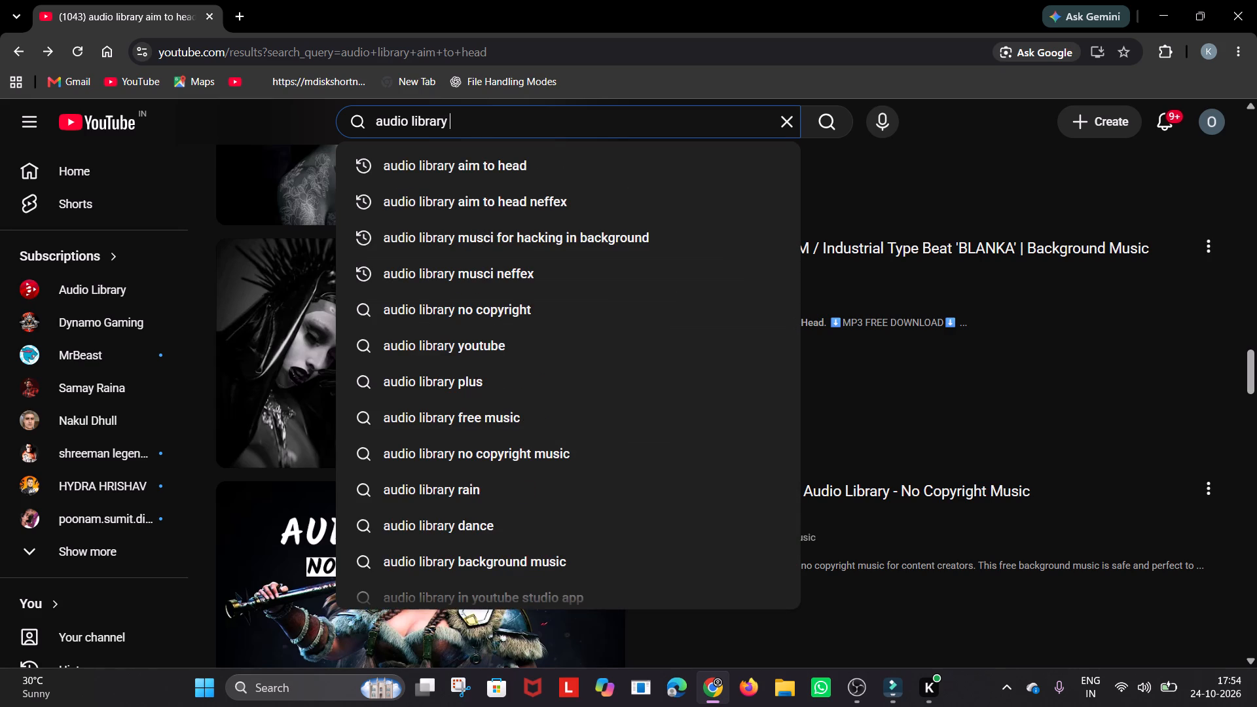
pyautogui.write('karl')
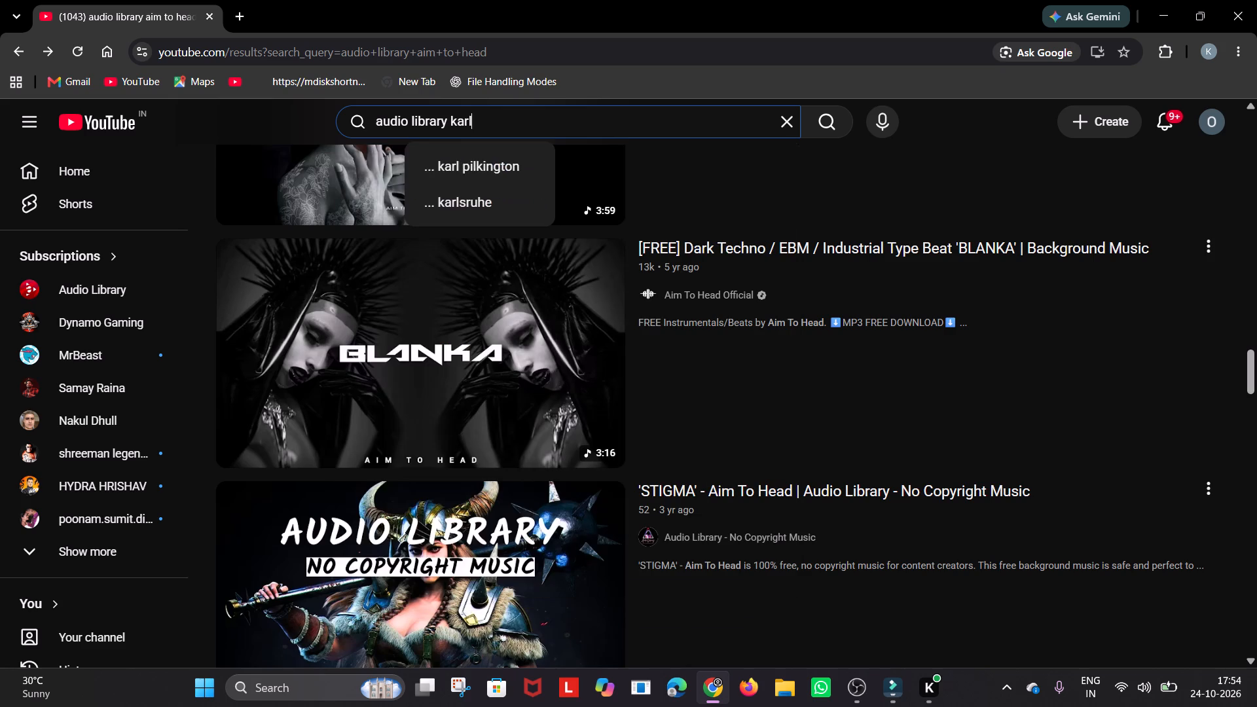
pyautogui.press('space')
pyautogui.press('n')
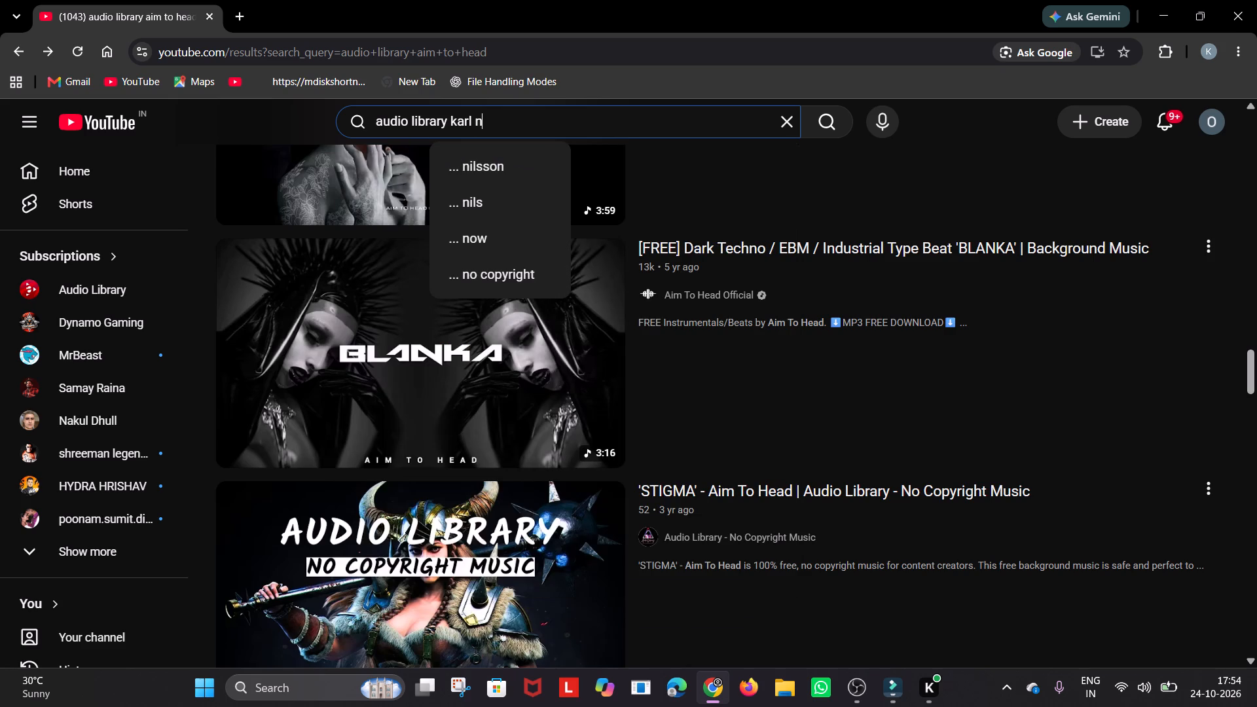
pyautogui.press('BackSpace')
pyautogui.write('casey')
pyautogui.press('Return')
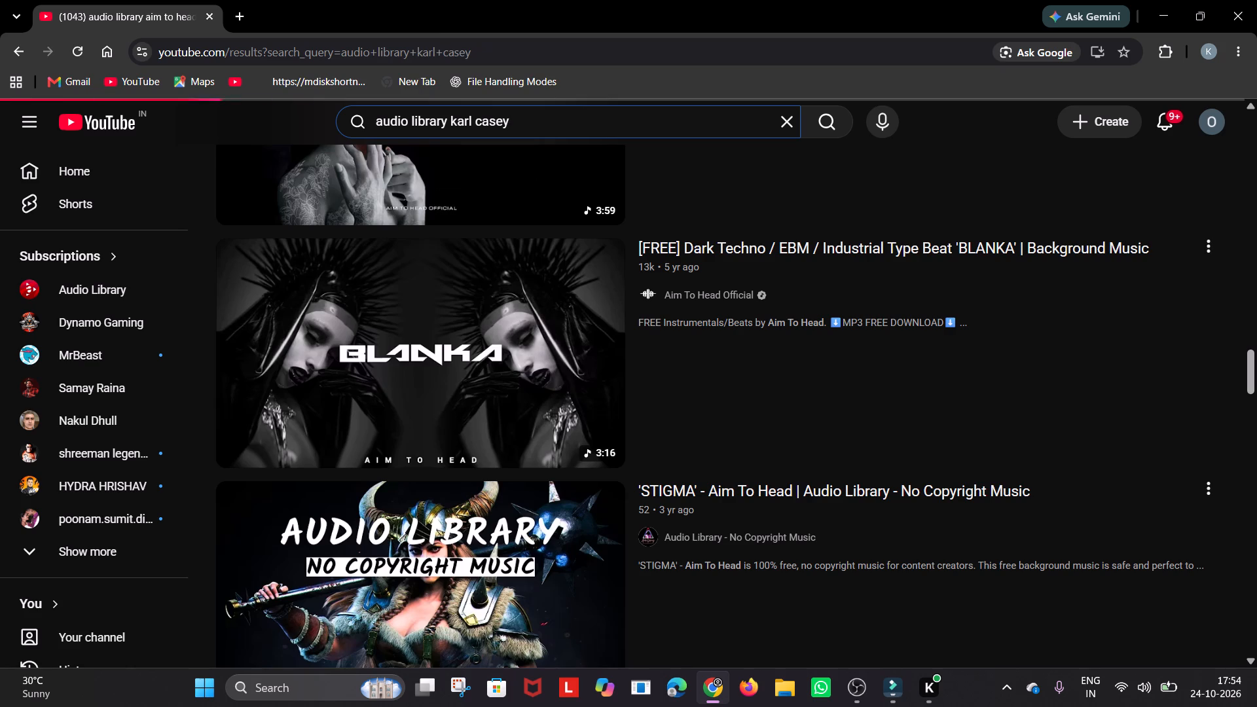
# Look through the Karl Casey results for background music and open "Karl Casey - Hackers" by Music Extreme.
pyautogui.scroll(-2, 469, 352)
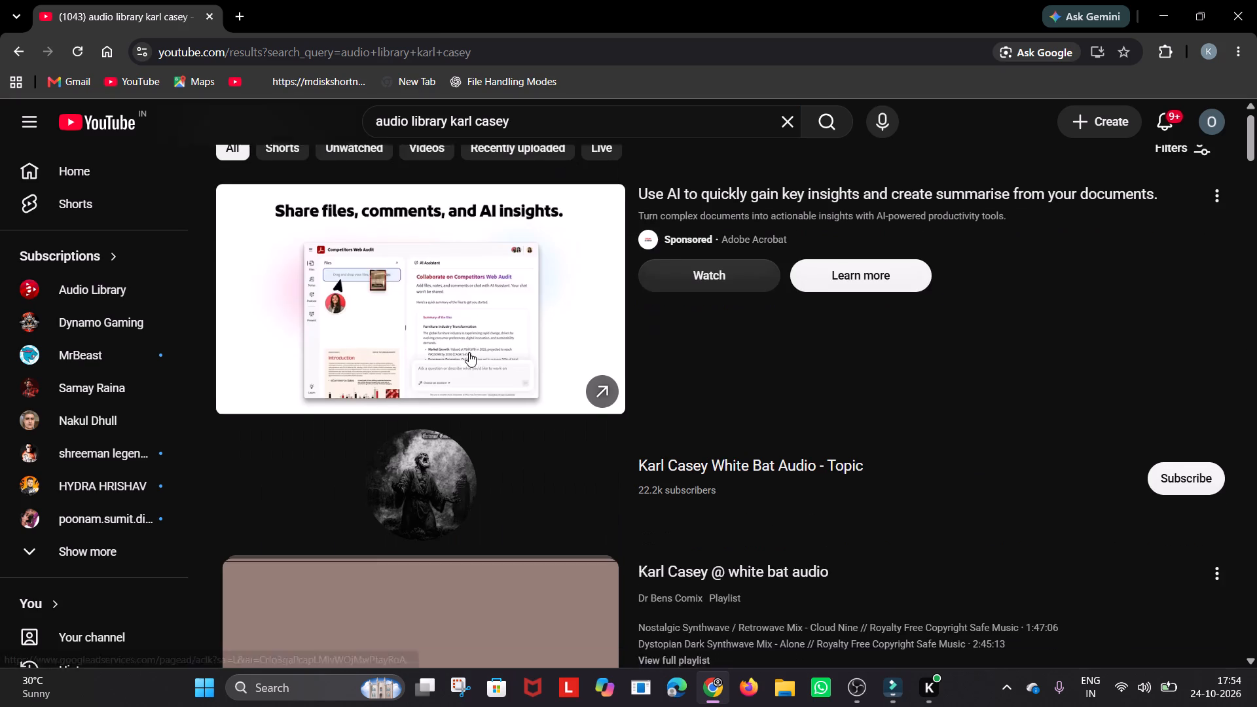
pyautogui.scroll(-2, 469, 352)
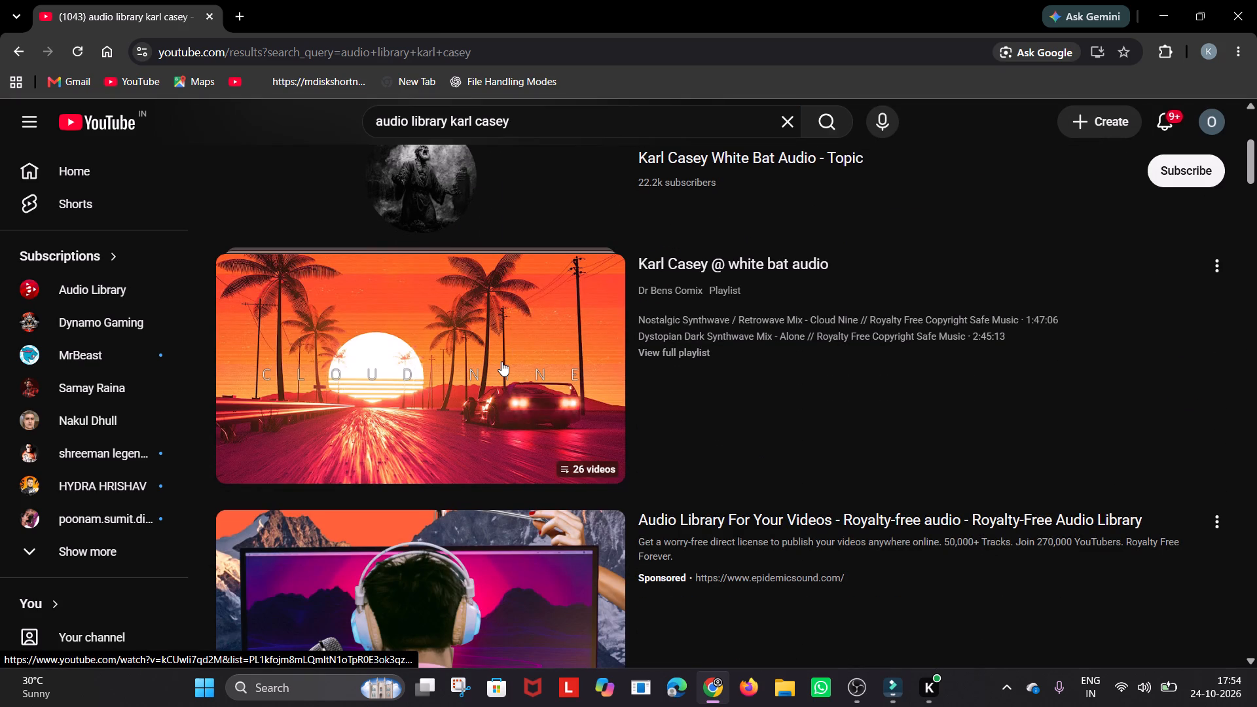
pyautogui.scroll(2, 500, 363)
pyautogui.scroll(-6, 498, 369)
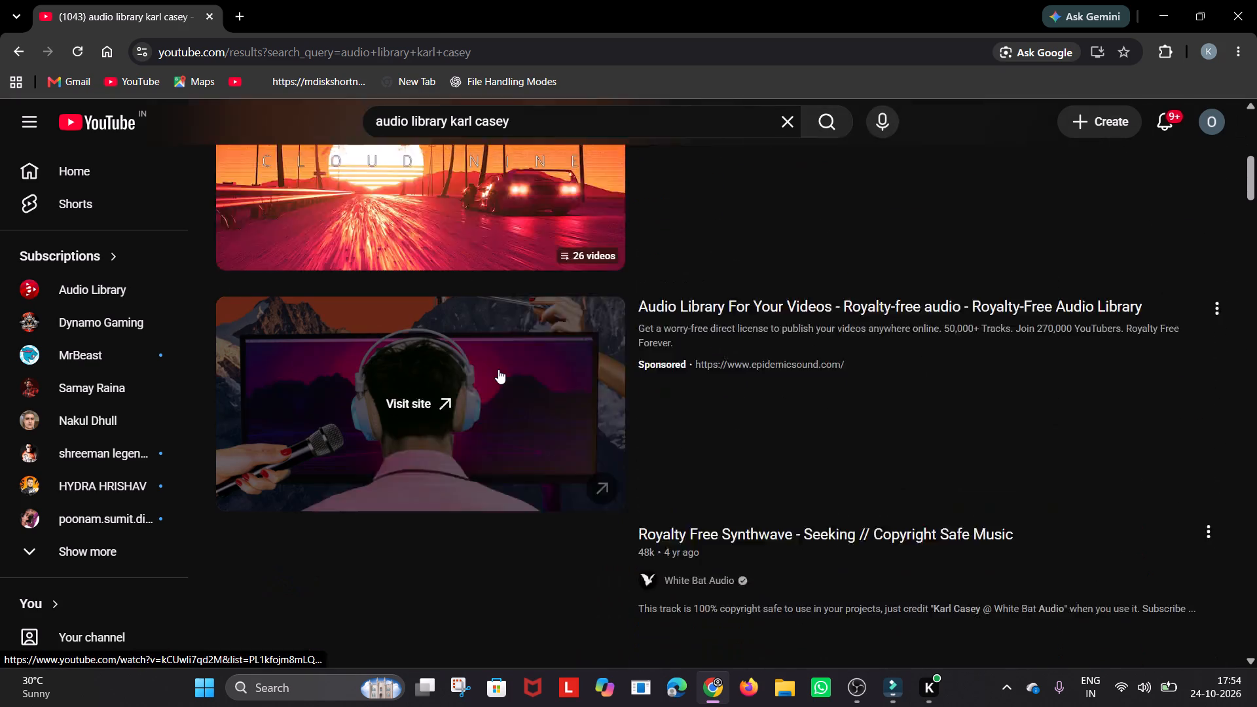
pyautogui.scroll(2, 498, 369)
pyautogui.scroll(-3, 498, 371)
pyautogui.scroll(2, 498, 371)
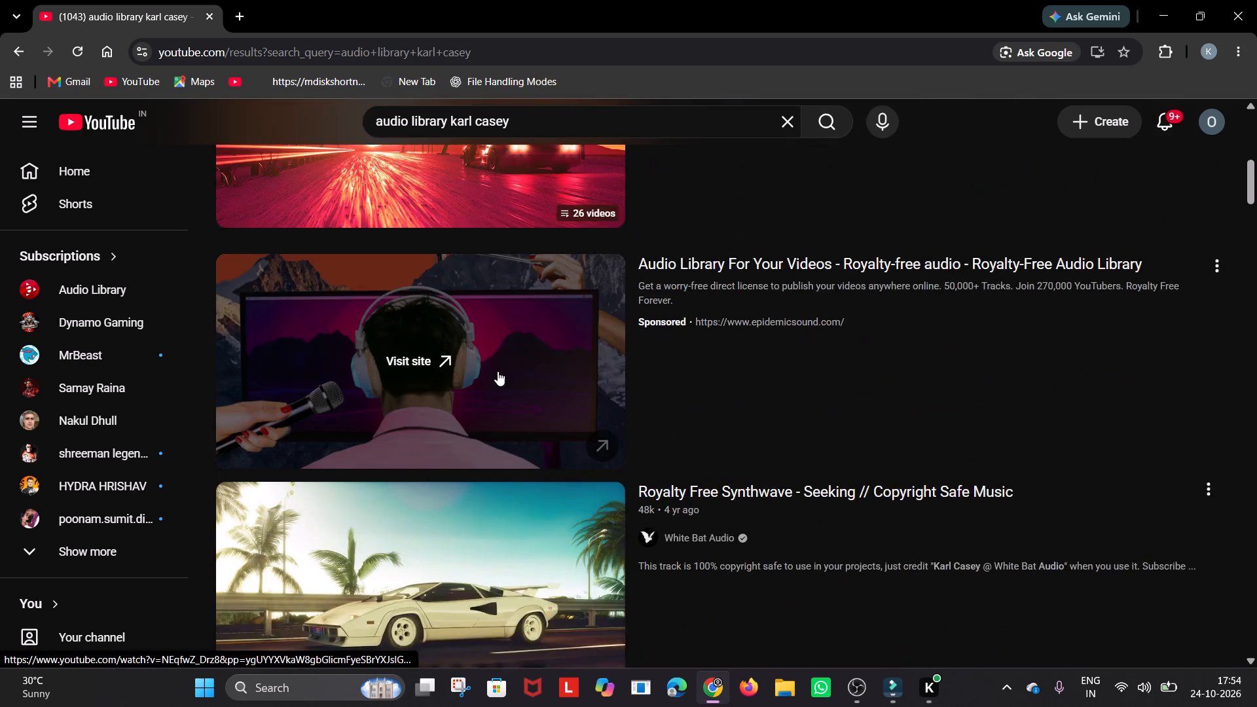
pyautogui.scroll(-15, 496, 374)
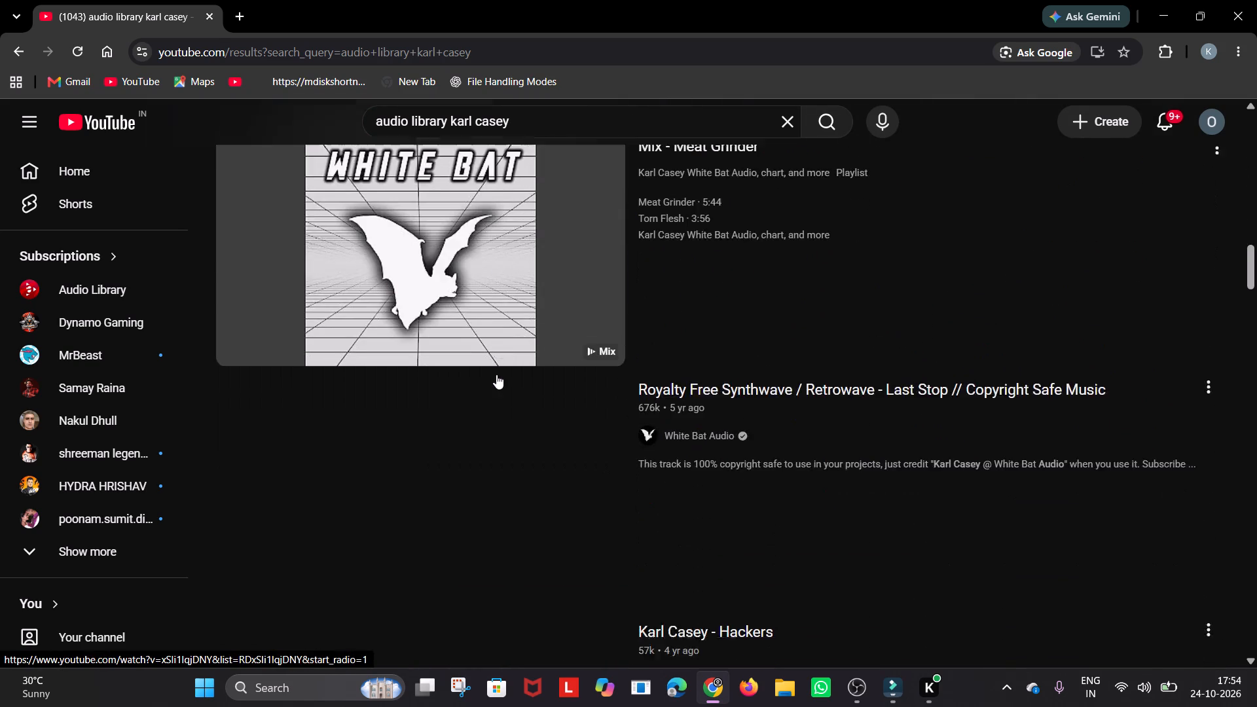
pyautogui.scroll(-2, 496, 374)
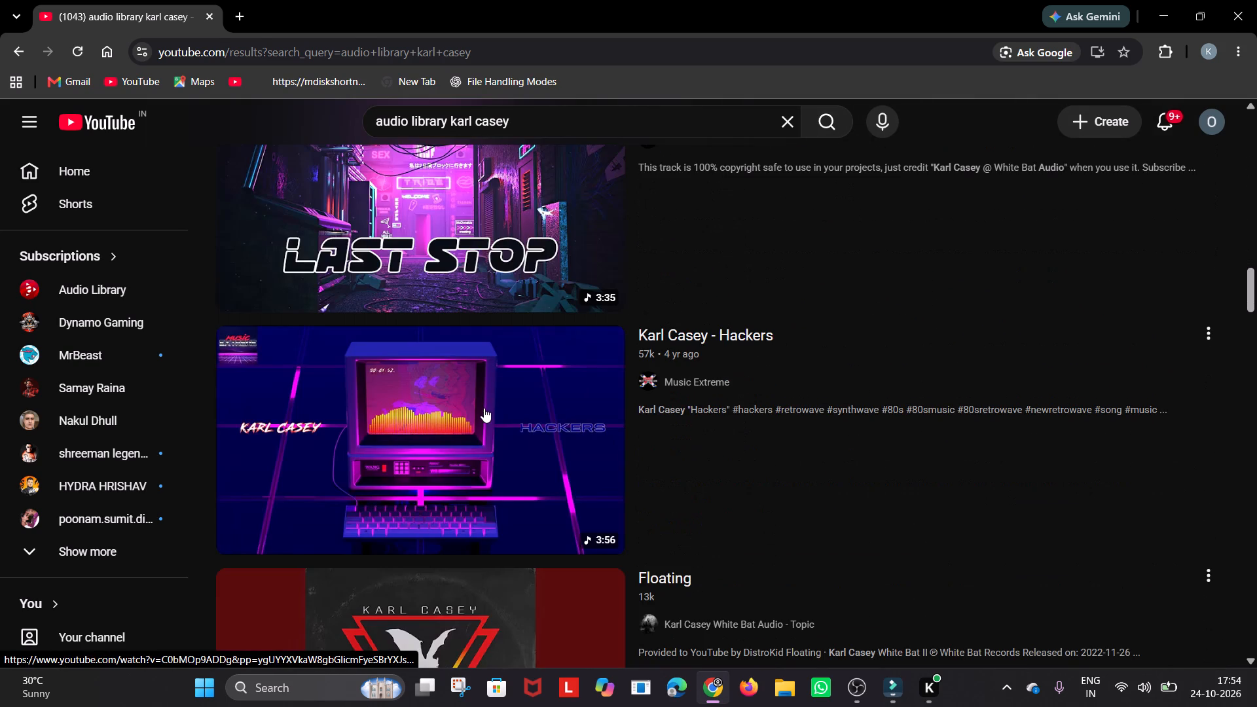
pyautogui.click(484, 408)
# Sample "Karl Casey - Hackers" by skipping ahead in stages to about 2:27, and glance at its description.
pyautogui.click(314, 577)
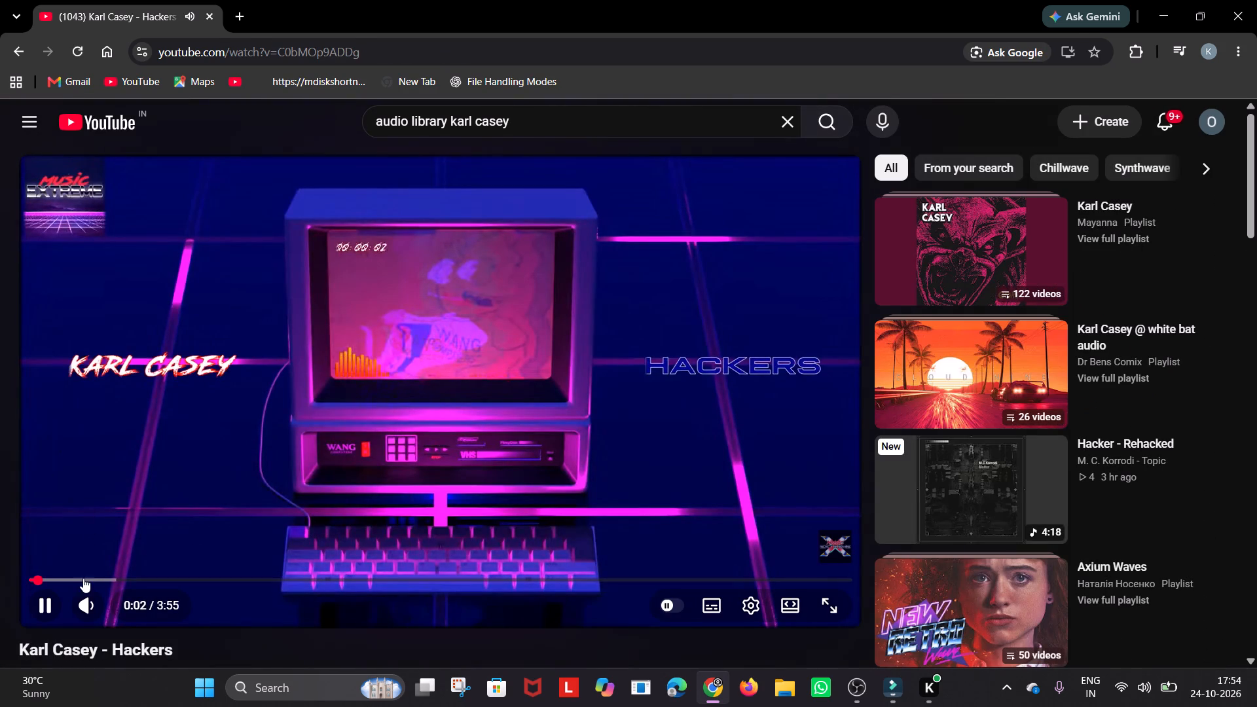
pyautogui.click(81, 577)
pyautogui.click(158, 575)
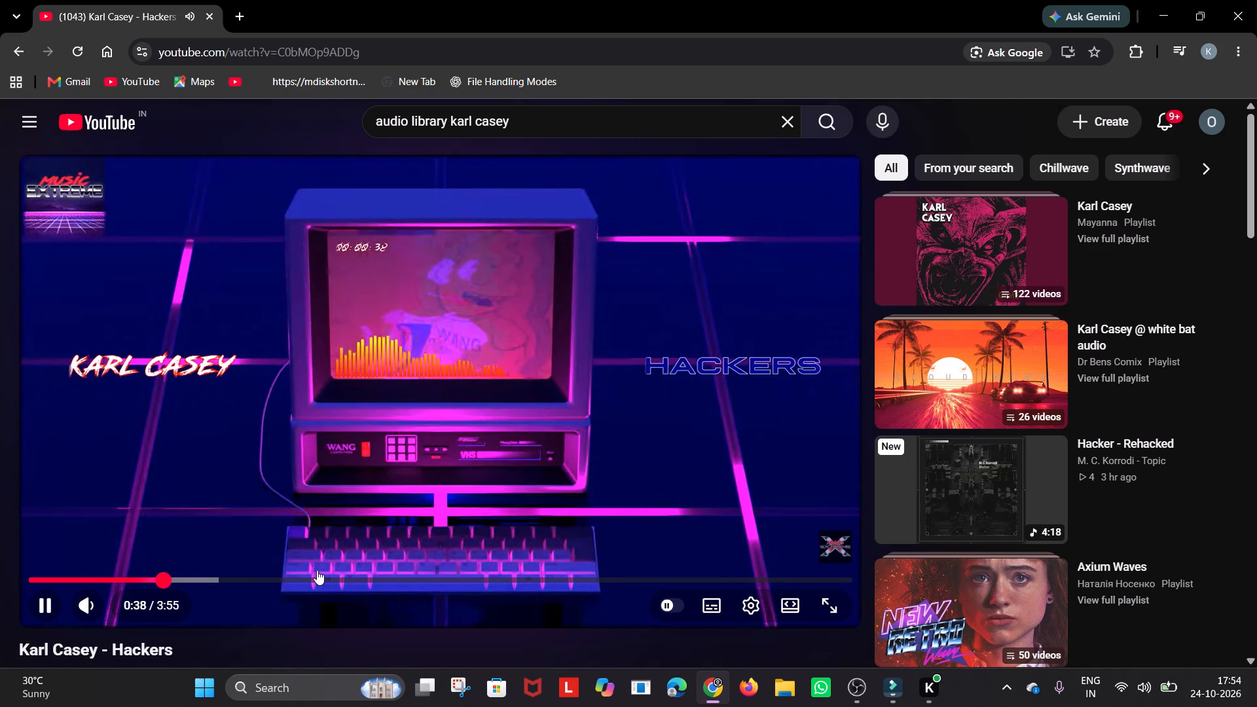
pyautogui.click(355, 575)
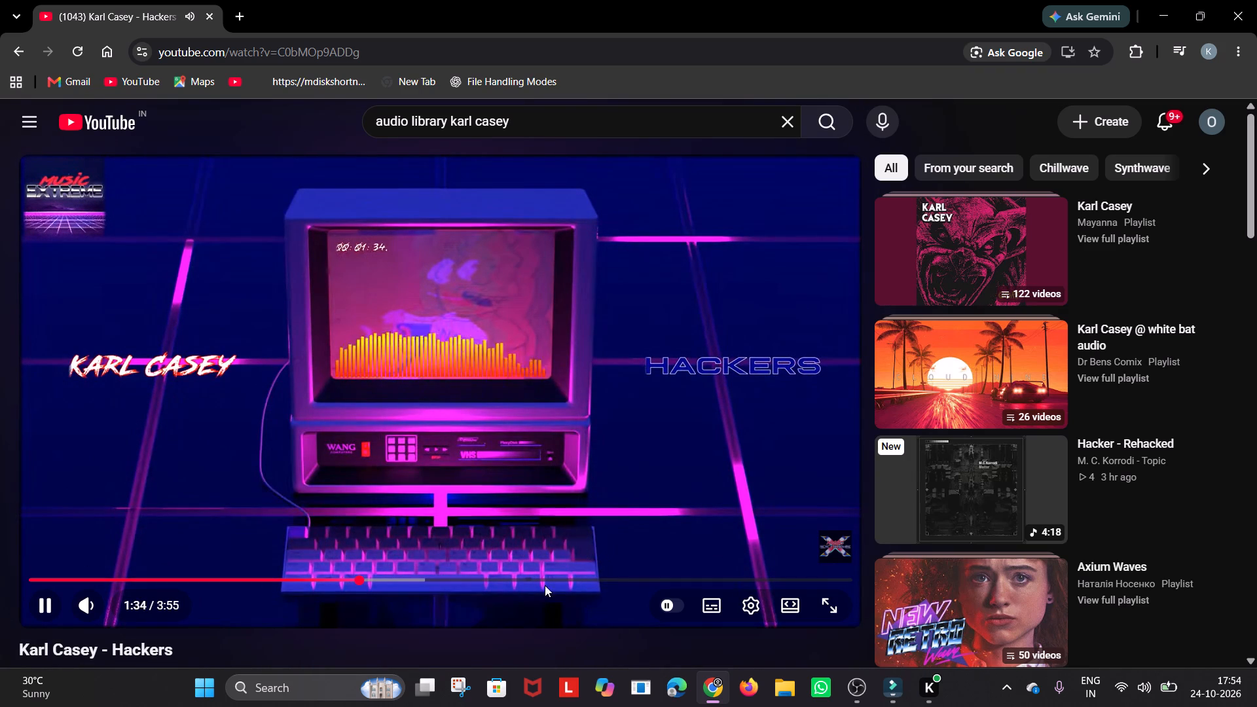
pyautogui.click(541, 570)
pyautogui.scroll(-1, 564, 495)
pyautogui.scroll(-1, 363, 518)
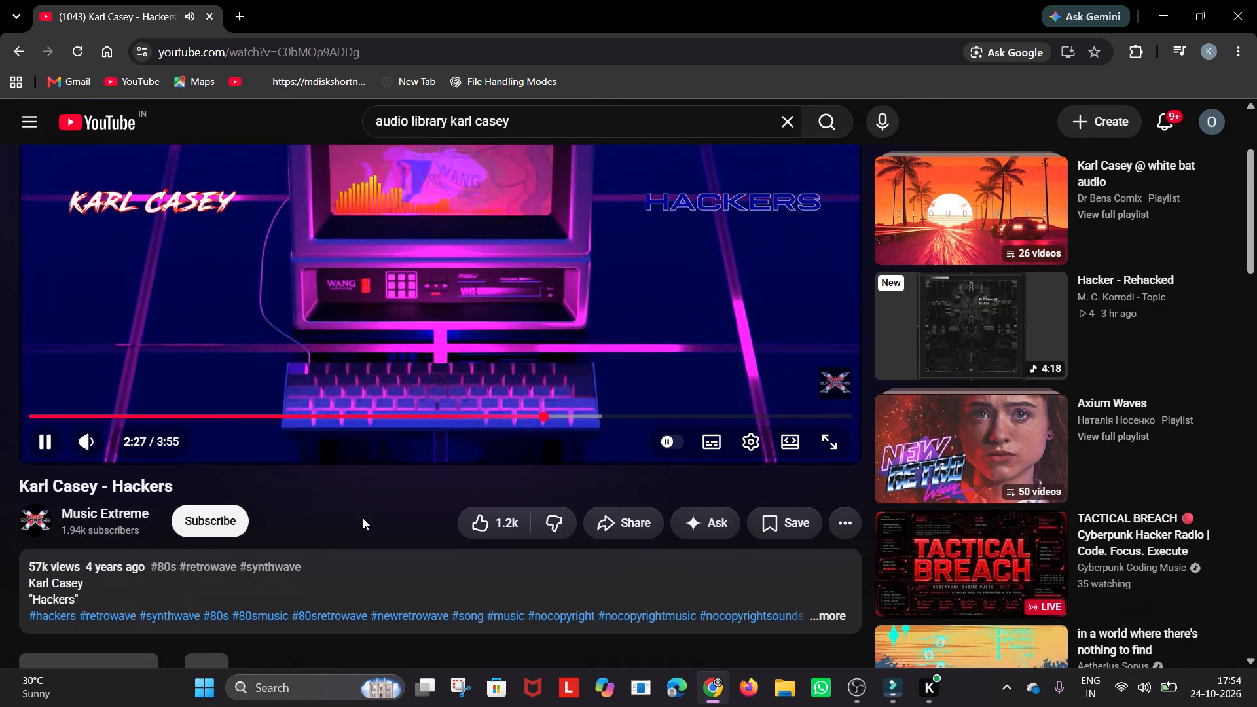
# Go back to the Karl Casey results, look through them and play the "YouTube Audio Library" playlist by John Carsen Films.
pyautogui.click(20, 50)
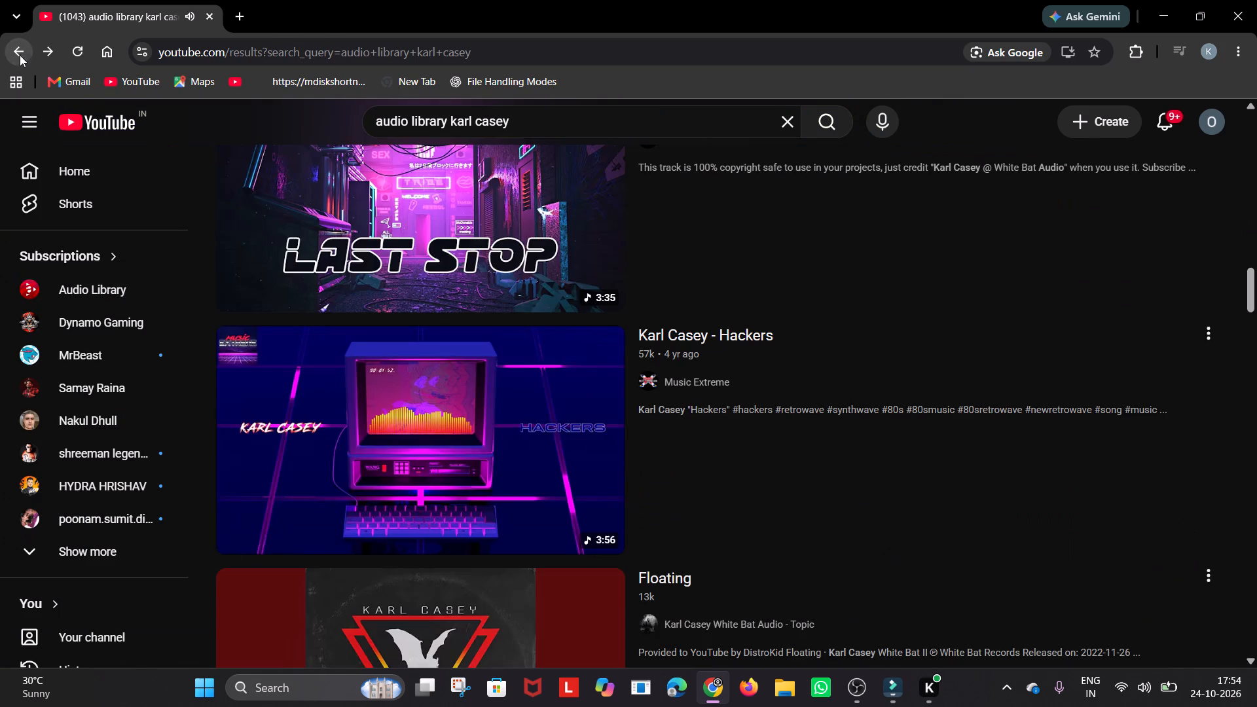
pyautogui.scroll(13, 551, 436)
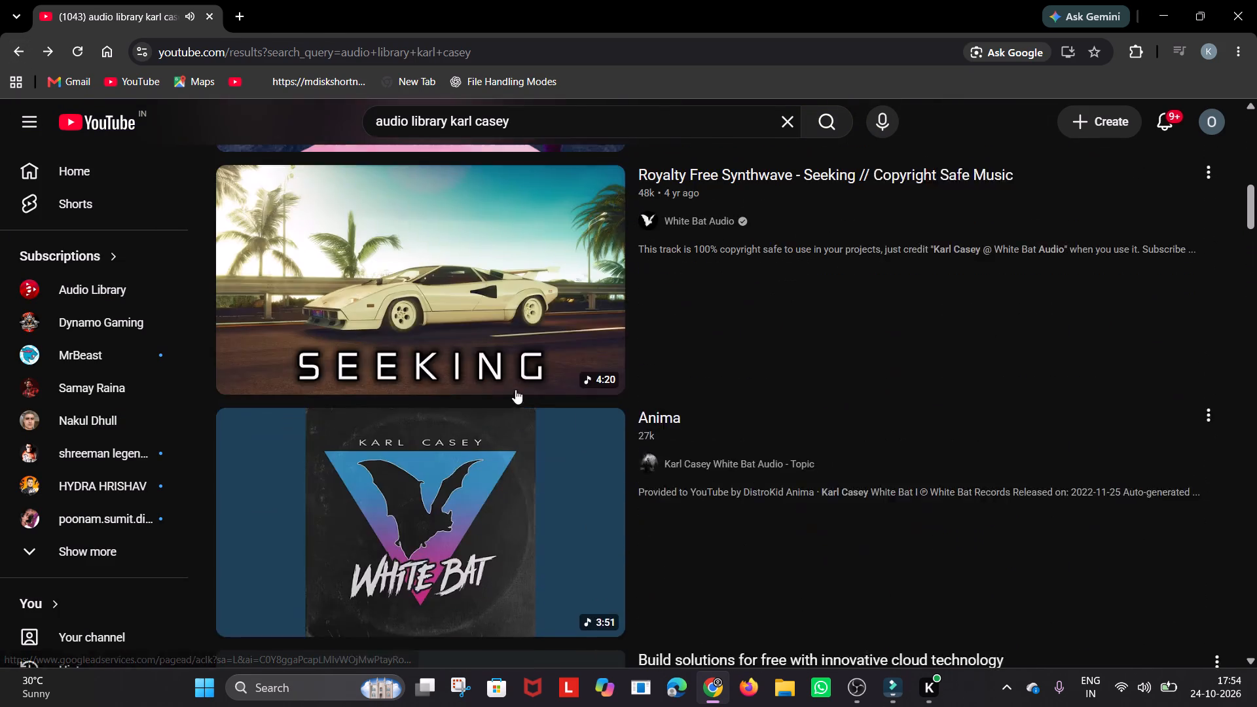
pyautogui.scroll(10, 515, 390)
pyautogui.scroll(11, 515, 390)
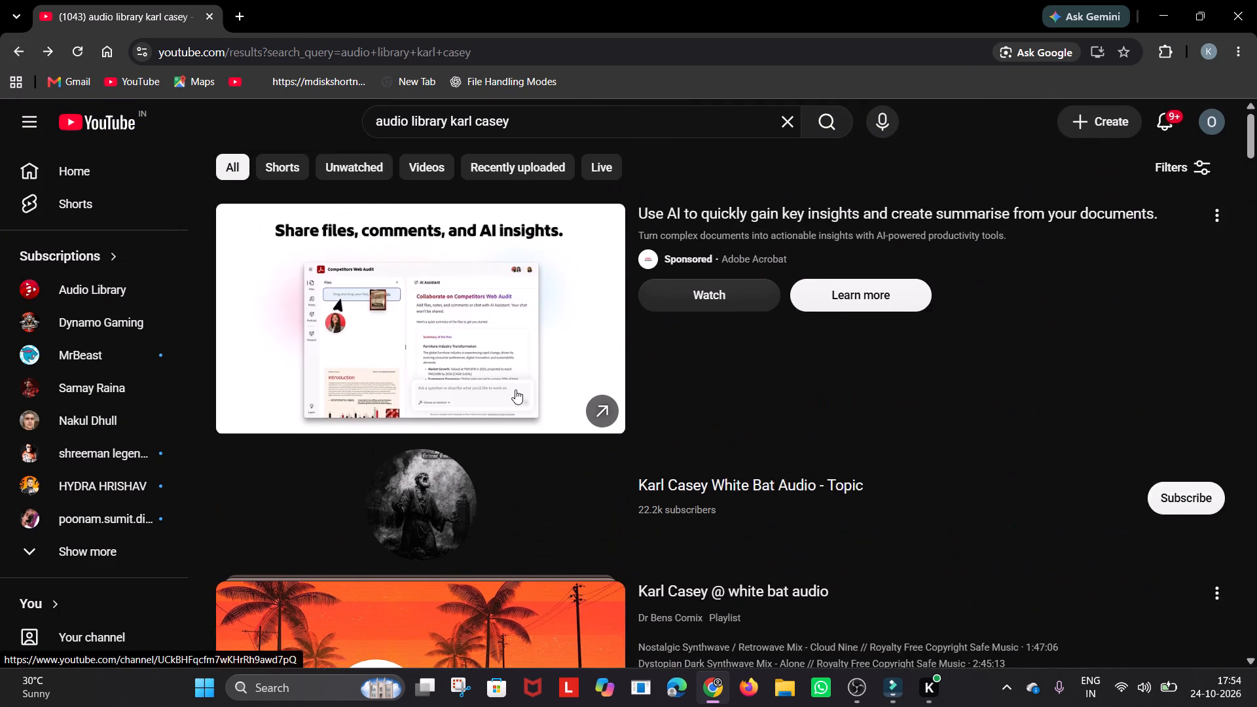
pyautogui.scroll(-9, 513, 394)
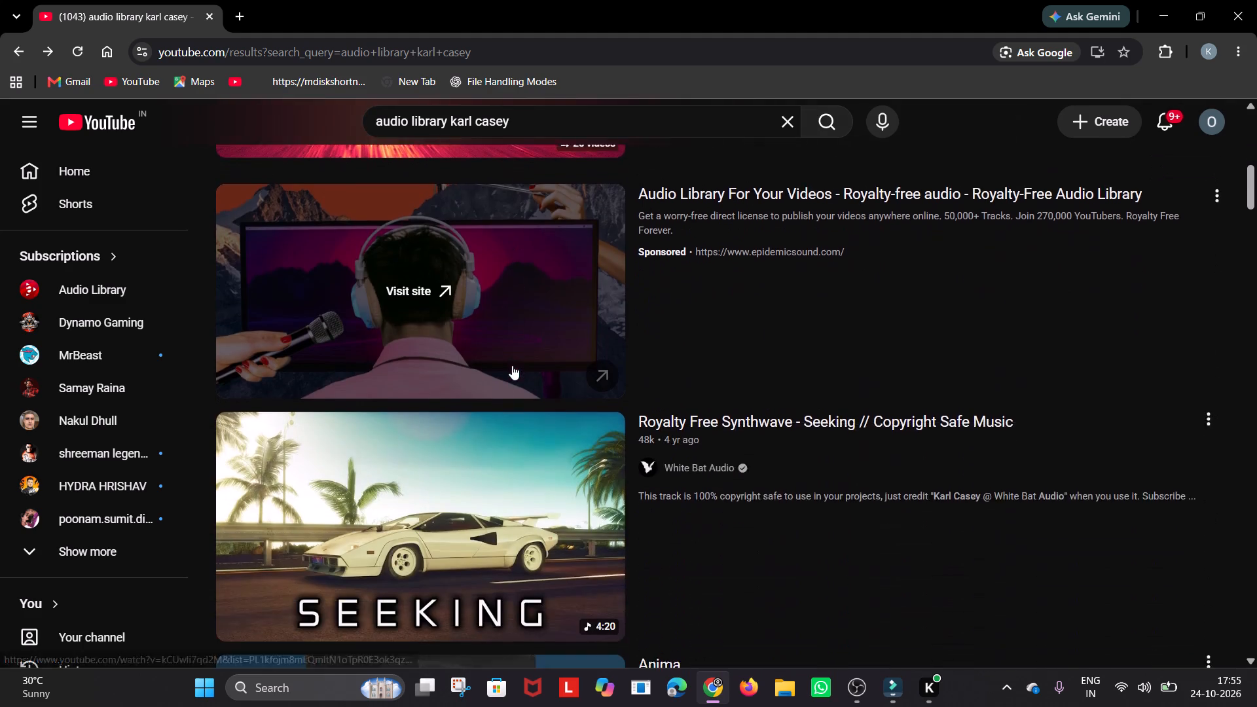
pyautogui.scroll(-10, 512, 365)
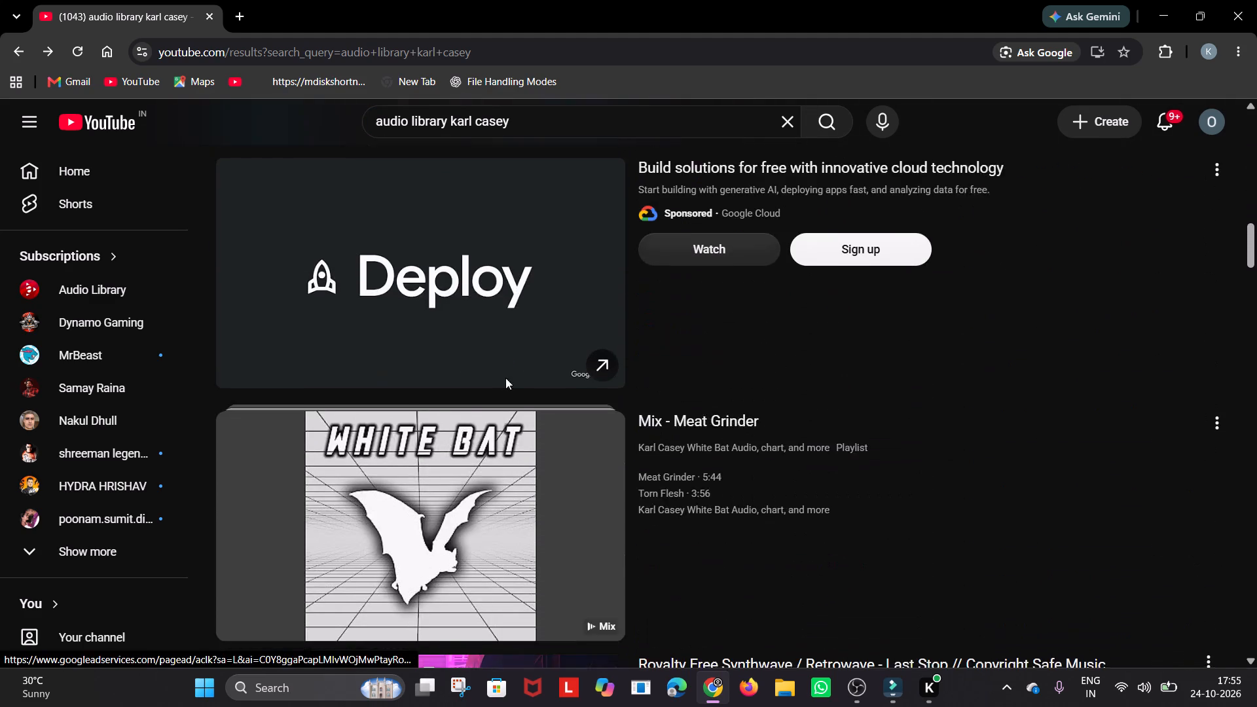
pyautogui.scroll(-16, 505, 378)
pyautogui.scroll(1, 505, 378)
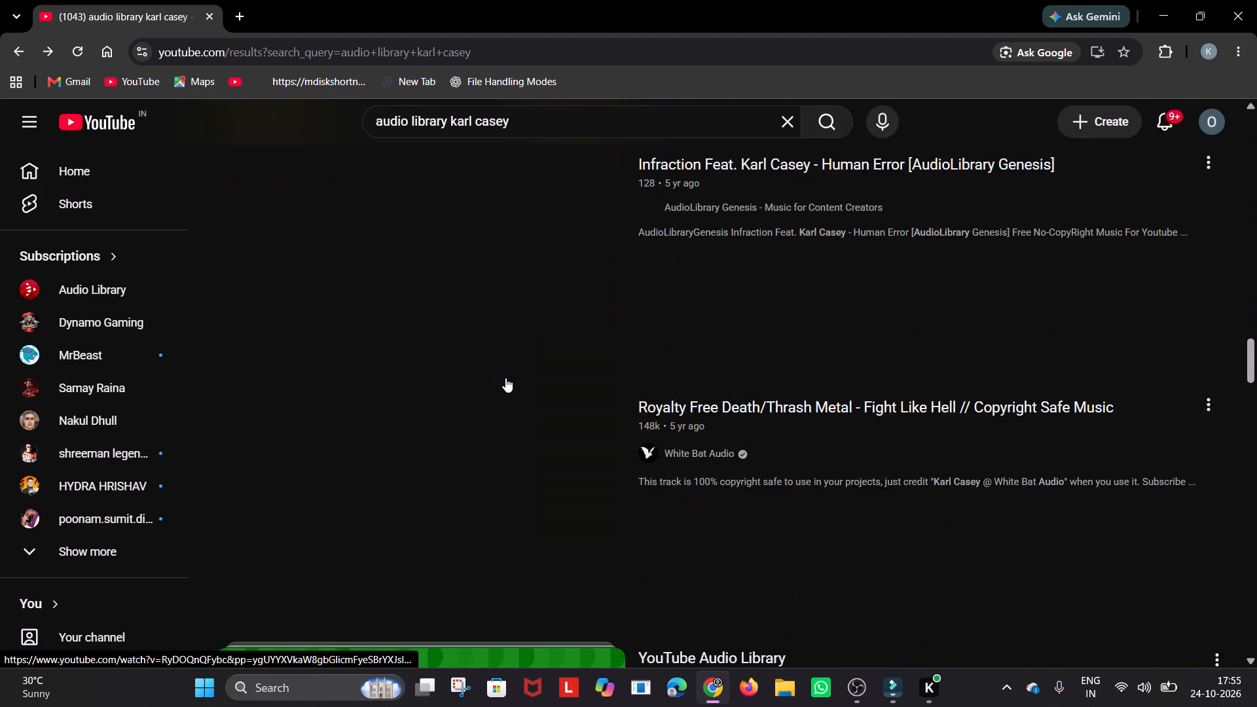
pyautogui.scroll(2, 505, 378)
pyautogui.scroll(-6, 505, 378)
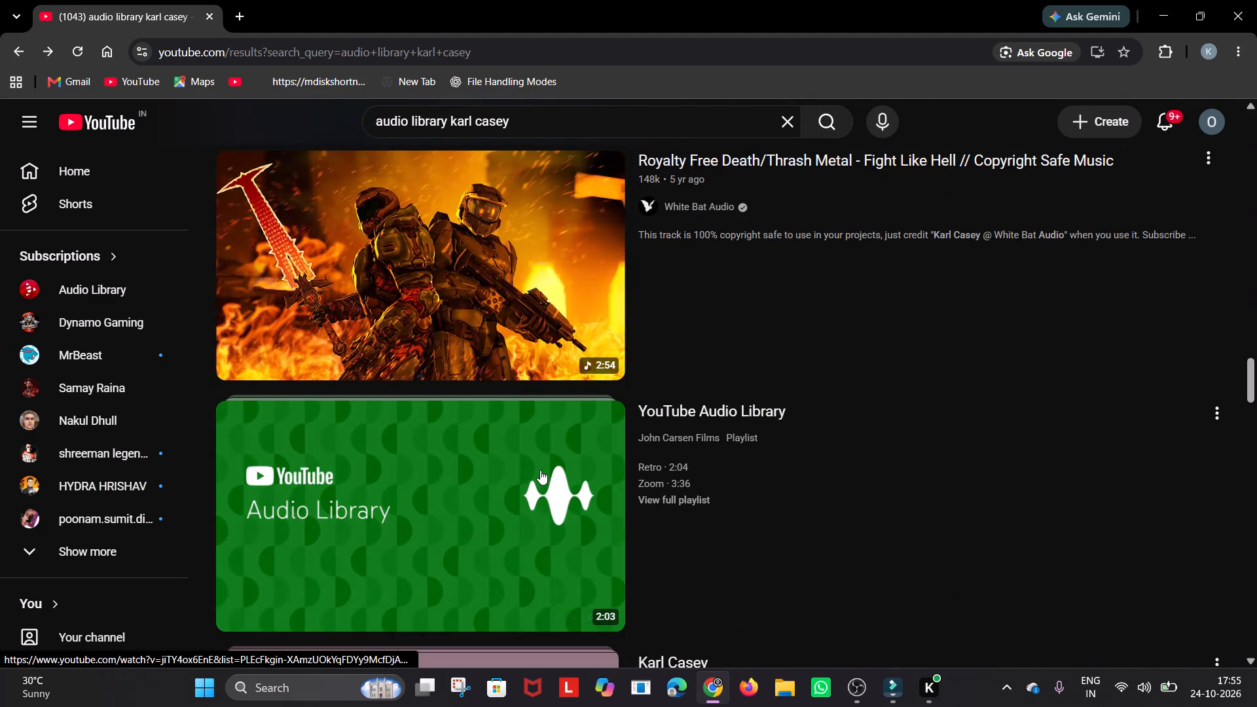
pyautogui.click(540, 470)
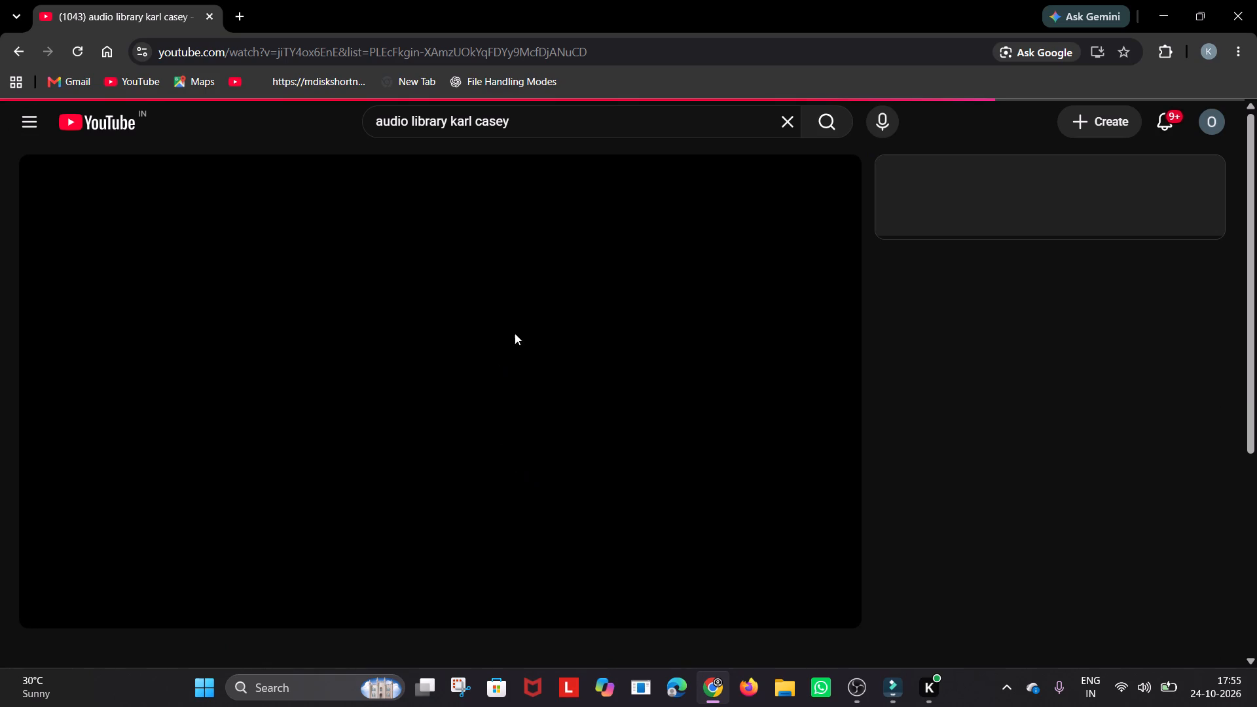
# Sample the playlist's first track, "Retro", by skipping ahead to about 0:35, and keep it playing.
pyautogui.scroll(-1, 500, 335)
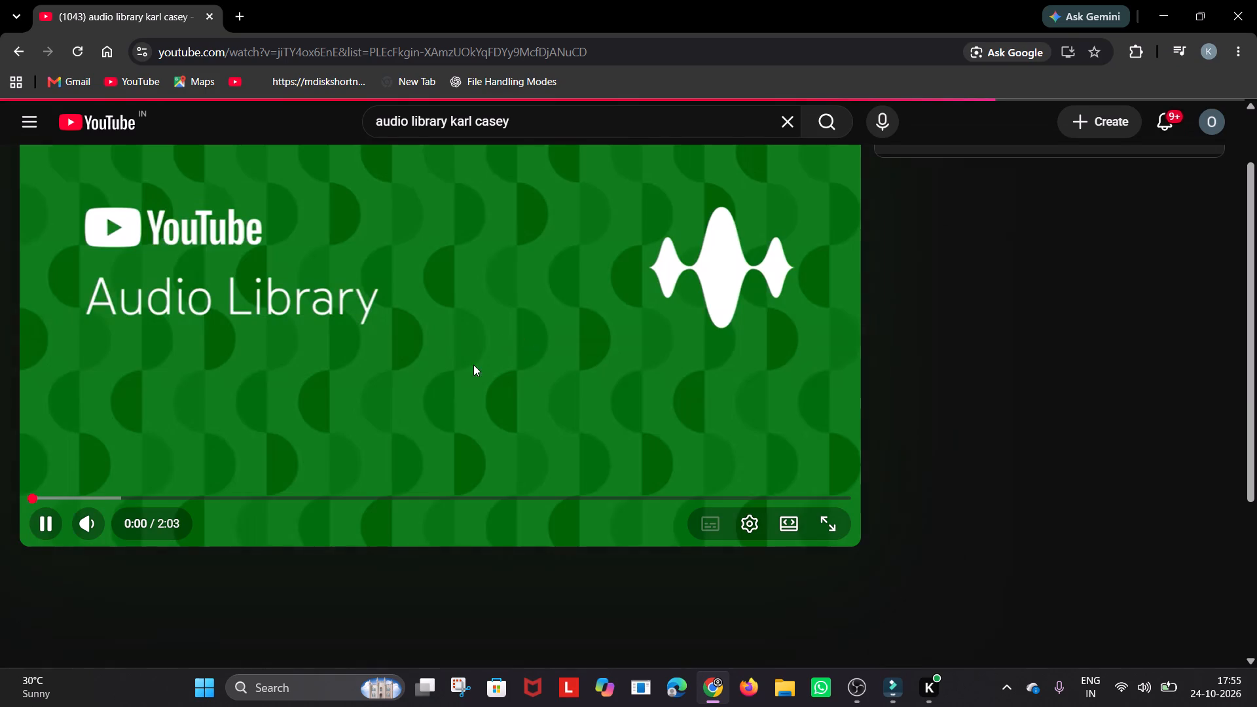
pyautogui.click(142, 494)
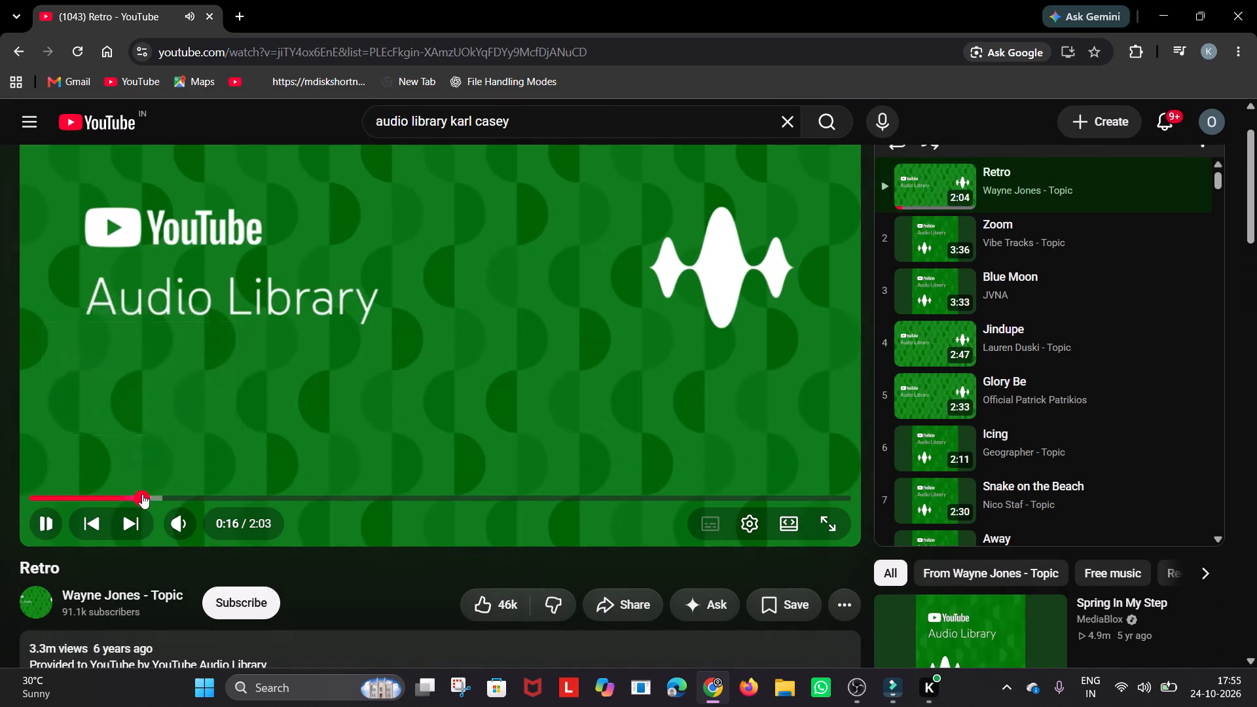
pyautogui.click(252, 485)
pyautogui.click(263, 493)
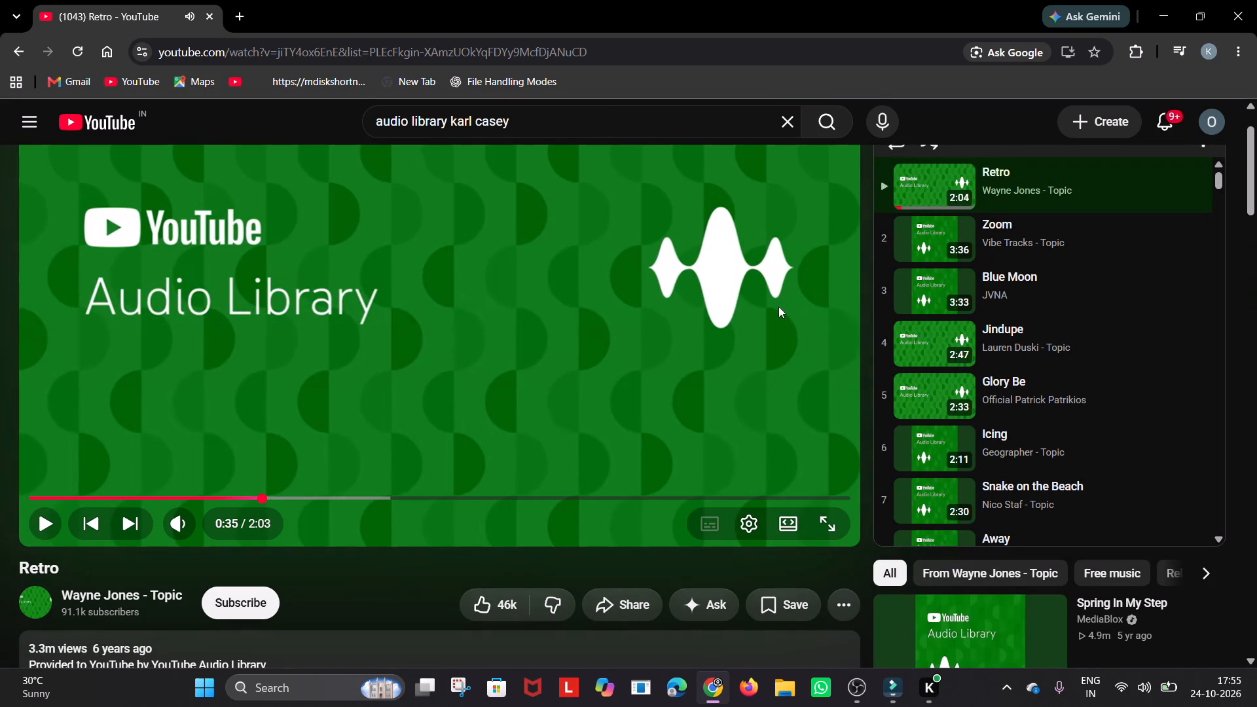
pyautogui.click(684, 334)
# Look through the YouTube Audio Library playlist's track list for suitable background music.
pyautogui.scroll(-6, 1254, 345)
pyautogui.scroll(2, 1082, 396)
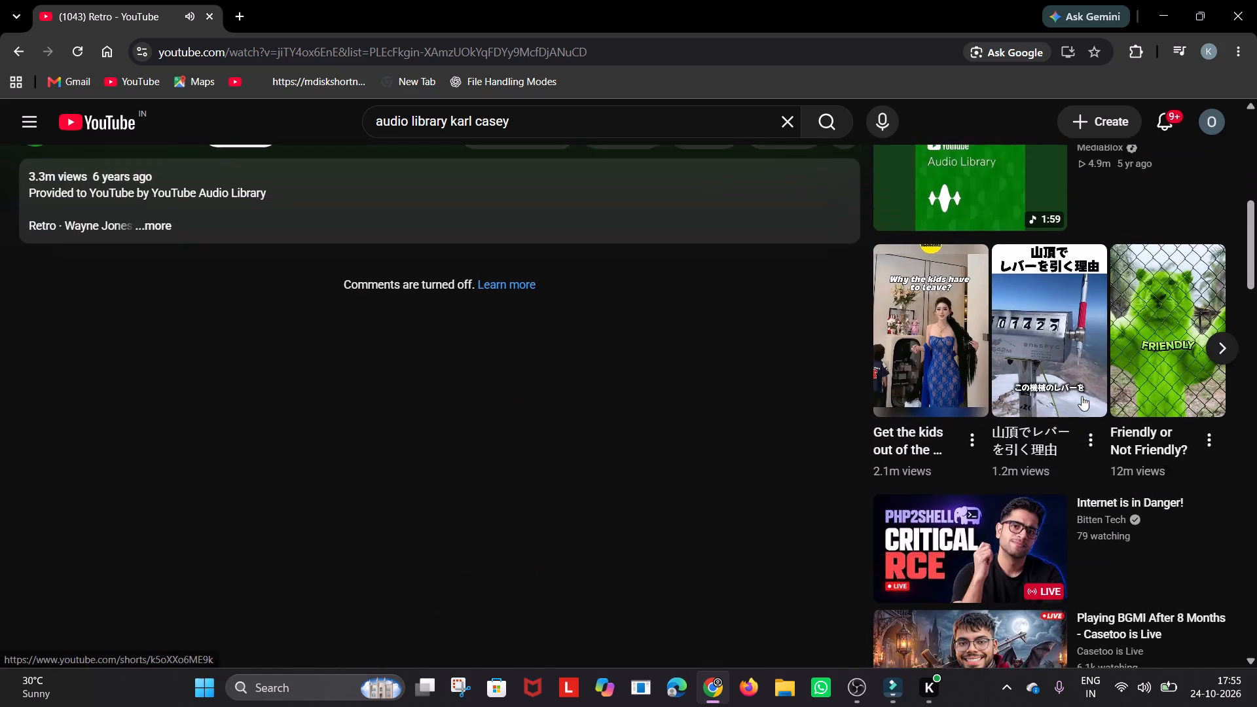
pyautogui.scroll(2, 1082, 396)
pyautogui.scroll(-6, 1011, 293)
pyautogui.scroll(4, 367, 374)
pyautogui.scroll(-2, 1011, 382)
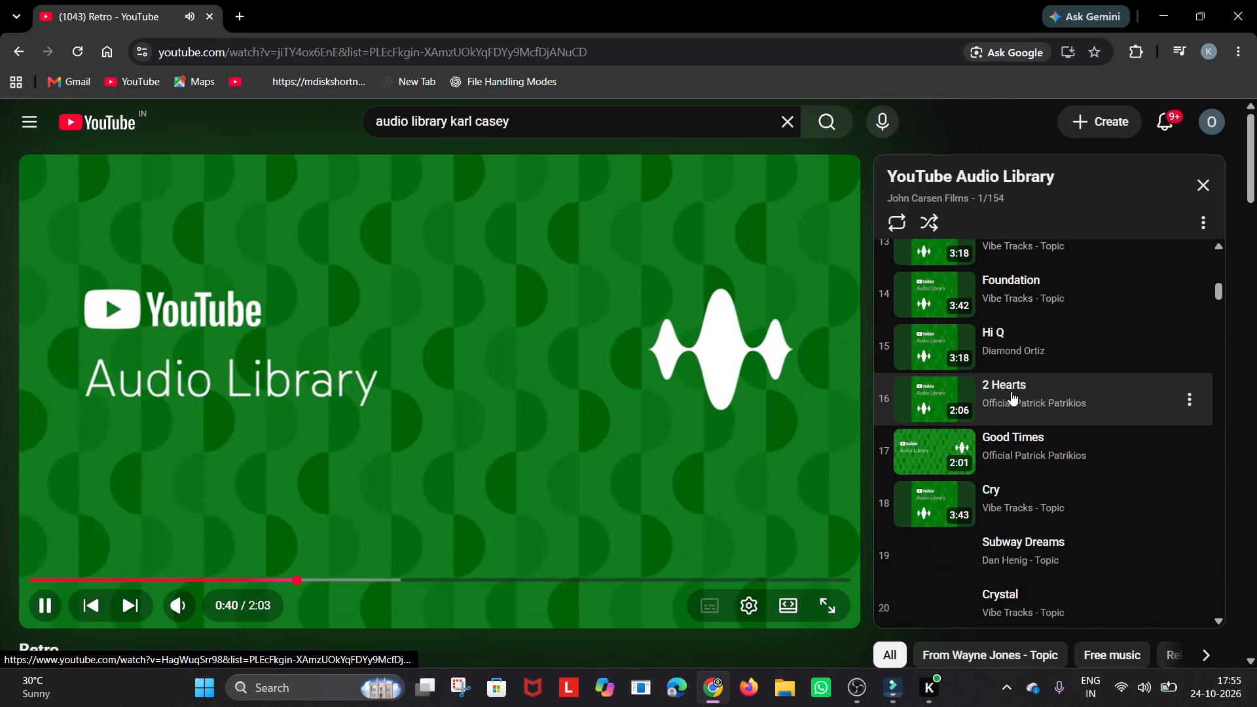
pyautogui.scroll(-2, 1011, 391)
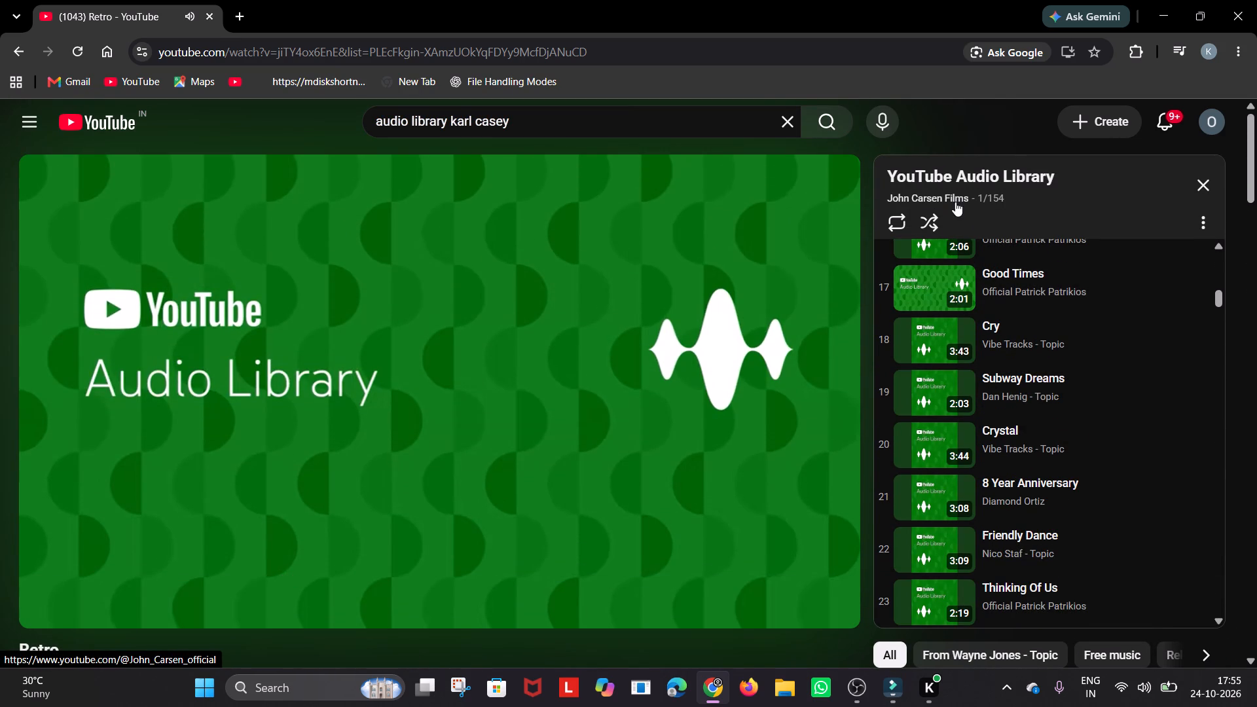
pyautogui.scroll(-4, 990, 343)
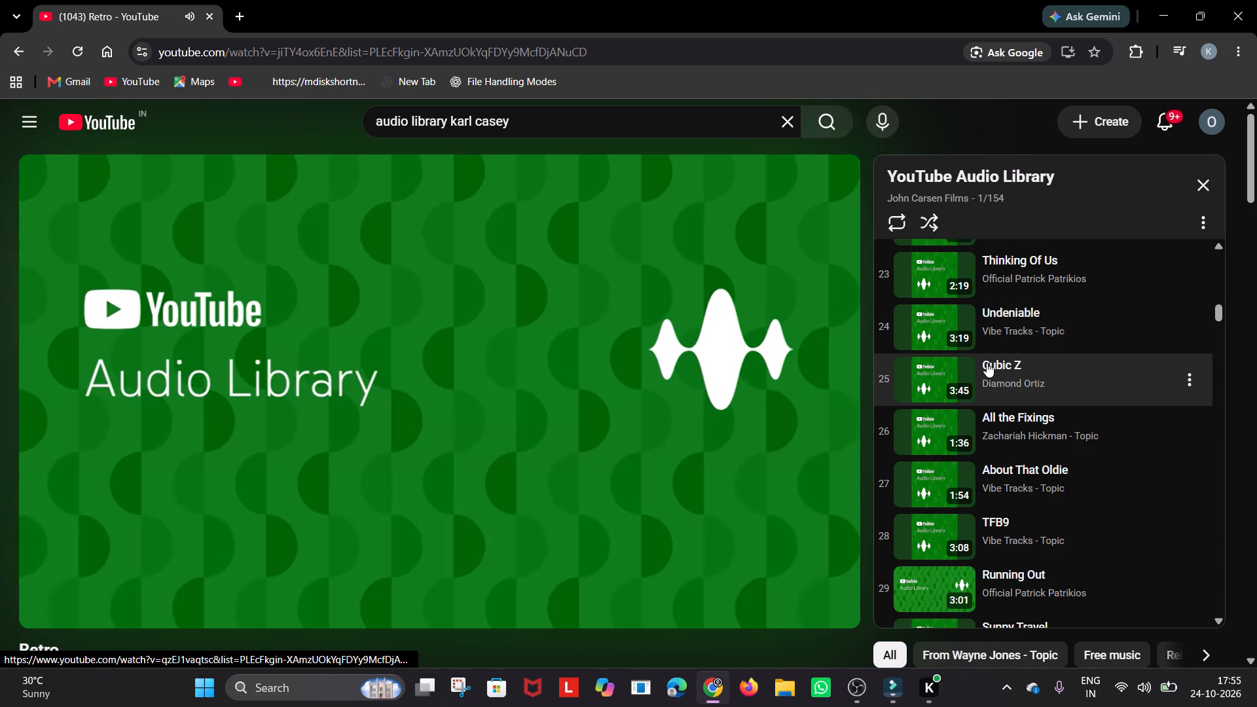
pyautogui.scroll(-3, 987, 366)
pyautogui.scroll(-2, 1015, 472)
pyautogui.scroll(-1, 782, 489)
pyautogui.scroll(-3, 1046, 369)
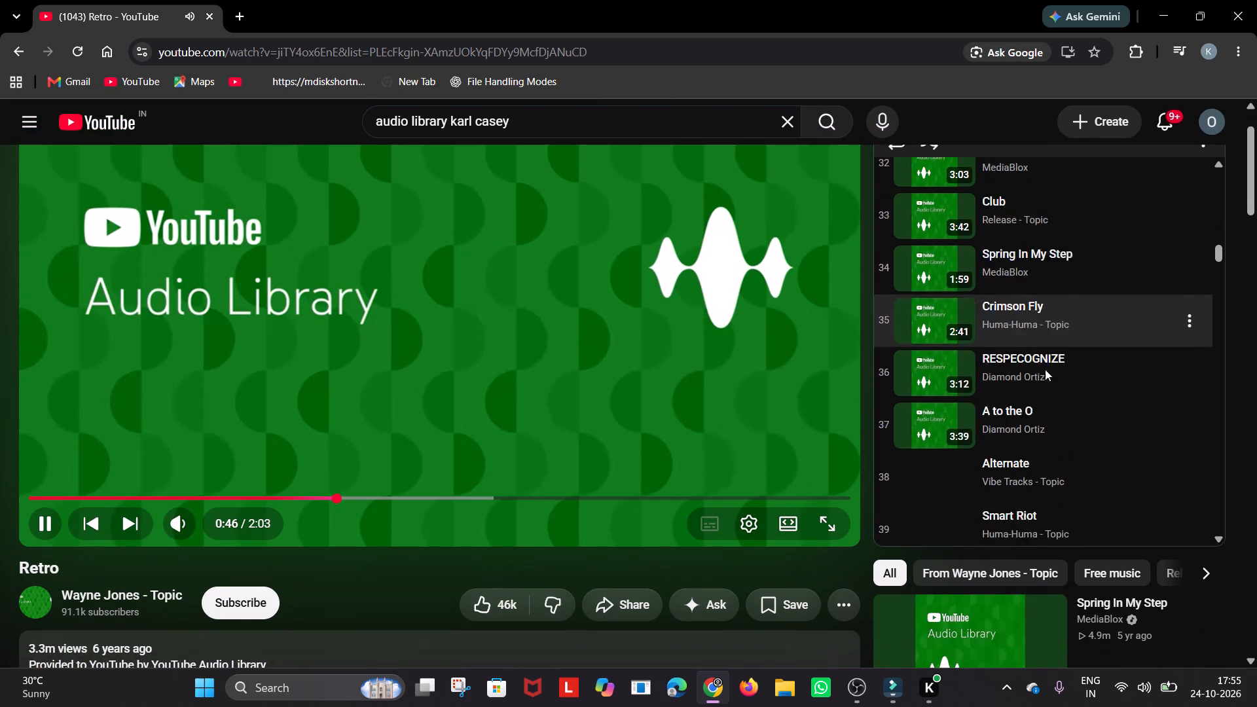
pyautogui.scroll(-1, 1021, 377)
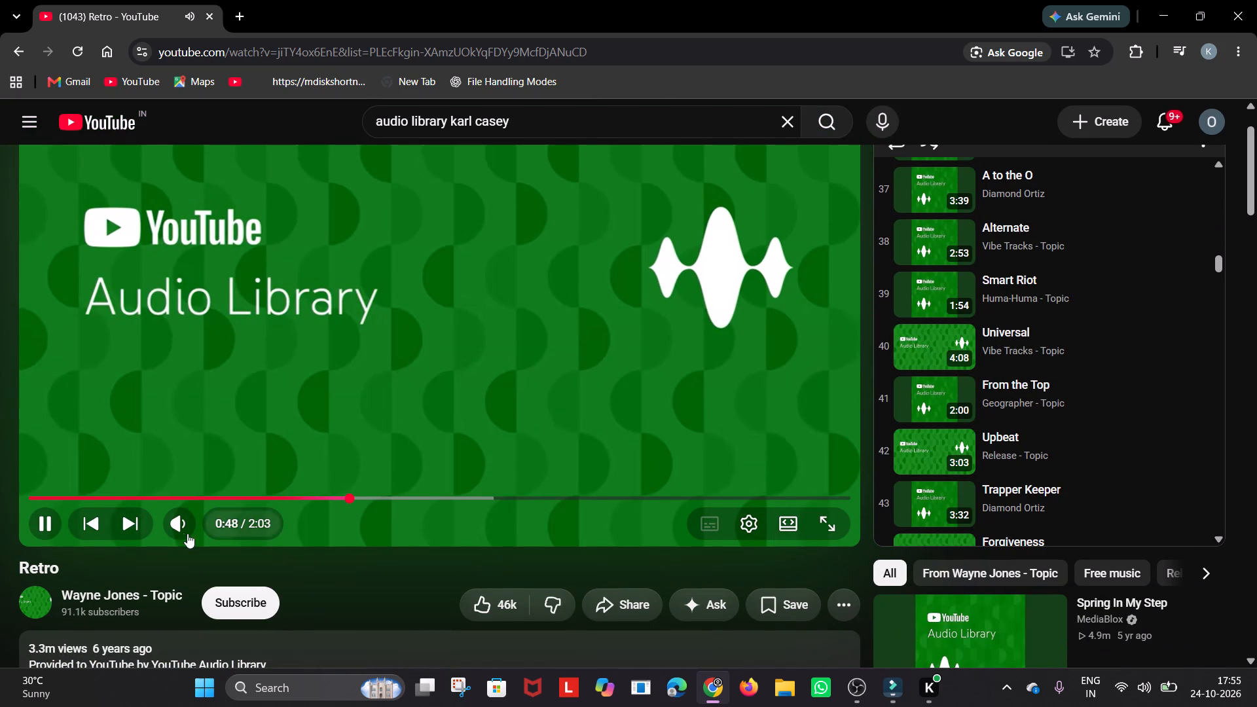
# Look further down the YouTube Audio Library playlist and play "Evil Streets" by MK2.
pyautogui.click(202, 522)
pyautogui.scroll(-4, 1052, 270)
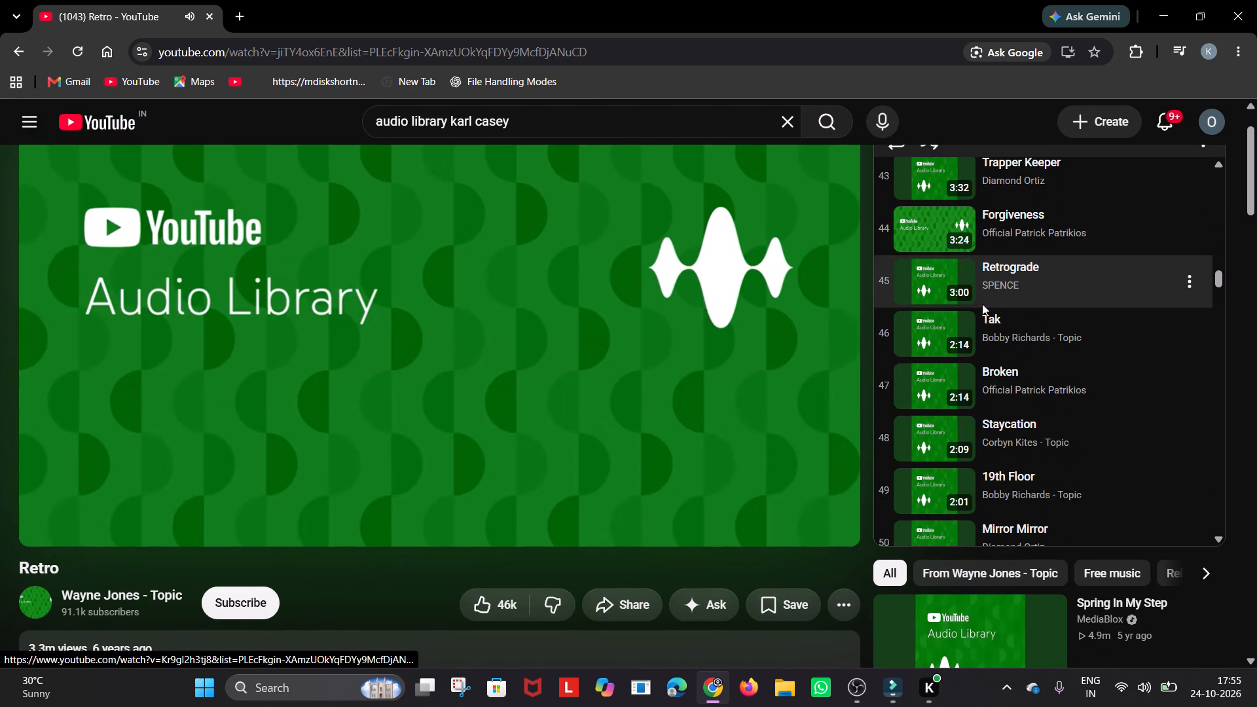
pyautogui.scroll(-4, 1035, 394)
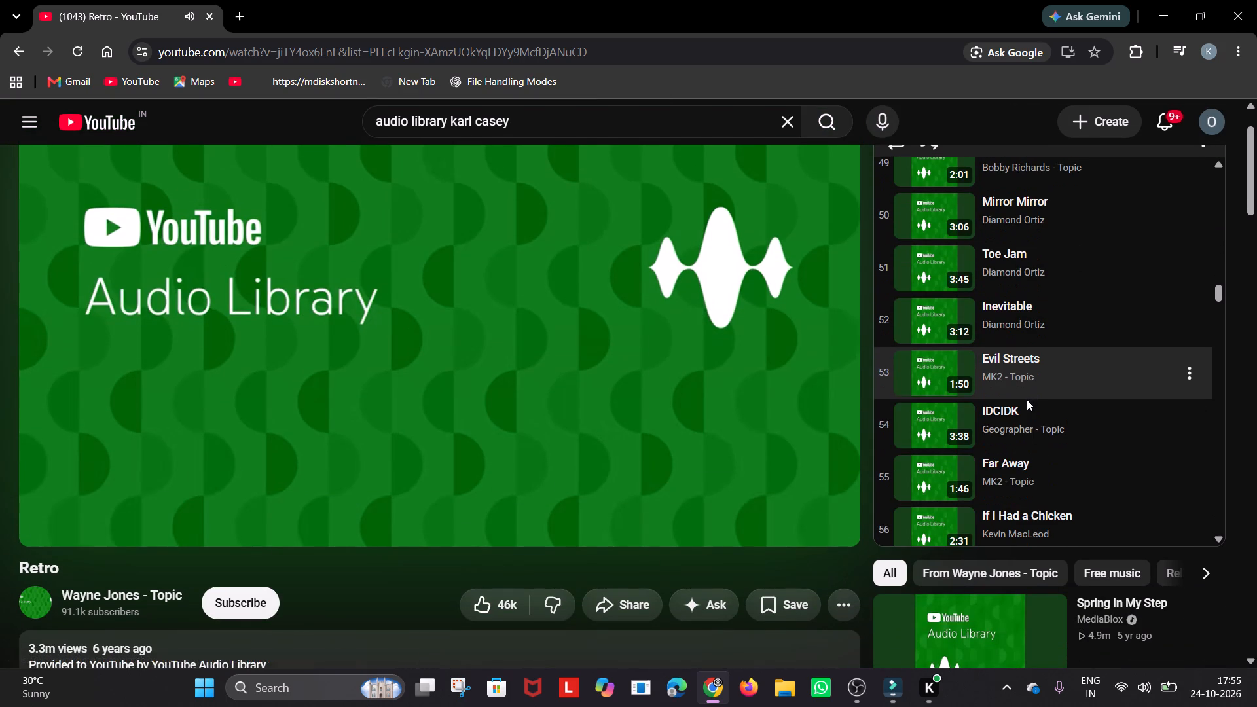
pyautogui.click(1013, 390)
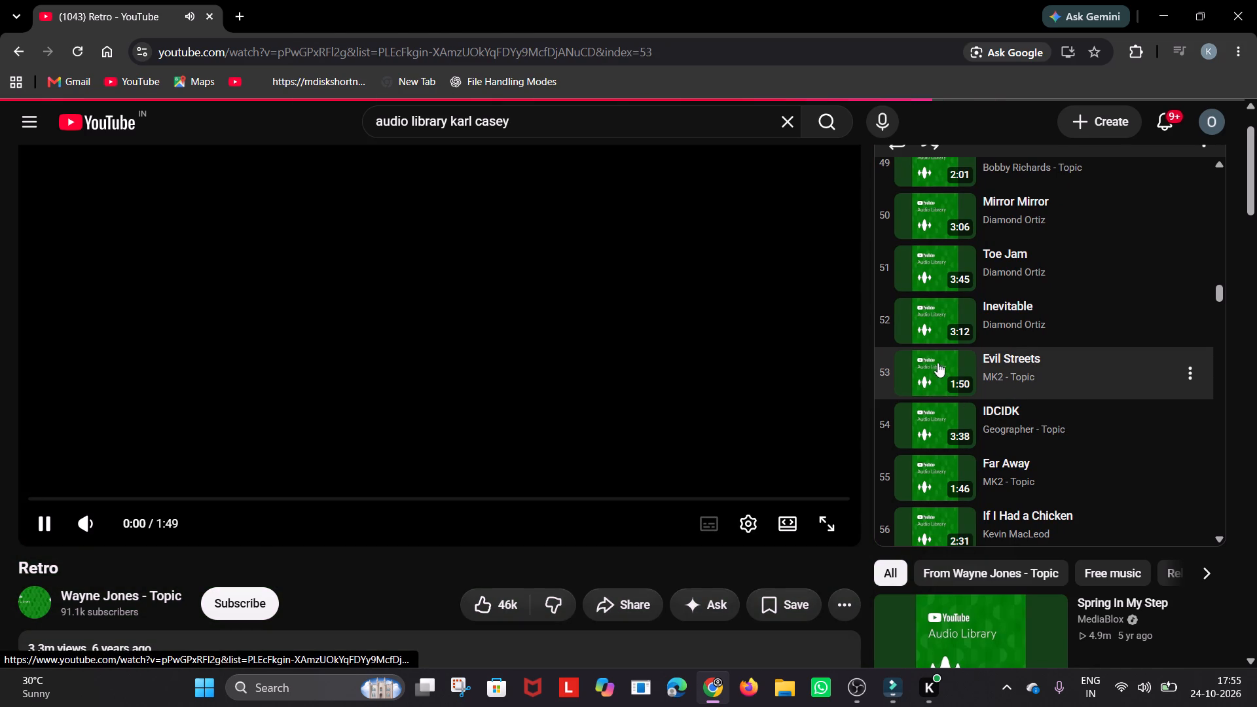
# Look through the playlist tracks beyond "Evil Streets" for other background music while it keeps playing.
pyautogui.scroll(-1, 340, 477)
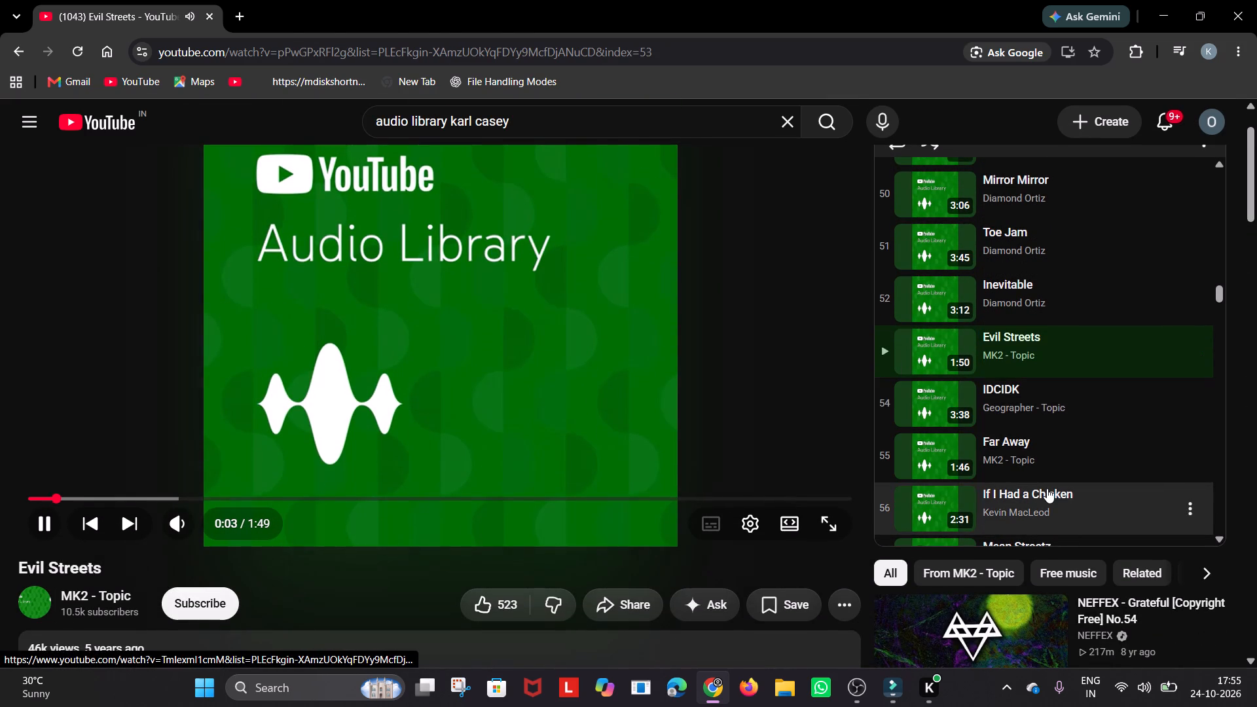
pyautogui.scroll(-2, 1047, 488)
pyautogui.scroll(-1, 1046, 374)
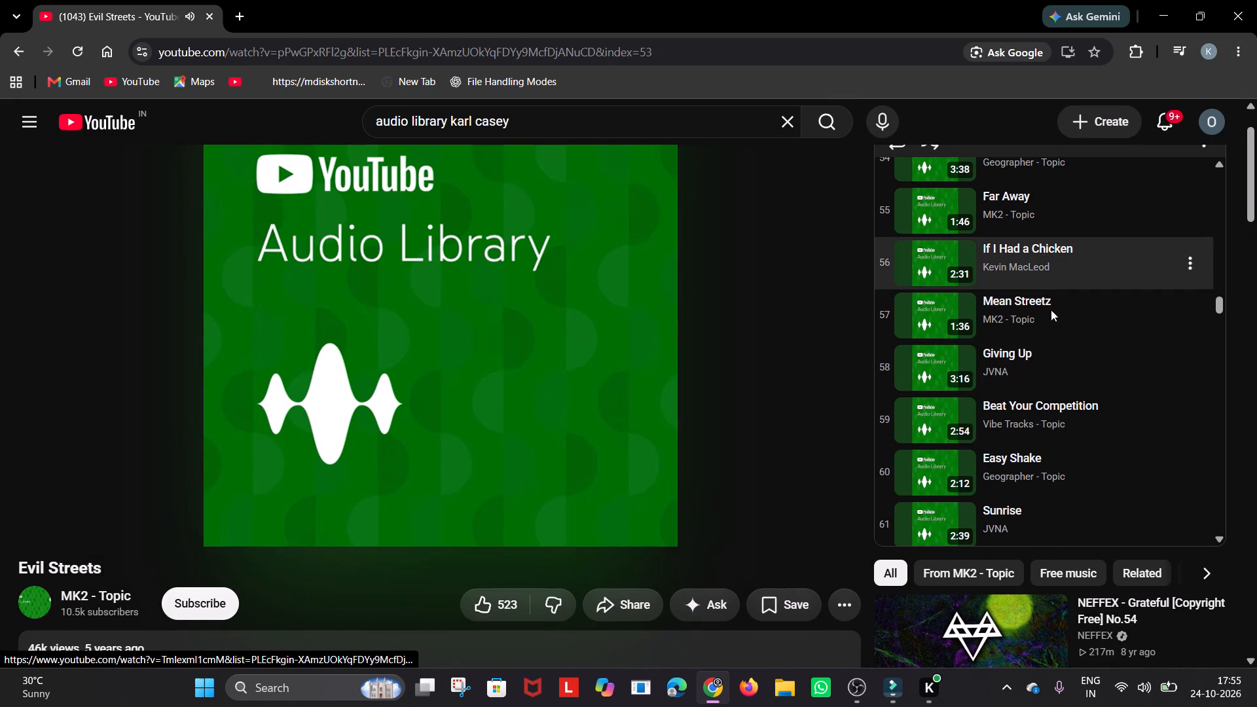
pyautogui.scroll(-2, 1028, 391)
pyautogui.scroll(-4, 978, 374)
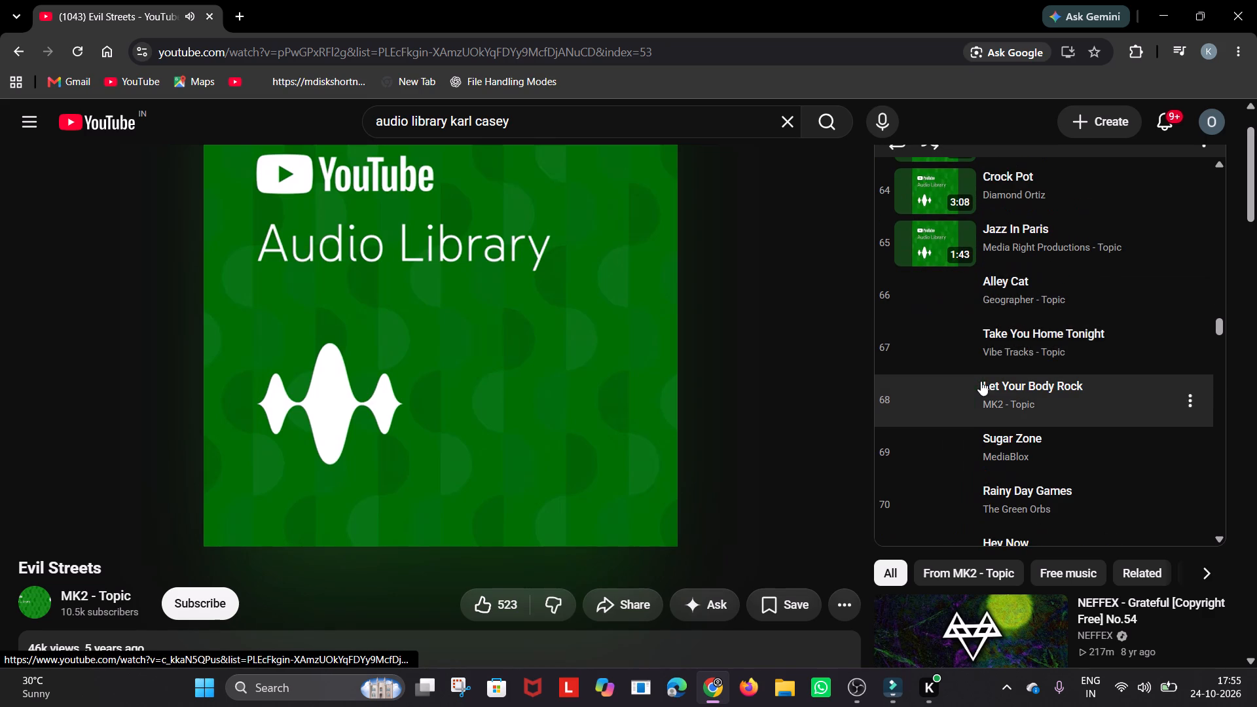
pyautogui.scroll(-12, 998, 412)
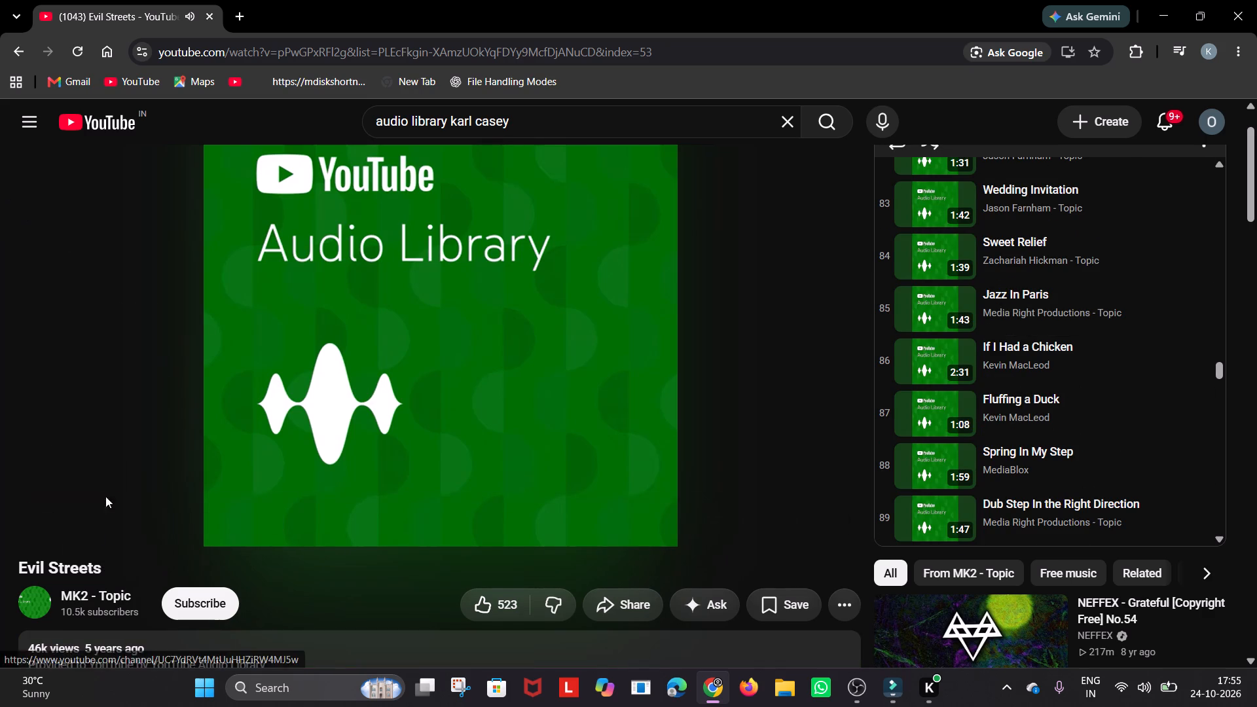
pyautogui.scroll(-2, 116, 487)
# Leave the playlist and show the playlists of the subscribed Audio Library channel, closing the leftover mini player.
pyautogui.click(3, 60)
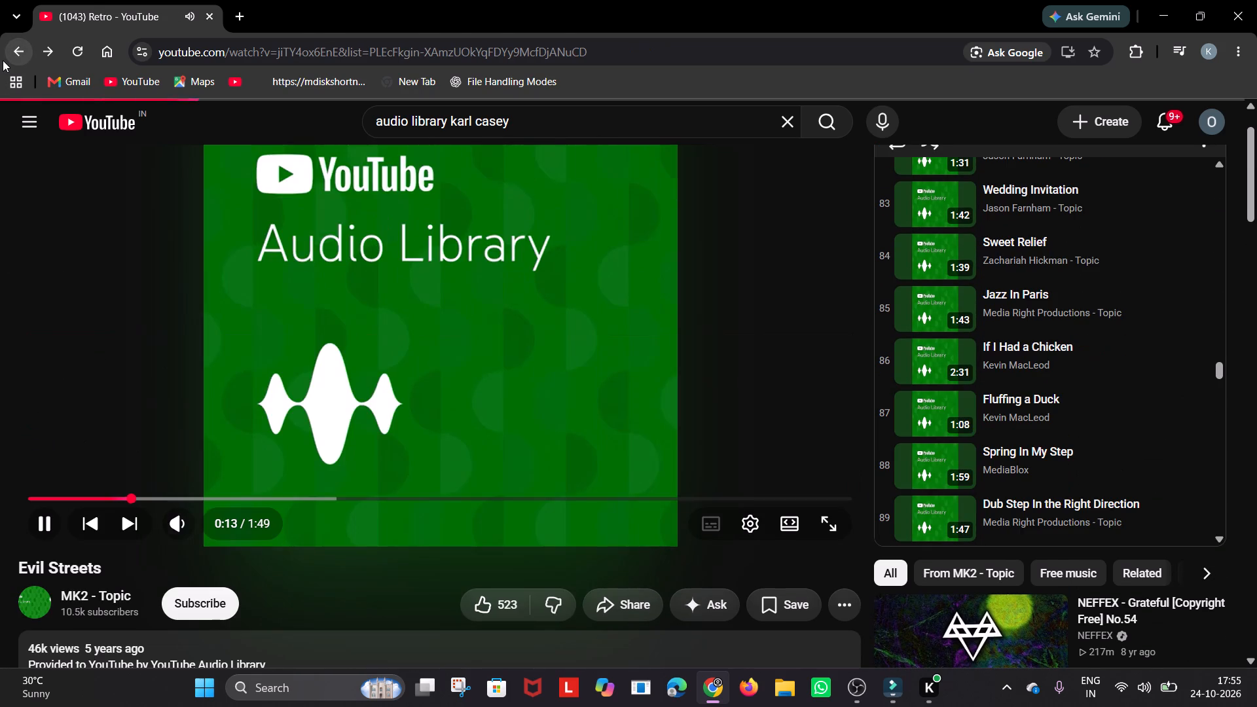
pyautogui.click(3, 60)
pyautogui.click(100, 298)
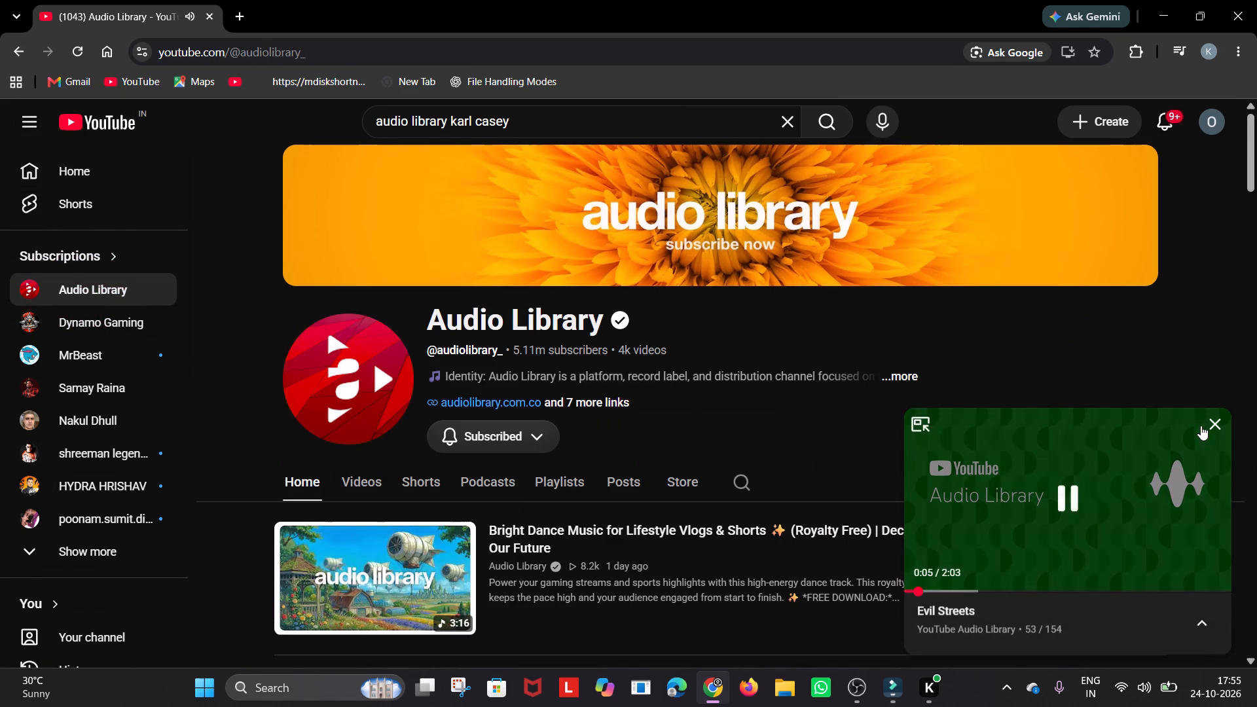
pyautogui.click(1214, 427)
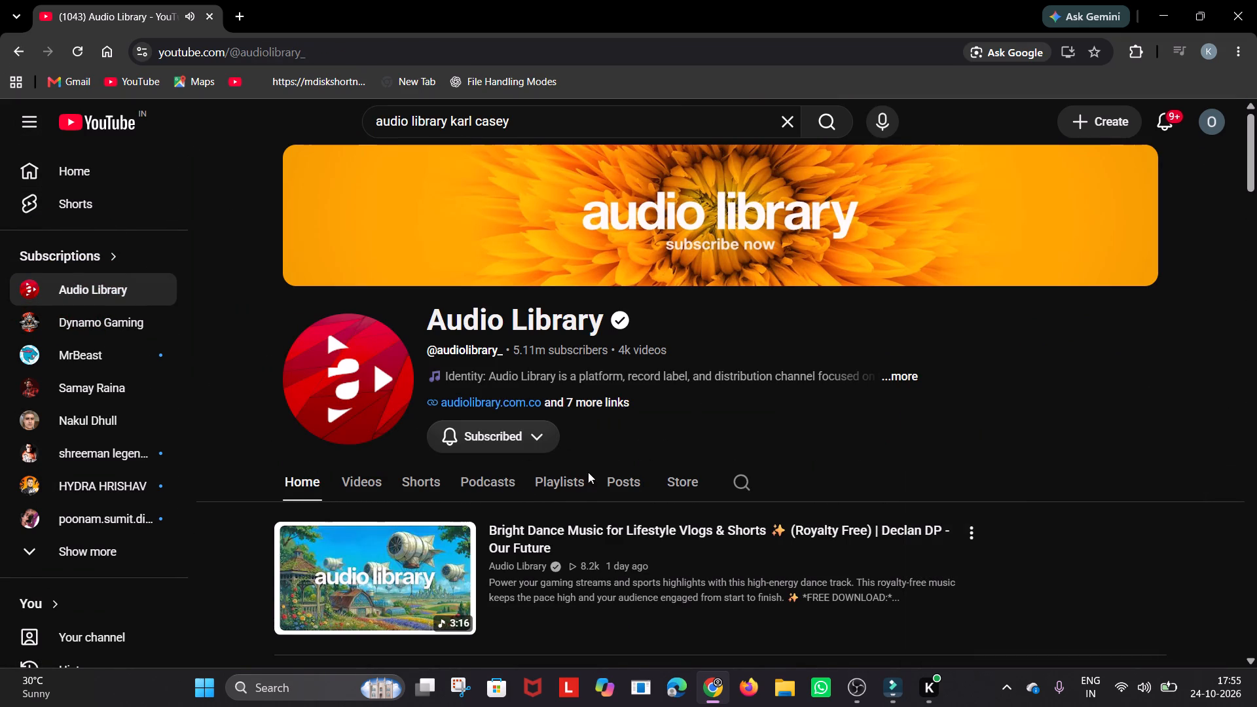
pyautogui.click(572, 483)
# Look through the Audio Library channel's playlists and artist podcasts, including its sorting choices, for suitable no-copyright music.
pyautogui.scroll(-1, 596, 468)
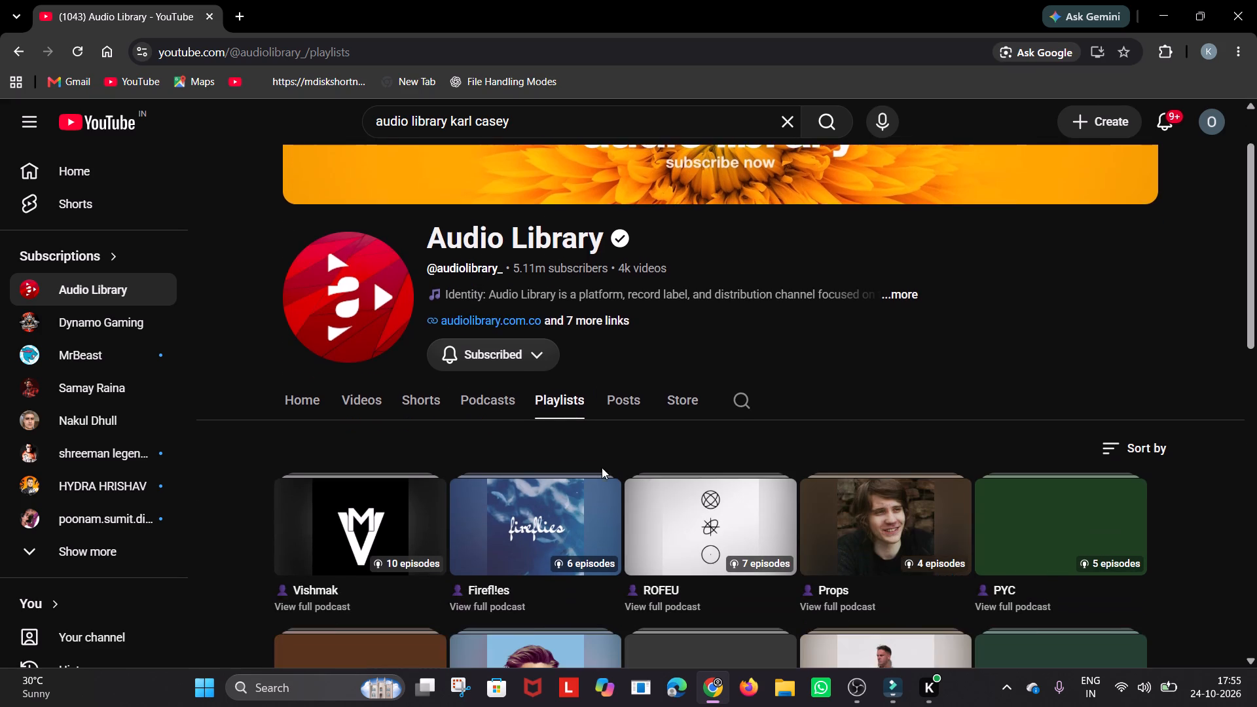
pyautogui.scroll(-3, 602, 467)
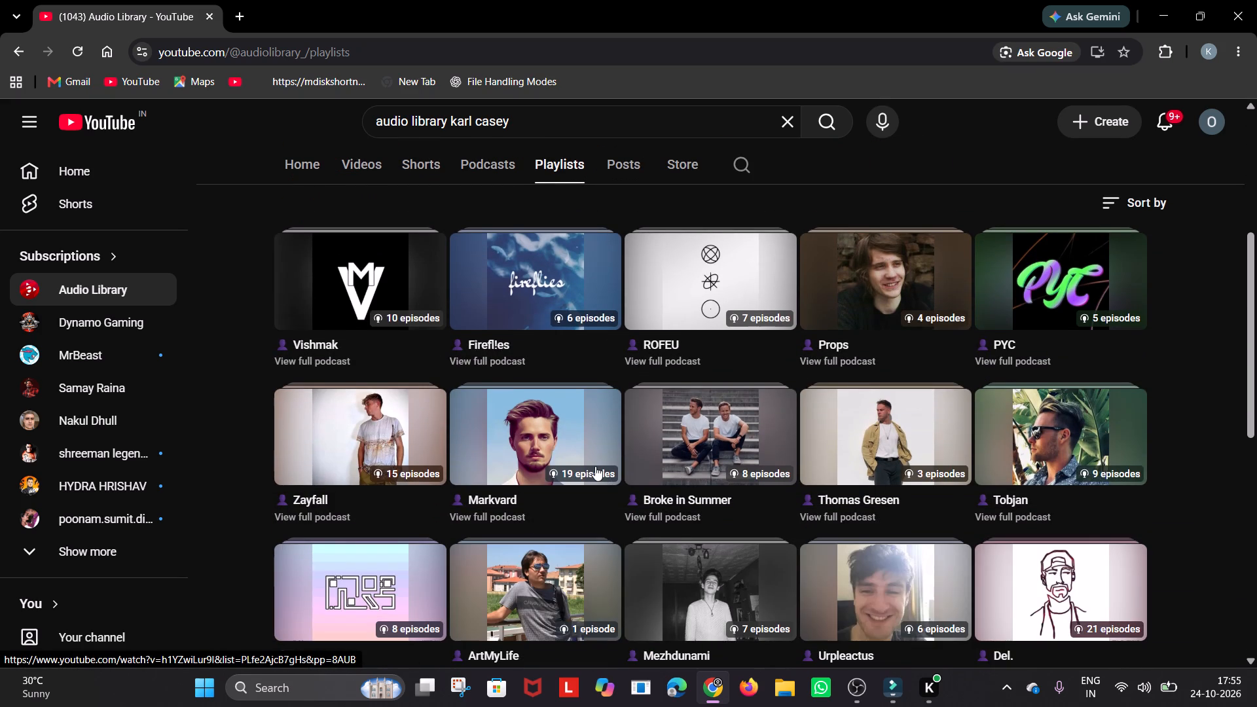
pyautogui.scroll(-1, 613, 482)
pyautogui.scroll(1, 613, 482)
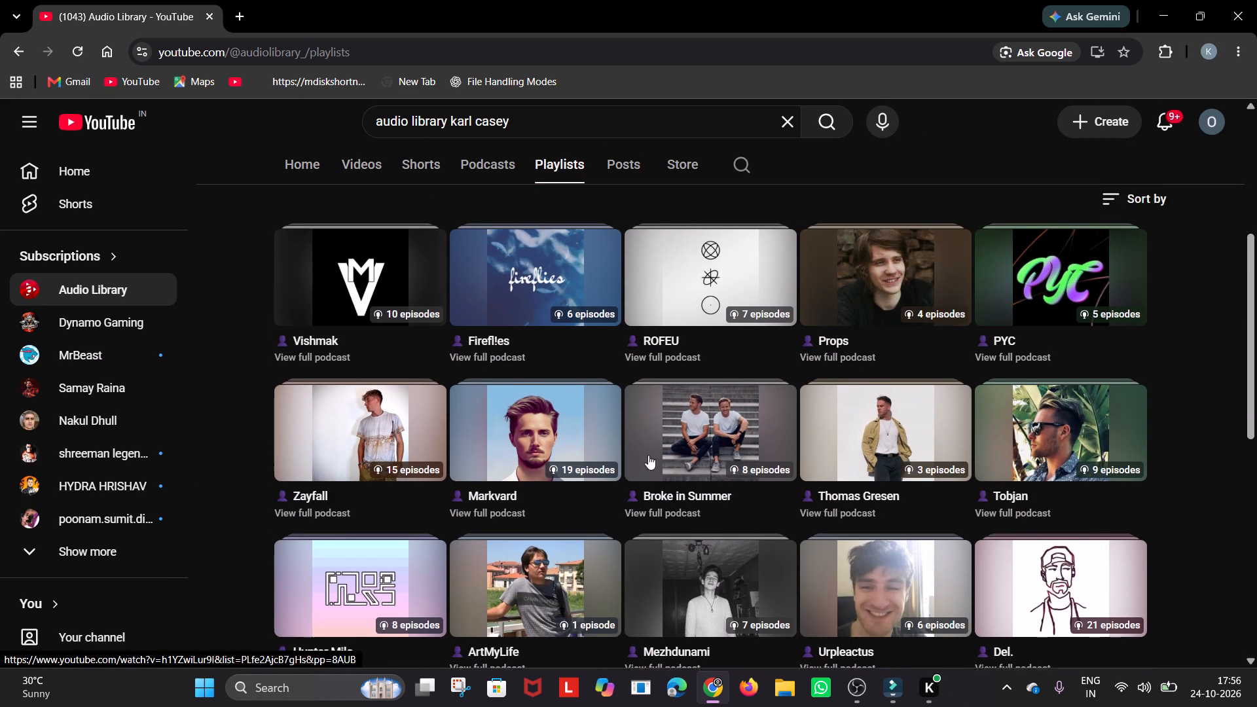
pyautogui.click(1166, 202)
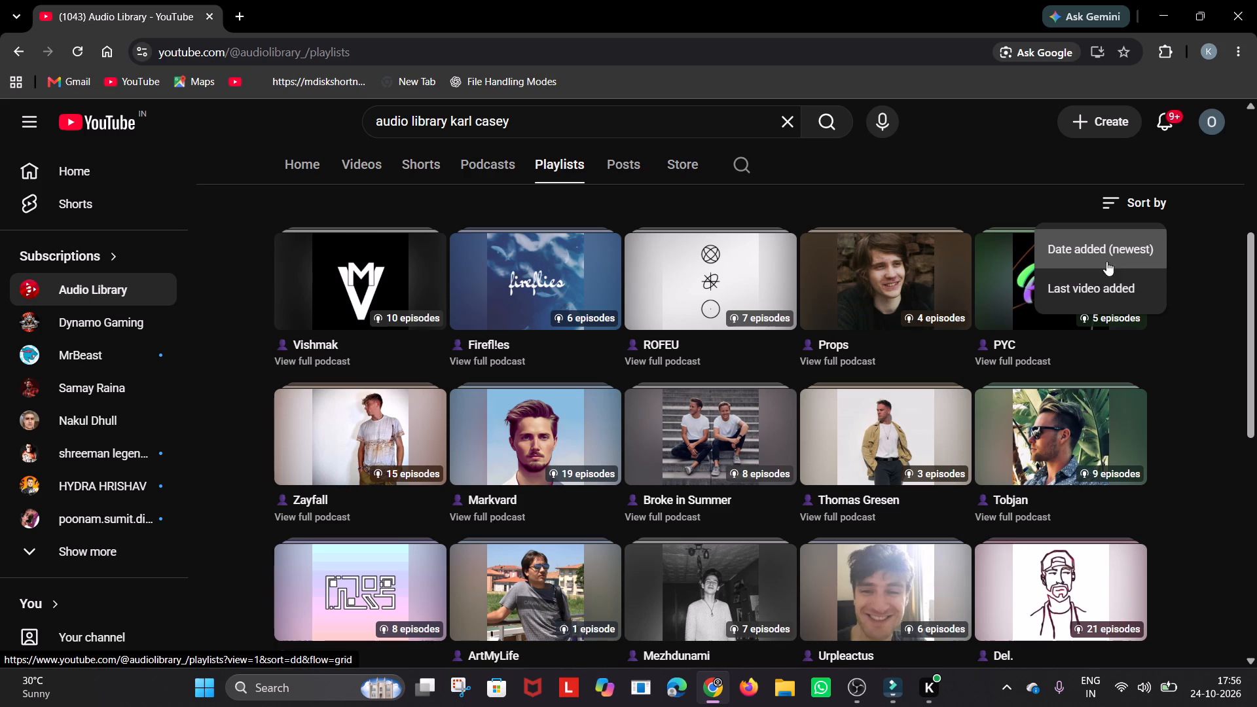
pyautogui.click(1248, 314)
pyautogui.scroll(-2, 1042, 368)
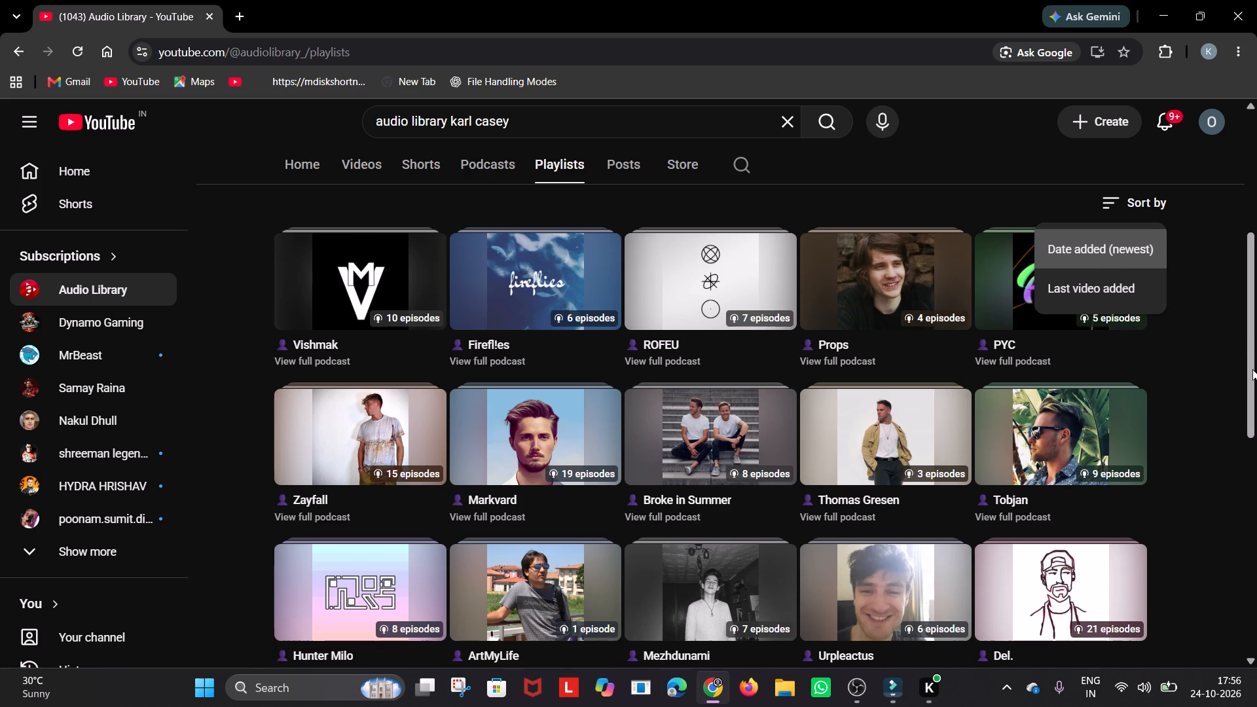
pyautogui.click(1228, 455)
pyautogui.scroll(-2, 1008, 455)
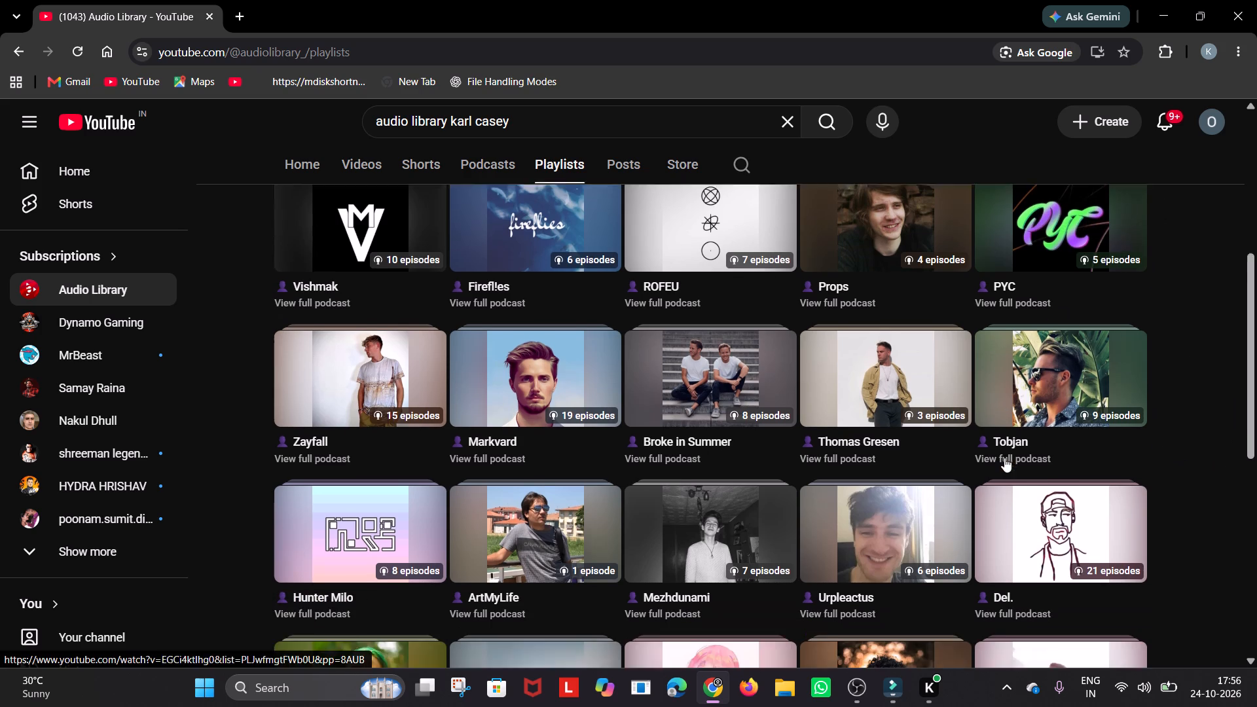
pyautogui.scroll(-2, 936, 348)
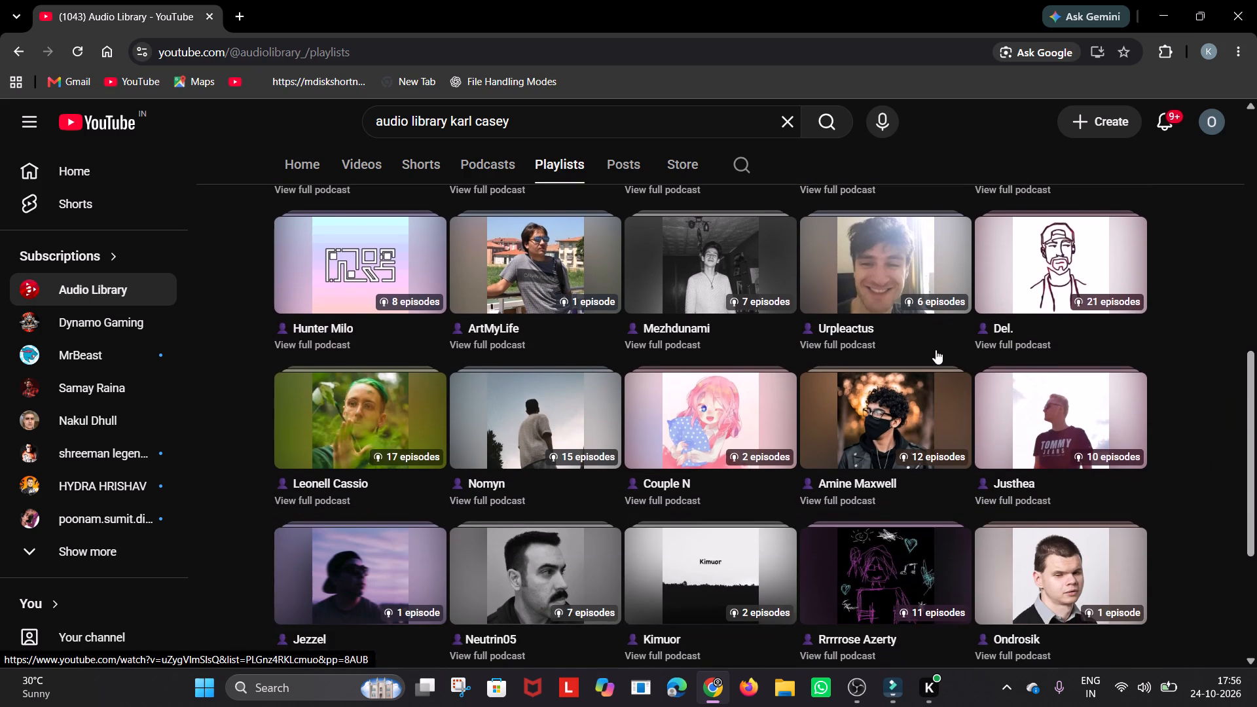
pyautogui.scroll(-1, 936, 350)
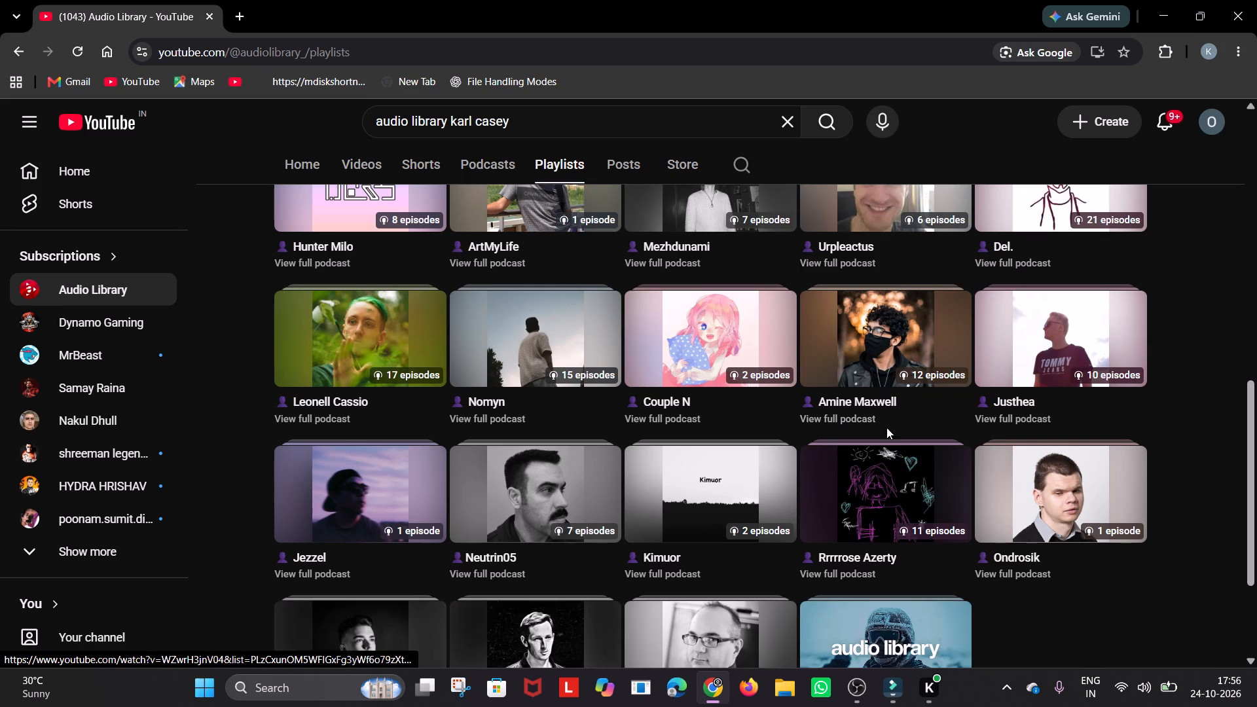
pyautogui.scroll(-3, 851, 477)
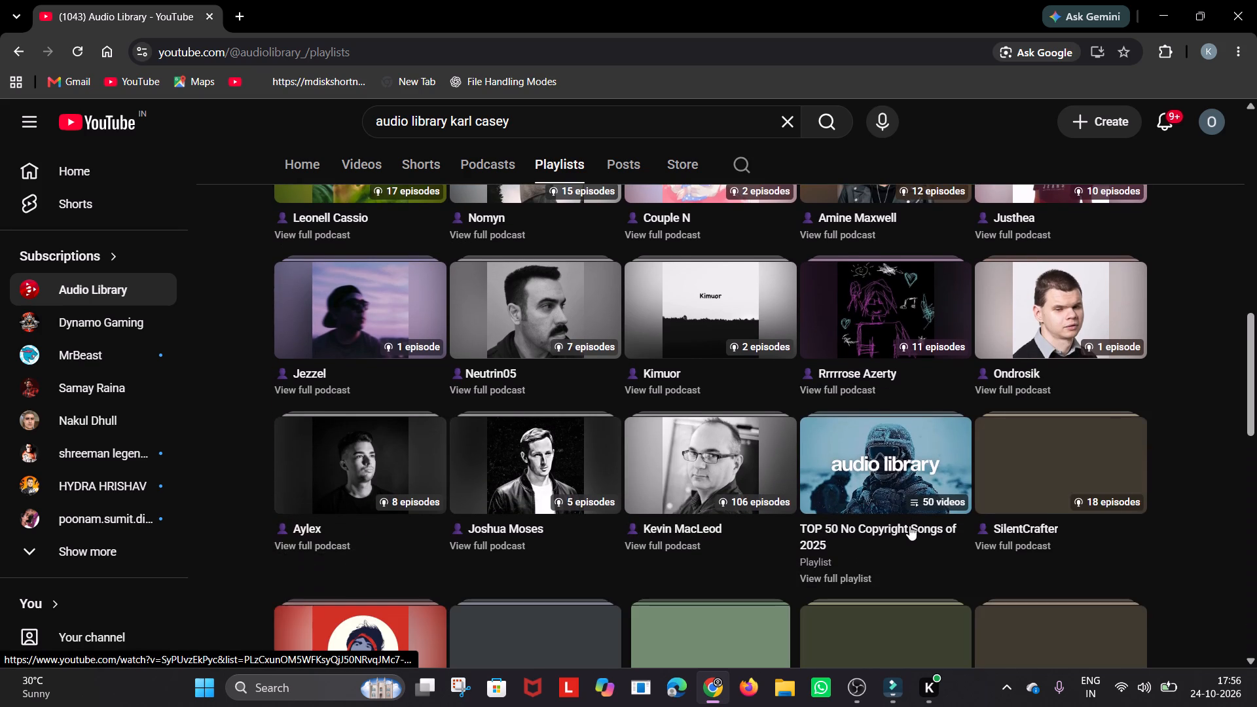
pyautogui.scroll(-2, 783, 524)
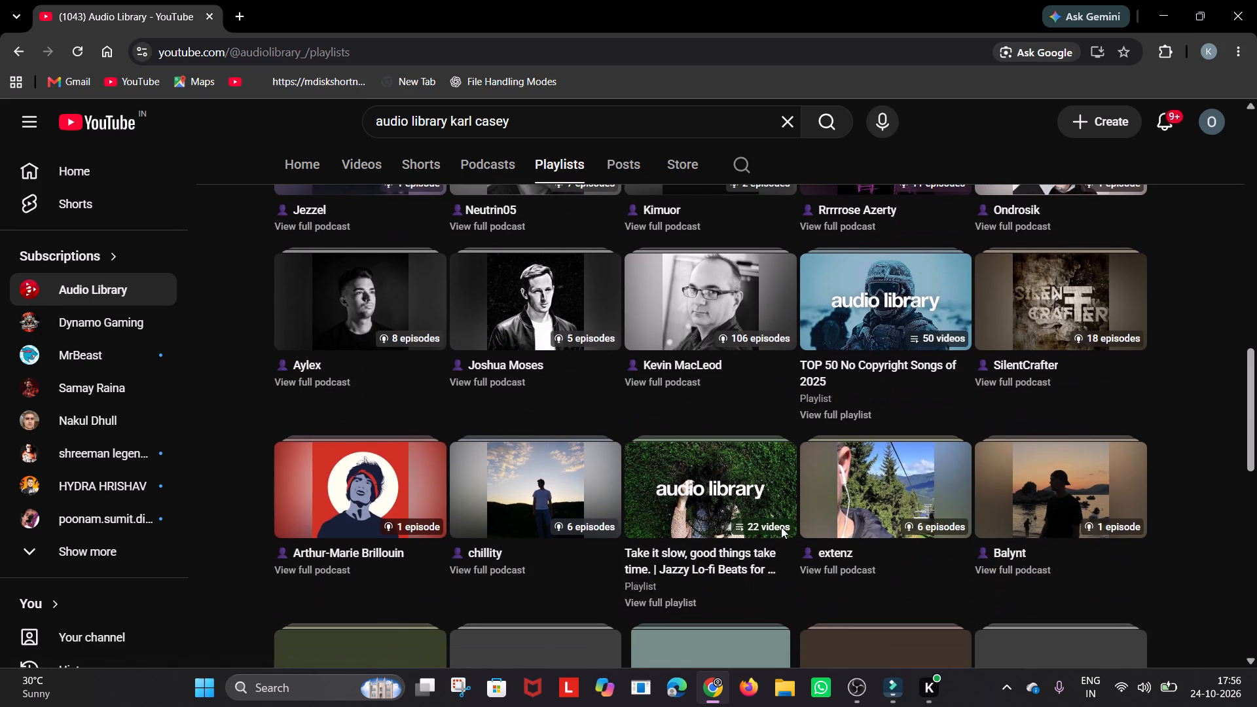
pyautogui.scroll(-3, 781, 527)
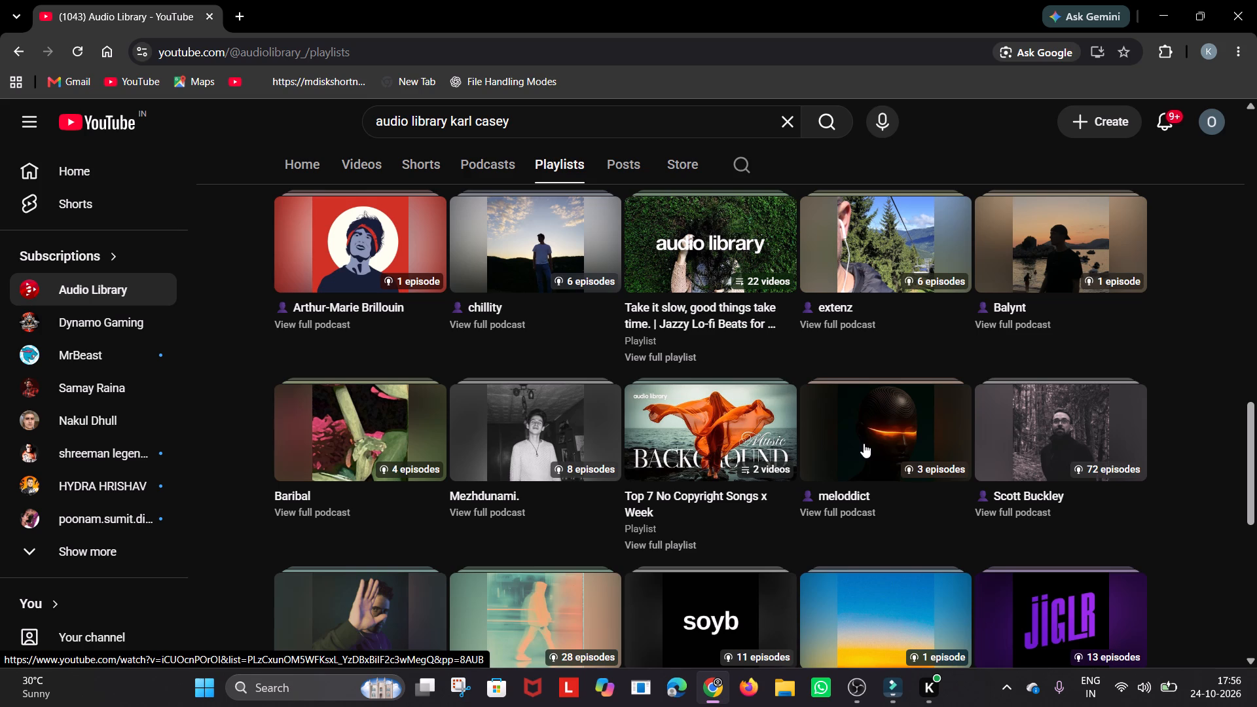
# Play the meloddict podcast and sample its first track, "Hypnosis", by skipping ahead in stages to about 2:30.
pyautogui.click(864, 443)
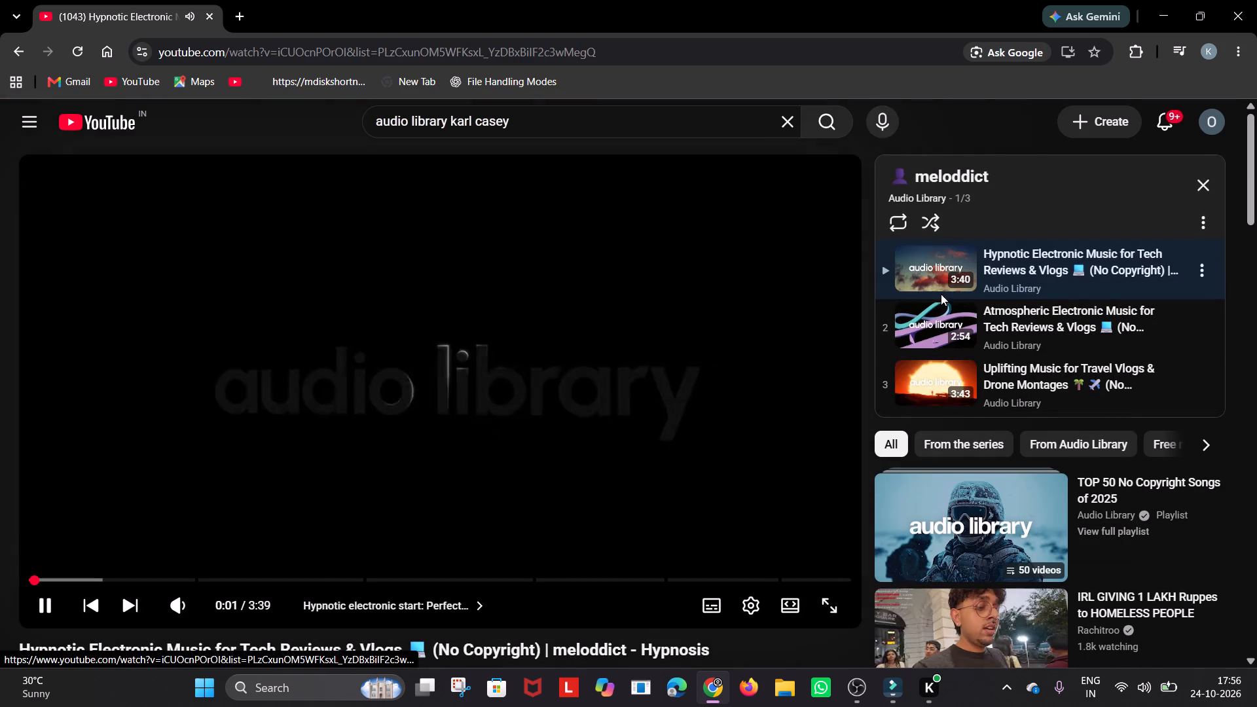
pyautogui.click(64, 585)
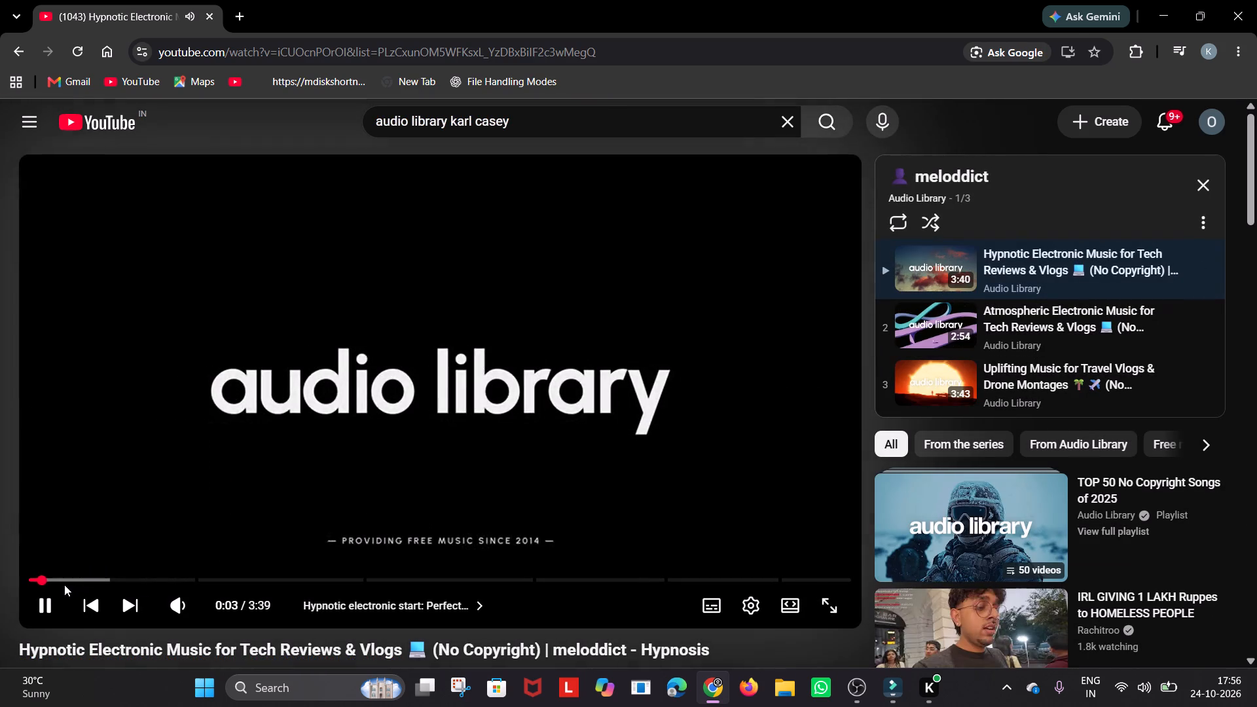
pyautogui.click(80, 578)
pyautogui.click(174, 576)
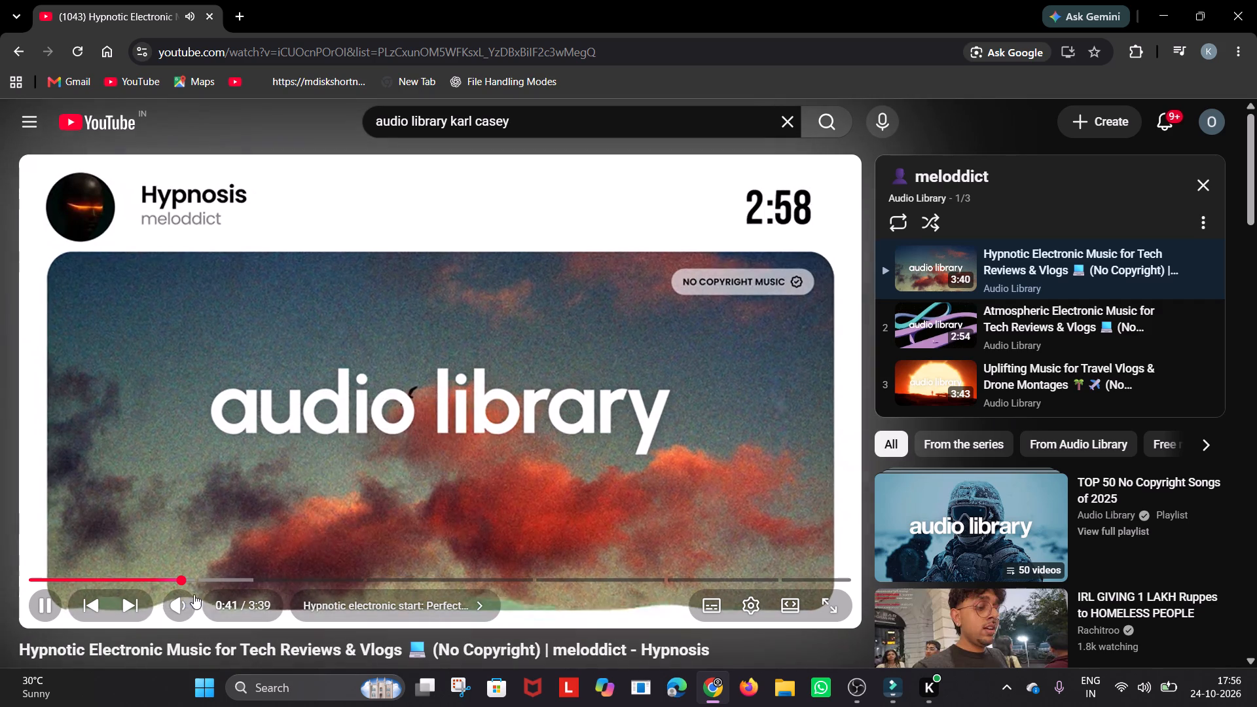
pyautogui.click(209, 602)
pyautogui.click(298, 578)
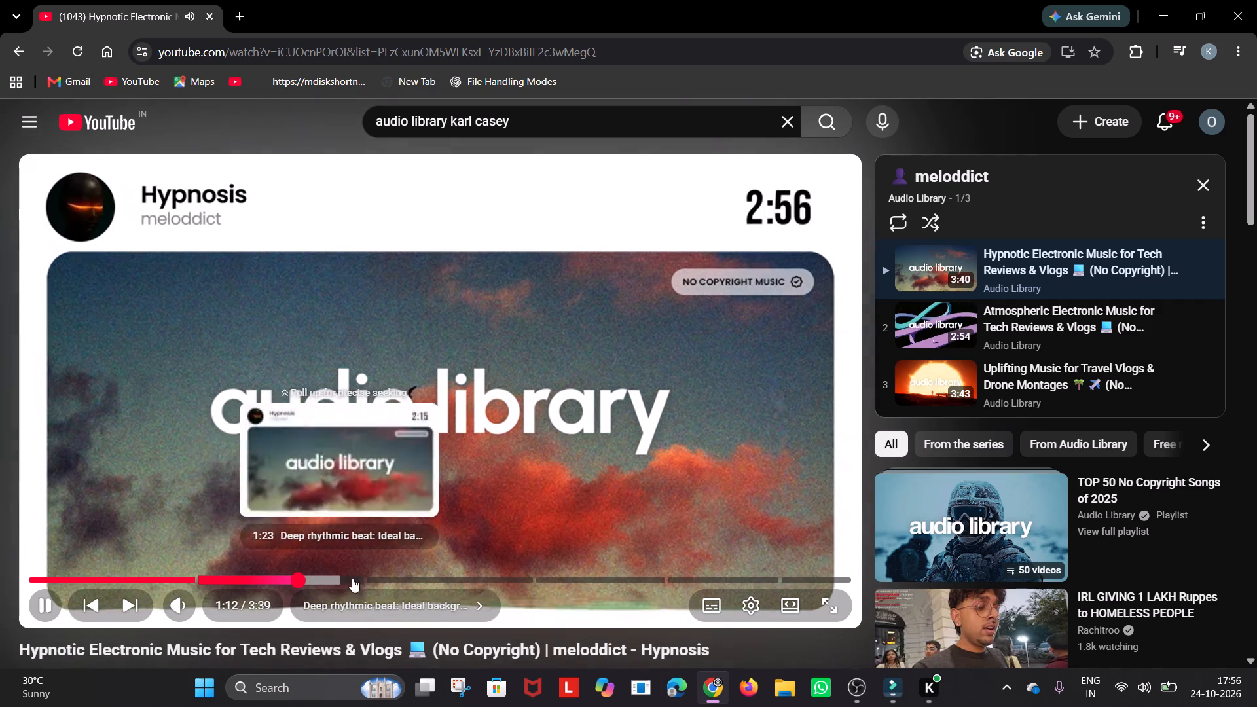
pyautogui.click(422, 579)
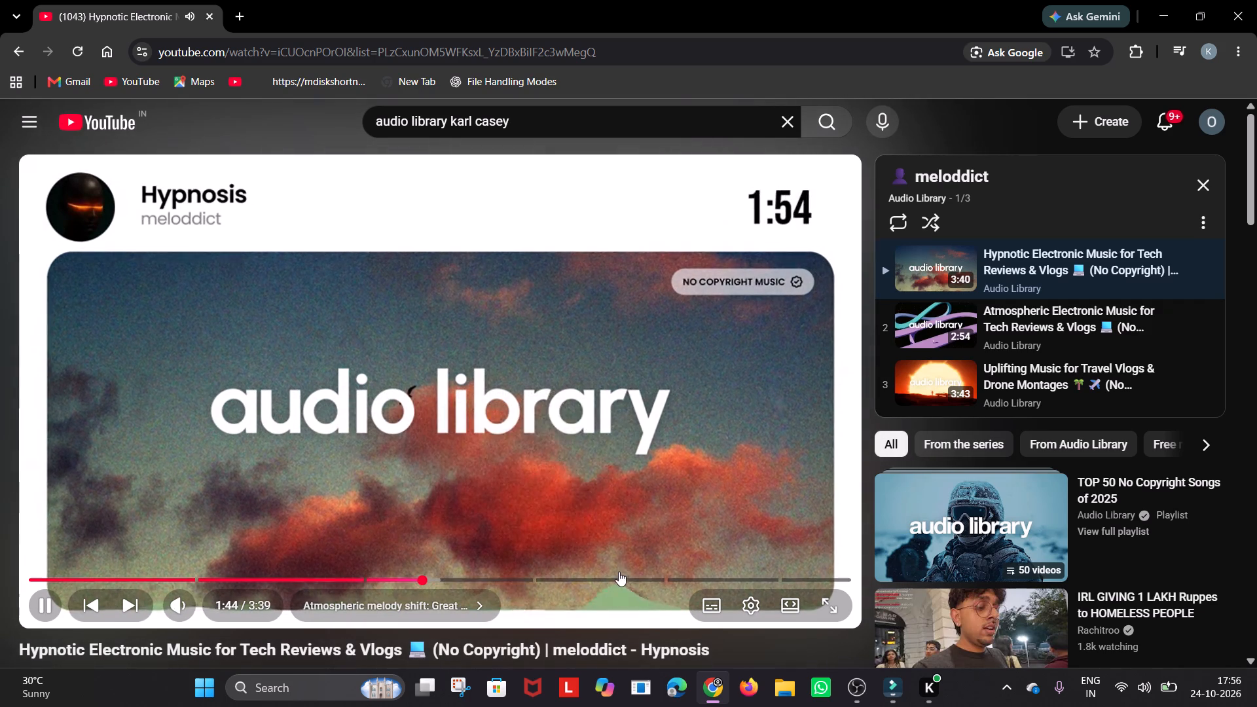
pyautogui.click(598, 581)
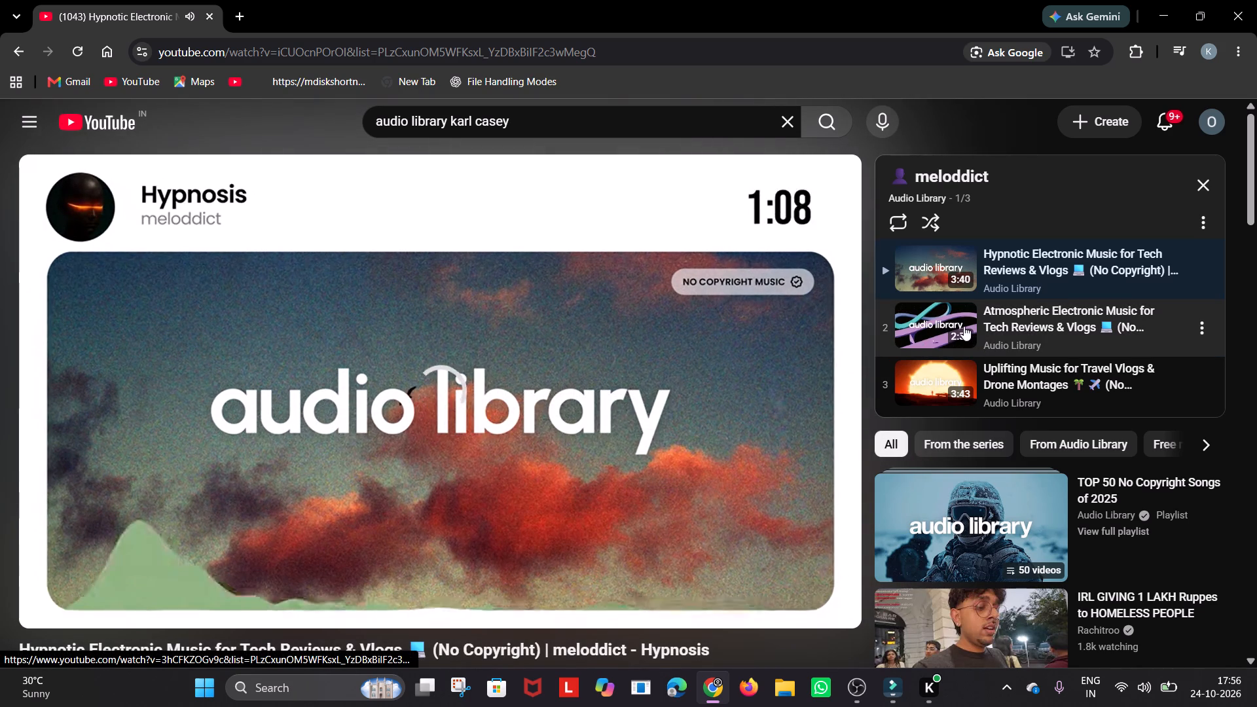
# Sample the second meloddict track, "Oblivion", from about 1:14 and glance at its description.
pyautogui.click(953, 328)
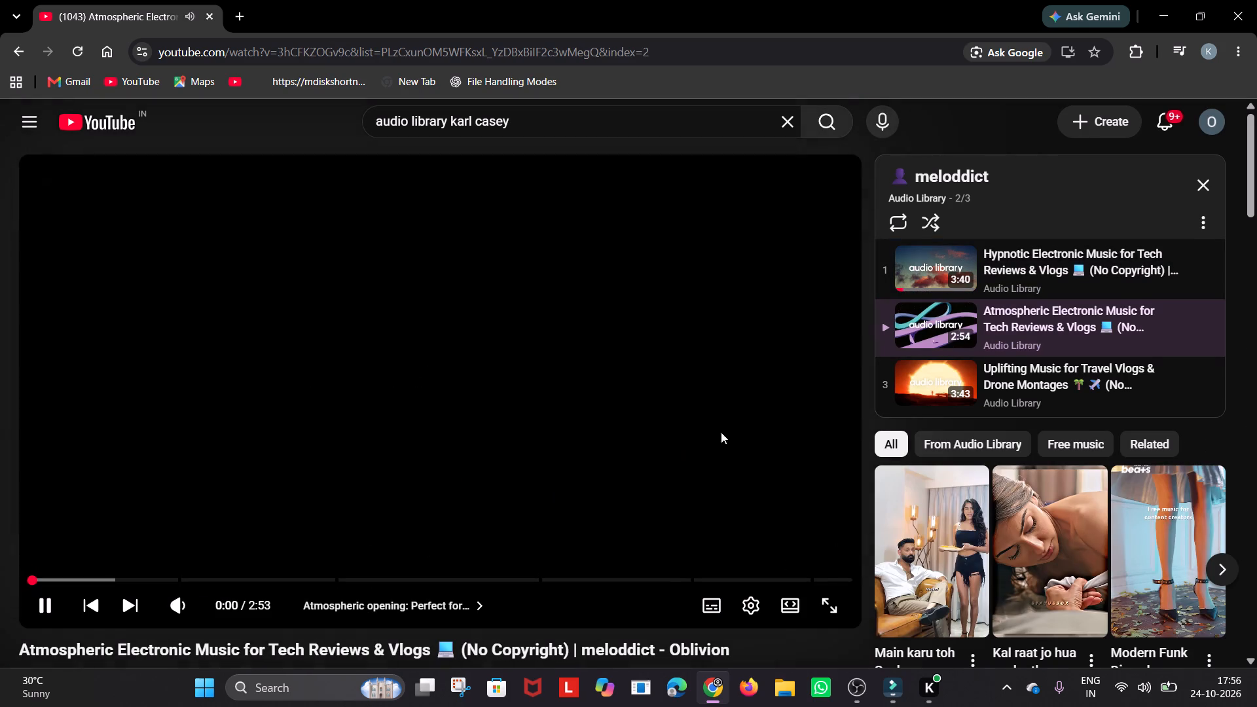
pyautogui.click(384, 581)
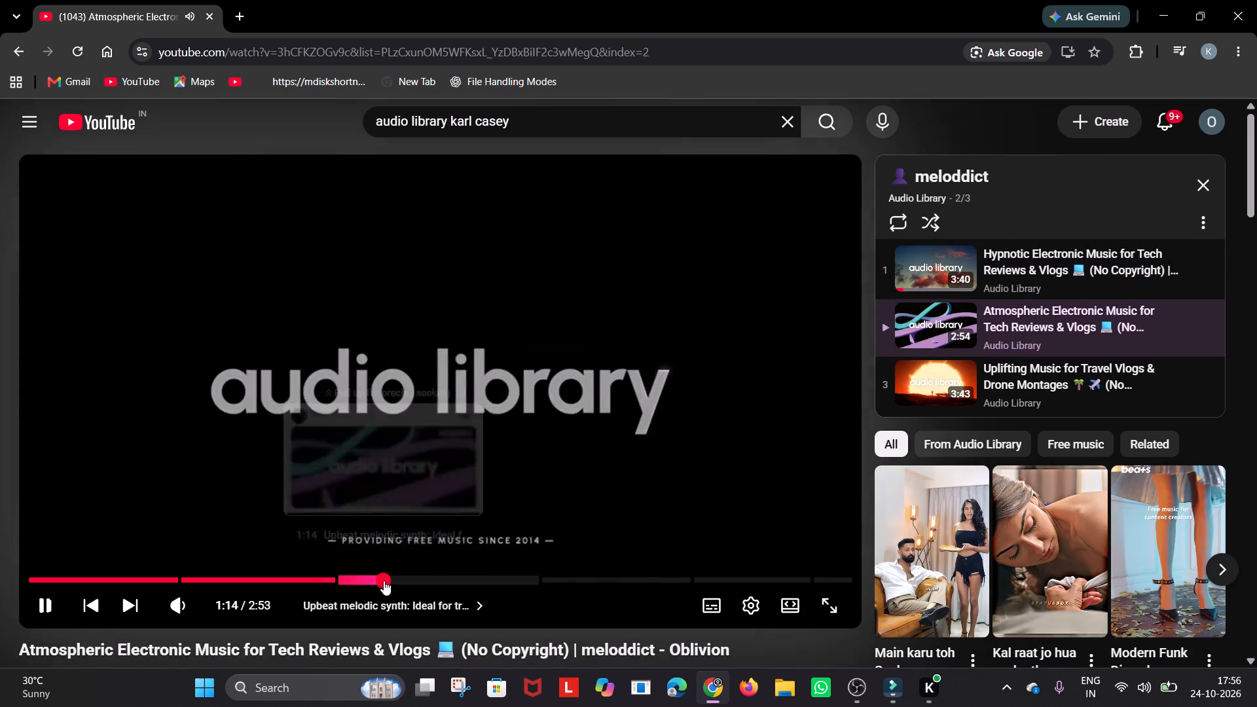
pyautogui.scroll(-2, 399, 472)
pyautogui.scroll(-1, 638, 439)
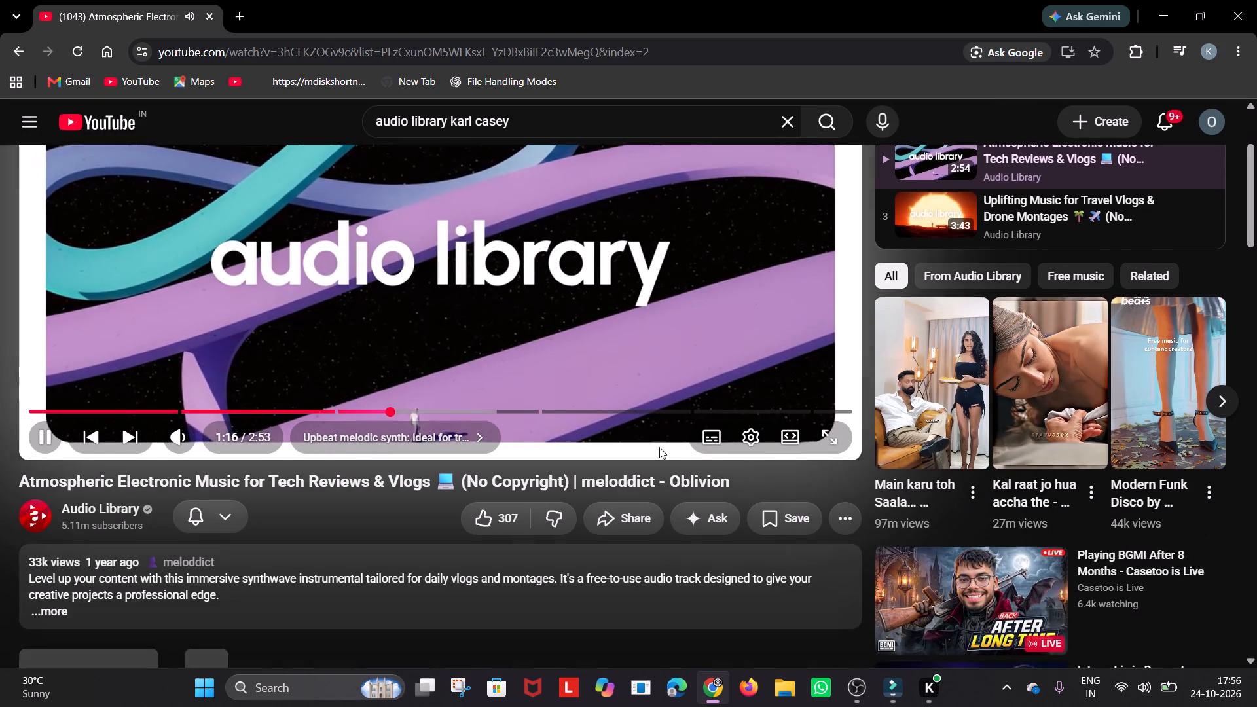
pyautogui.scroll(-1, 659, 447)
pyautogui.scroll(3, 304, 316)
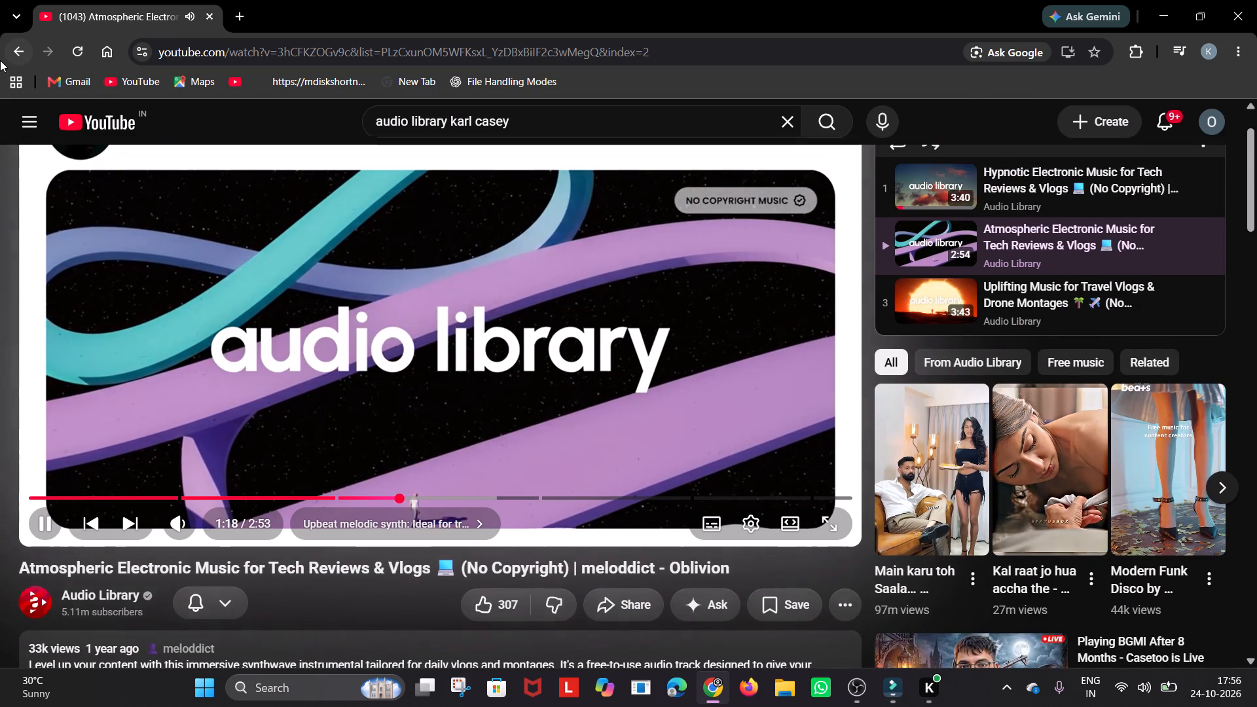
# Leave the meloddict podcast and return to the Audio Library channel's playlists.
pyautogui.click(24, 55)
pyautogui.scroll(-2, 982, 378)
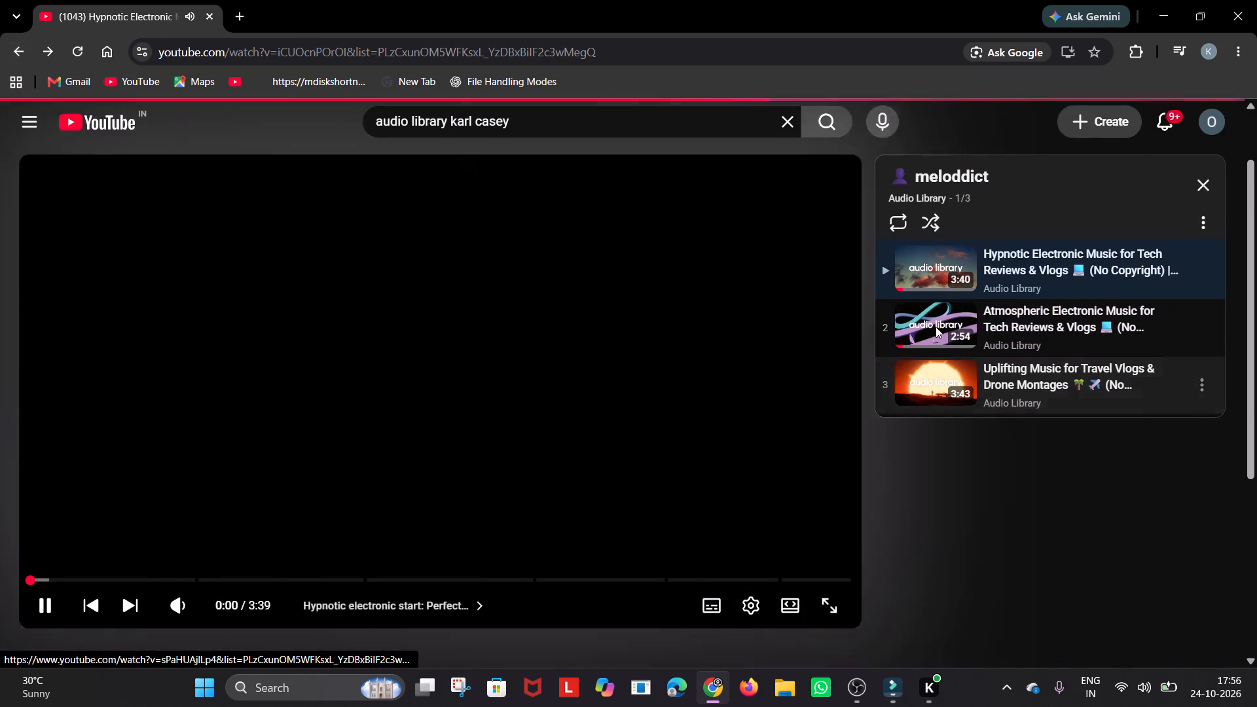
pyautogui.scroll(-2, 906, 436)
pyautogui.scroll(4, 910, 445)
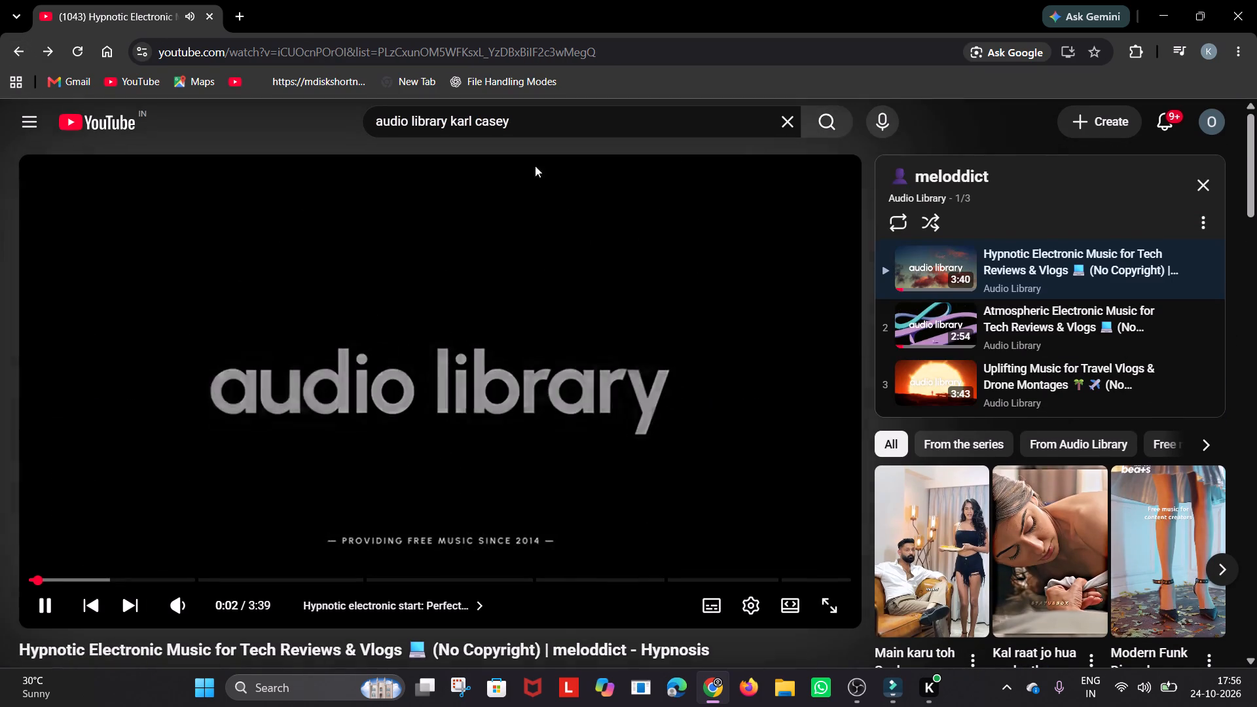
pyautogui.click(21, 57)
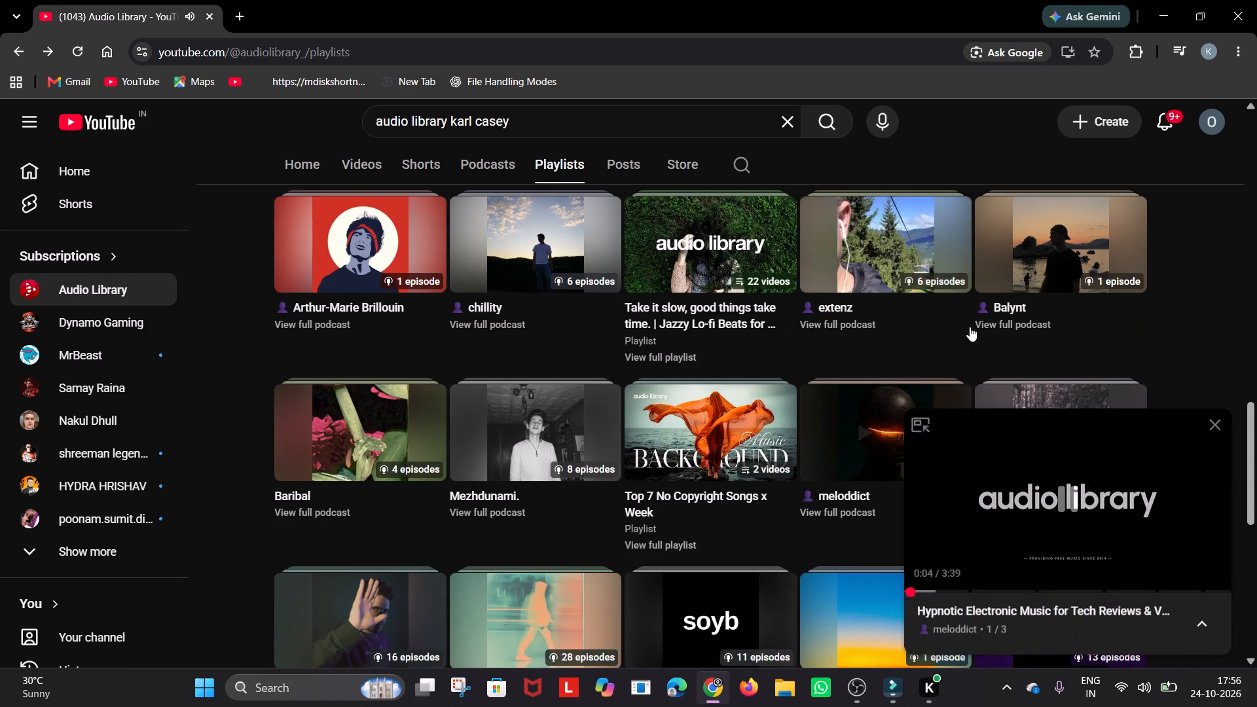
# Find and play the jiglr podcast among the Audio Library channel's playlists, skipping the advertisement before its first track.
pyautogui.scroll(-1, 926, 310)
pyautogui.scroll(-1, 766, 382)
pyautogui.scroll(-1, 632, 440)
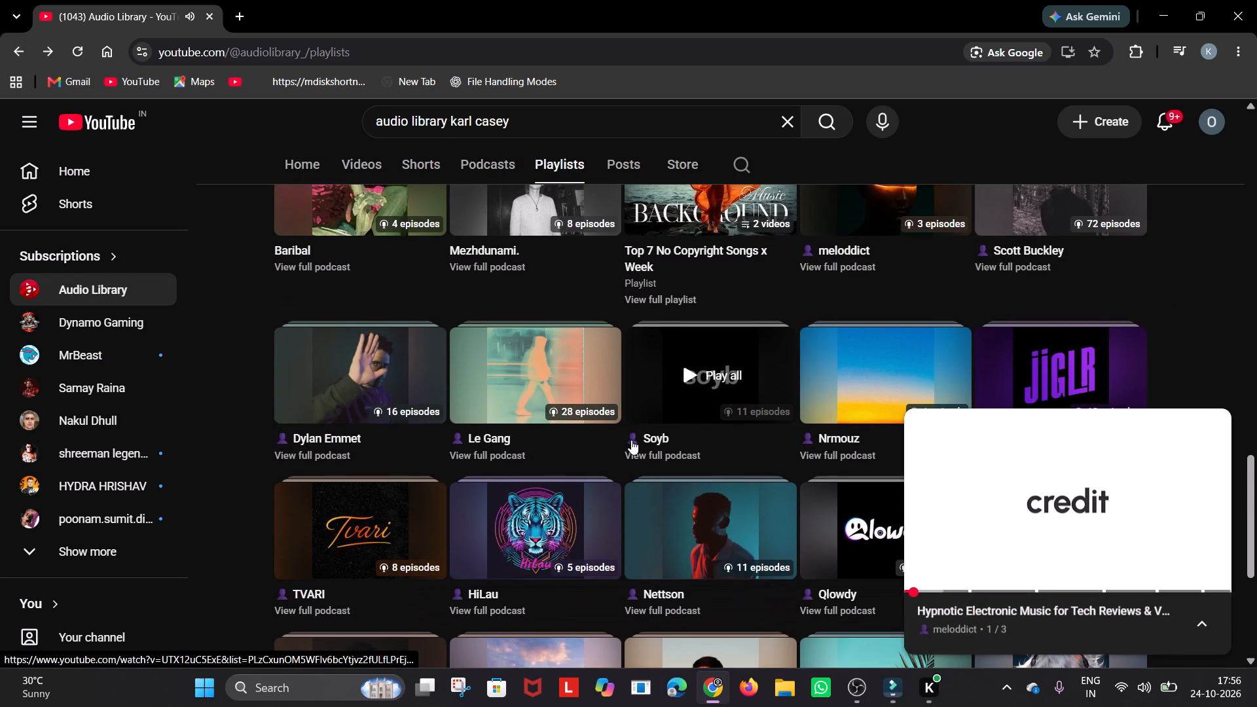
pyautogui.scroll(-2, 638, 442)
pyautogui.scroll(-2, 657, 505)
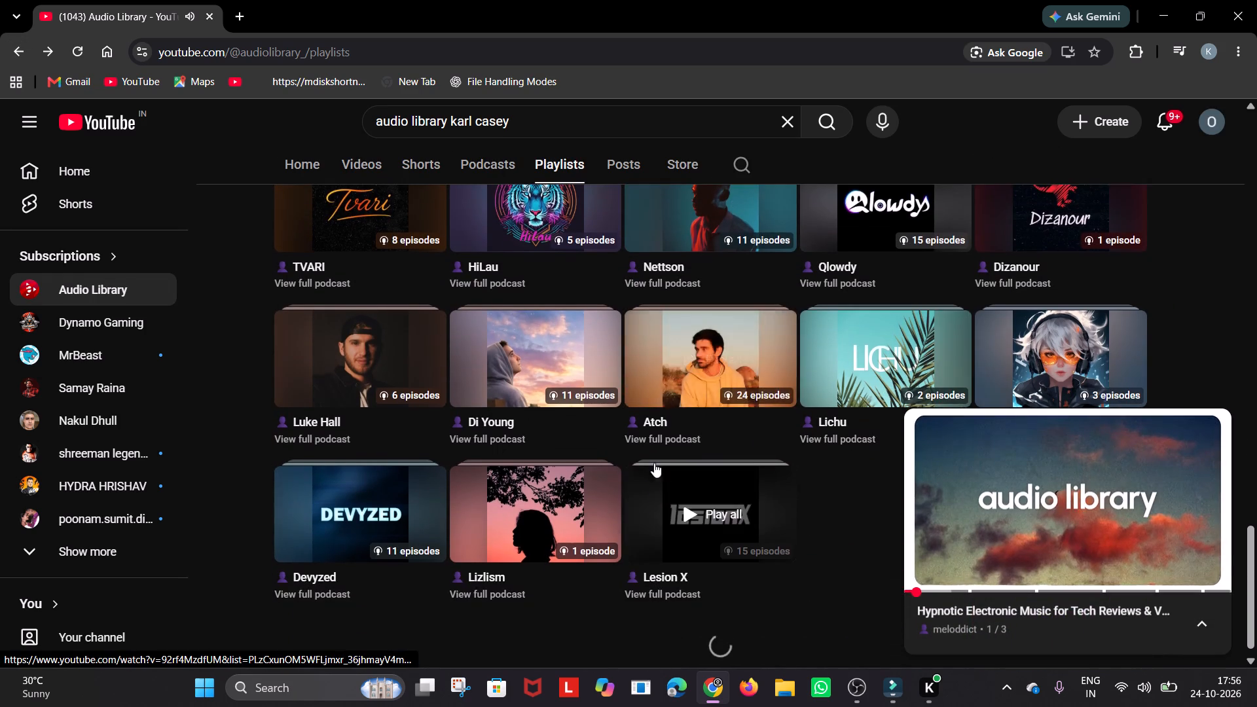
pyautogui.scroll(-2, 835, 308)
pyautogui.scroll(3, 778, 382)
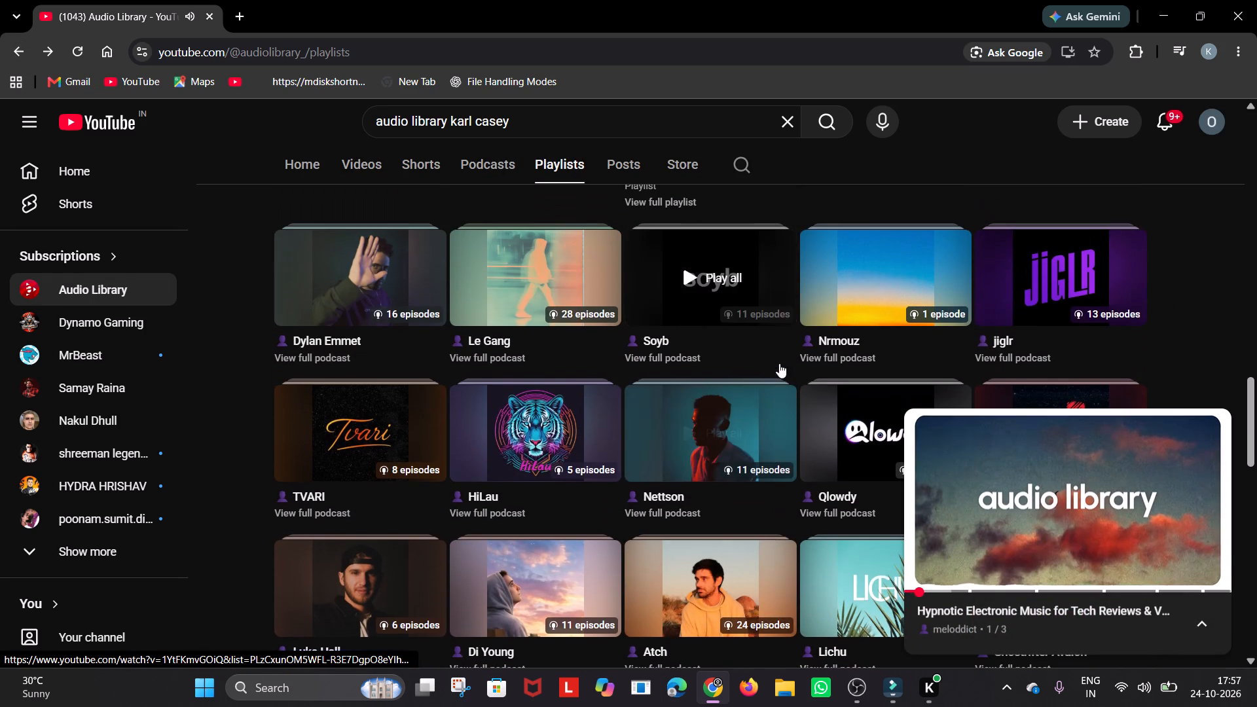
pyautogui.click(1114, 259)
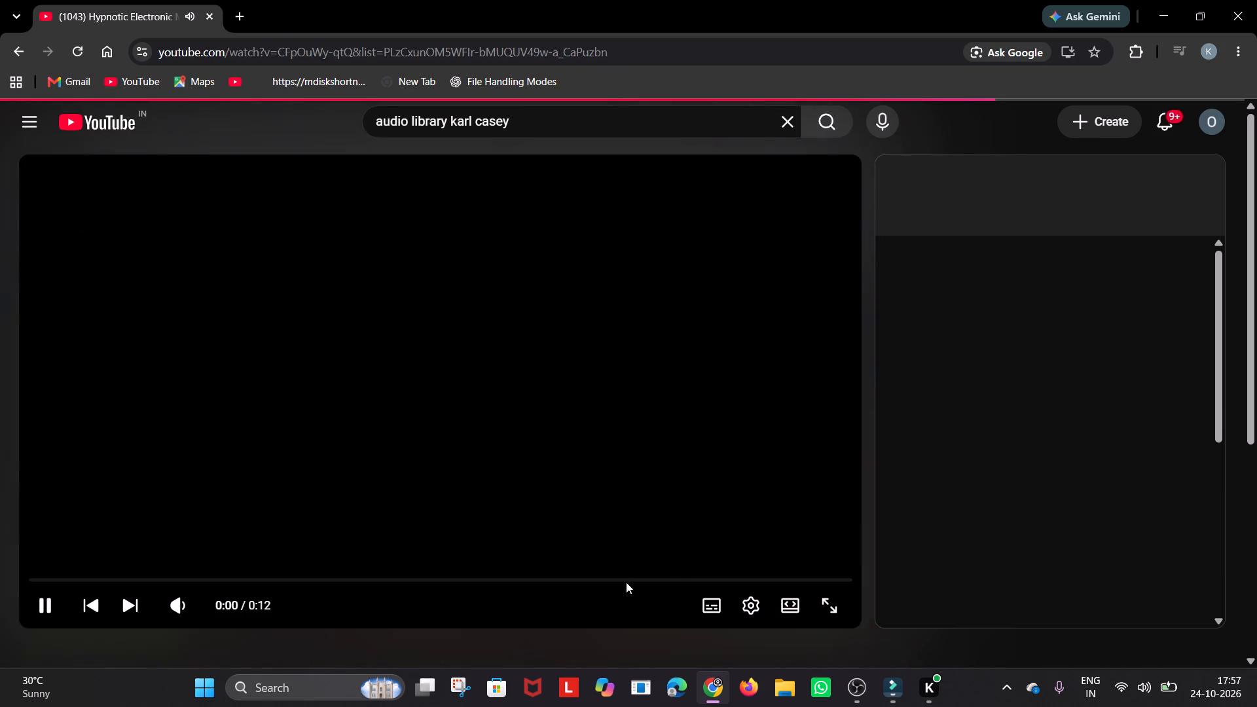
pyautogui.scroll(-2, 766, 500)
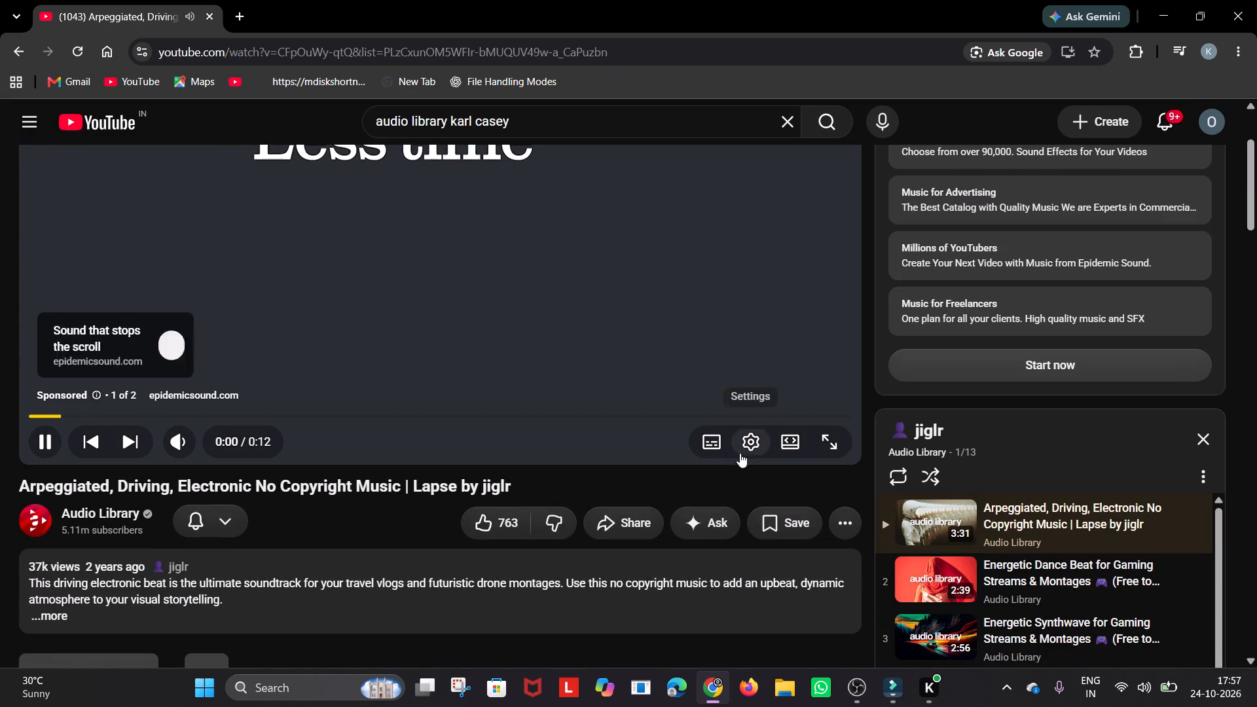
pyautogui.scroll(2, 729, 448)
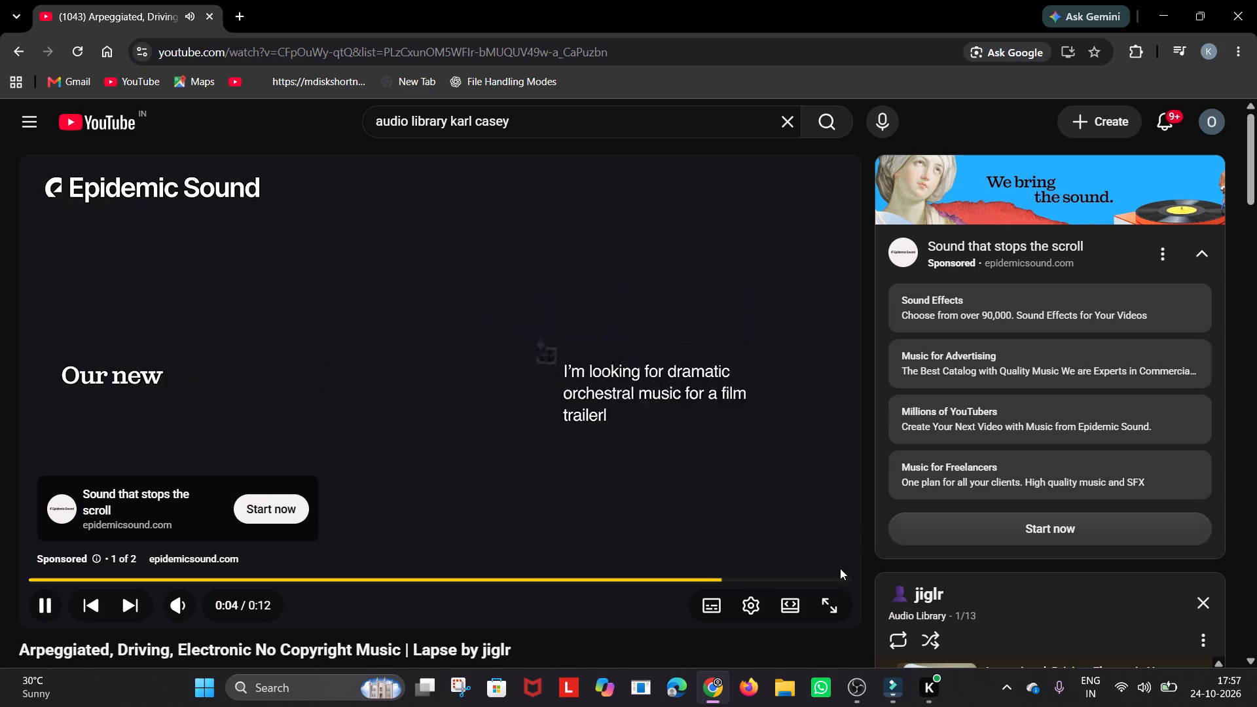
pyautogui.click(834, 548)
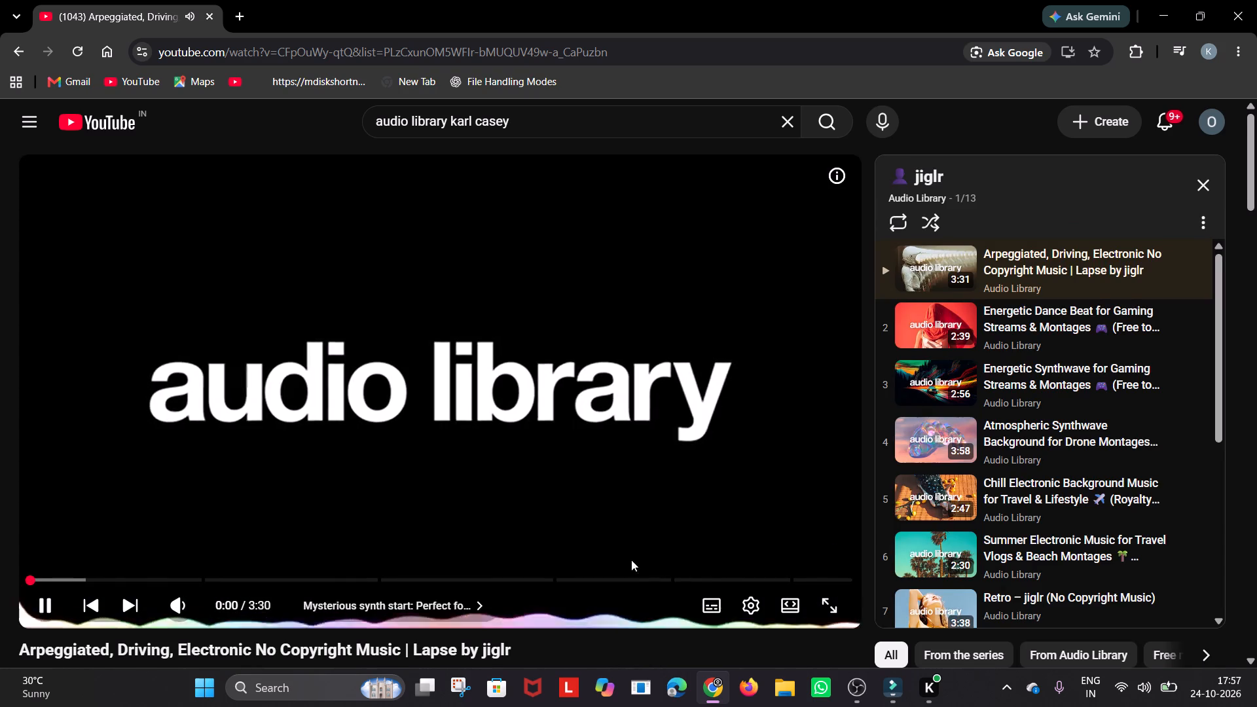
# Sample the first jiglr track, "Lapse", by skipping ahead in short stages through its opening section, past 0:19.
pyautogui.scroll(-1, 532, 540)
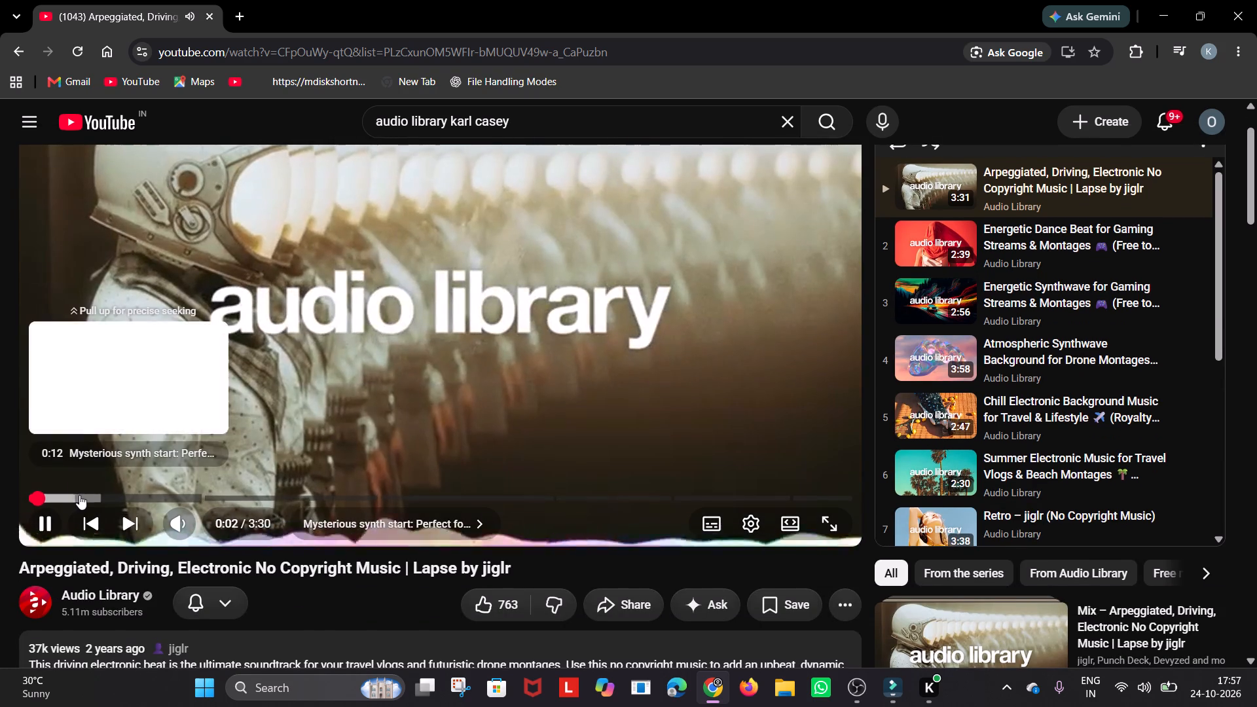
pyautogui.click(79, 495)
pyautogui.click(105, 493)
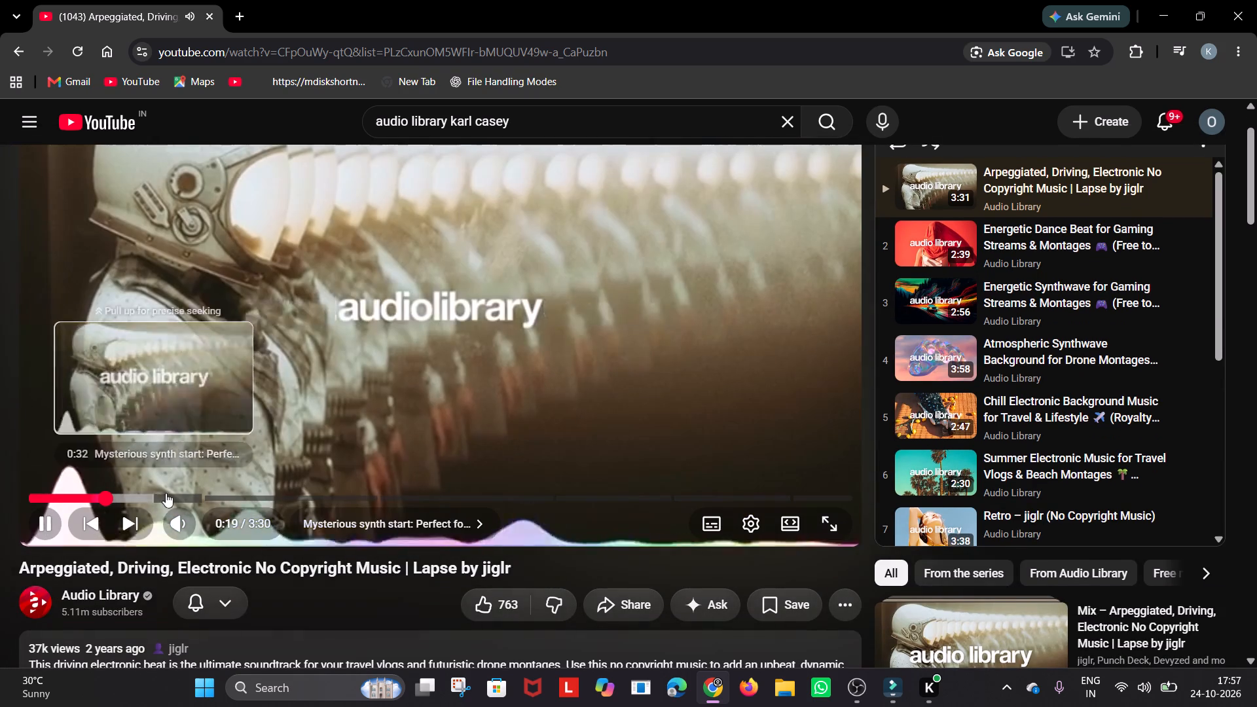
pyautogui.click(182, 493)
# Play the beginning of the second jiglr track, "Whisper".
pyautogui.scroll(1, 921, 337)
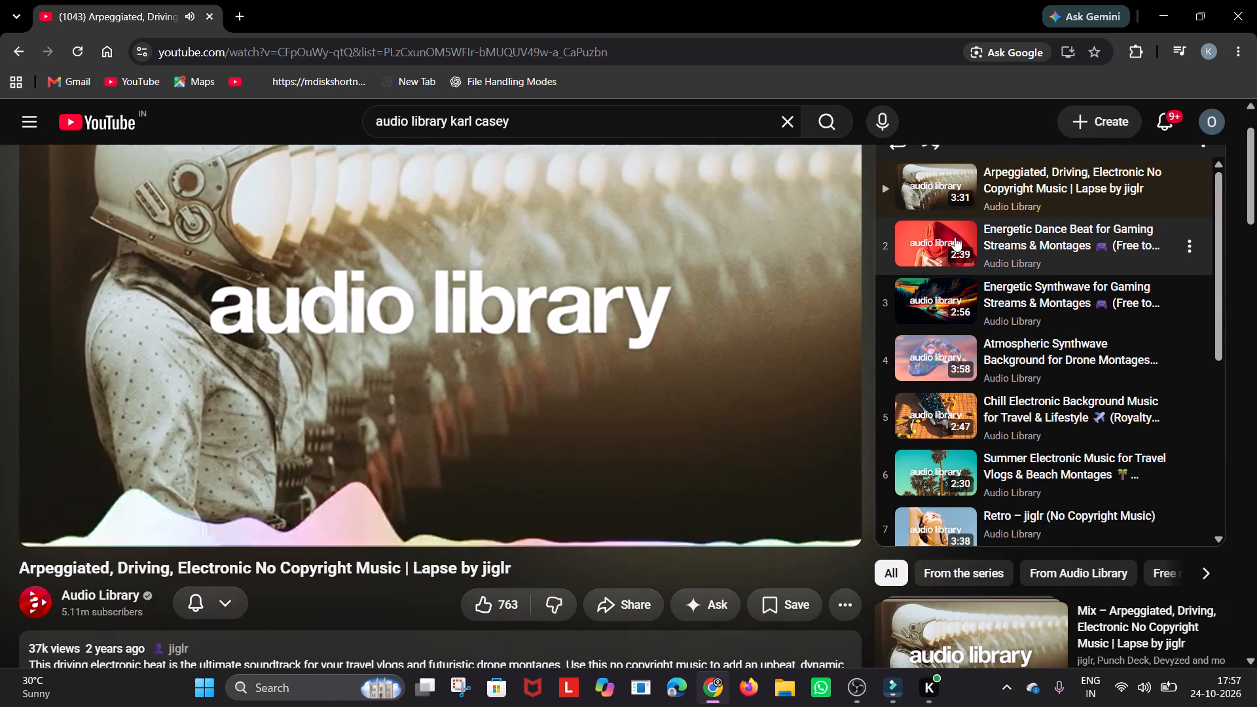
pyautogui.click(955, 237)
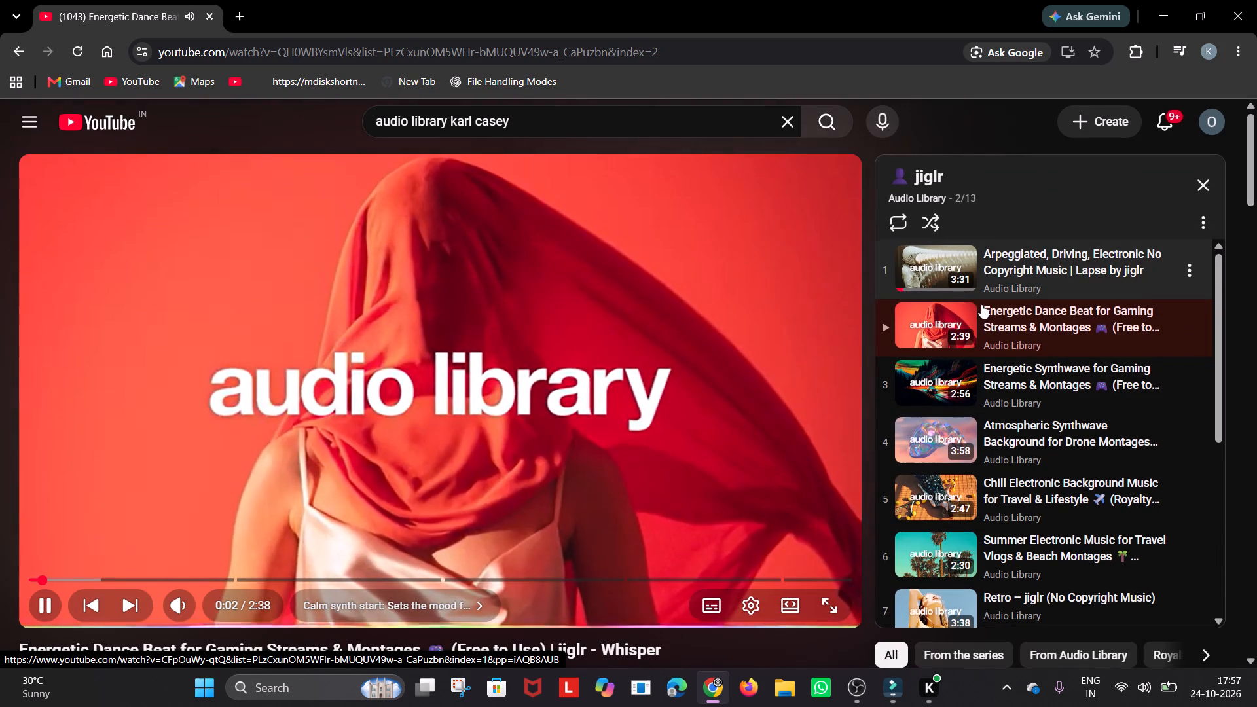
# Play the fifth jiglr track, "Chasing Love", from its start while looking over the remaining tracks in the playlist.
pyautogui.click(975, 479)
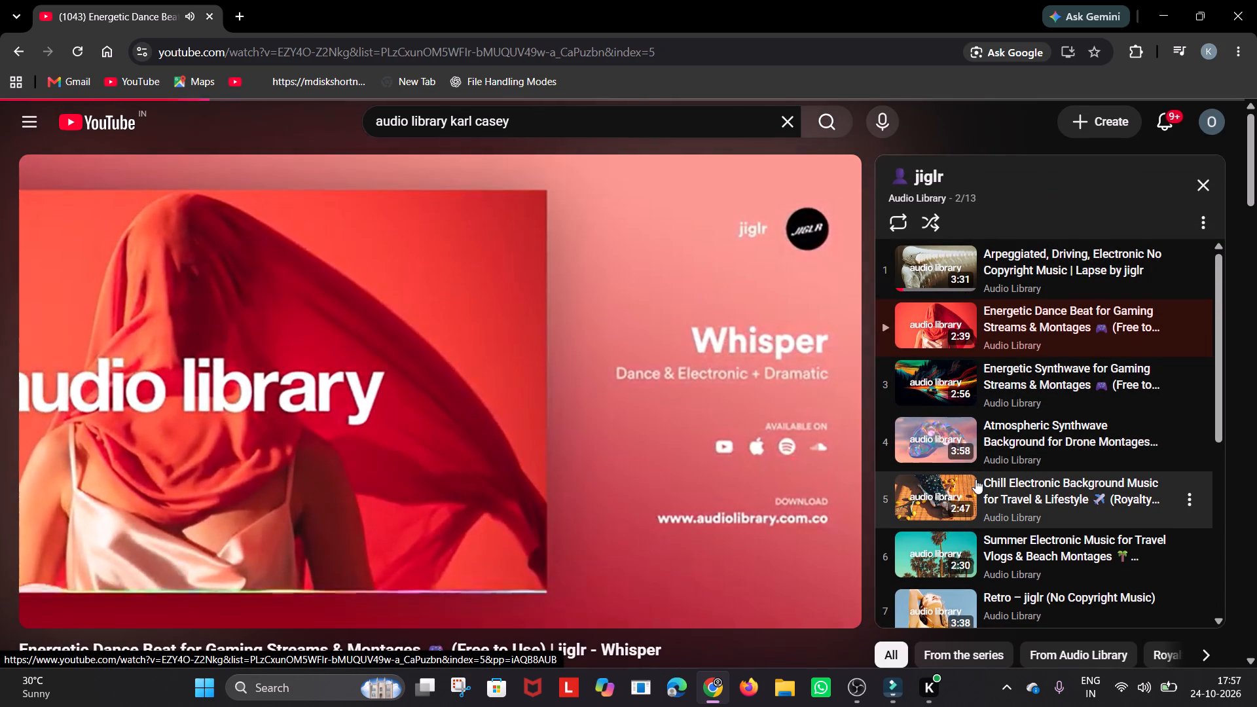
pyautogui.scroll(-1, 536, 454)
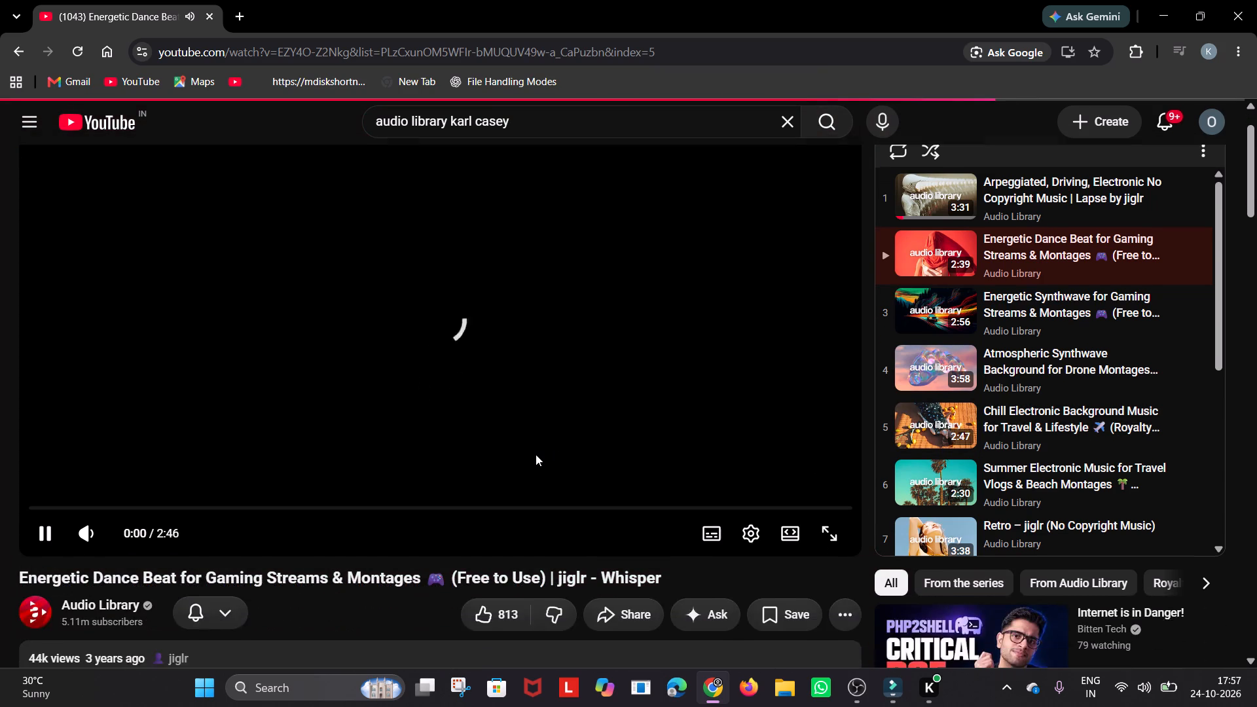
pyautogui.scroll(-1, 501, 406)
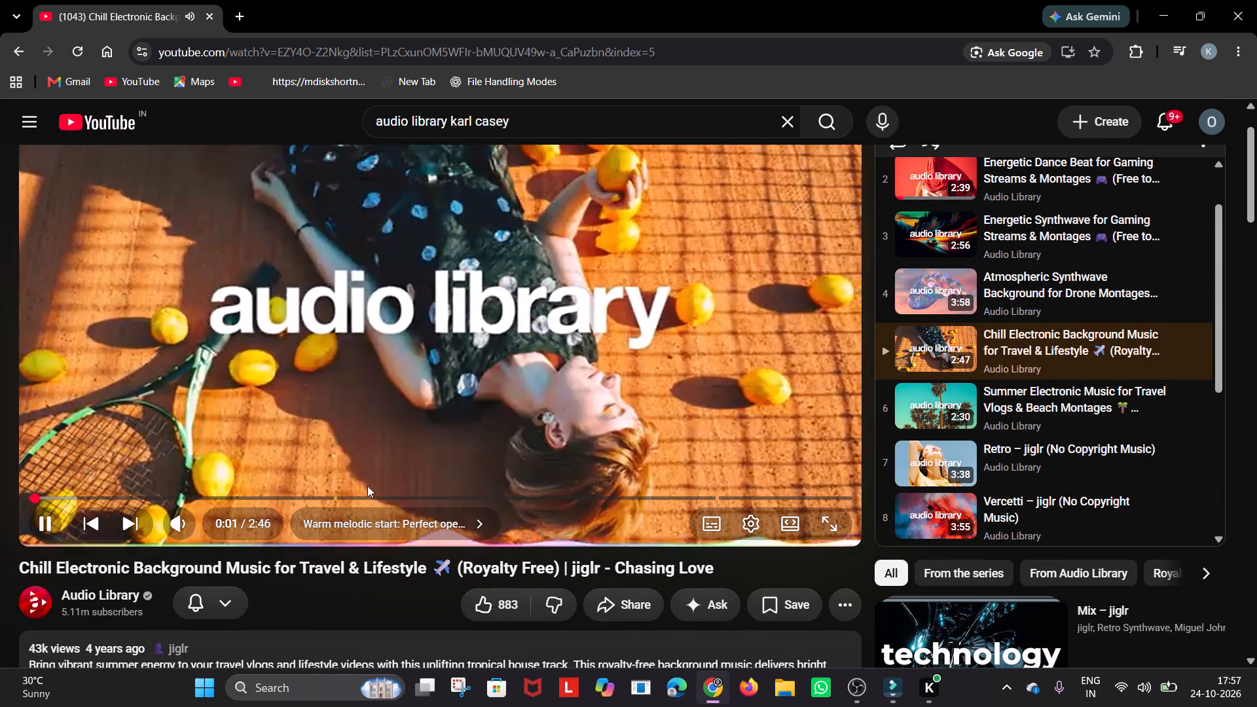
pyautogui.scroll(-2, 941, 361)
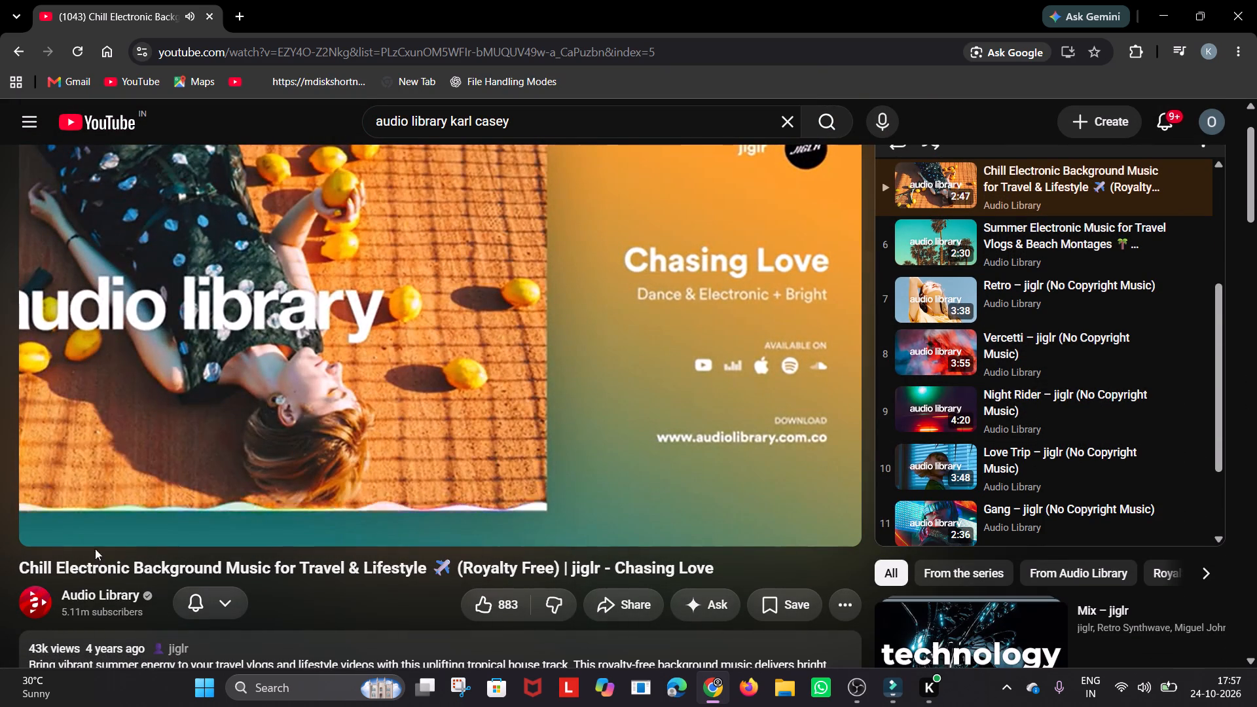
# Lower the video player's volume slightly while "Chasing Love" plays.
pyautogui.click(205, 528)
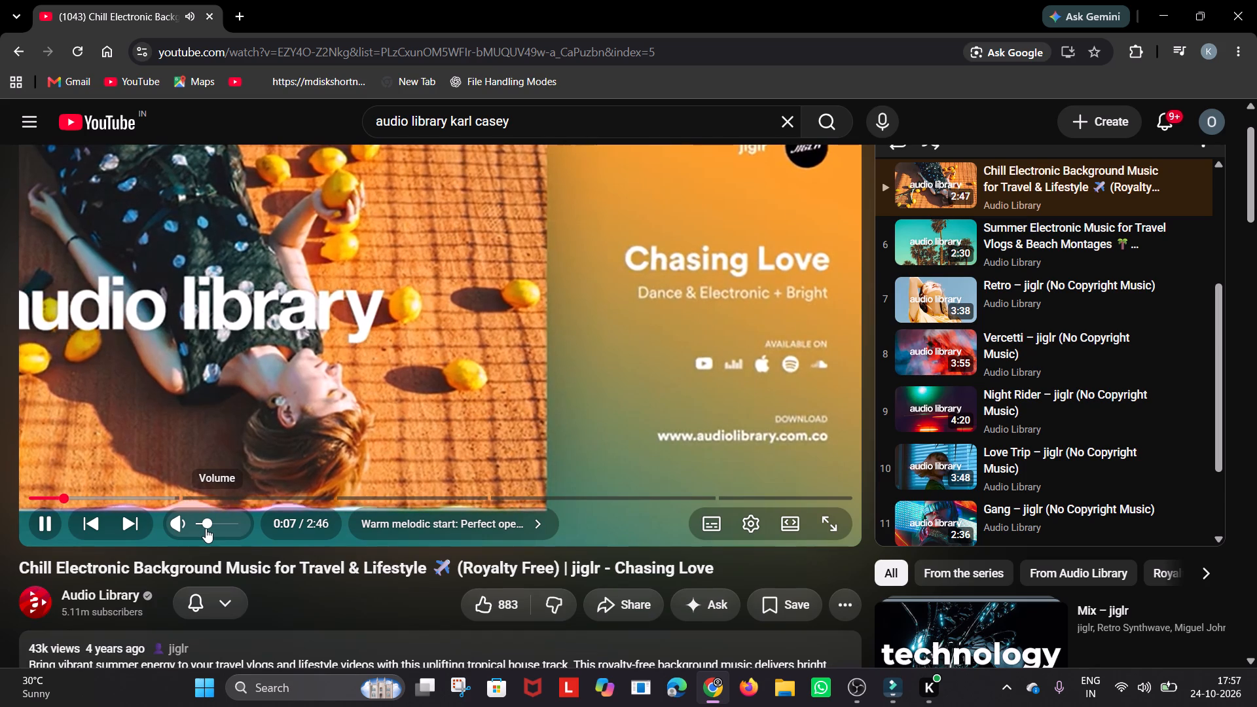
pyautogui.click(206, 528)
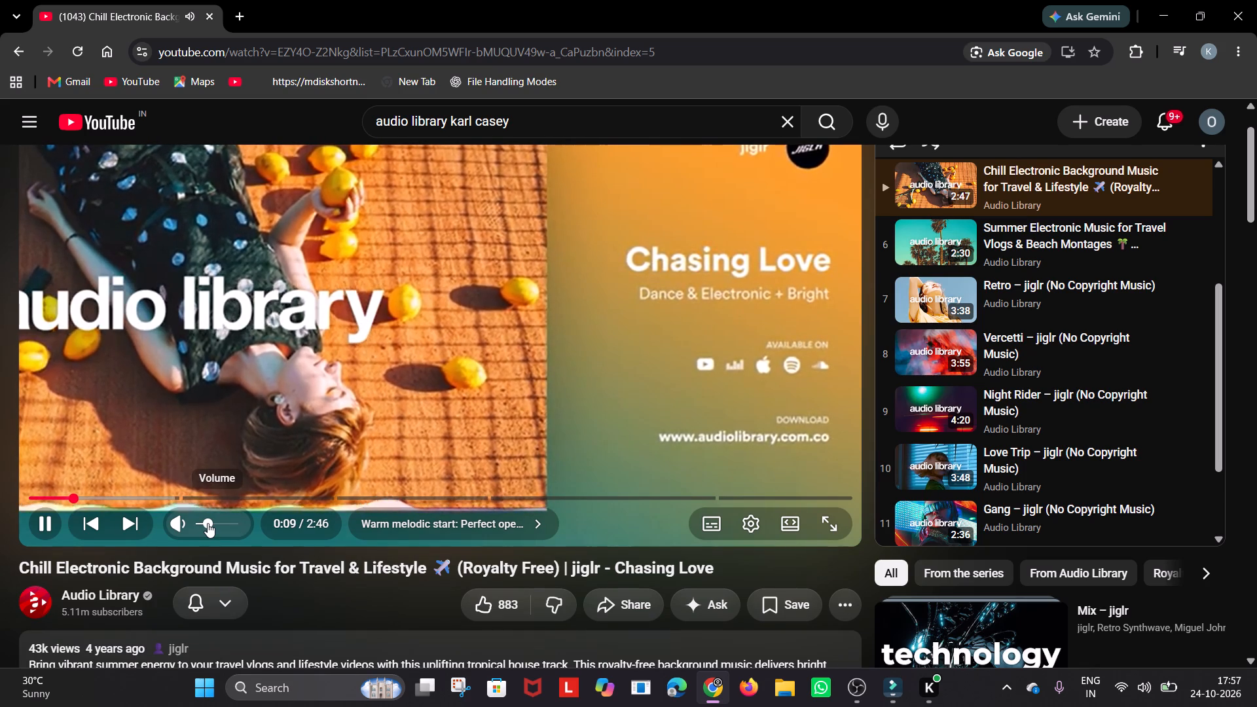
pyautogui.click(204, 523)
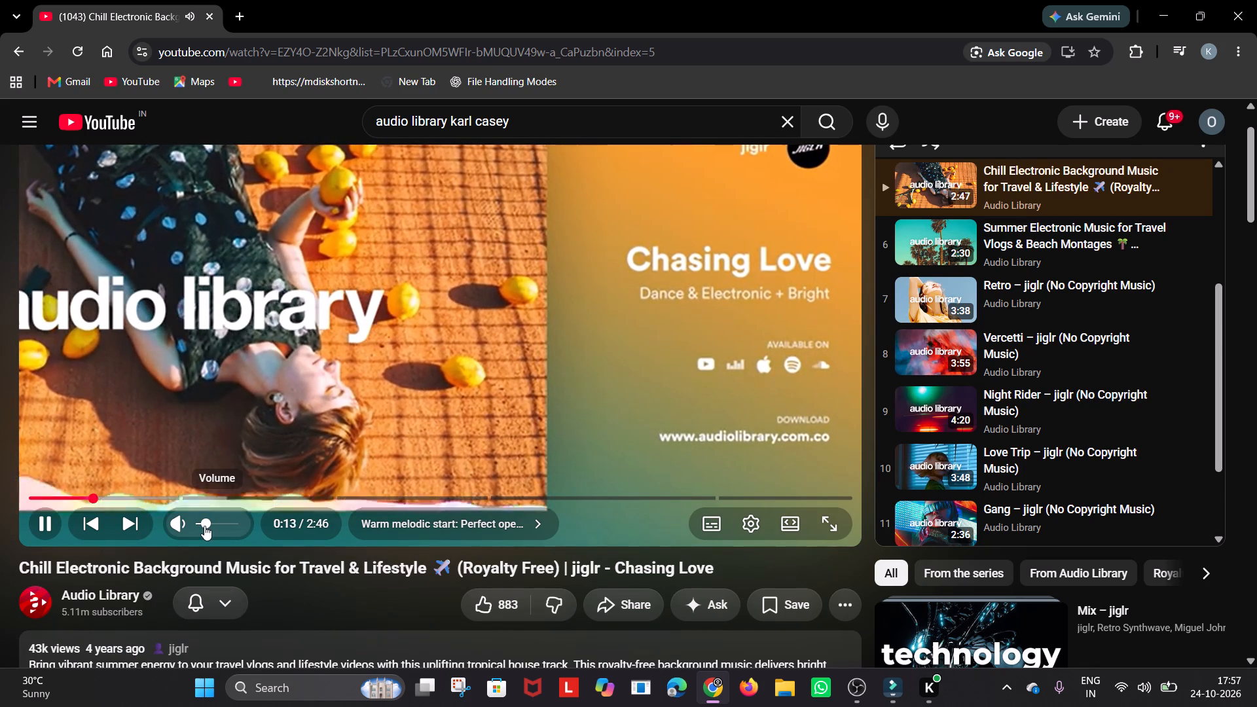
pyautogui.click(202, 524)
pyautogui.click(202, 524)
pyautogui.click(202, 524)
pyautogui.click(202, 524)
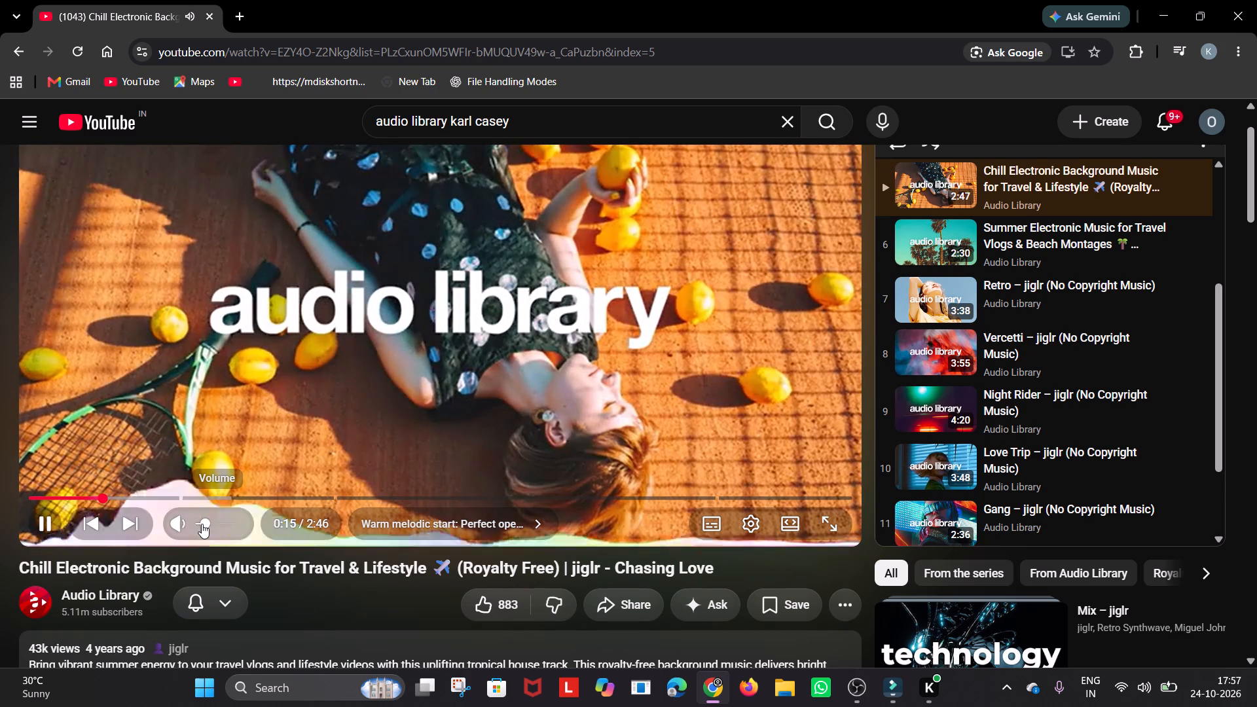
# Play the twelfth jiglr track, "Cyberpunk", from further down the podcast's playlist.
pyautogui.scroll(-3, 1000, 421)
pyautogui.click(958, 447)
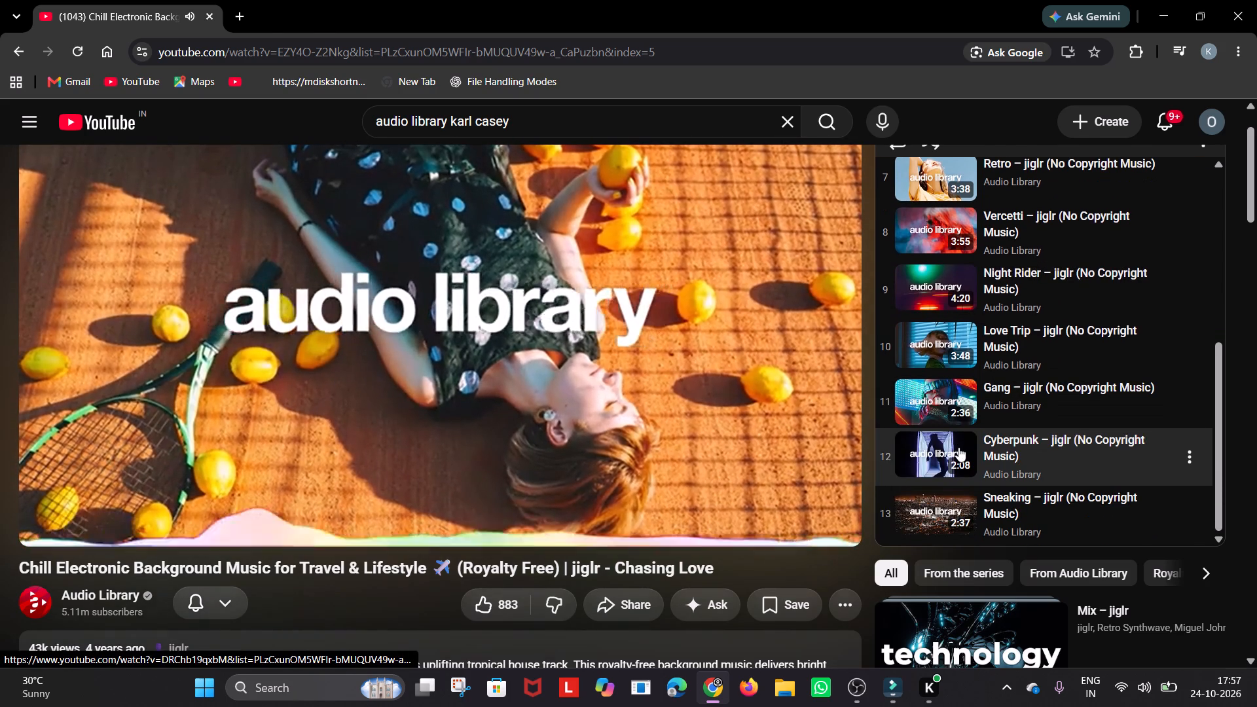
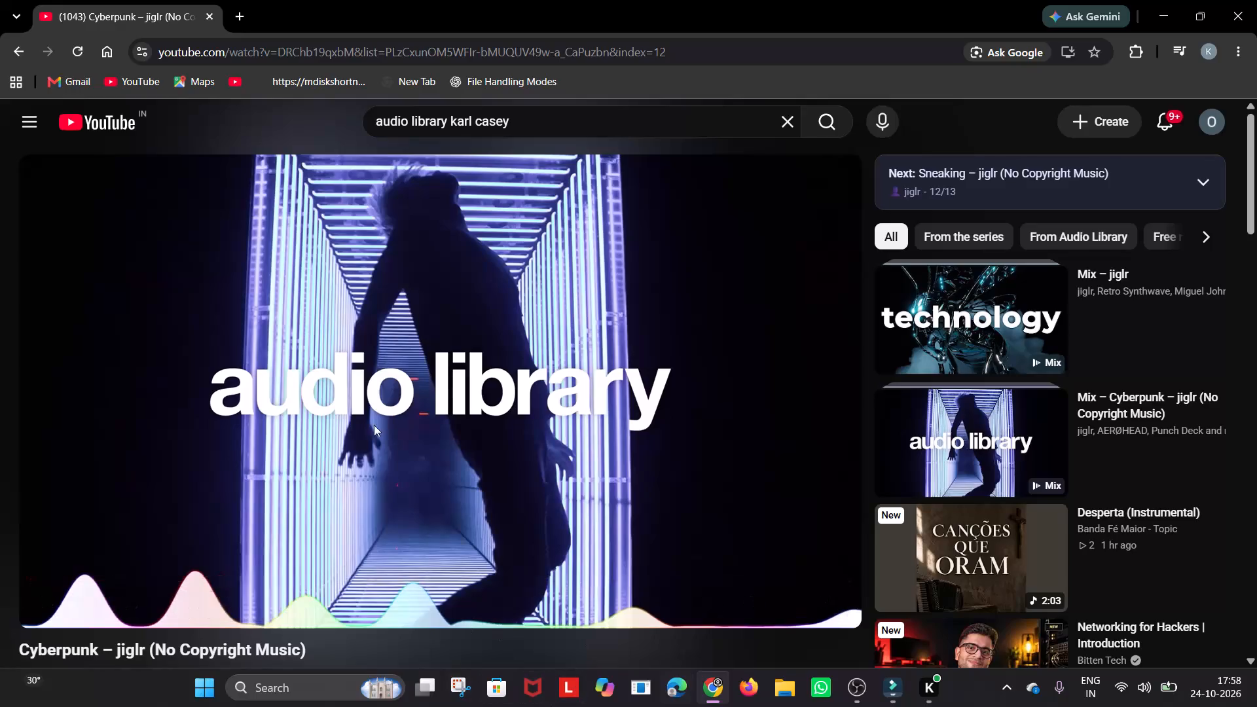
# Search YouTube for "audio library vought" in place of the Karl Casey query.
pyautogui.click(548, 113)
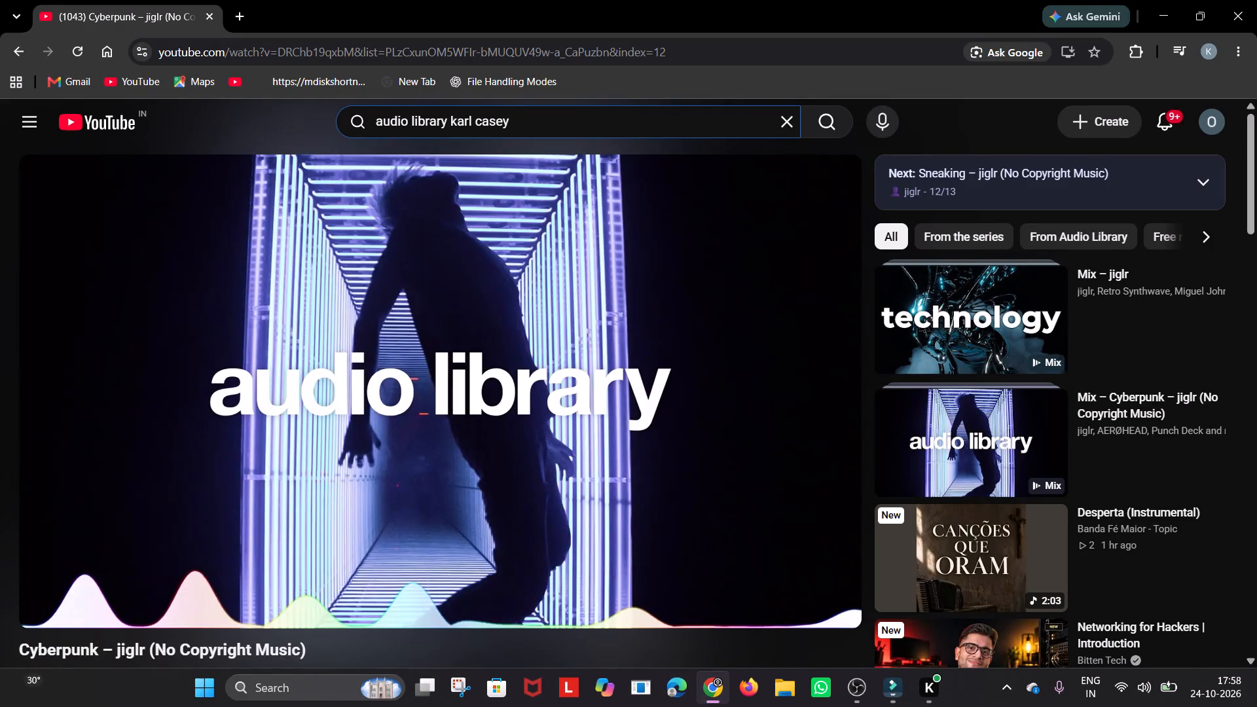
pyautogui.press('BackSpace')
pyautogui.press('BackSpace')
pyautogui.press('BackSpace')
pyautogui.press('BackSpace')
pyautogui.press('BackSpace')
pyautogui.press('BackSpace')
pyautogui.press('BackSpace')
pyautogui.press('BackSpace')
pyautogui.press('BackSpace')
pyautogui.press('BackSpace')
pyautogui.write('voug')
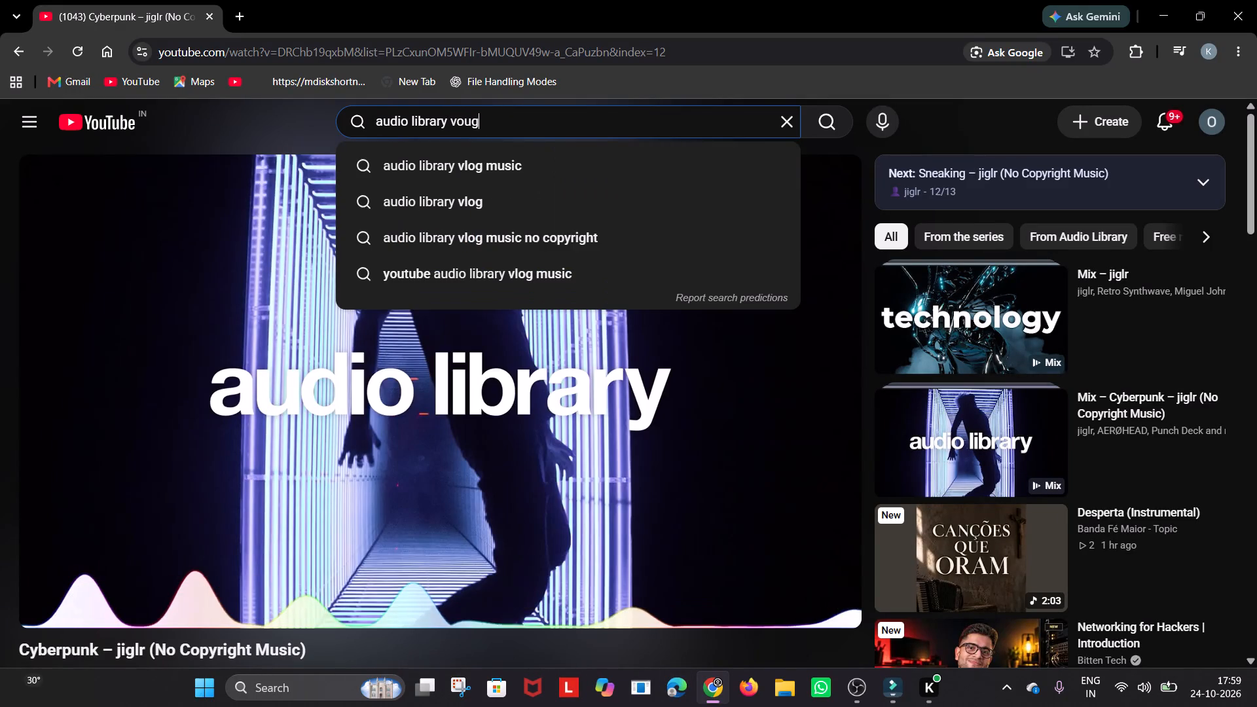
pyautogui.write('ht')
pyautogui.press('Return')
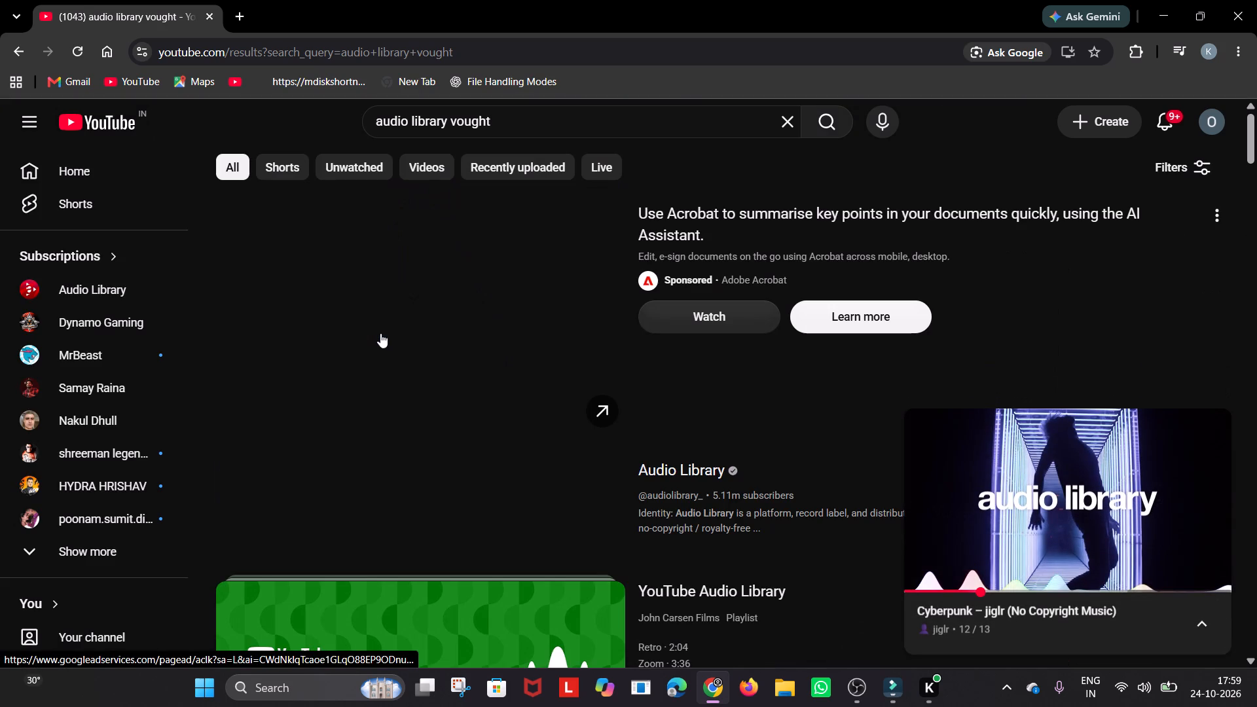
# Look through the "audio library vought" search results for suitable copyright-free music.
pyautogui.scroll(-4, 524, 293)
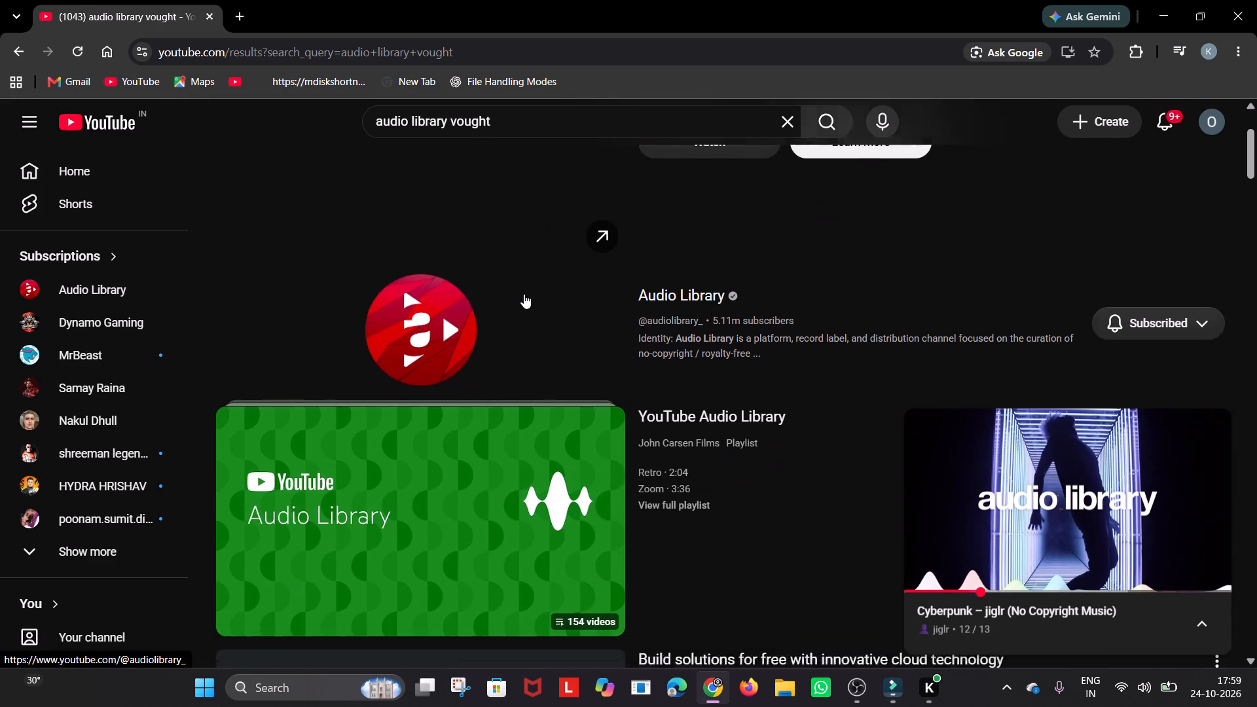
pyautogui.scroll(-7, 524, 294)
pyautogui.scroll(1, 515, 304)
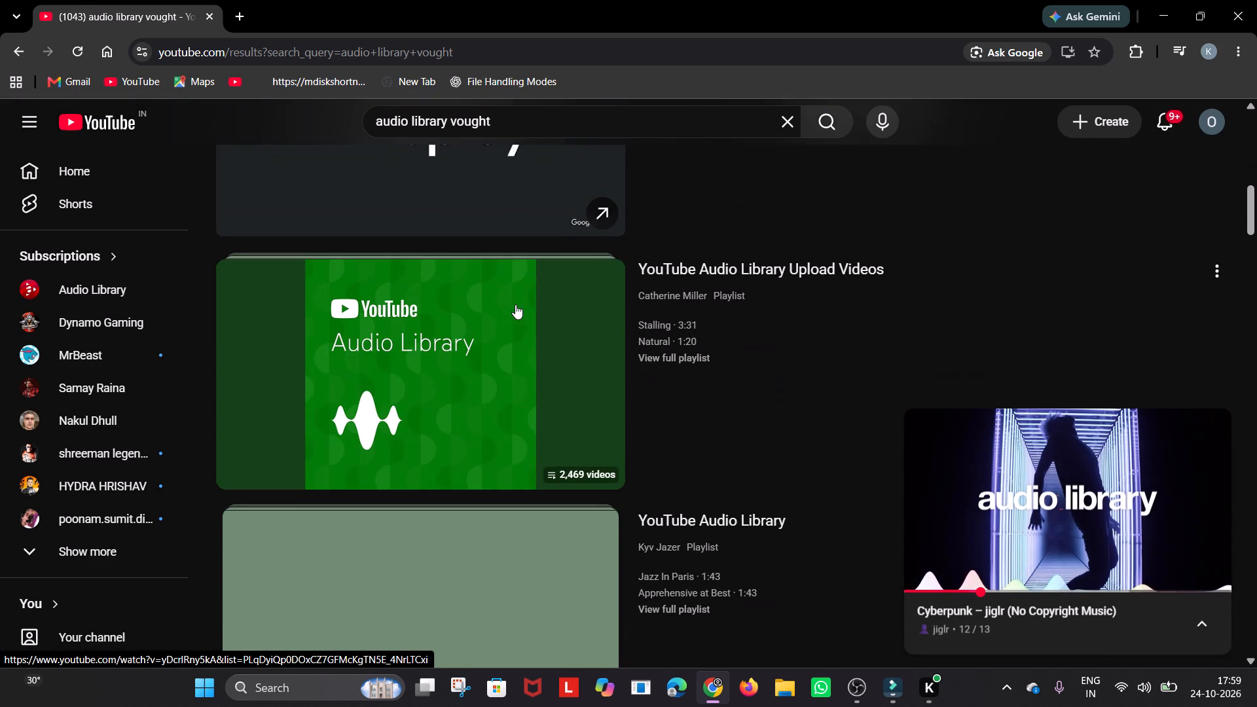
pyautogui.scroll(-5, 509, 320)
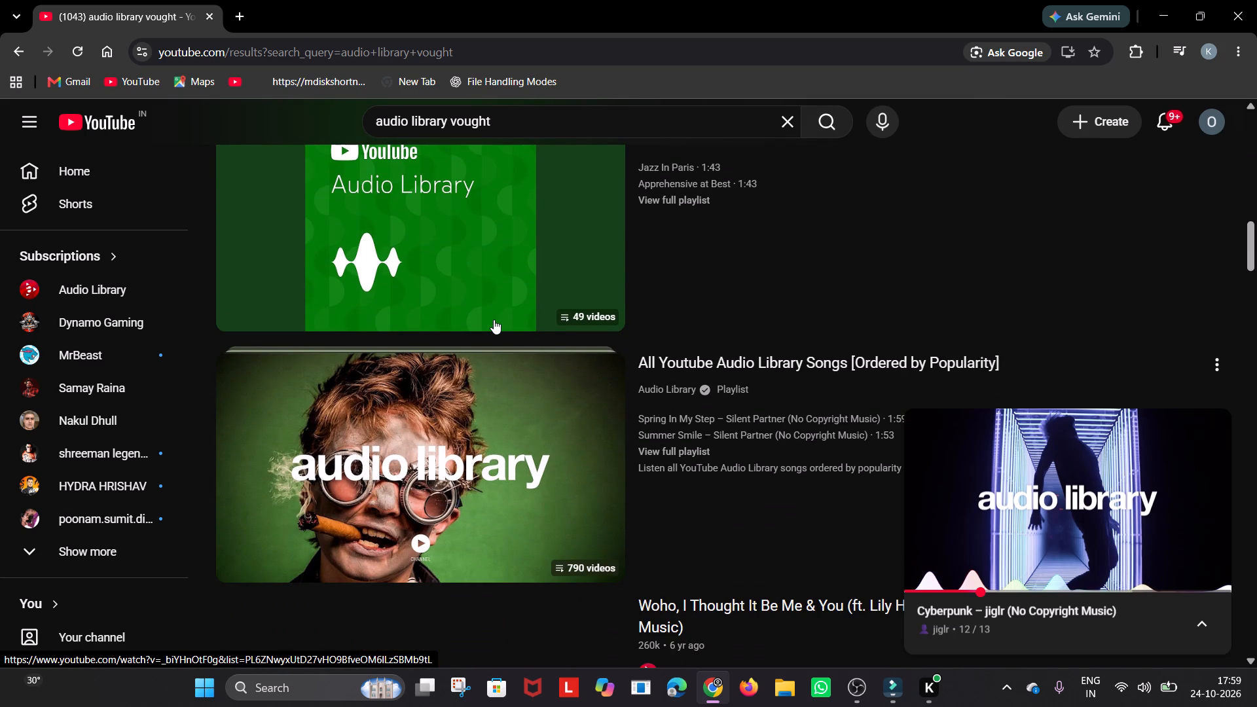
pyautogui.scroll(-7, 527, 326)
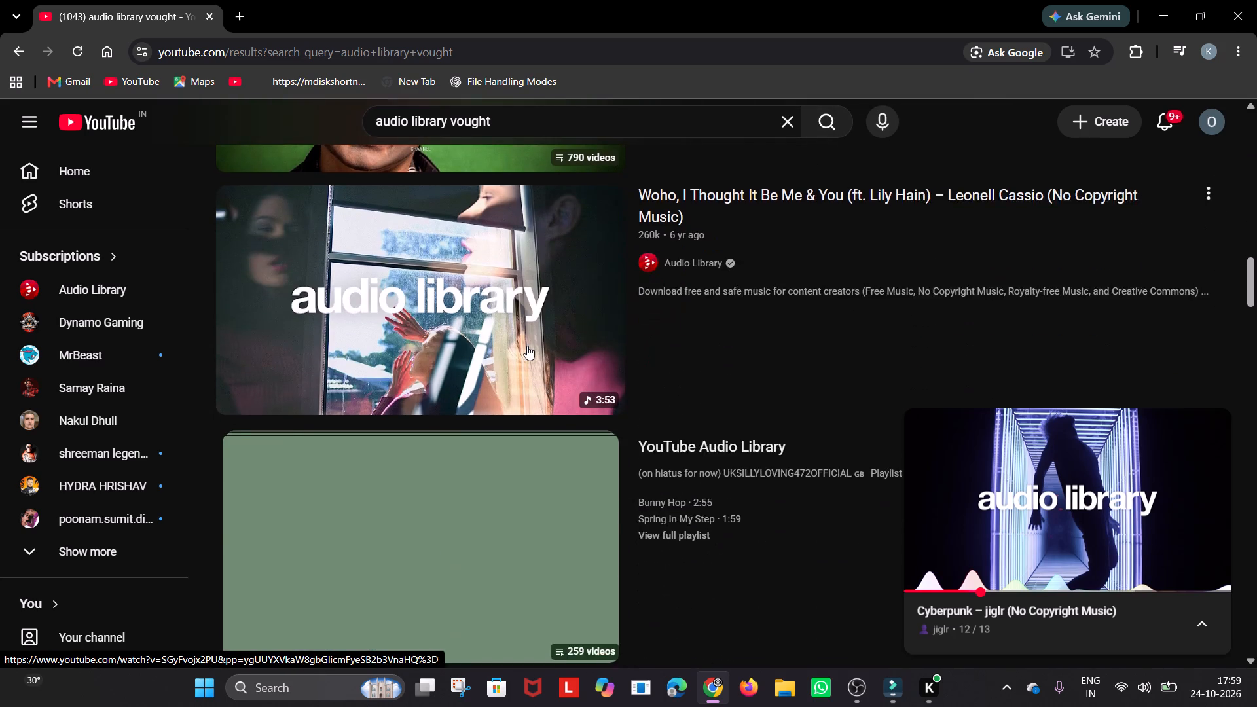
# Extend the YouTube search to "audio library vought soung" and run it.
pyautogui.click(526, 120)
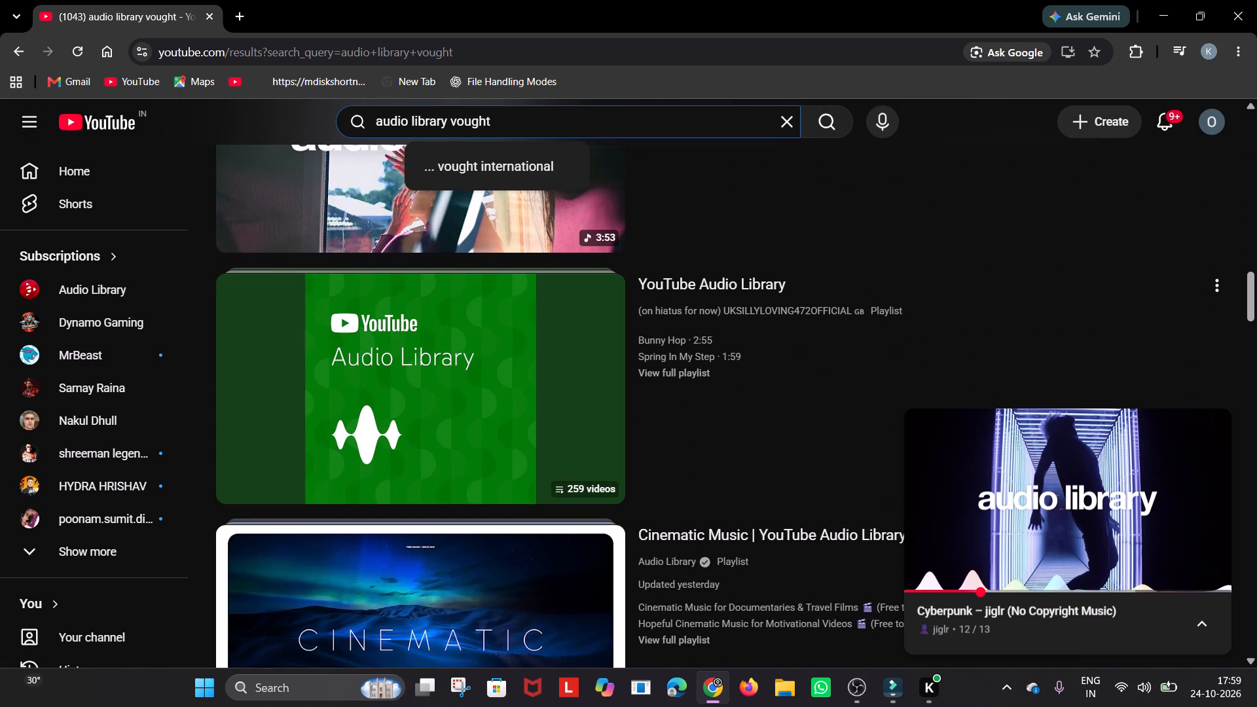
pyautogui.press('space')
pyautogui.write('soun')
pyautogui.press('g')
pyautogui.press('Return')
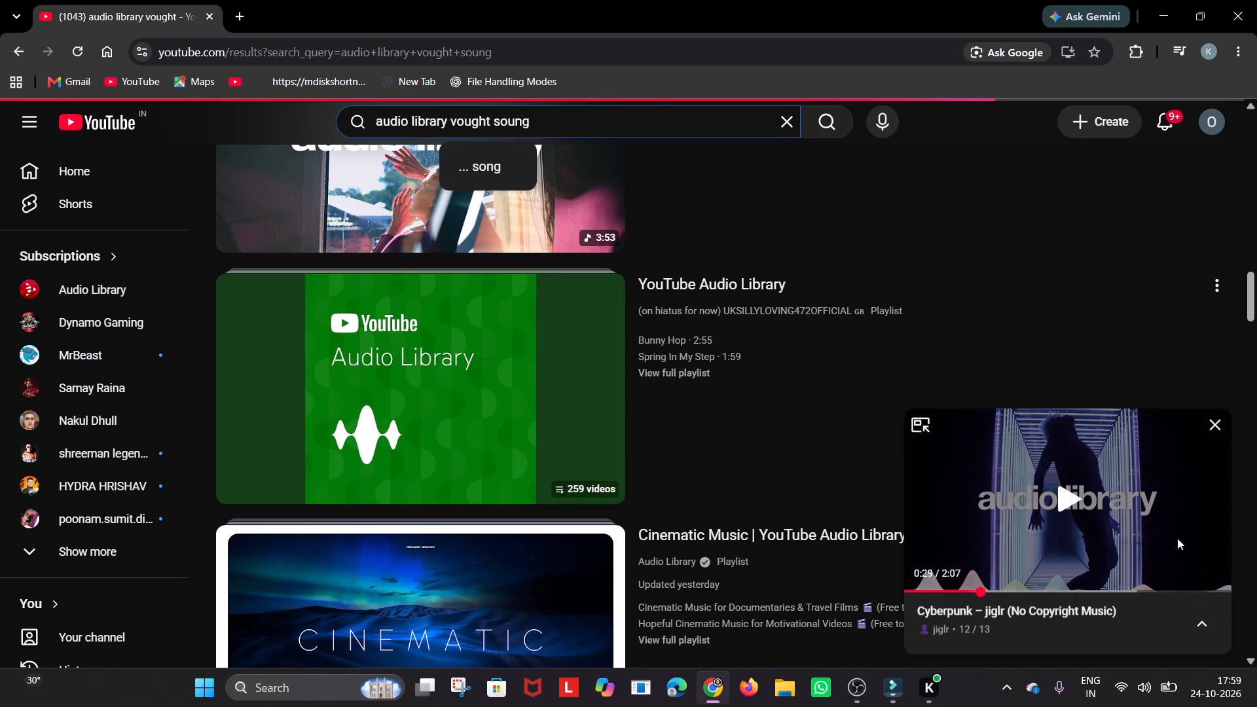
pyautogui.scroll(8, 691, 373)
pyautogui.scroll(-6, 691, 373)
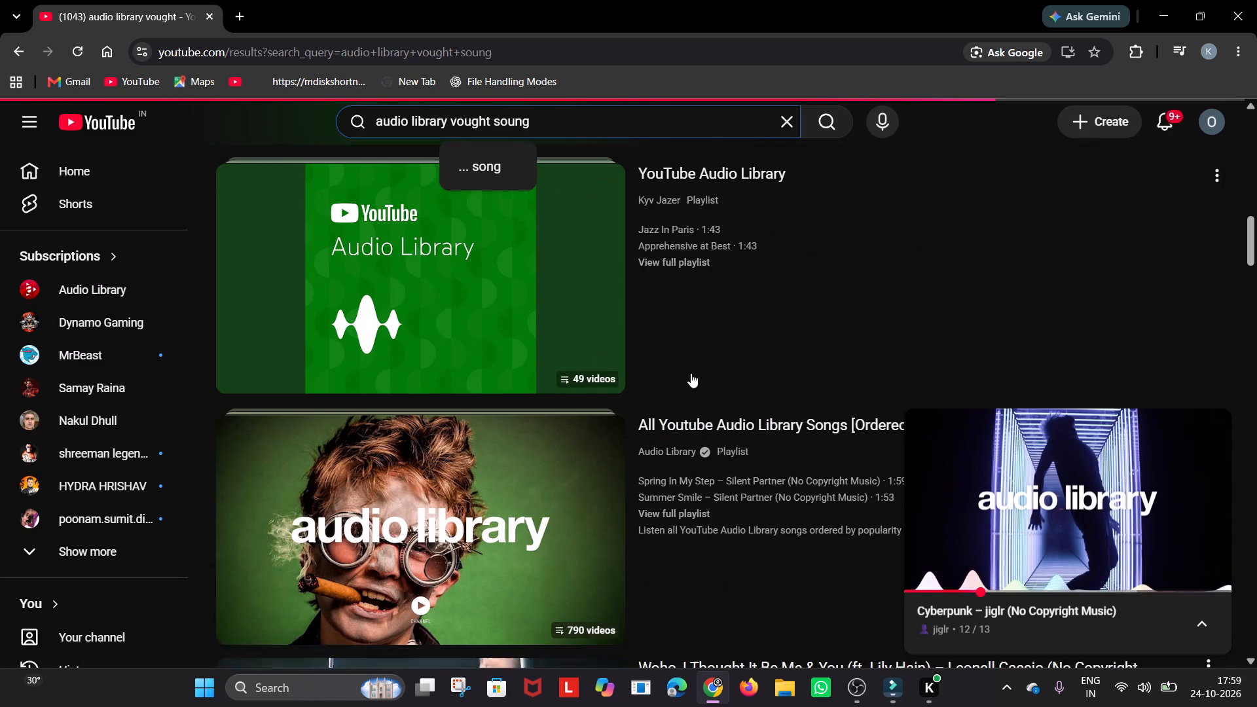
pyautogui.scroll(-7, 691, 373)
pyautogui.scroll(1, 690, 373)
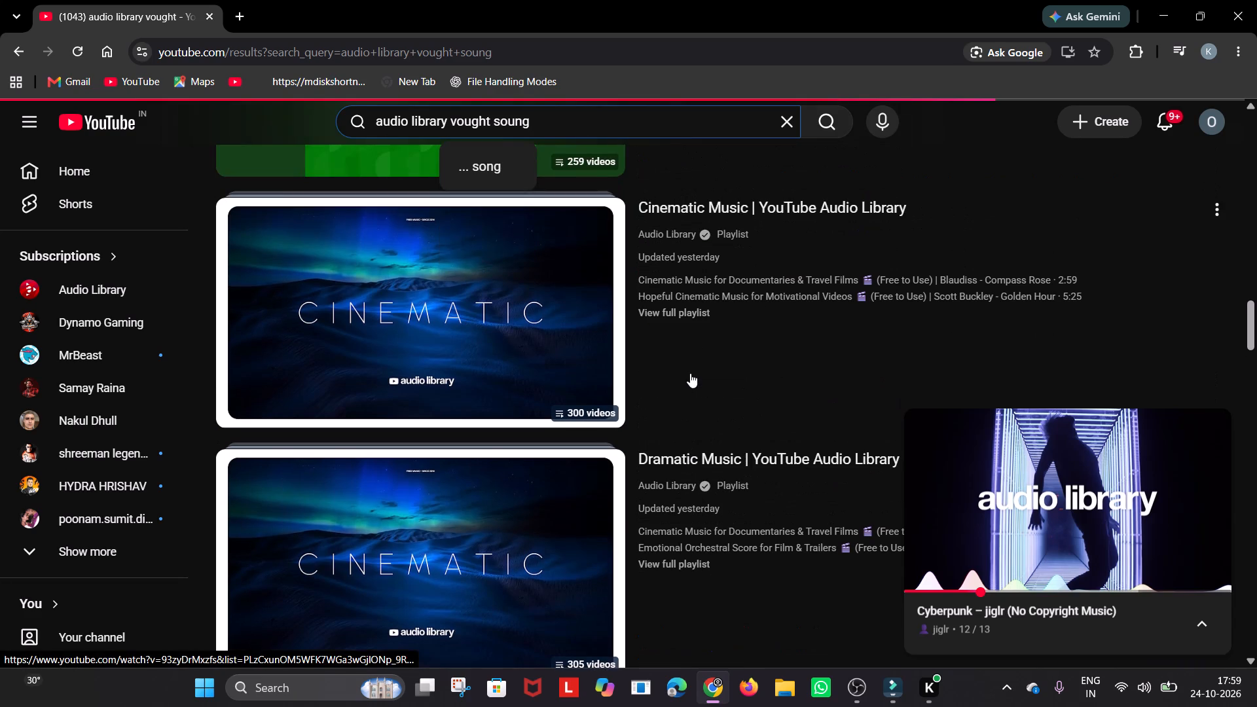
pyautogui.scroll(20, 690, 373)
pyautogui.scroll(1, 690, 373)
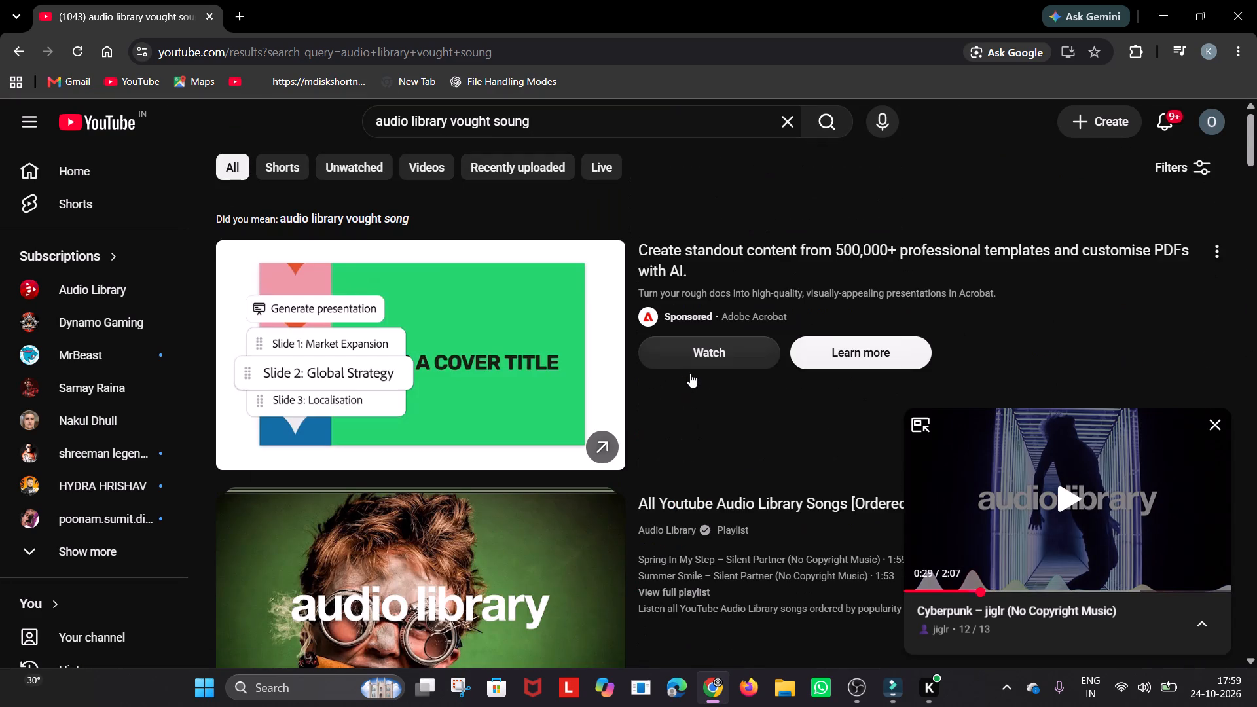
# Close the mini player holding the "Cyberpunk" track.
pyautogui.scroll(-2, 689, 374)
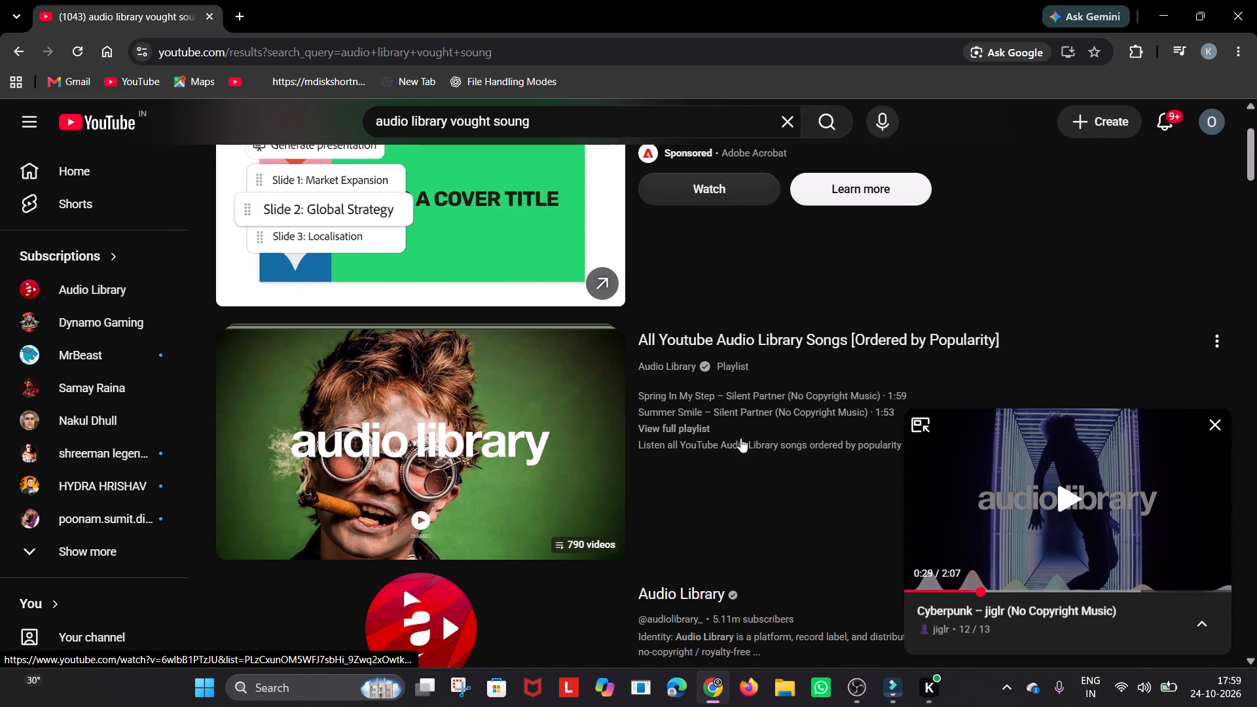
pyautogui.click(1219, 427)
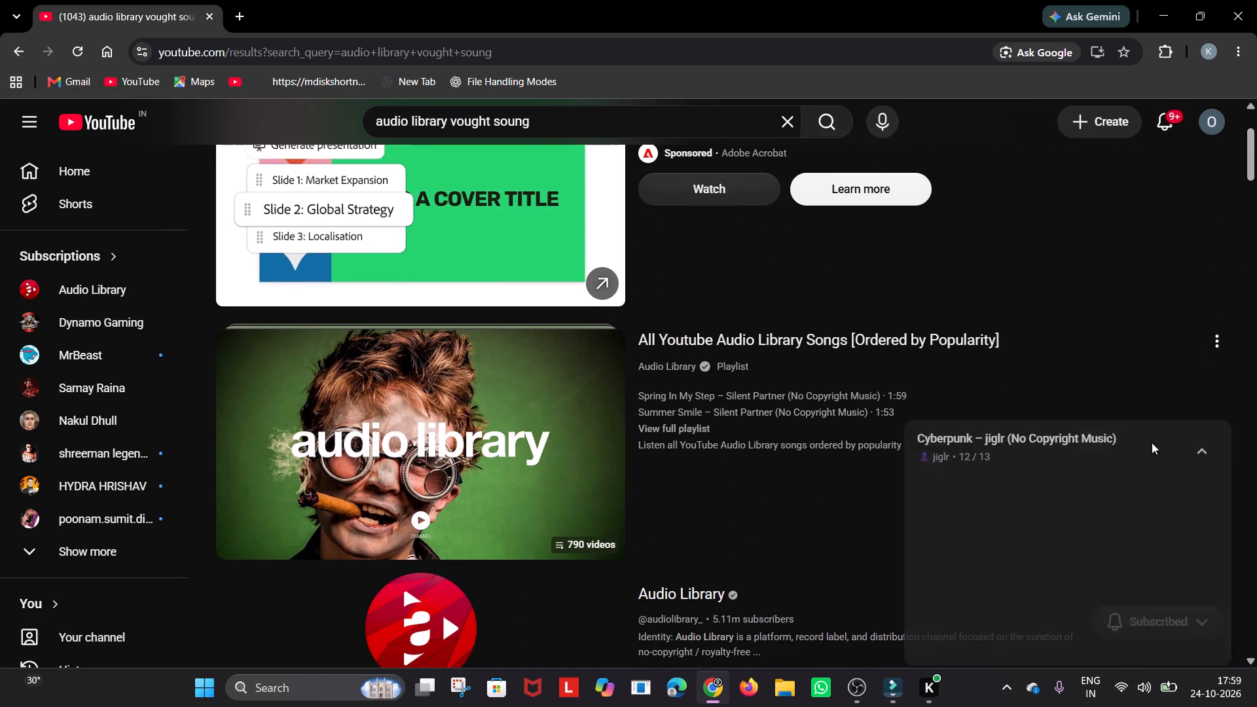
# Look through the new results, comparing the Audio Library playlists by mood and genre.
pyautogui.scroll(-6, 786, 491)
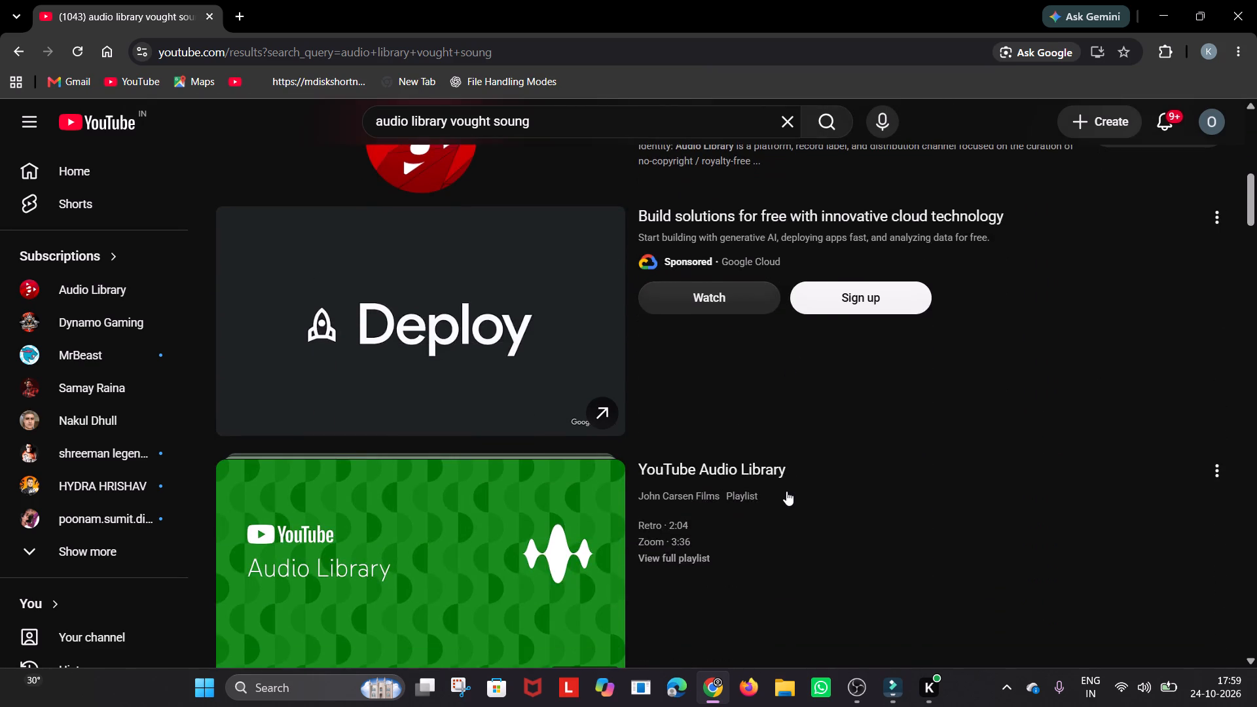
pyautogui.scroll(-6, 786, 491)
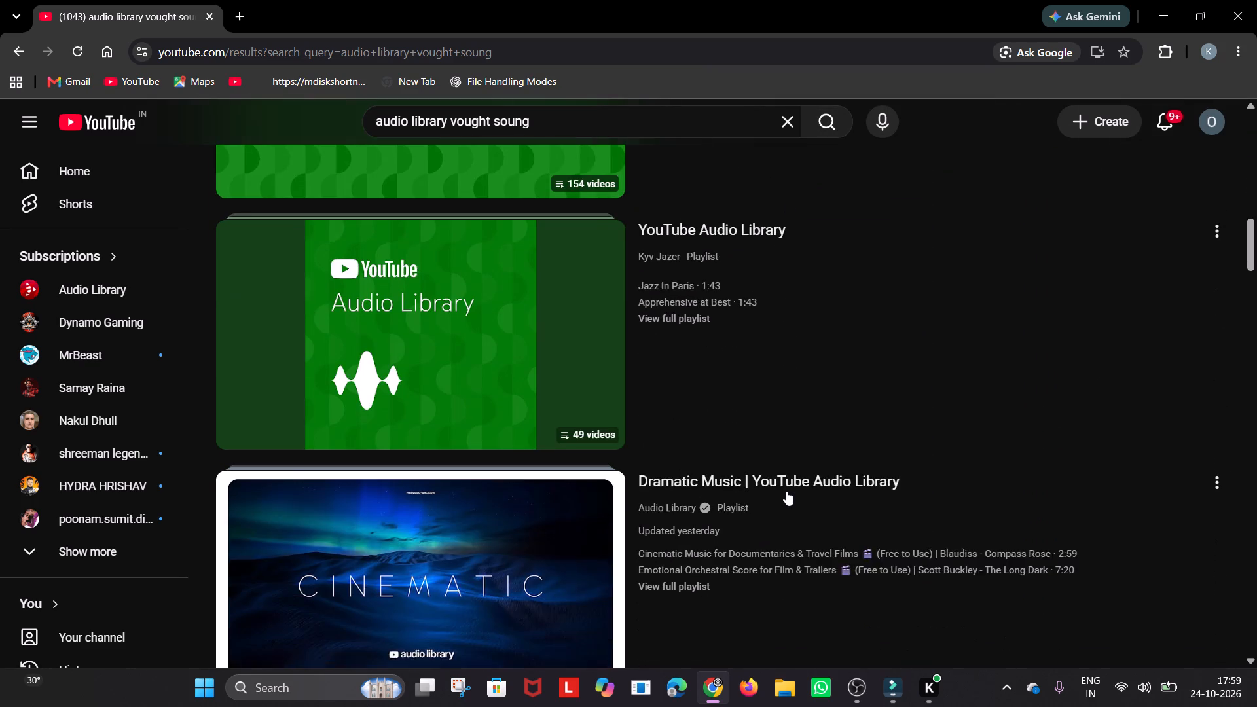
pyautogui.scroll(-9, 786, 491)
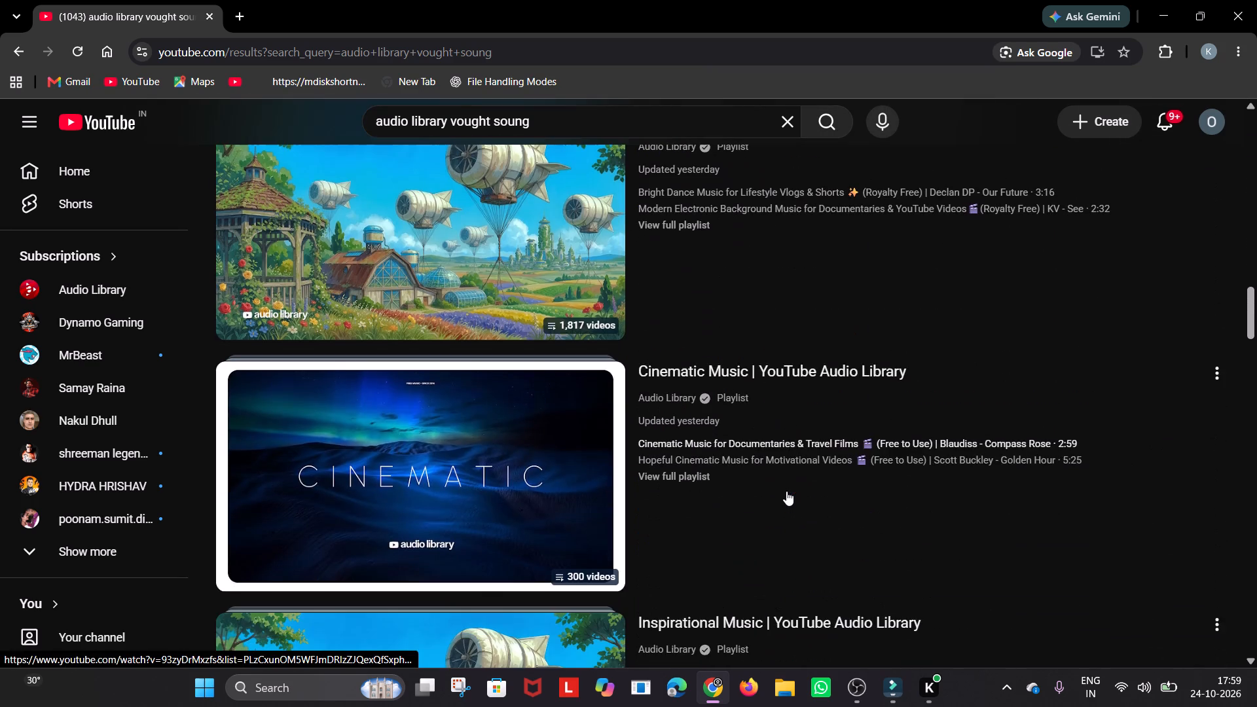
pyautogui.scroll(2, 786, 491)
pyautogui.scroll(-10, 786, 491)
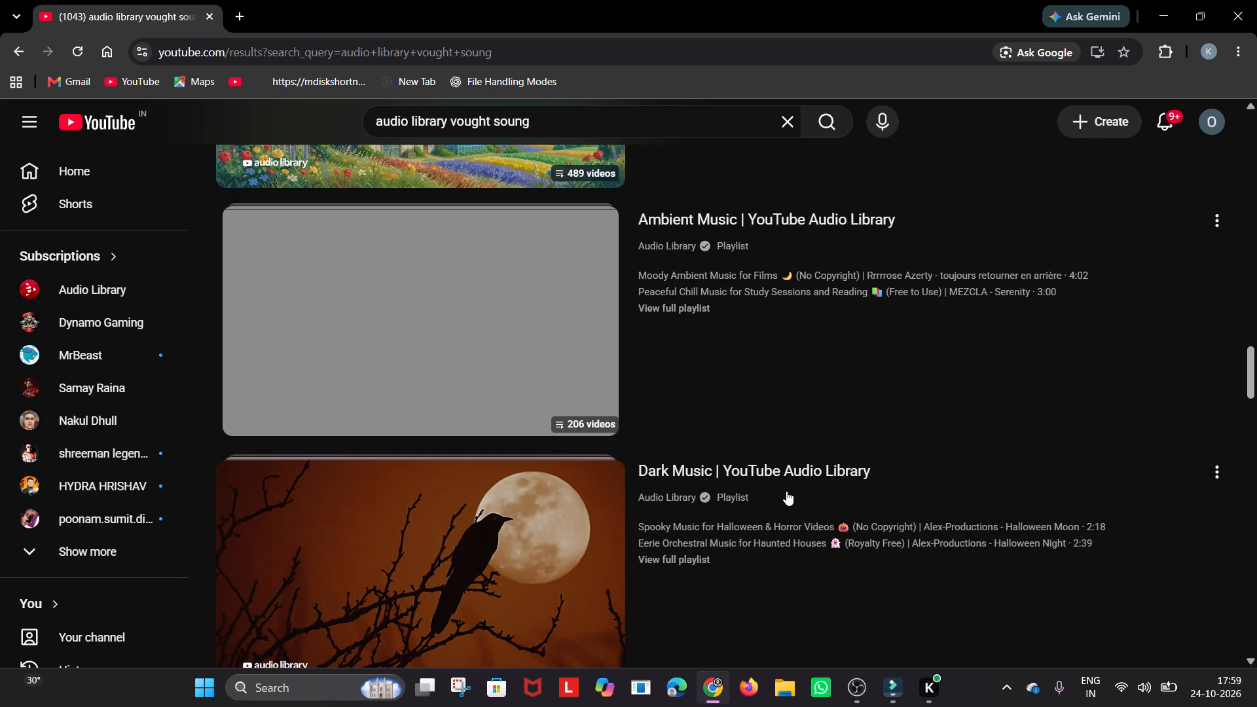
pyautogui.scroll(-3, 757, 427)
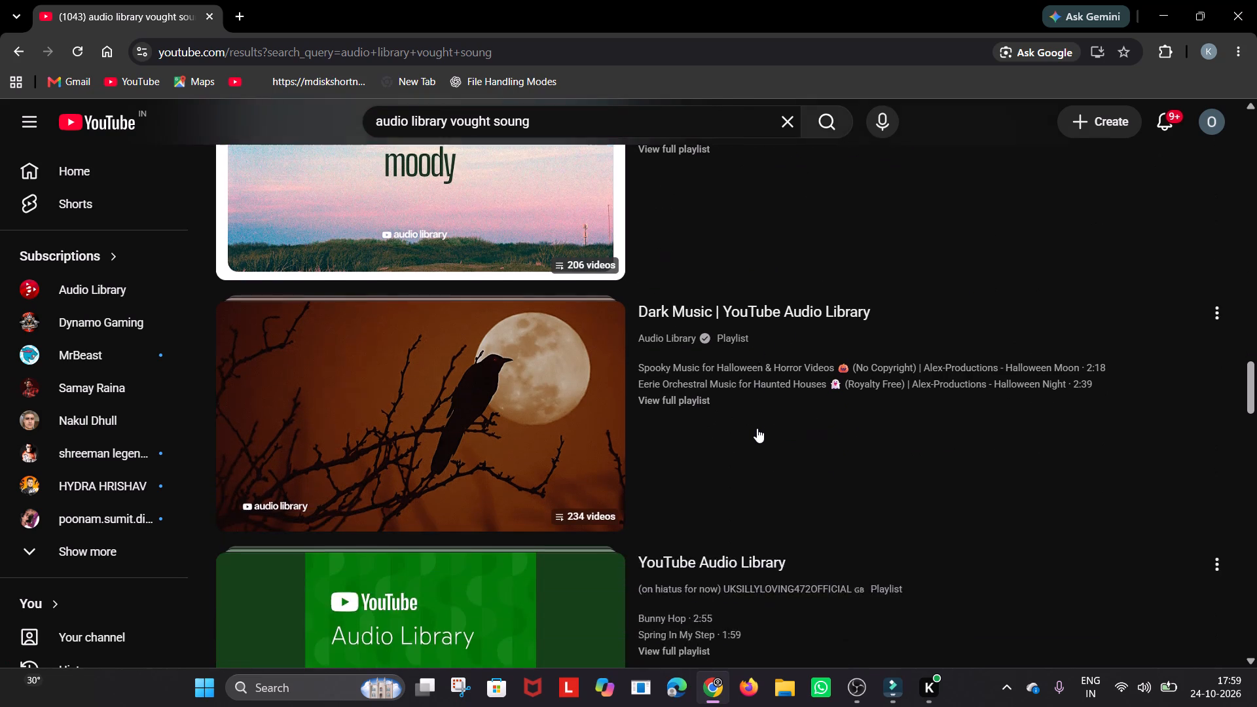
pyautogui.scroll(-9, 757, 428)
pyautogui.scroll(2, 757, 428)
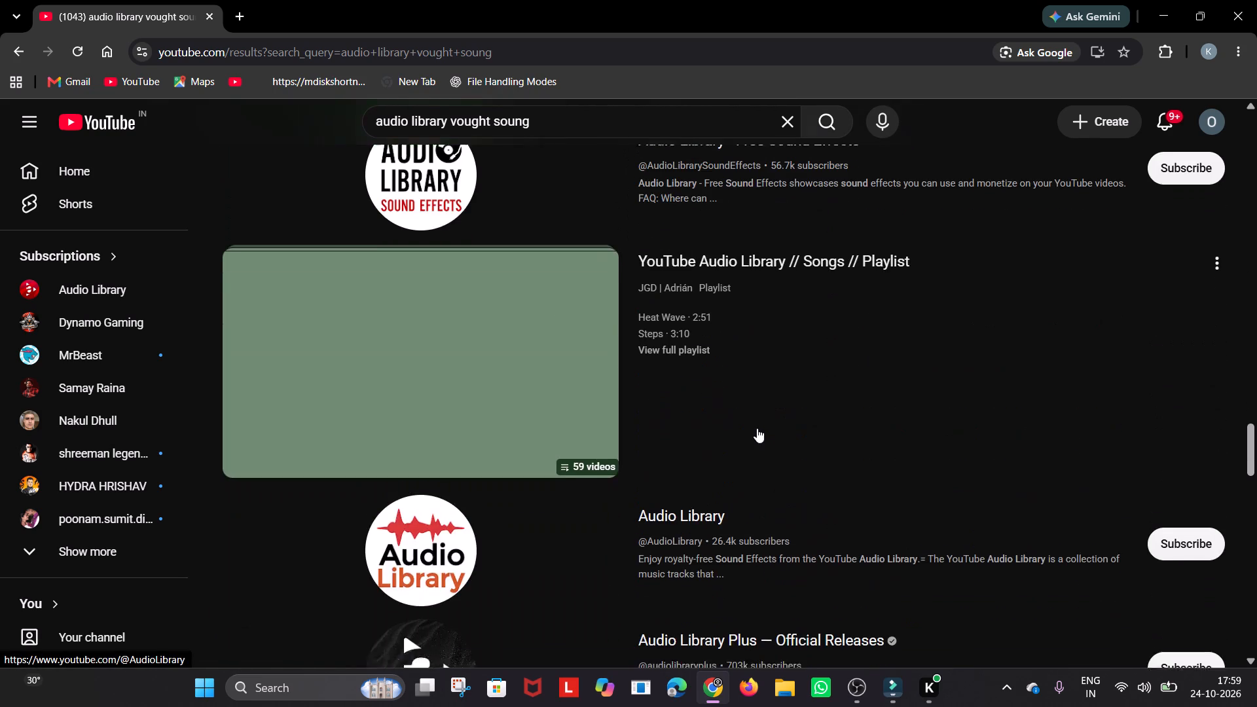
pyautogui.scroll(5, 757, 428)
pyautogui.scroll(20, 757, 428)
pyautogui.scroll(7, 757, 428)
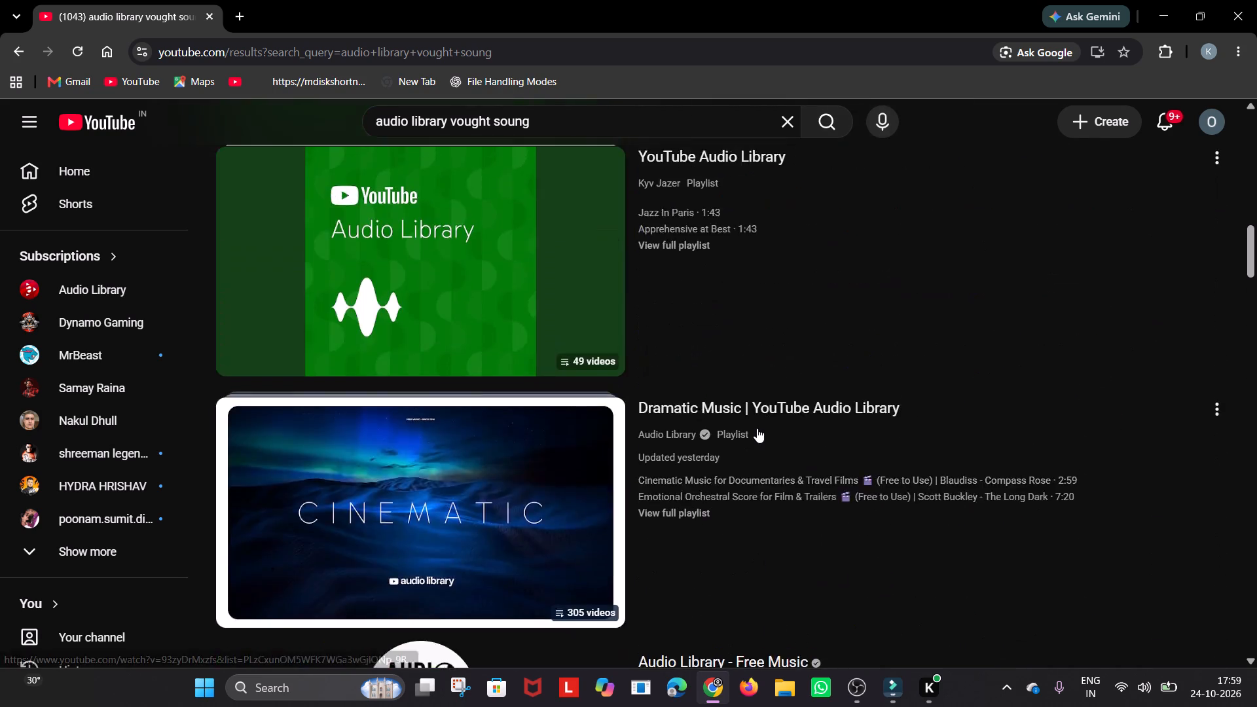
pyautogui.scroll(14, 757, 428)
pyautogui.scroll(-5, 756, 429)
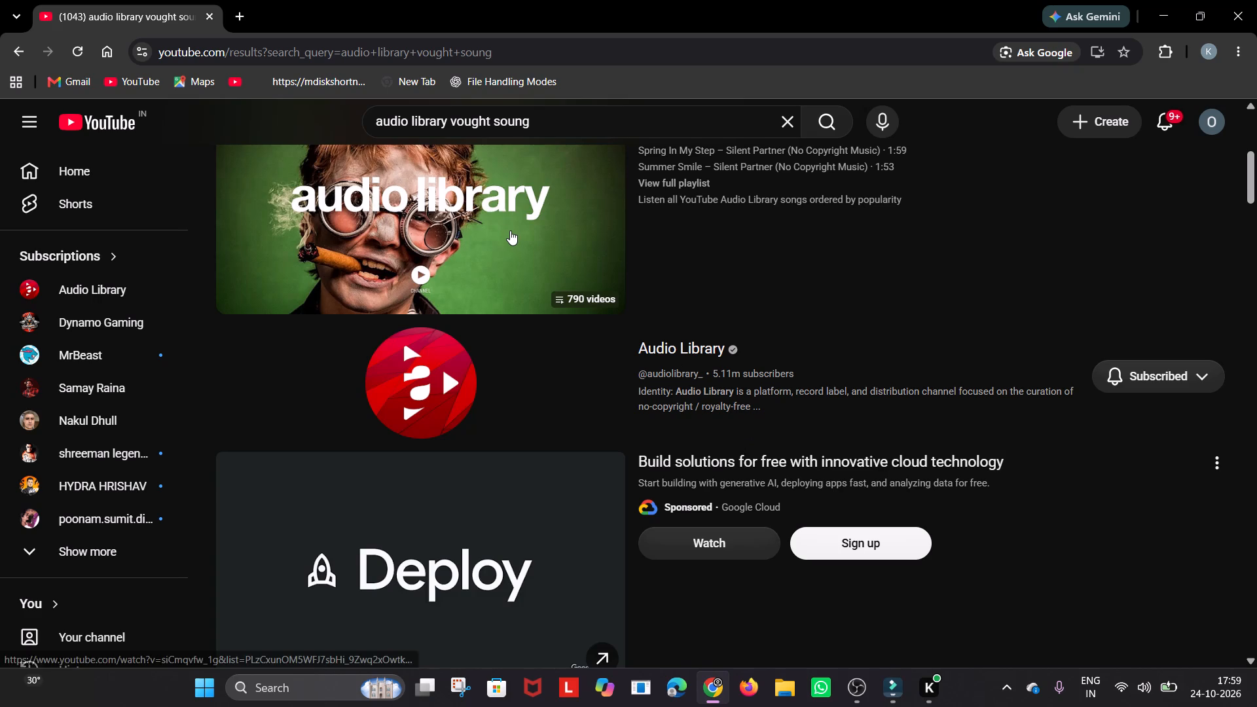
# Play Audio Library's playlist "All Youtube Audio Library Songs [Ordered by Popularity]" from its first track.
pyautogui.click(510, 230)
# Look over the recommended videos and the comments while "Spring In My Step" plays.
pyautogui.scroll(-1, 592, 310)
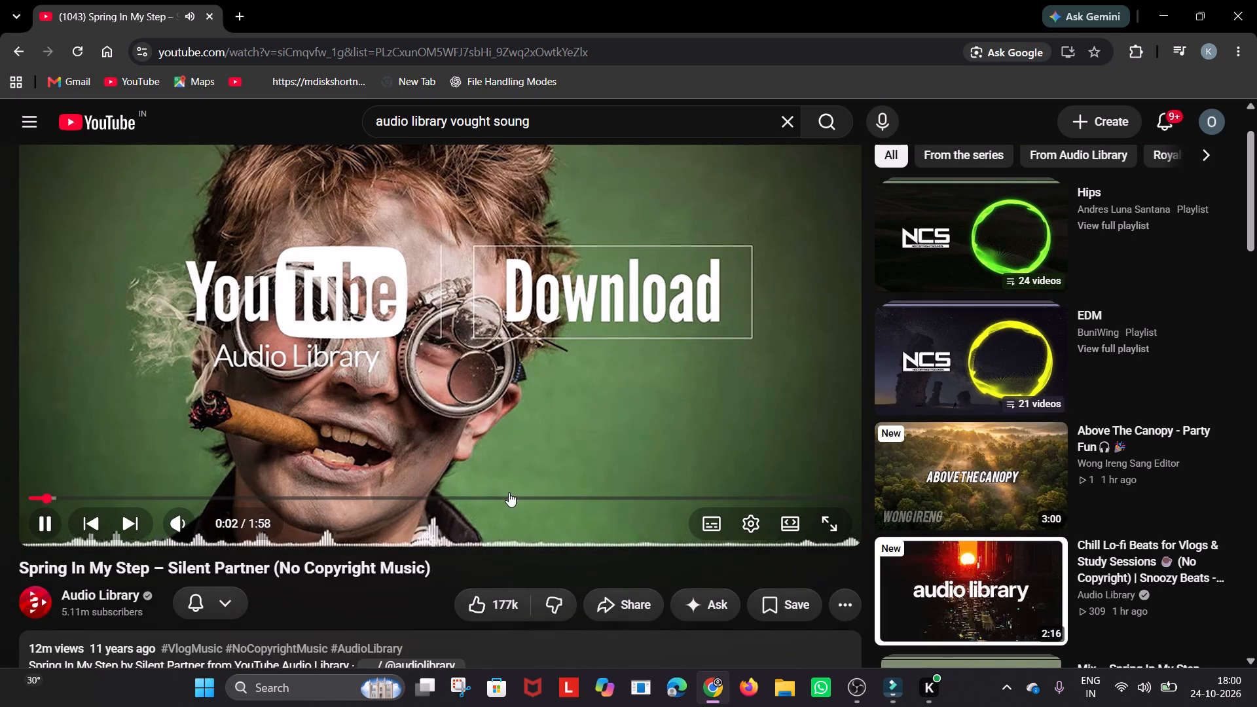
pyautogui.scroll(-1, 1008, 425)
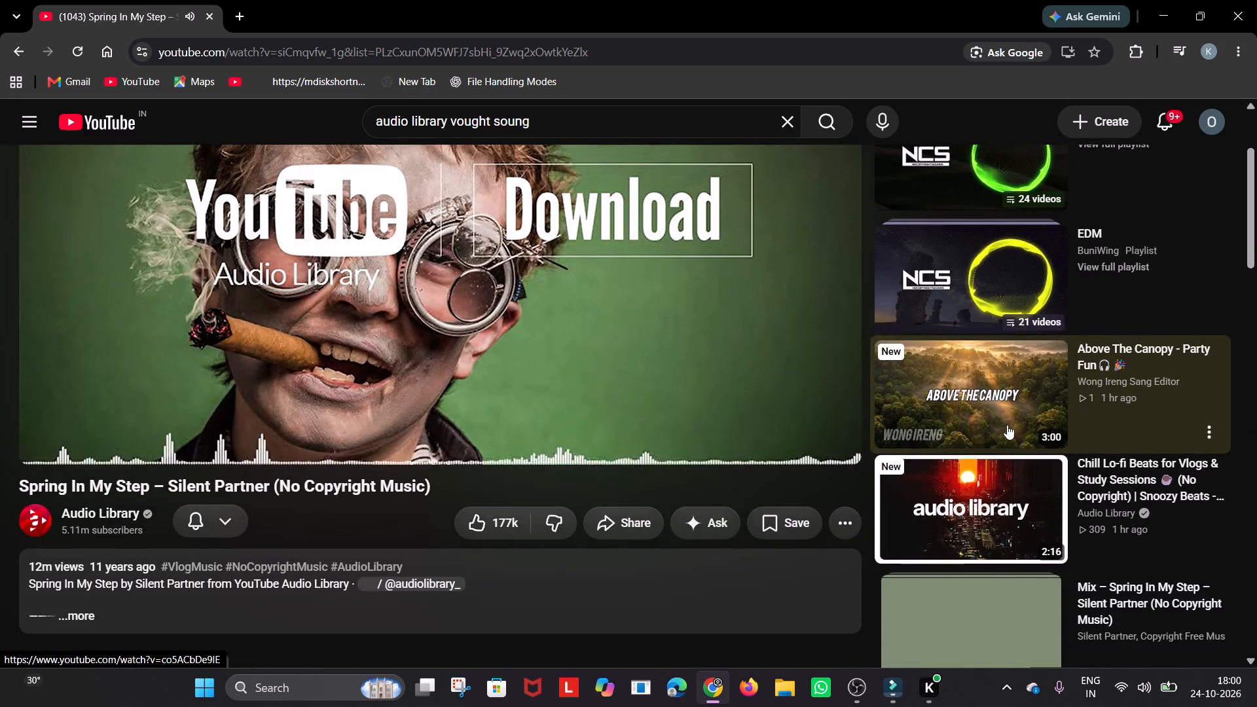
pyautogui.scroll(2, 999, 429)
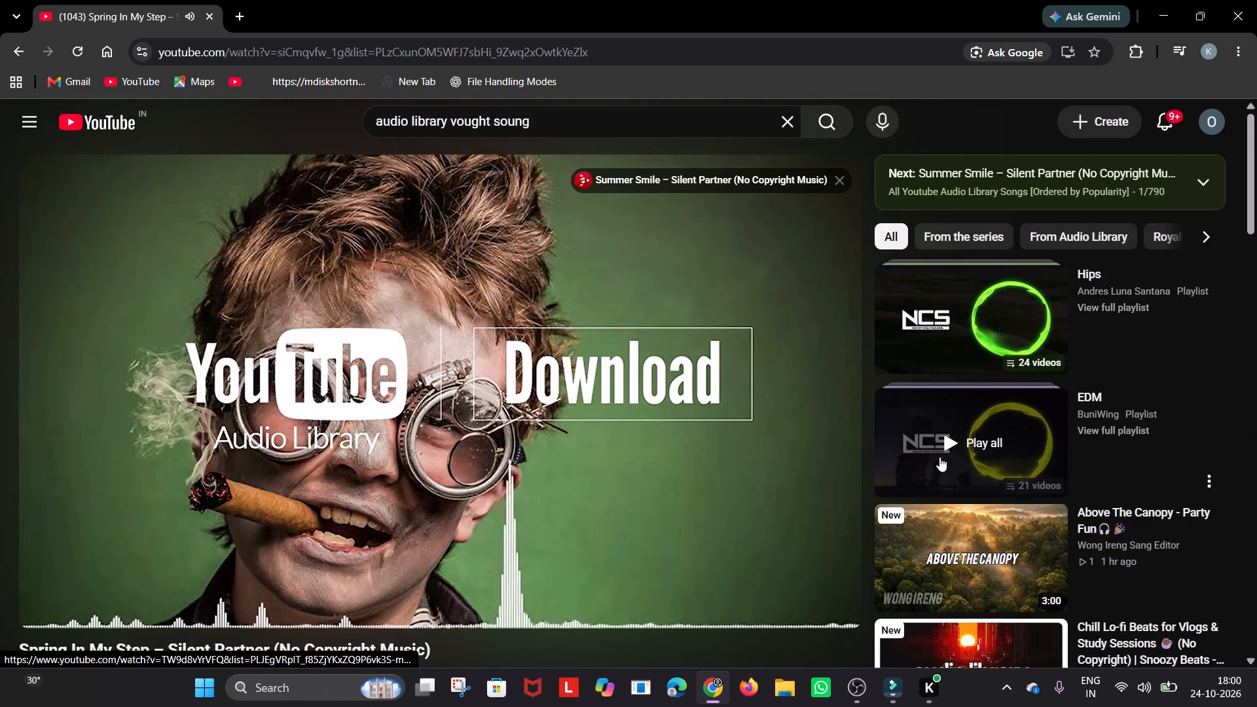
pyautogui.scroll(-5, 939, 466)
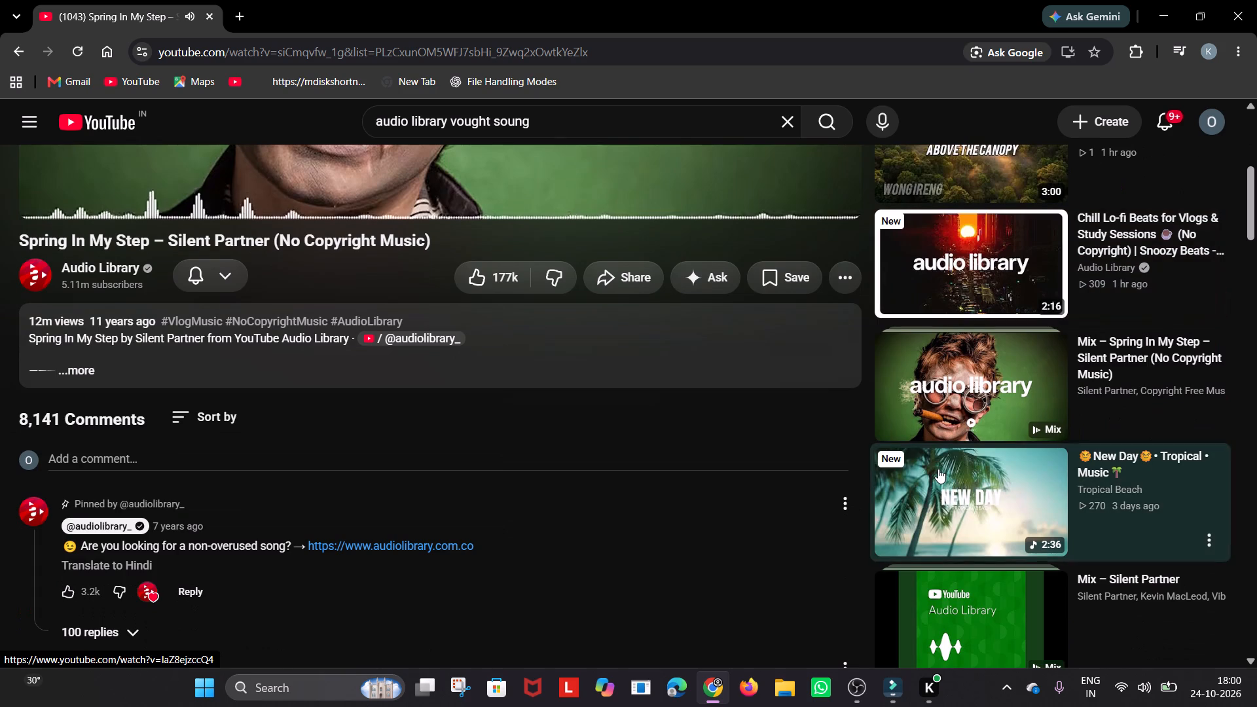
pyautogui.scroll(-4, 962, 531)
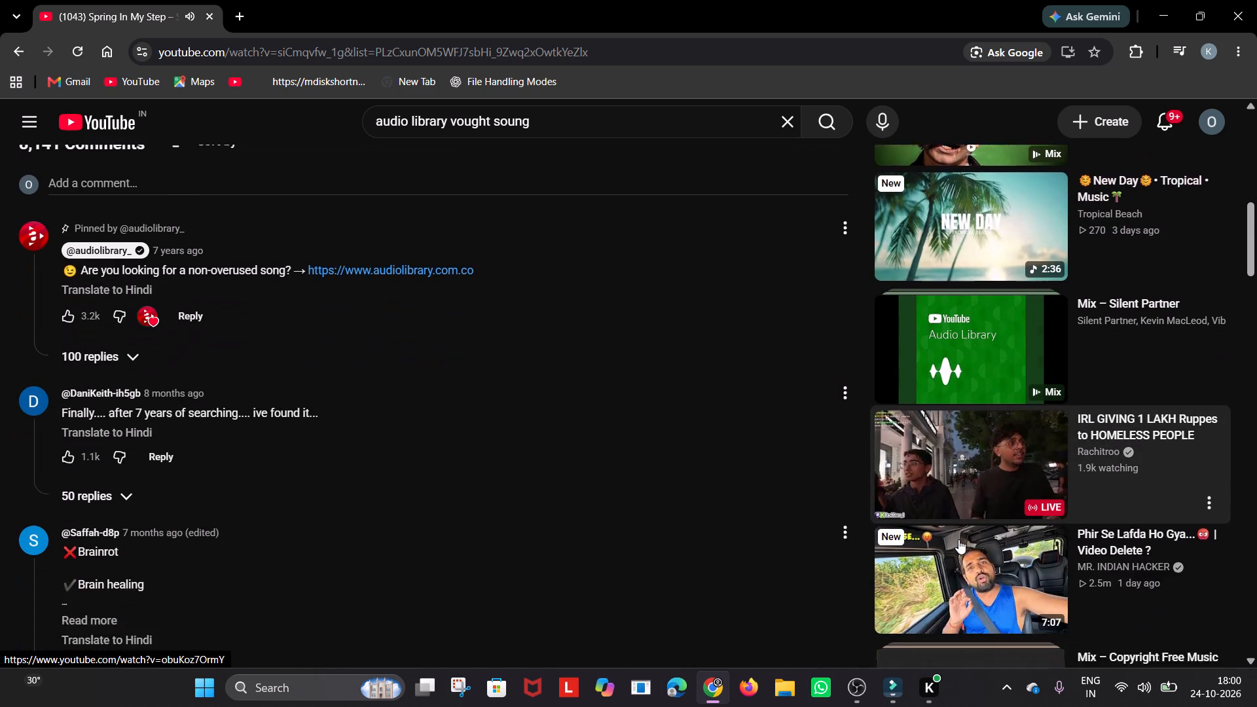
pyautogui.scroll(-2, 959, 541)
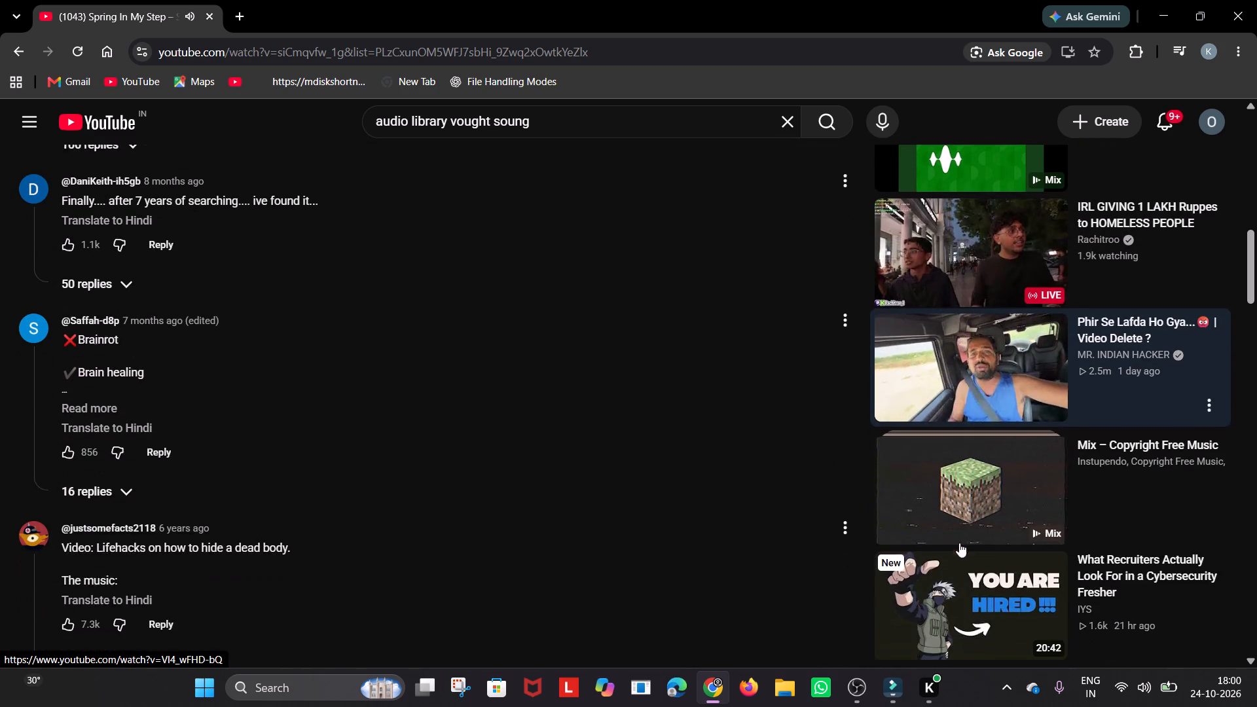
pyautogui.scroll(-3, 962, 533)
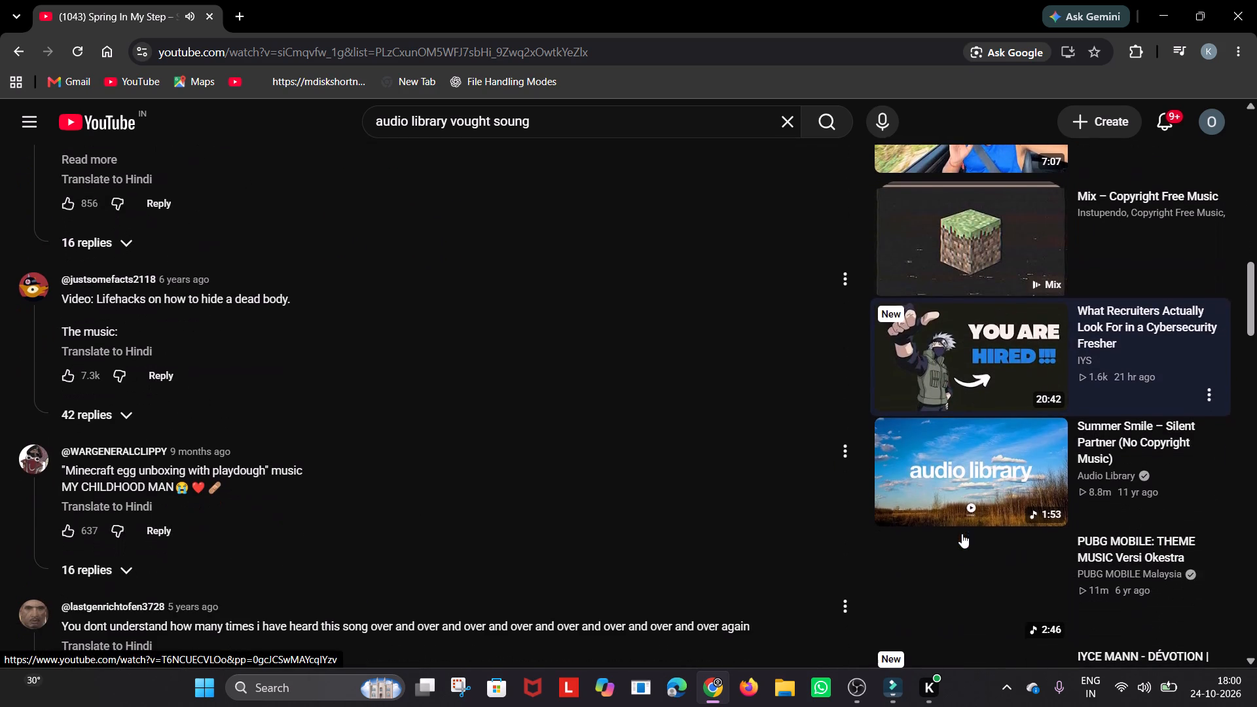
pyautogui.scroll(-4, 945, 365)
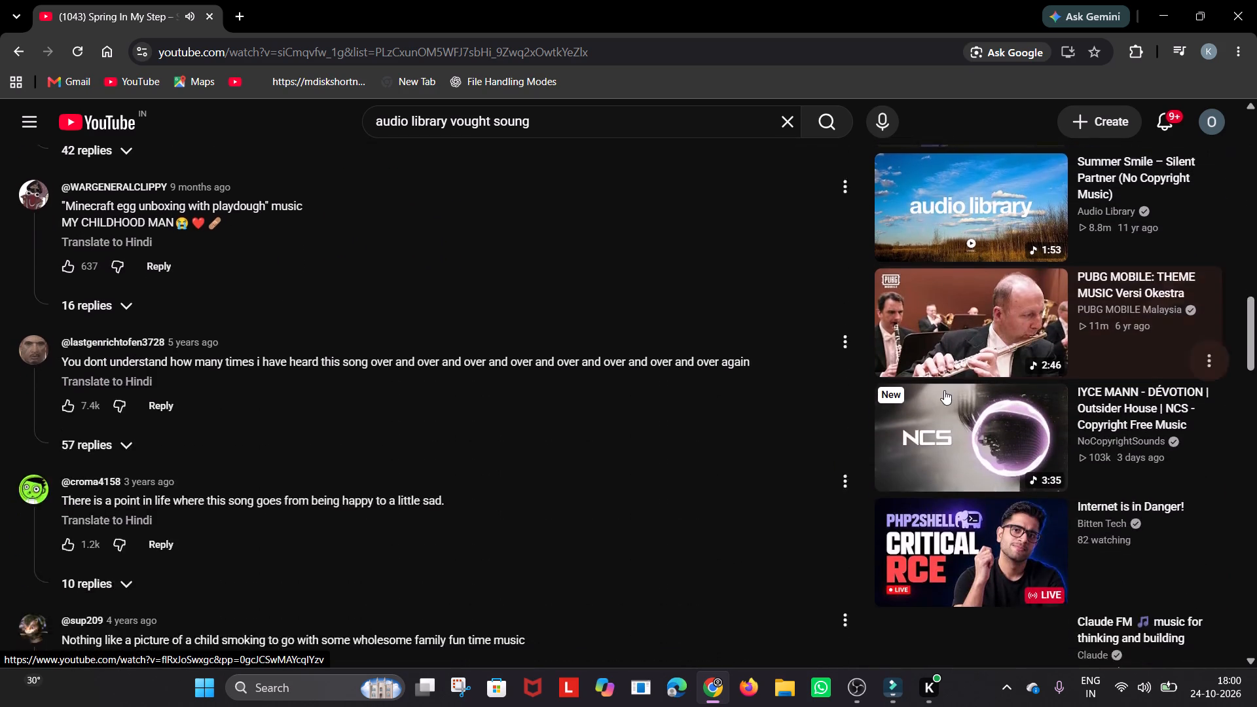
pyautogui.scroll(20, 950, 425)
pyautogui.scroll(1, 950, 425)
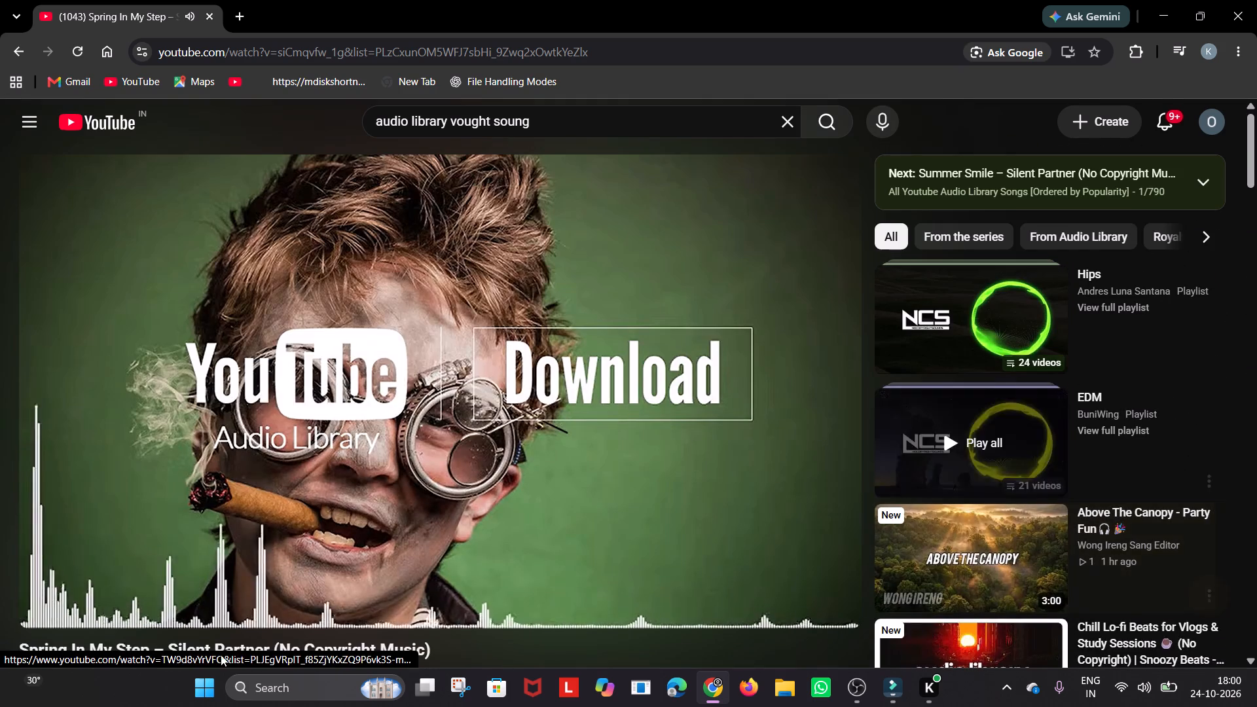
pyautogui.scroll(-7, 177, 316)
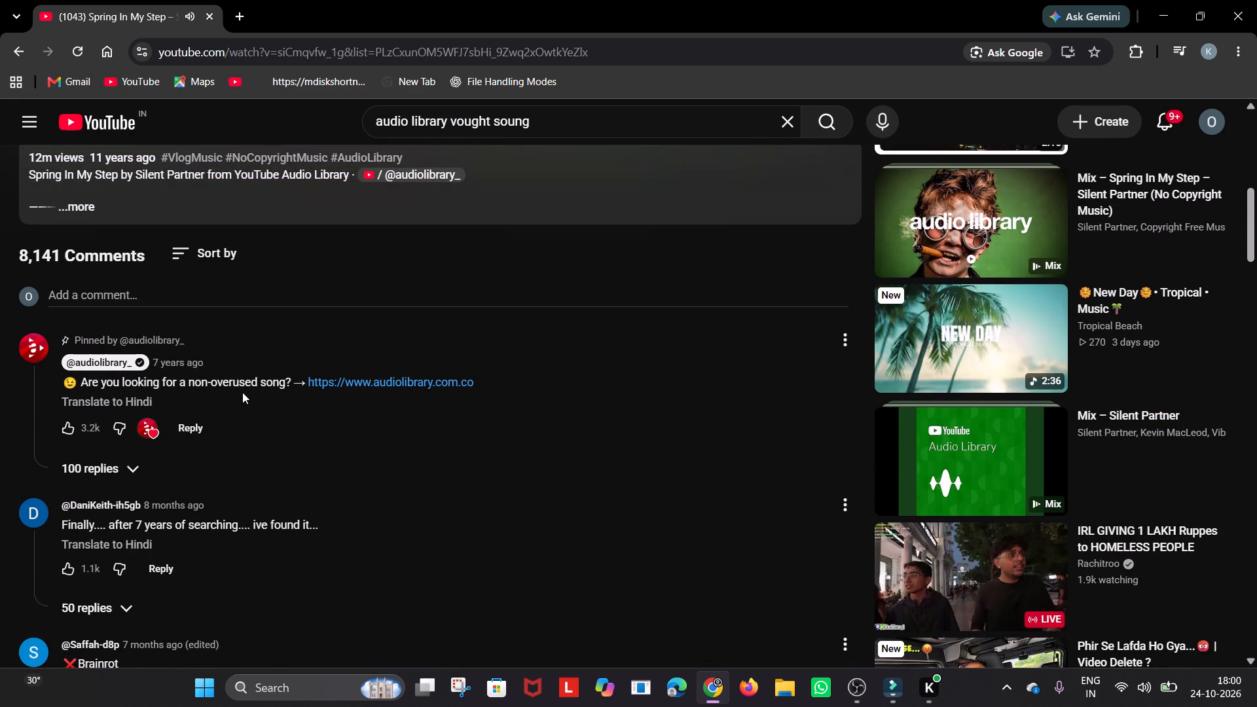
pyautogui.scroll(12, 242, 392)
# Return to the "audio library vought soung" results and close the "Spring In My Step" mini player.
pyautogui.click(27, 59)
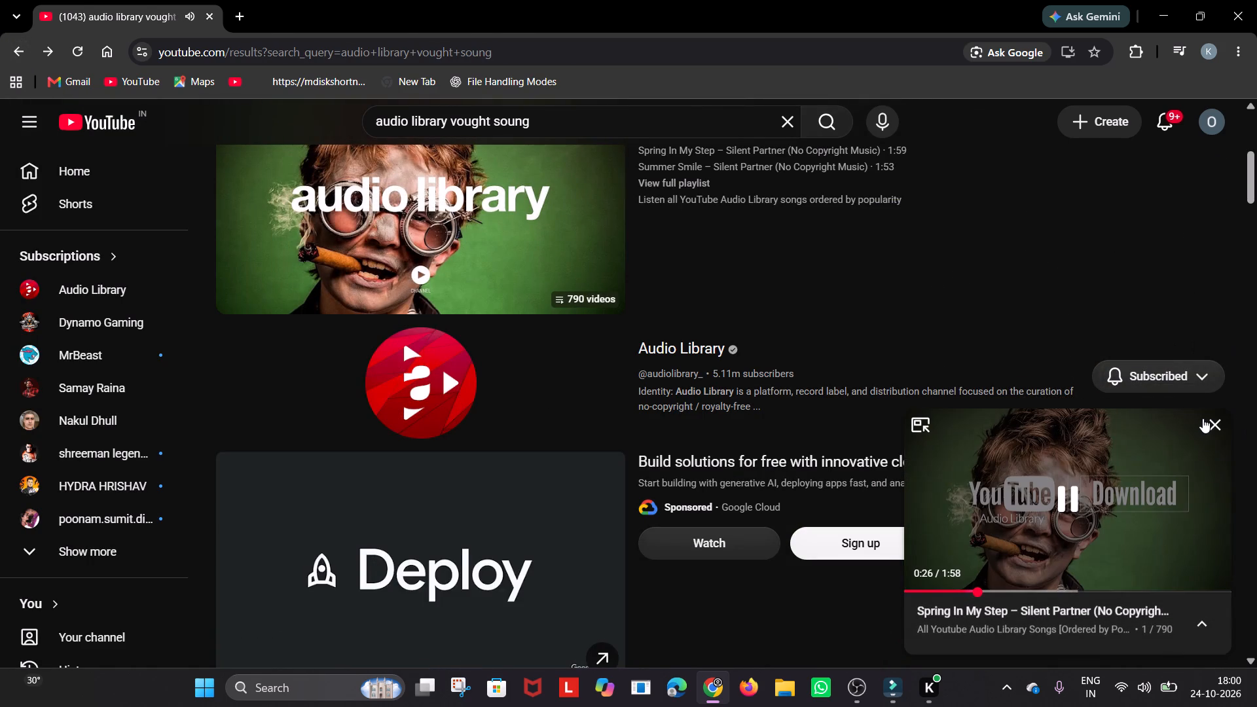
pyautogui.click(1209, 422)
# Play the 154-video "YouTube Audio Library" playlist from the search results.
pyautogui.scroll(-6, 718, 458)
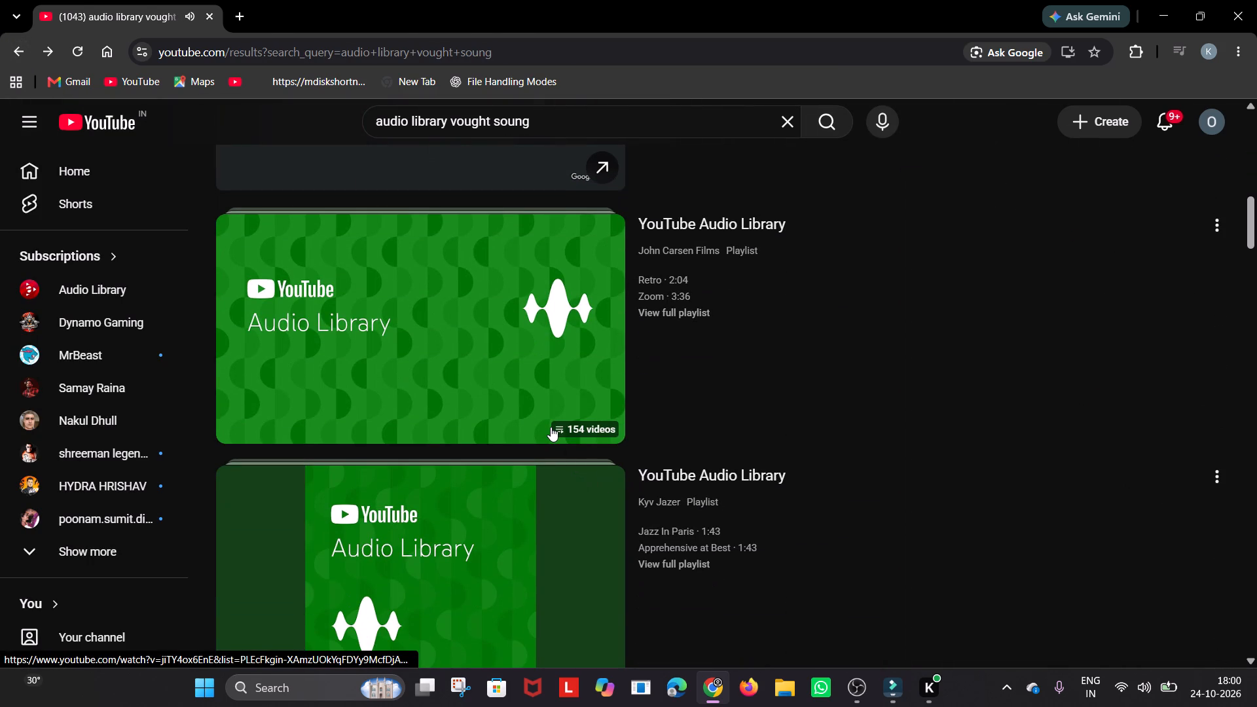
pyautogui.click(551, 427)
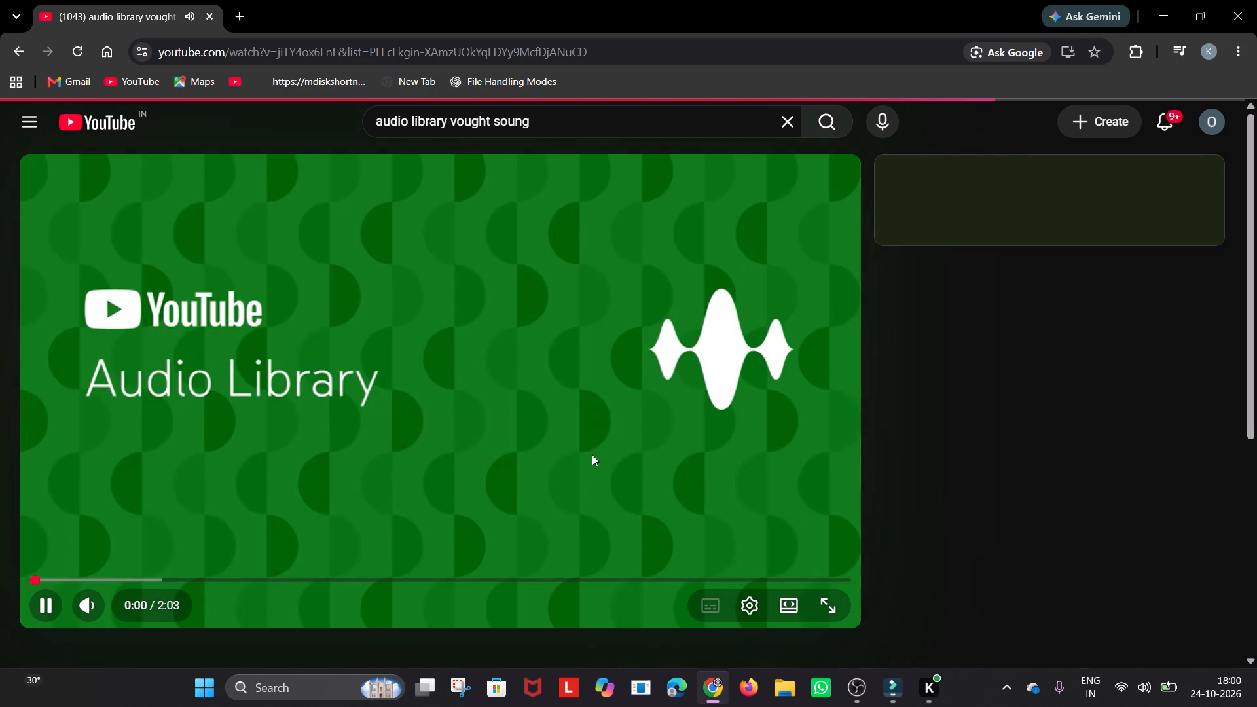
# Play the recommended "Cinematic Music for Documentaries & Travel Films" by Blaudiss, skip the ad and look over the video's page.
pyautogui.scroll(-5, 1105, 388)
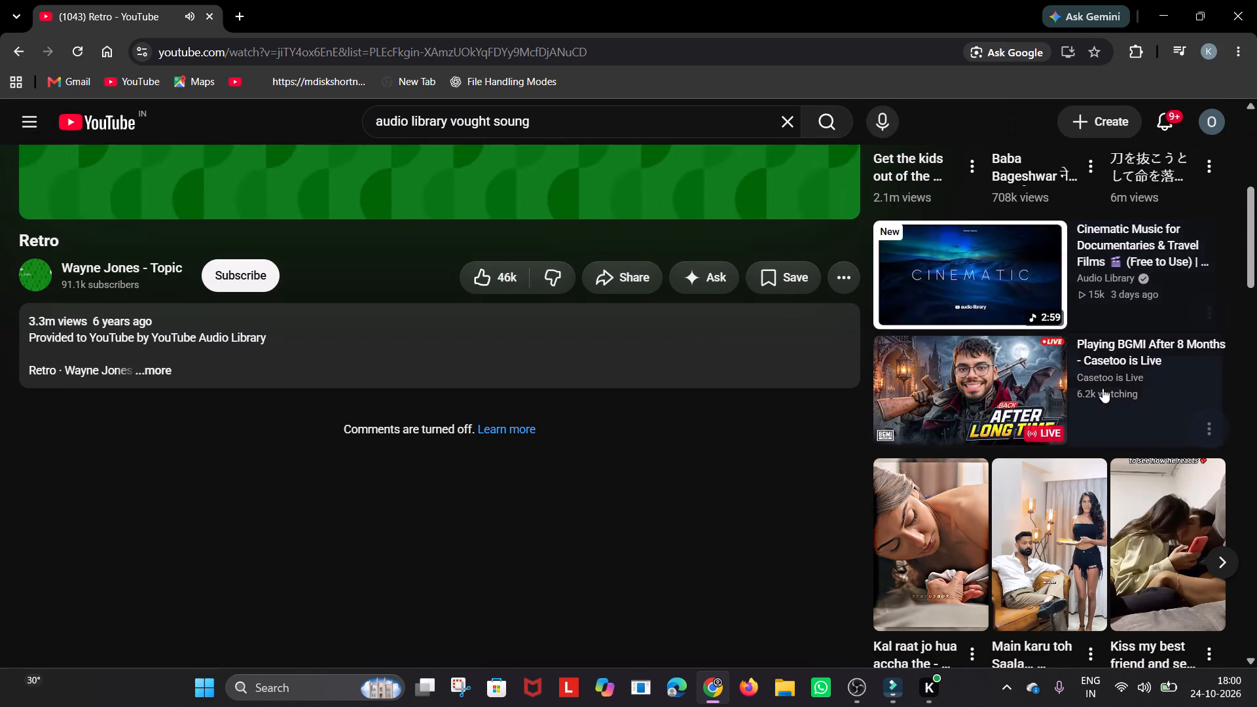
pyautogui.scroll(5, 1014, 407)
pyautogui.scroll(-3, 1038, 467)
pyautogui.click(1008, 444)
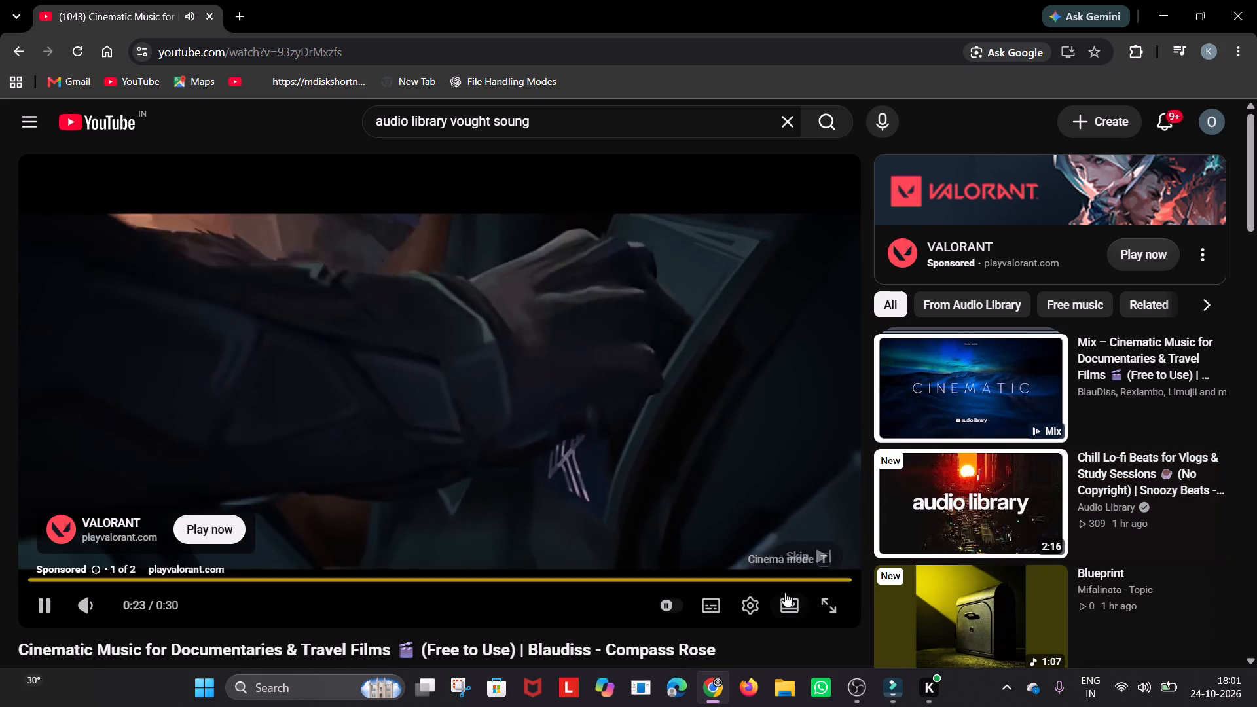
pyautogui.click(798, 558)
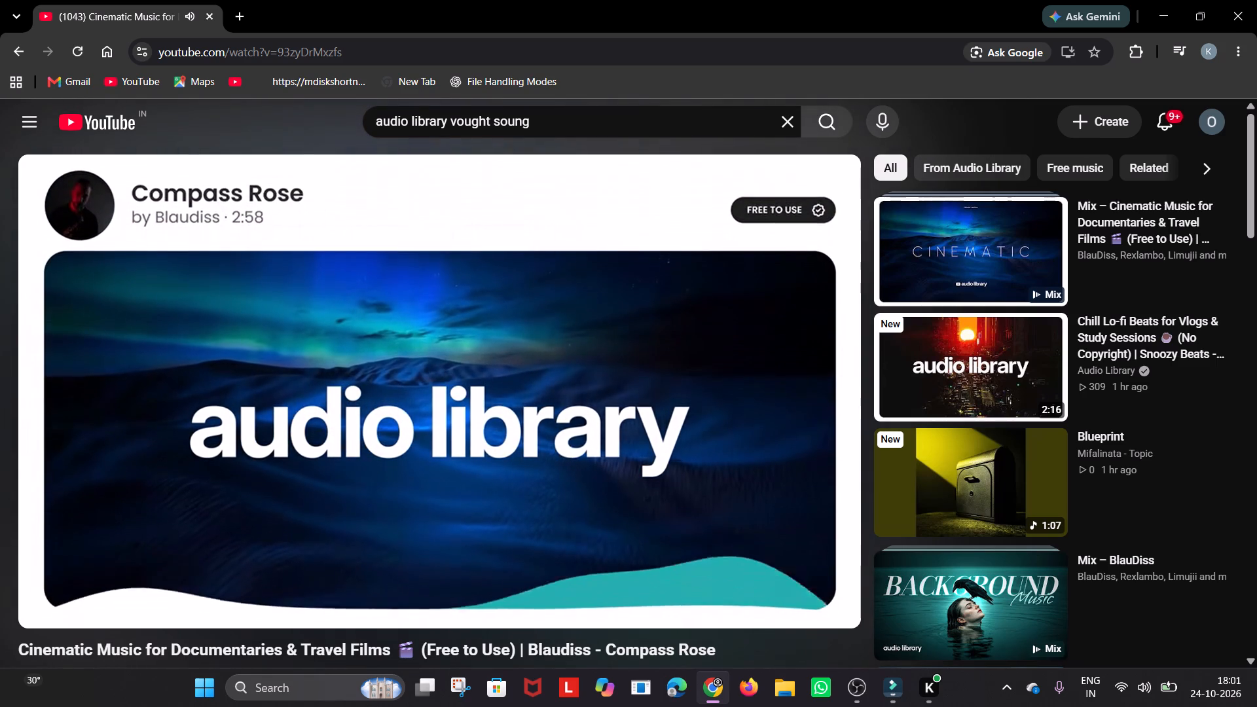
pyautogui.scroll(-1, 859, 533)
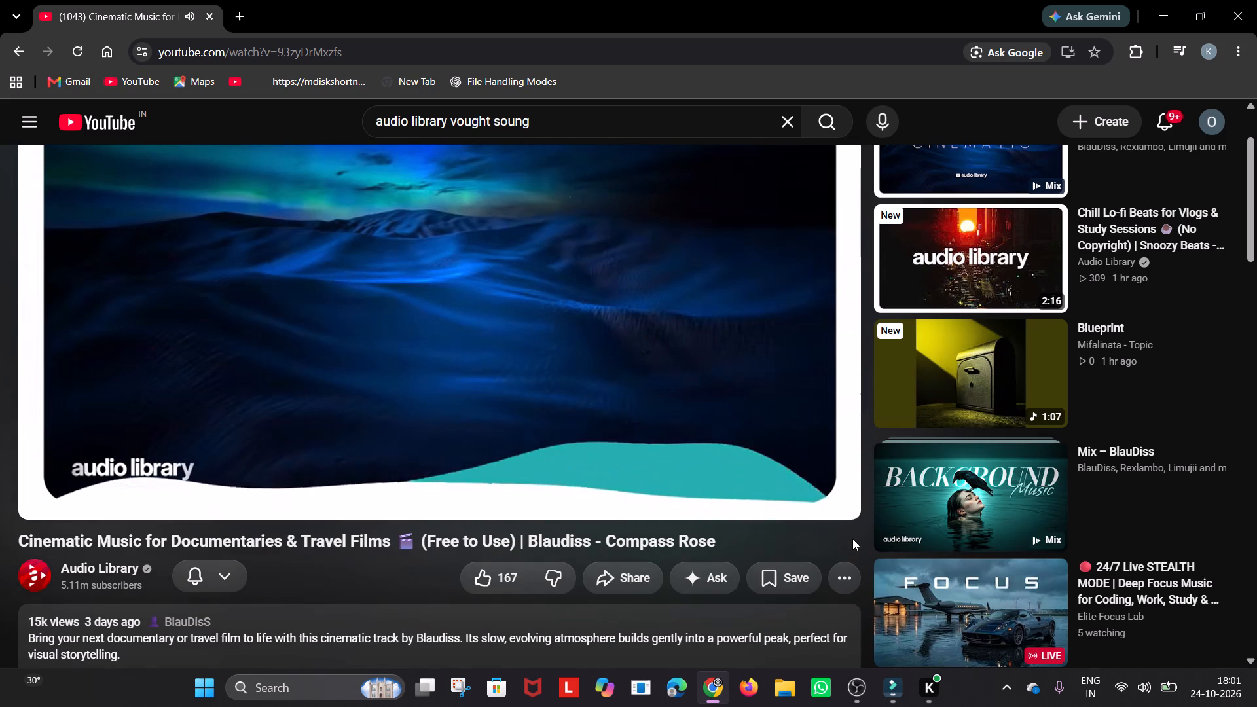
pyautogui.scroll(1, 855, 537)
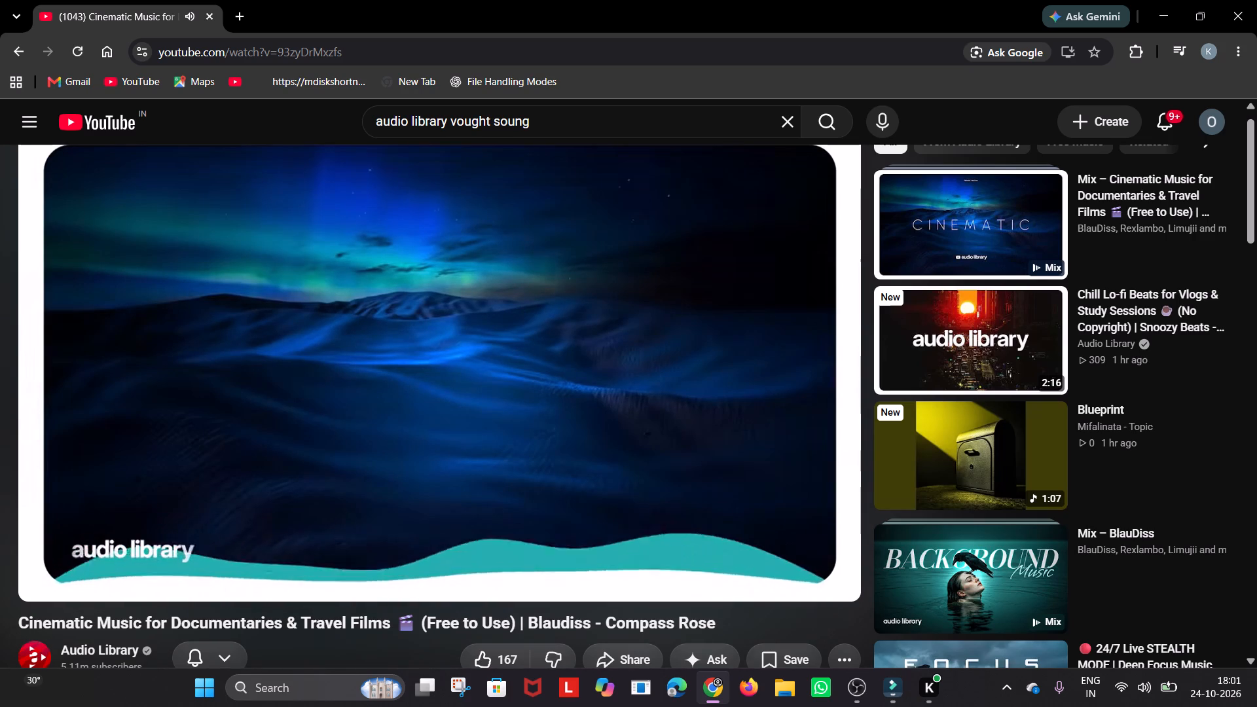
# Return to the "Retro" video and pause it.
pyautogui.click(0, 55)
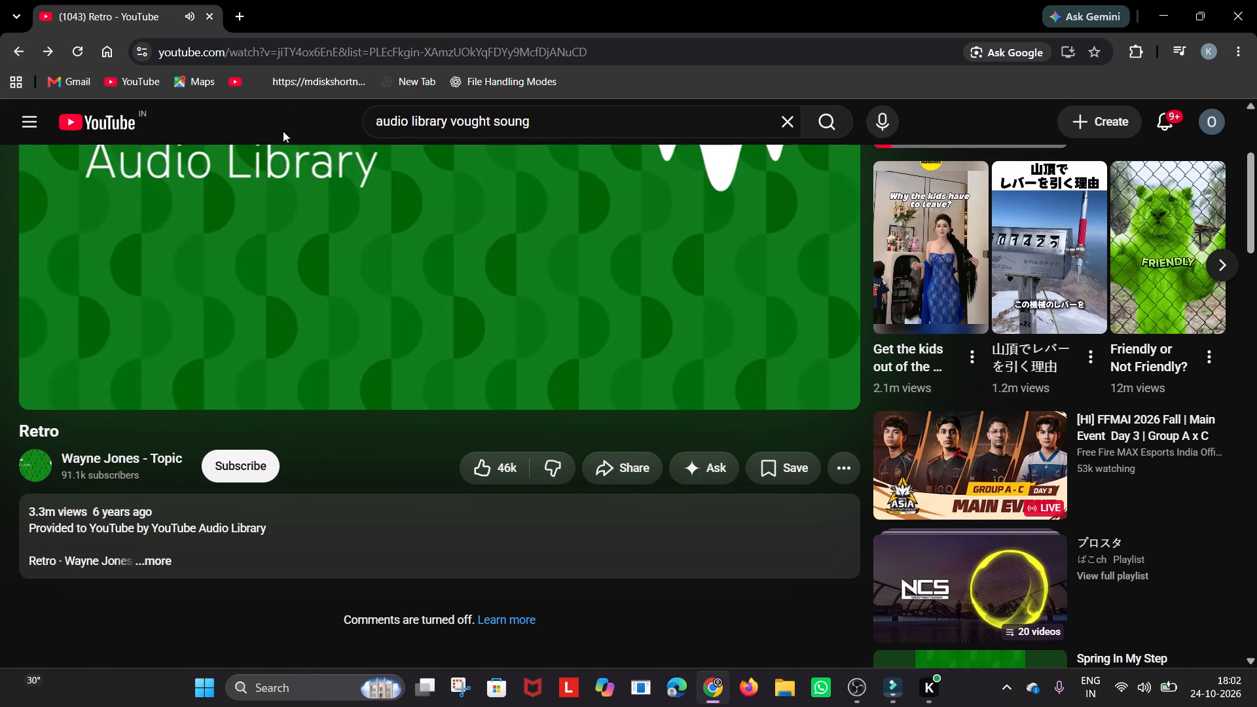
pyautogui.click(295, 208)
# Search Google for "white bat audio" in a new tab and open the White Bat Audio website.
pyautogui.click(238, 18)
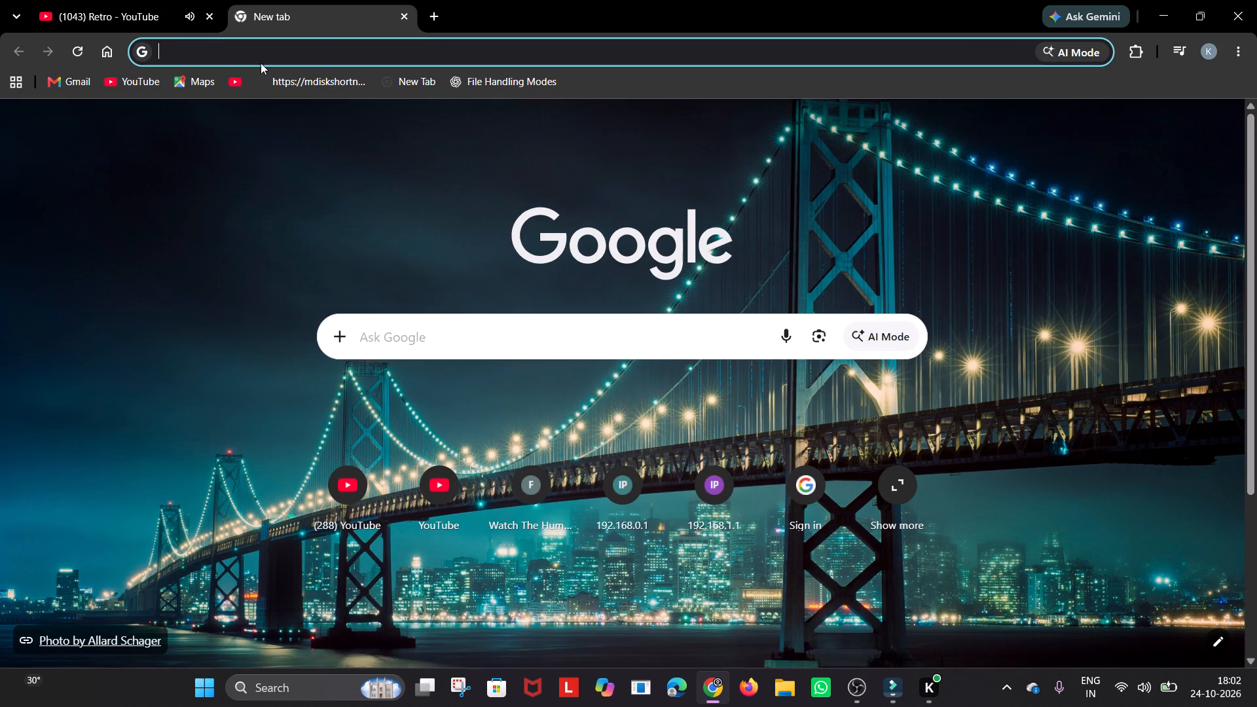
pyautogui.click(261, 63)
pyautogui.click(266, 149)
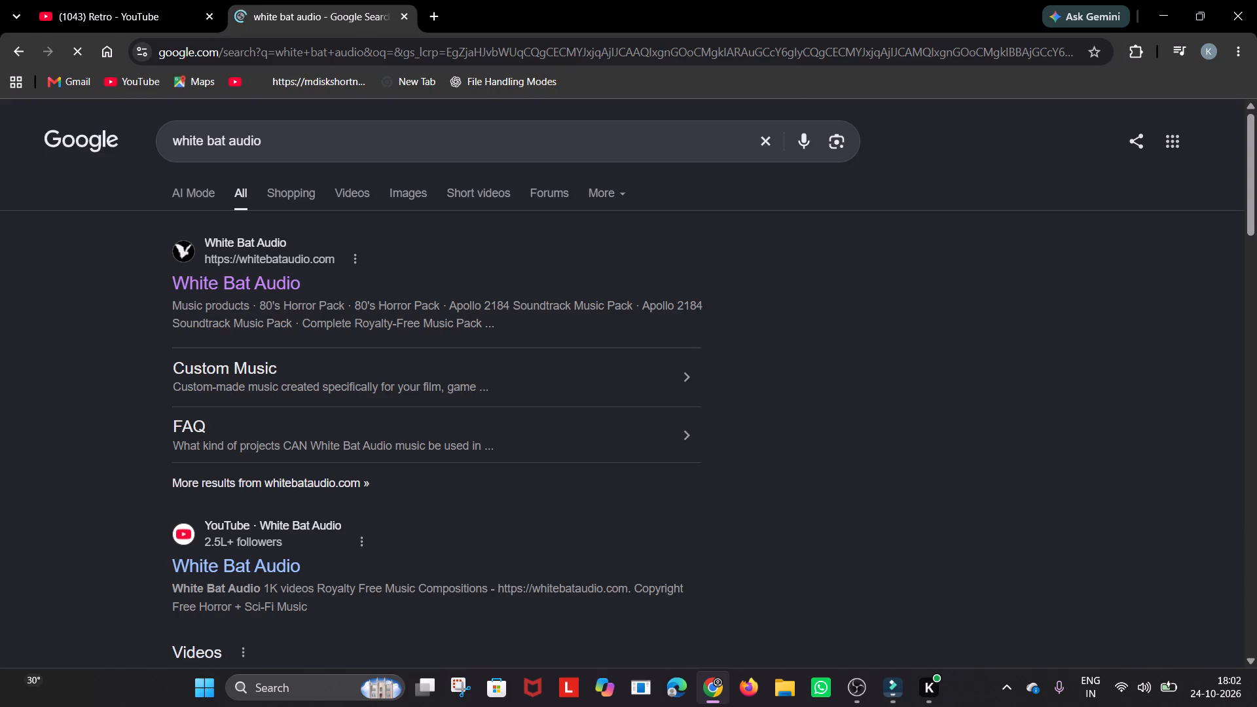
pyautogui.click(261, 274)
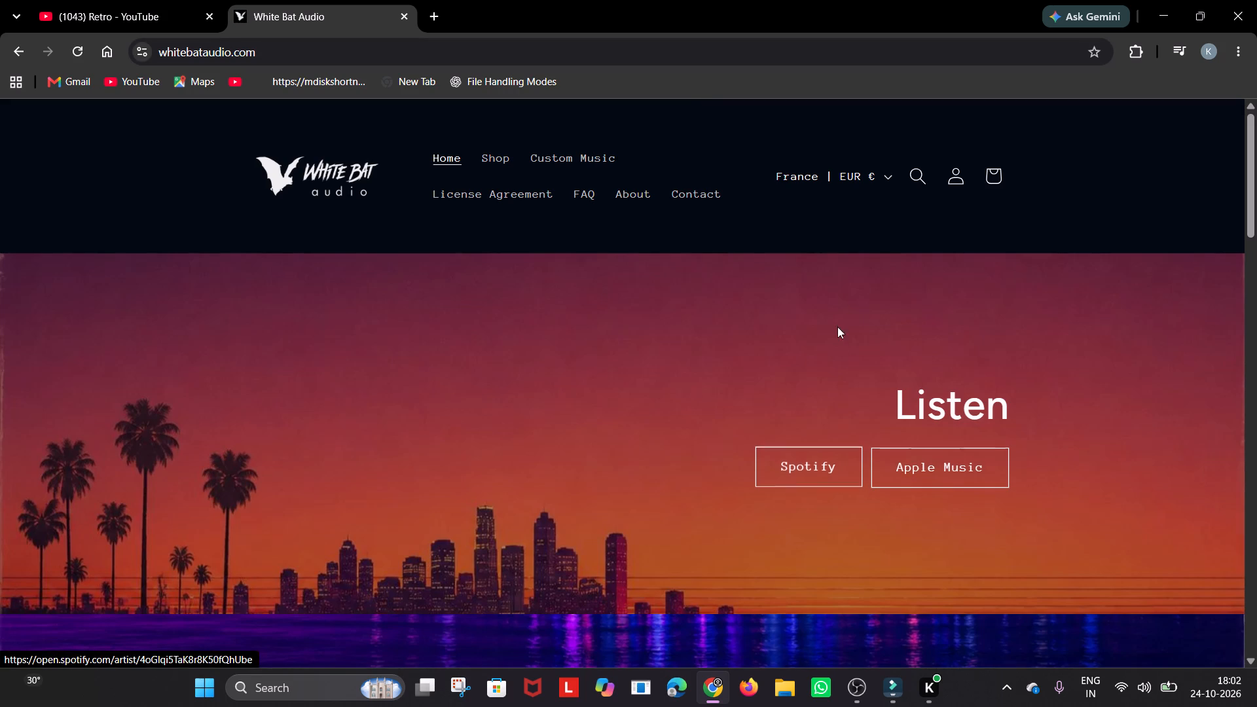
# Search the White Bat Audio site for "hacking" and open the suggested Free Horror/Sci-Fi Music Pack.
pyautogui.click(915, 174)
pyautogui.click(708, 189)
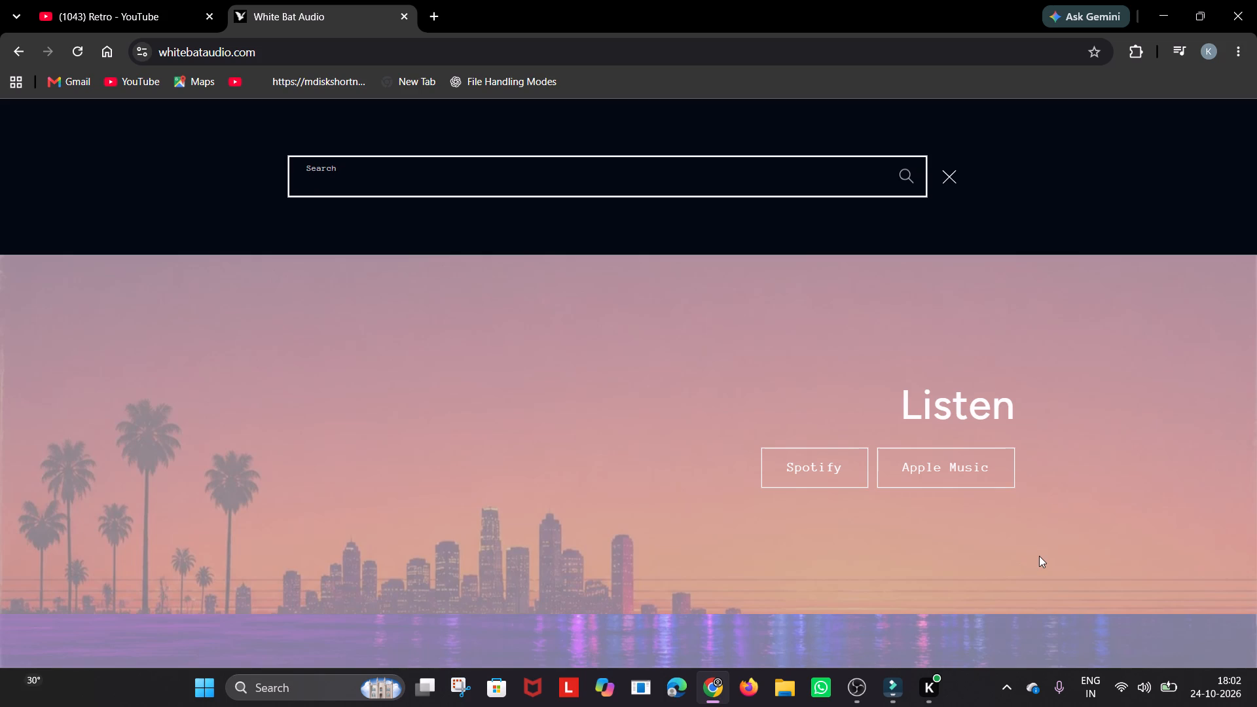
pyautogui.write('hacking')
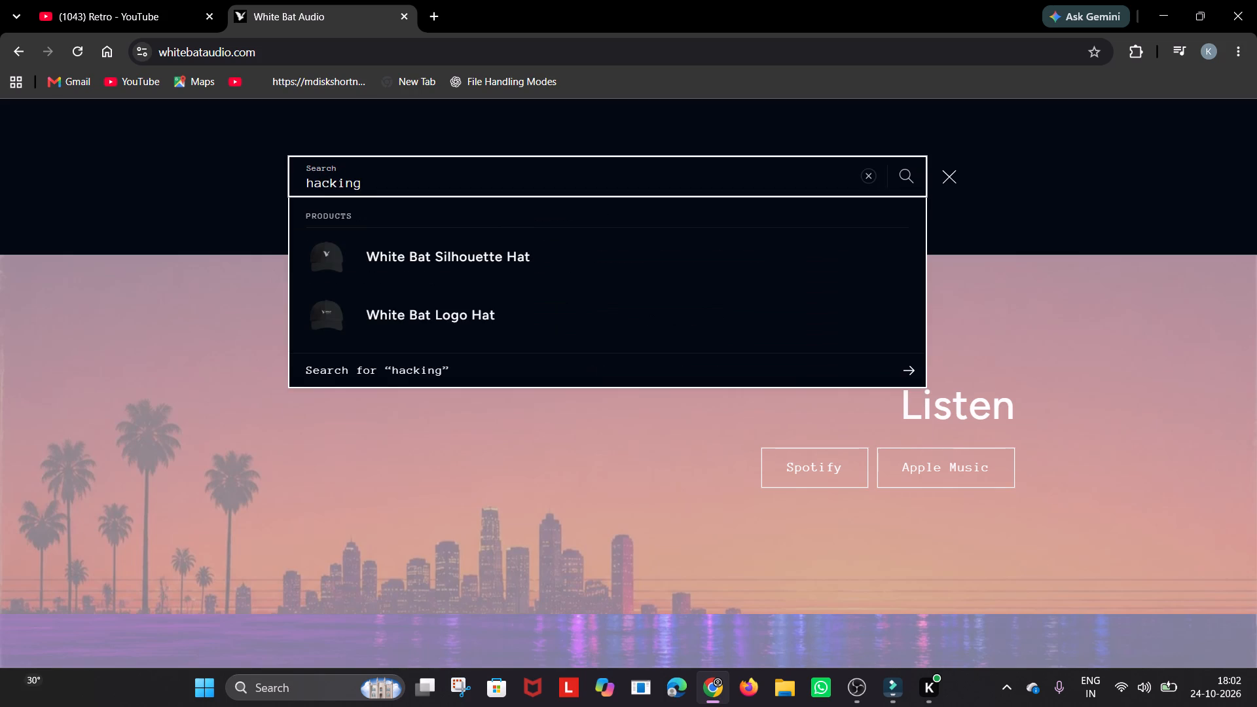
pyautogui.click(460, 263)
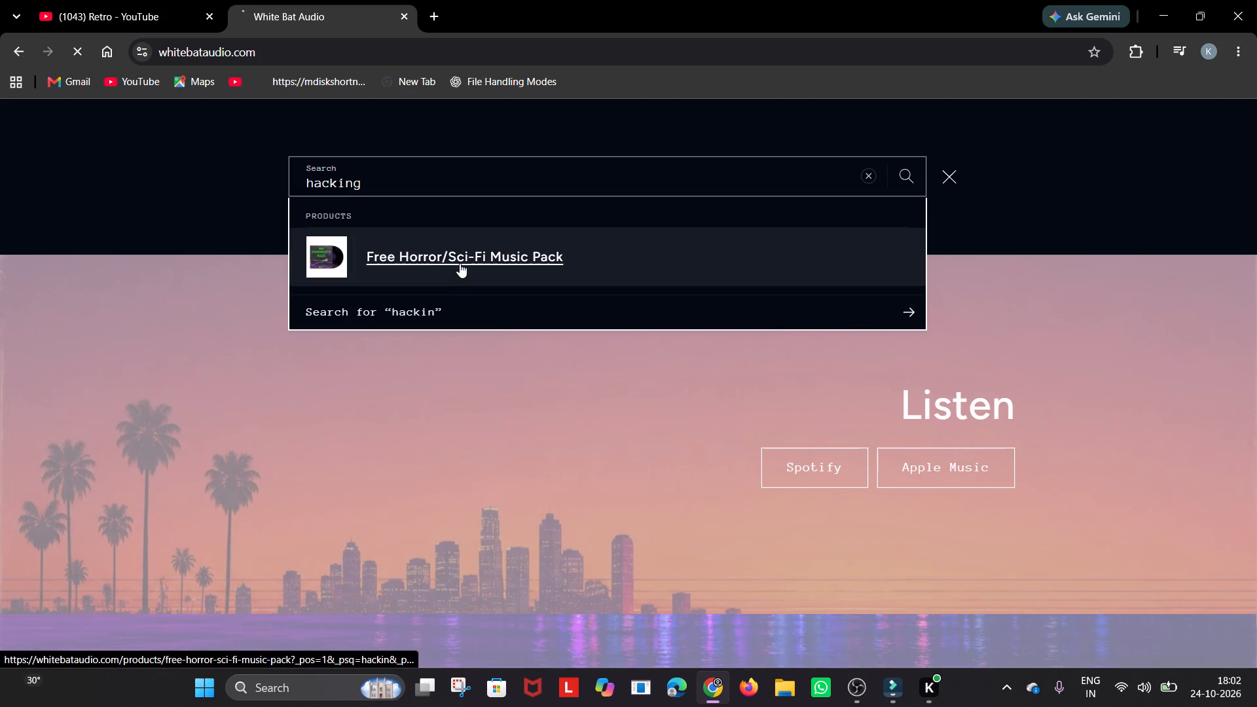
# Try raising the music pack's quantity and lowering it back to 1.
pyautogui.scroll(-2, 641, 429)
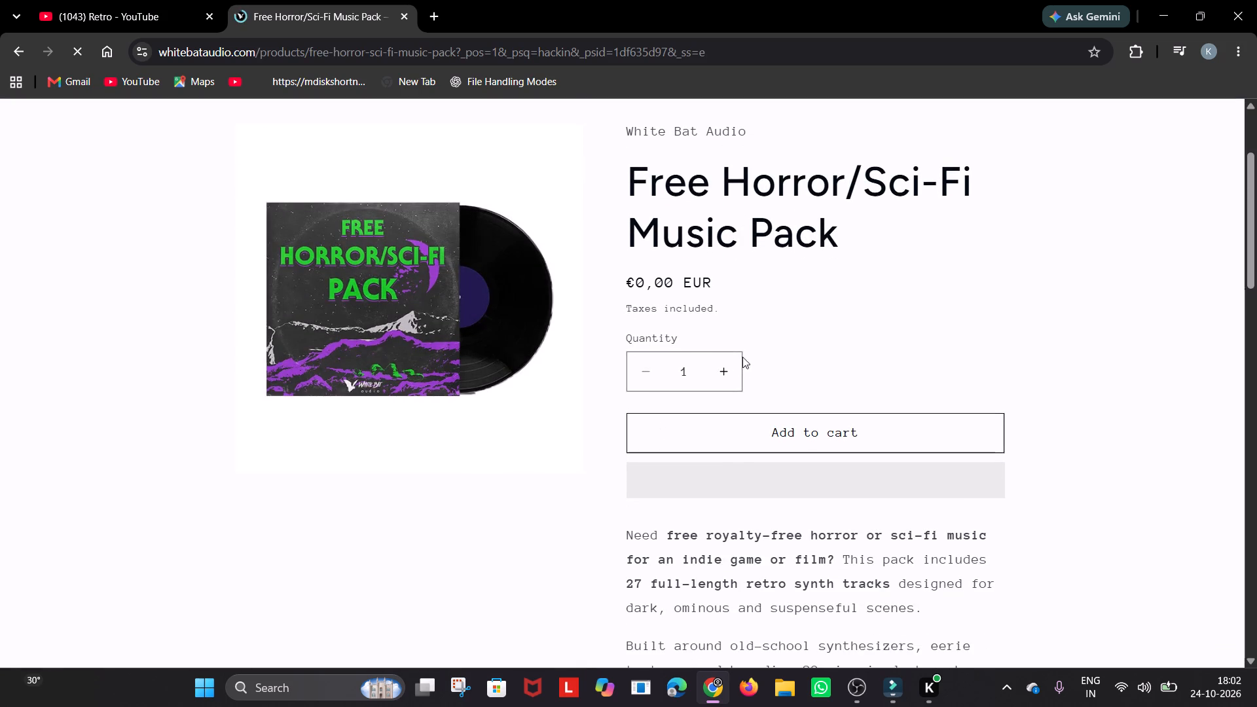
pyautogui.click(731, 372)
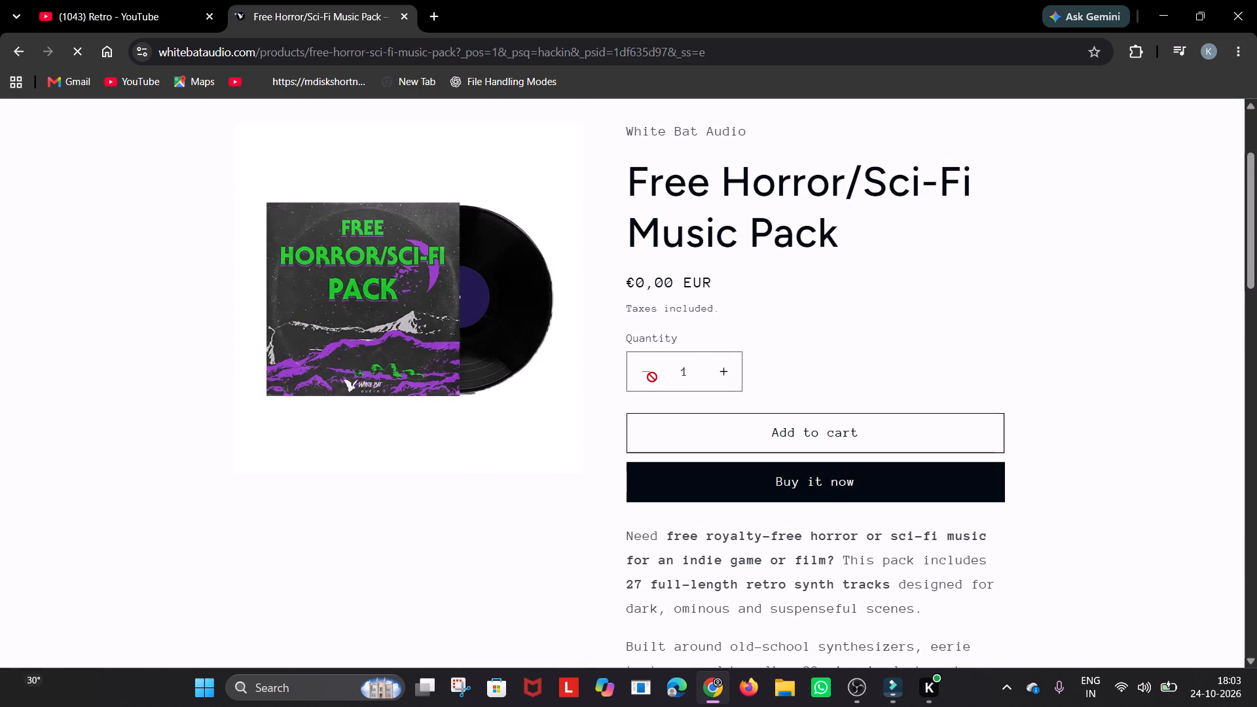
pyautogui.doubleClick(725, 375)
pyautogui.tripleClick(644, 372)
# Play the pack's "Return To The Nightmare" sample and skip forward through it to hear several parts.
pyautogui.scroll(-4, 799, 425)
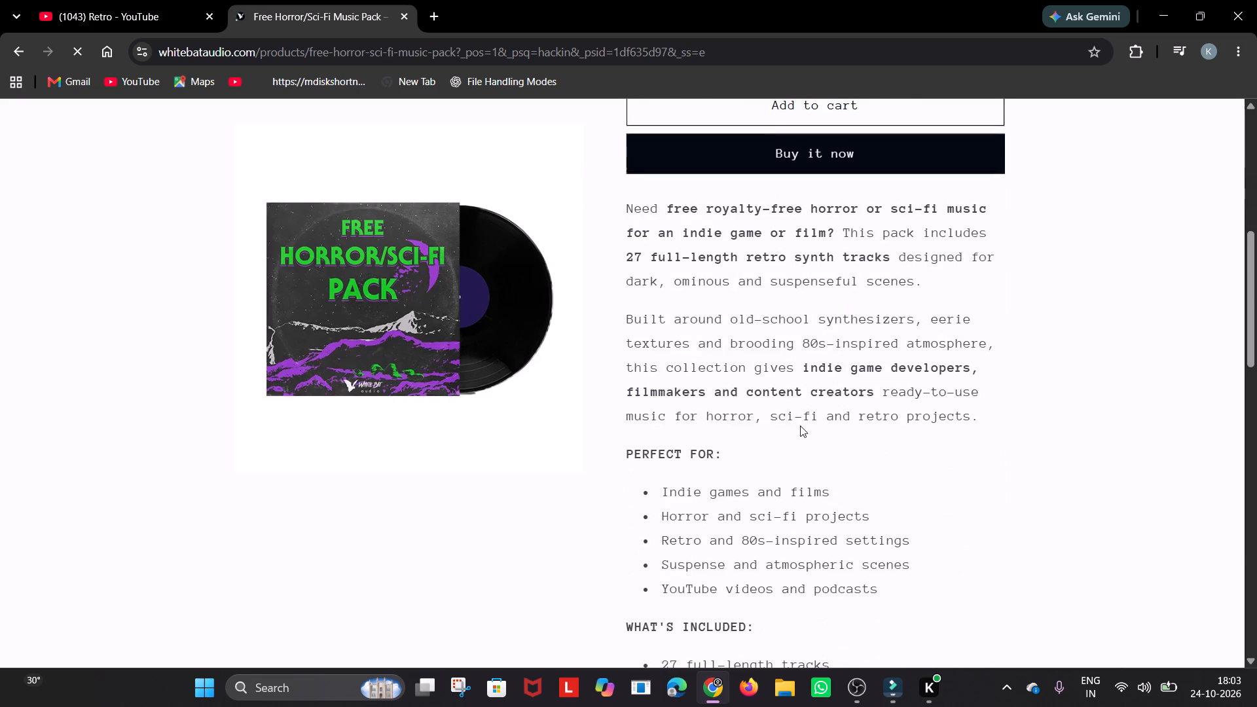
pyautogui.scroll(-10, 800, 426)
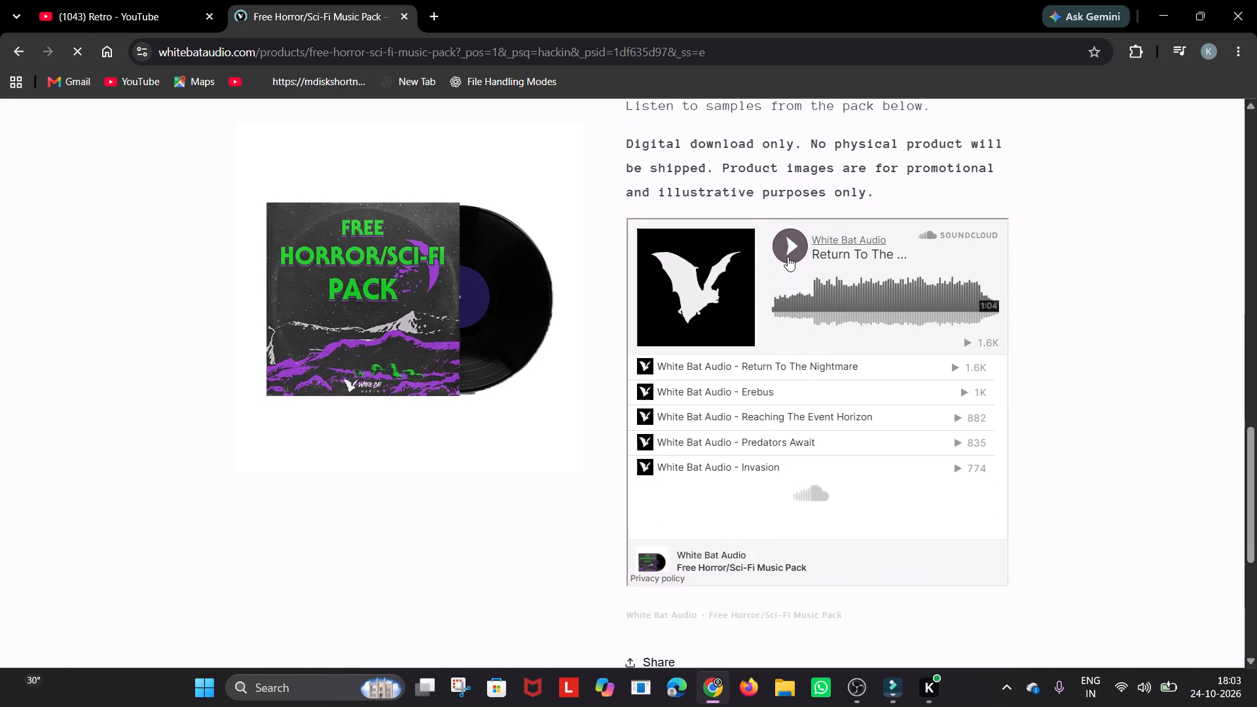
pyautogui.click(788, 257)
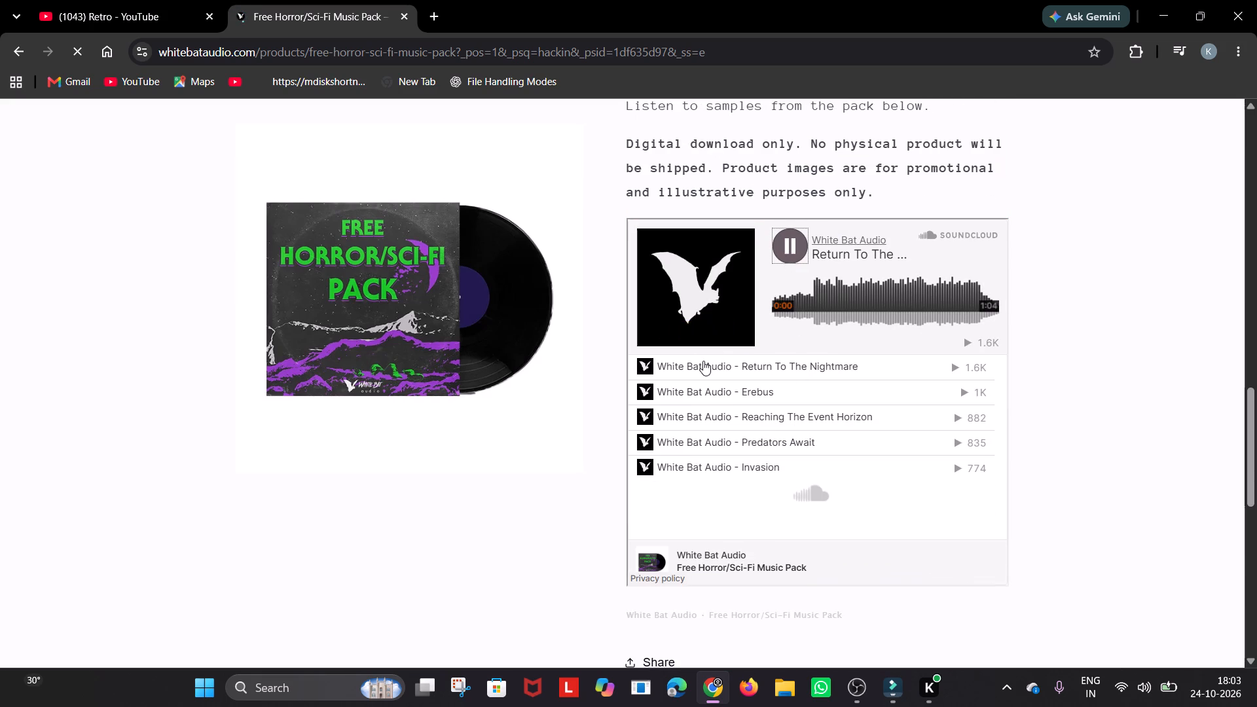
pyautogui.click(703, 361)
pyautogui.click(801, 231)
pyautogui.click(839, 294)
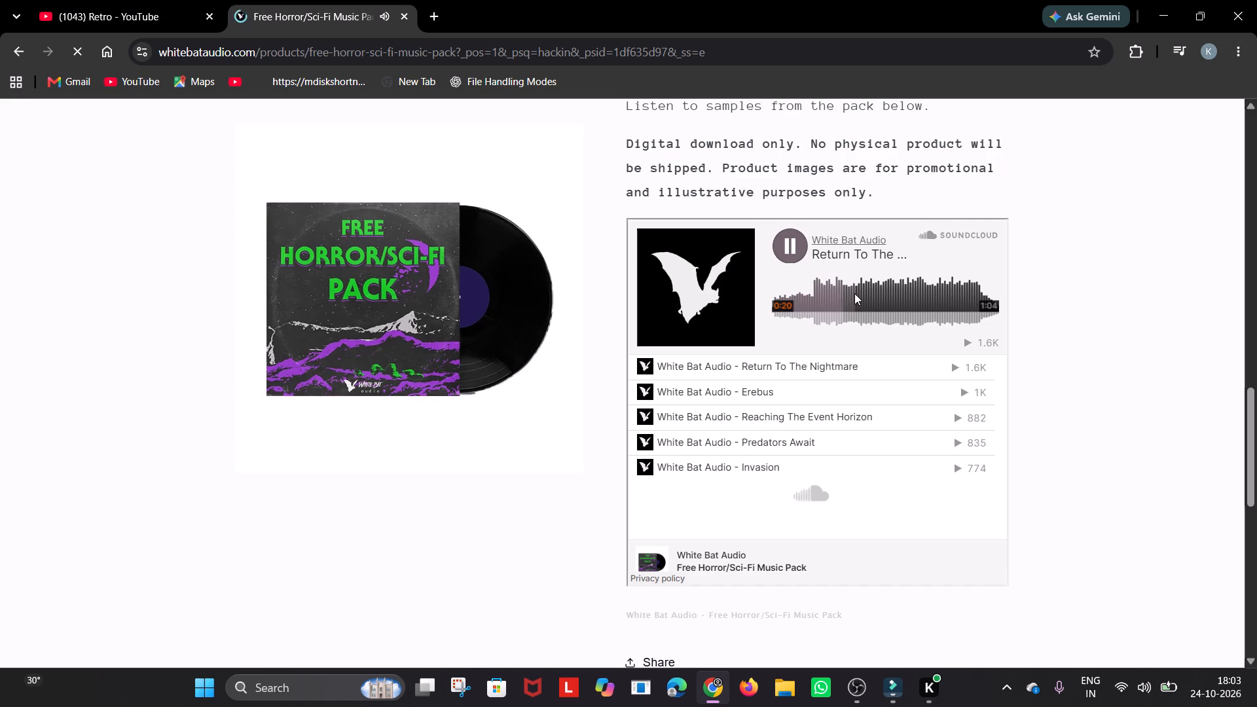
pyautogui.click(854, 293)
pyautogui.click(884, 293)
pyautogui.doubleClick(903, 292)
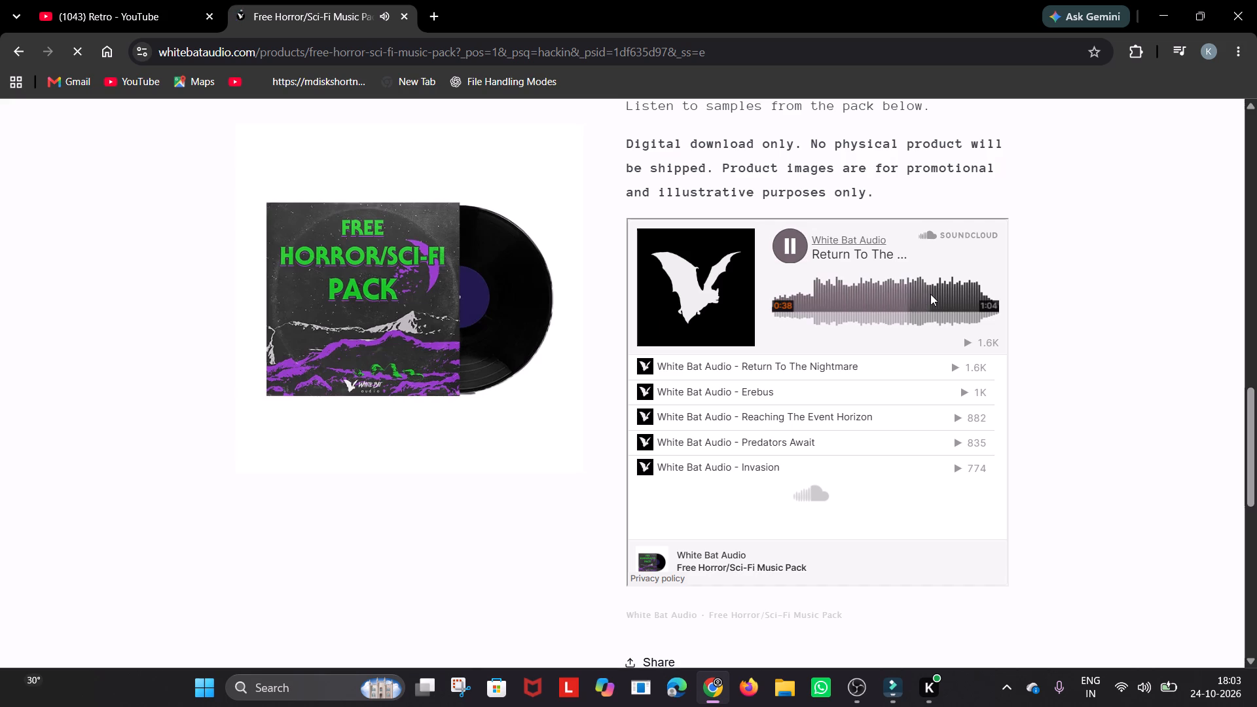
pyautogui.click(930, 294)
pyautogui.click(961, 296)
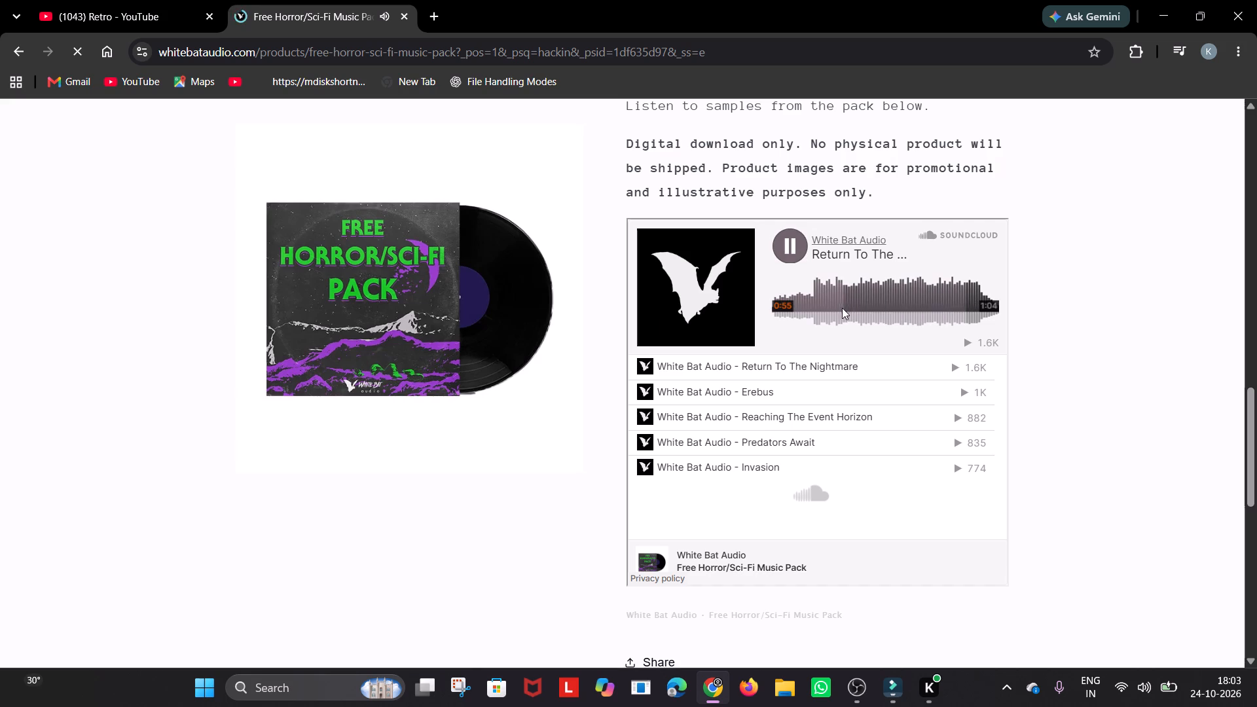
# Play the "Erebus" sample and skip forward through it to hear several parts.
pyautogui.click(753, 386)
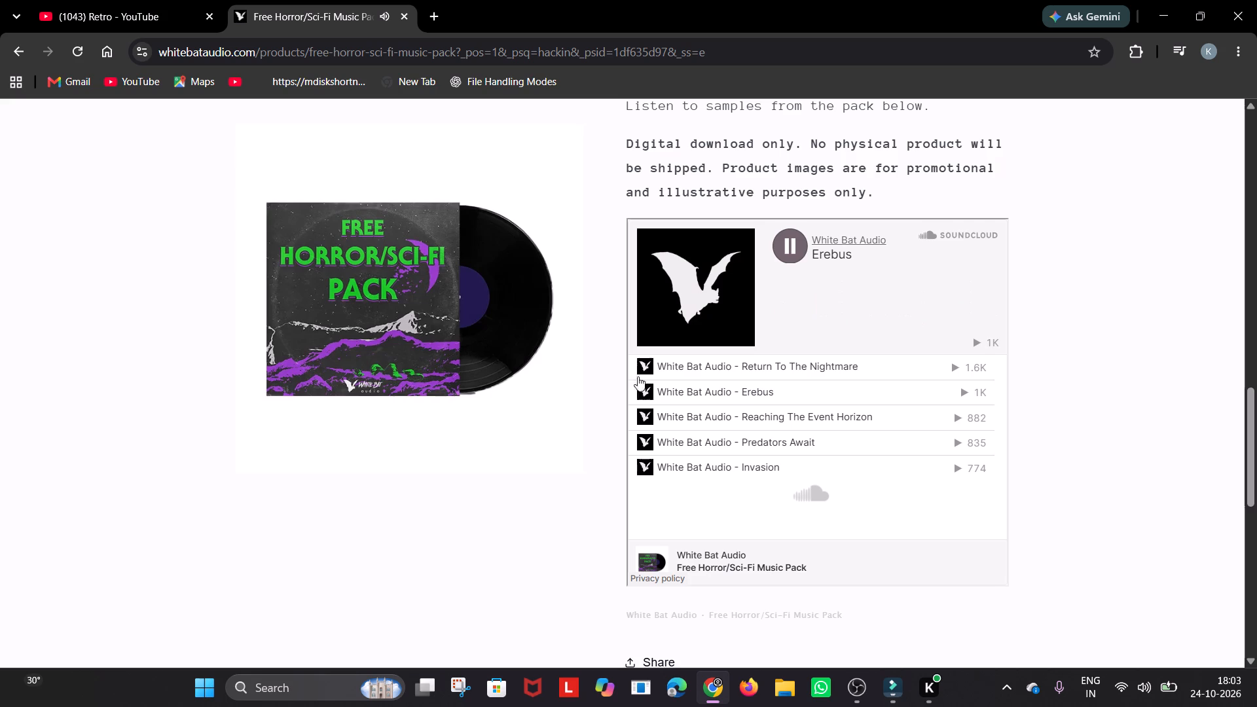
pyautogui.scroll(2, 653, 364)
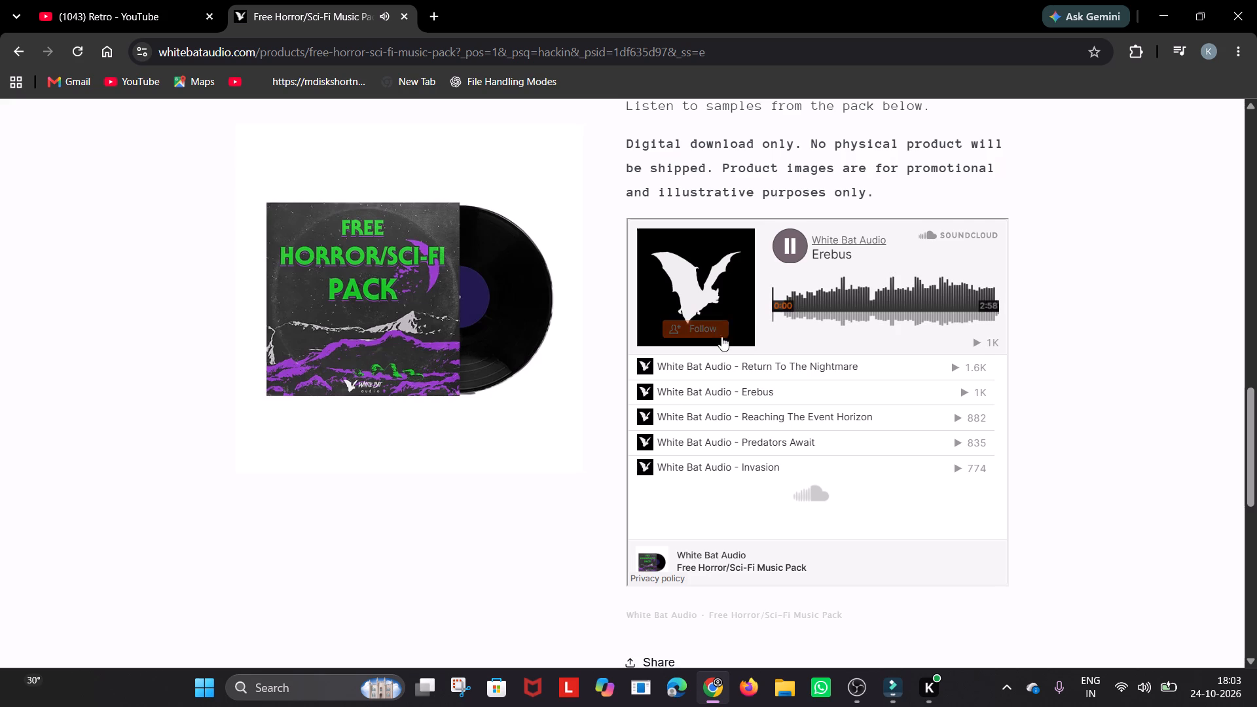
pyautogui.click(811, 302)
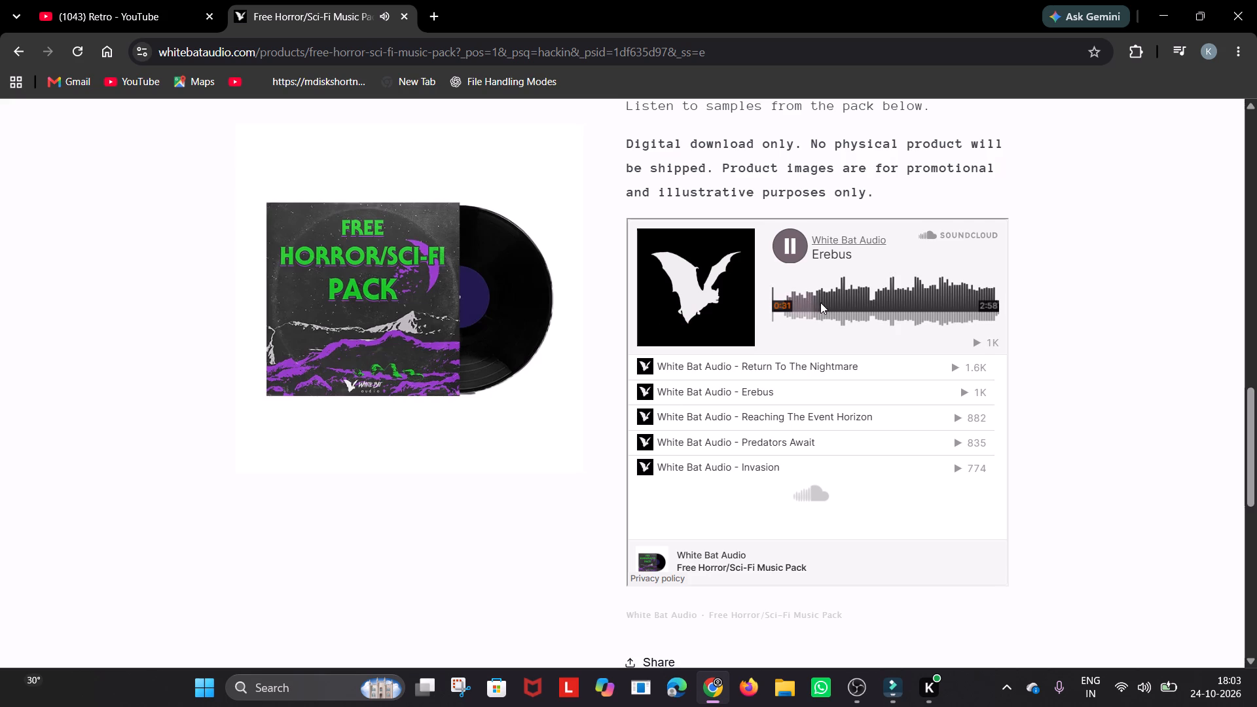
pyautogui.click(848, 302)
pyautogui.click(879, 302)
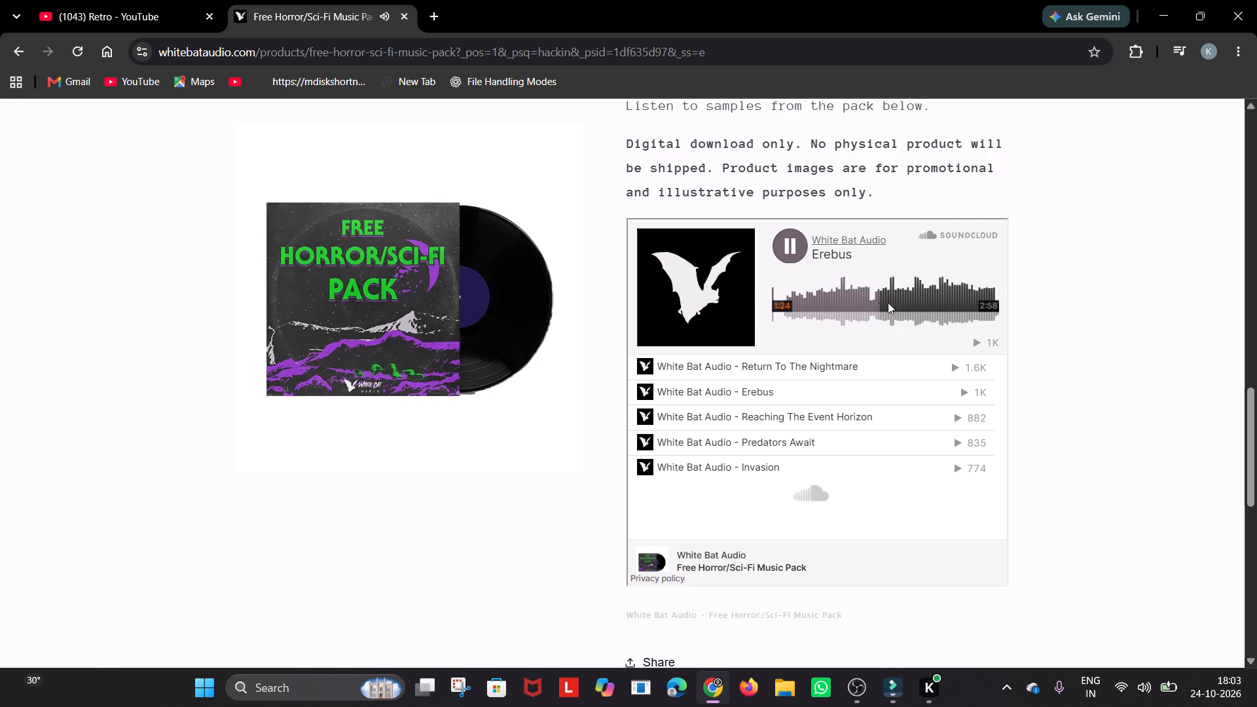
pyautogui.click(917, 297)
# Play the "Invasion" sample and skip ahead to about 0:32.
pyautogui.scroll(-1, 769, 483)
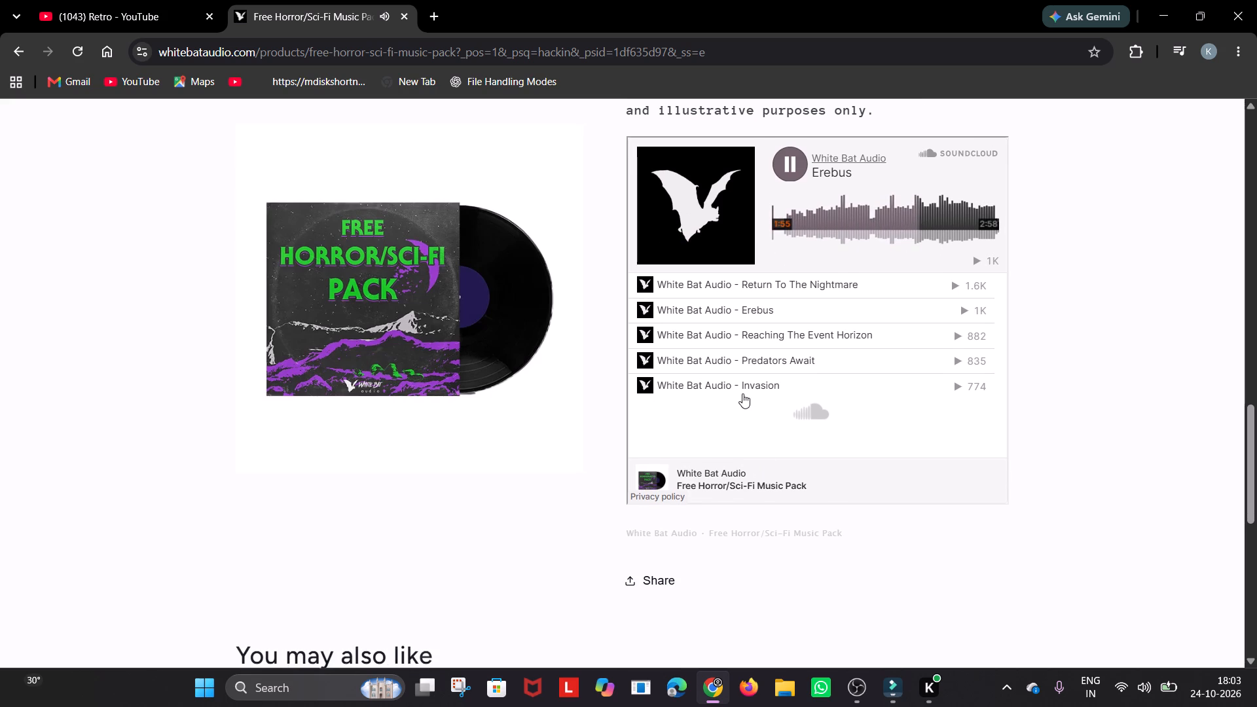
pyautogui.click(742, 393)
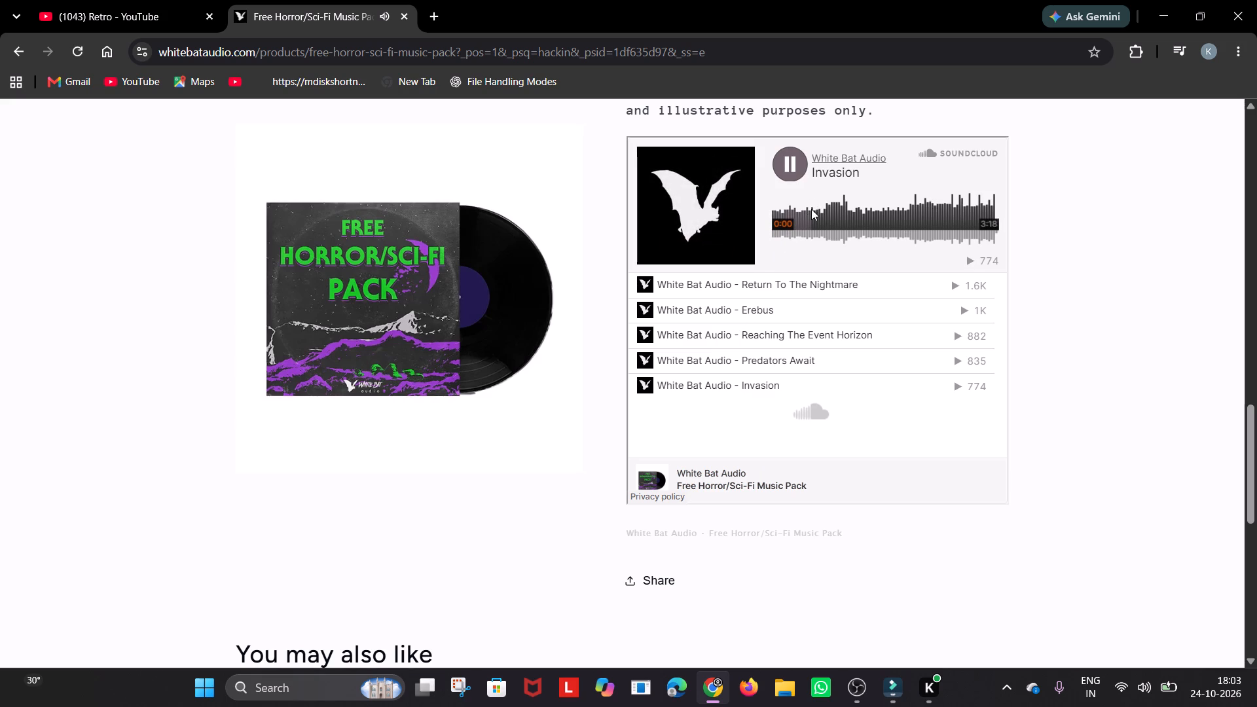
pyautogui.click(809, 213)
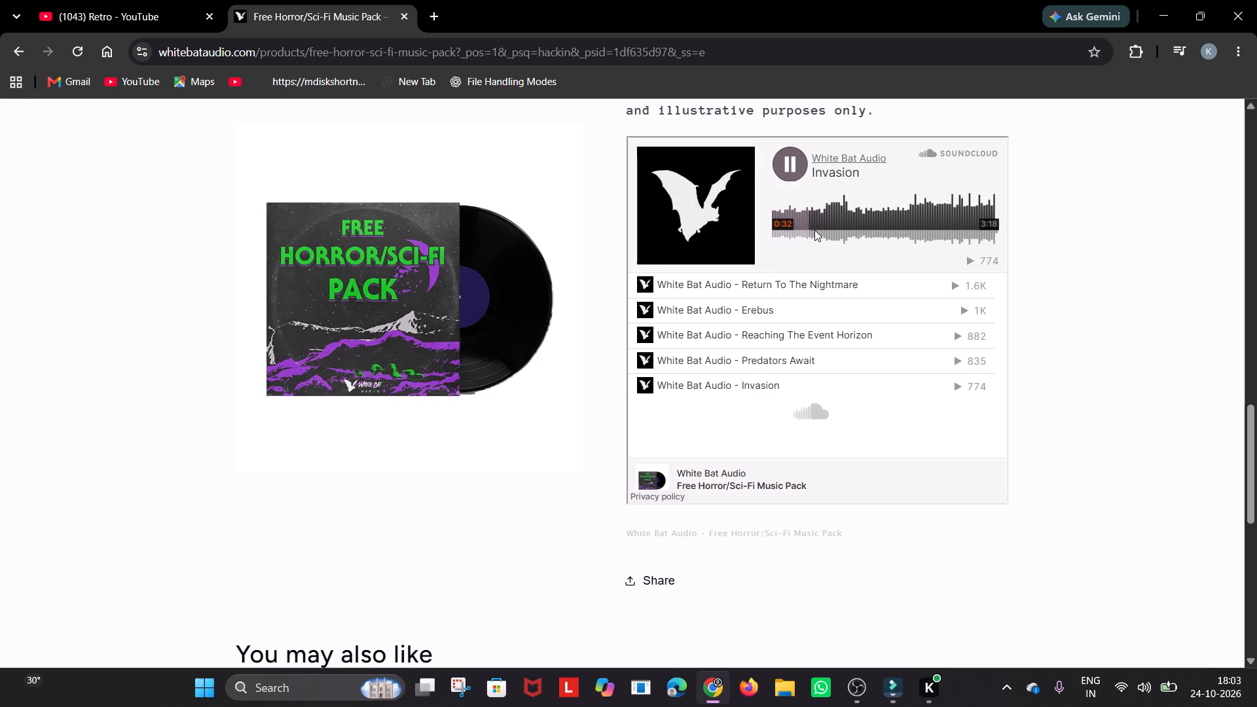
# Look over the related music packs below the samples and go back to the sample track list.
pyautogui.scroll(1, 814, 230)
pyautogui.scroll(-3, 769, 496)
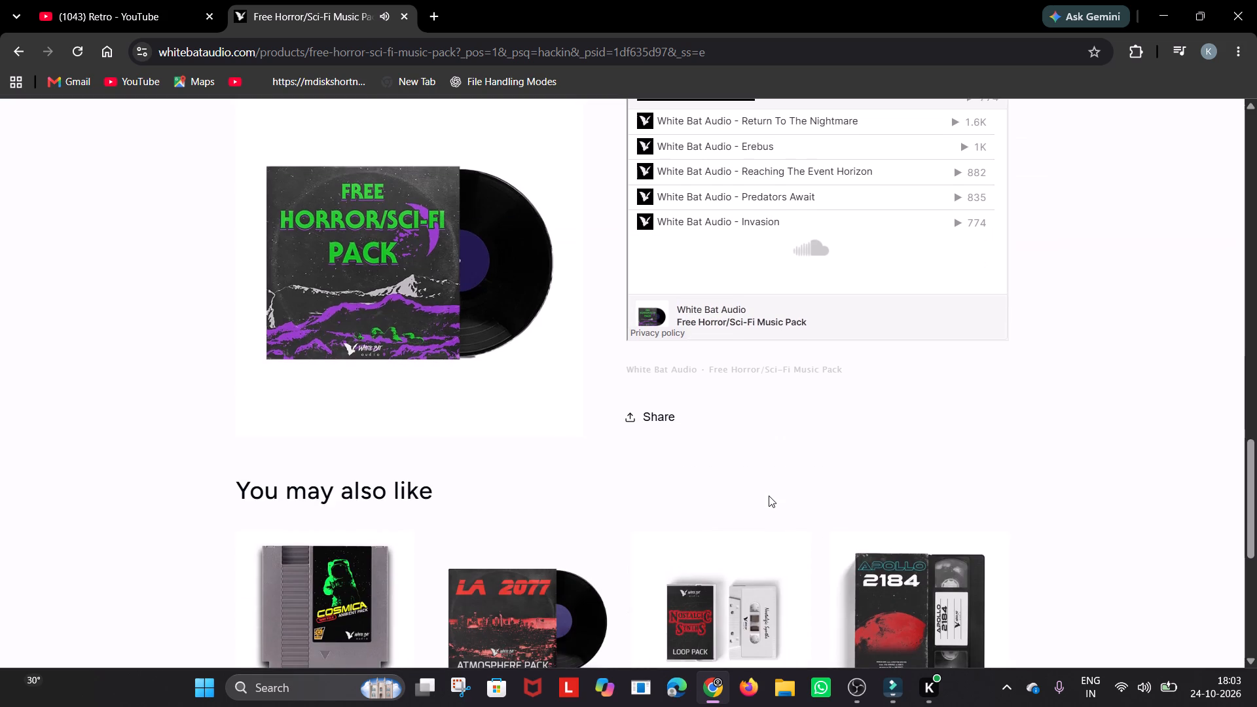
pyautogui.scroll(-3, 728, 364)
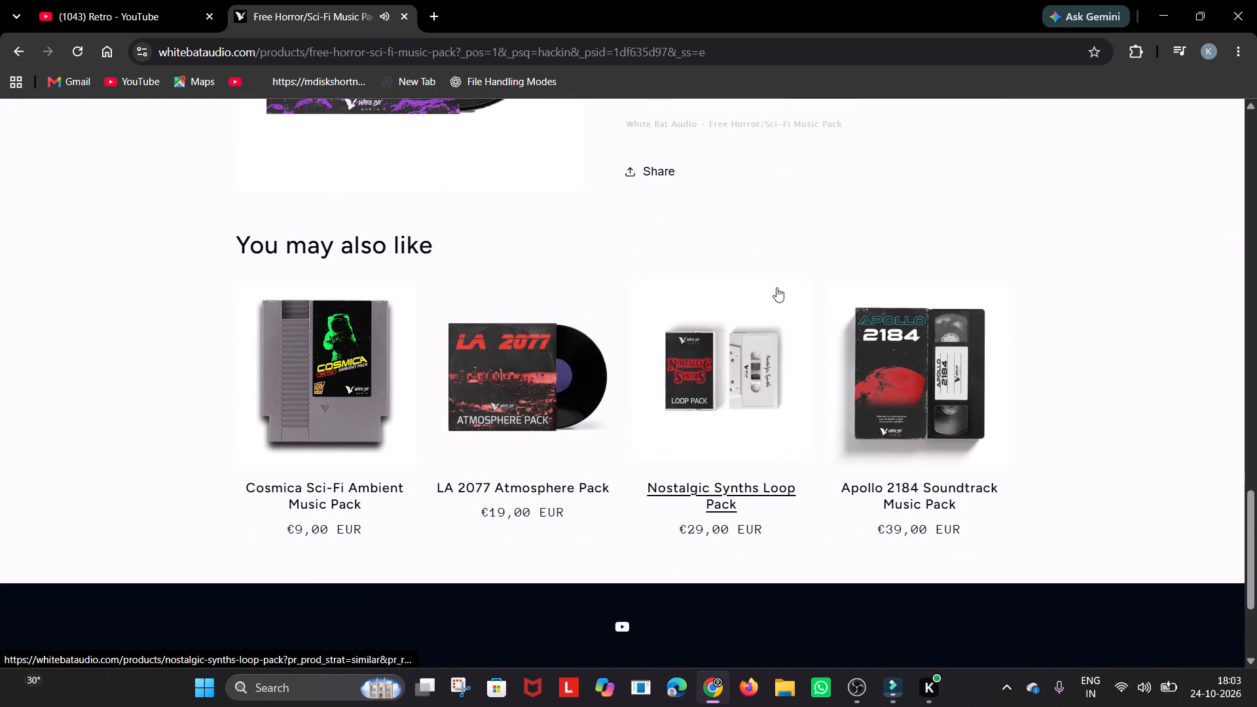
pyautogui.scroll(3, 786, 242)
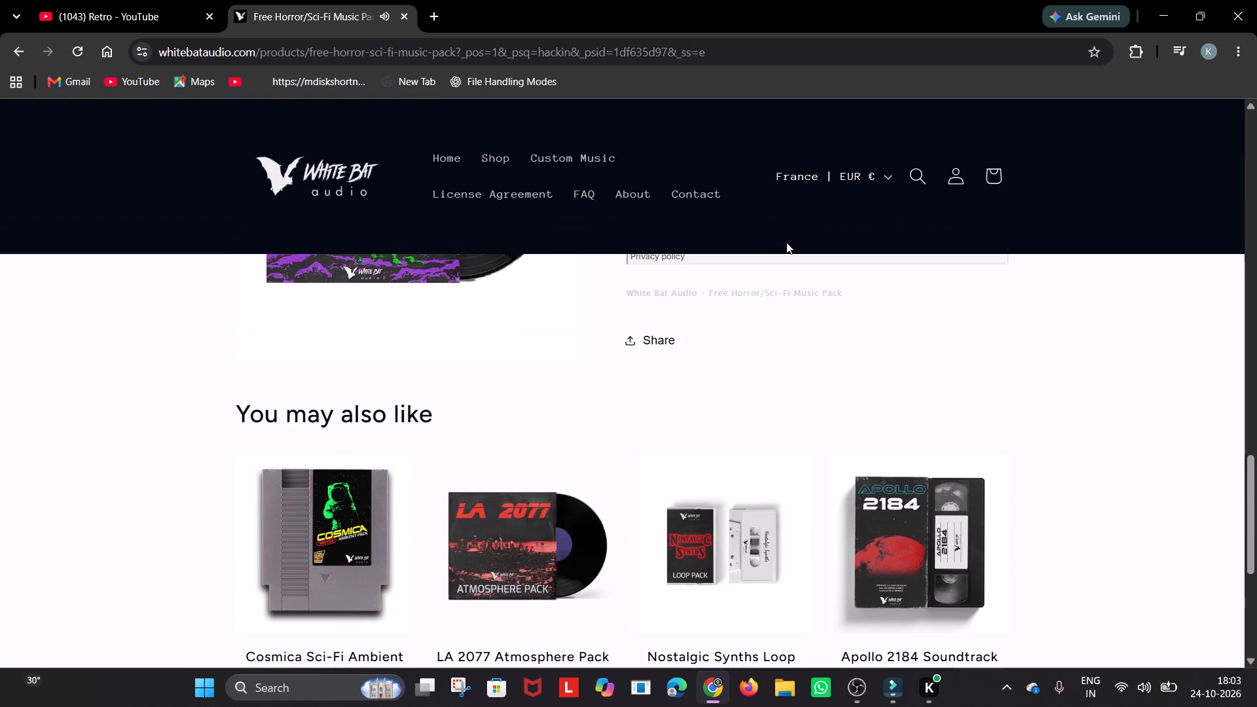
pyautogui.scroll(5, 782, 257)
pyautogui.scroll(6, 780, 368)
pyautogui.scroll(1, 570, 368)
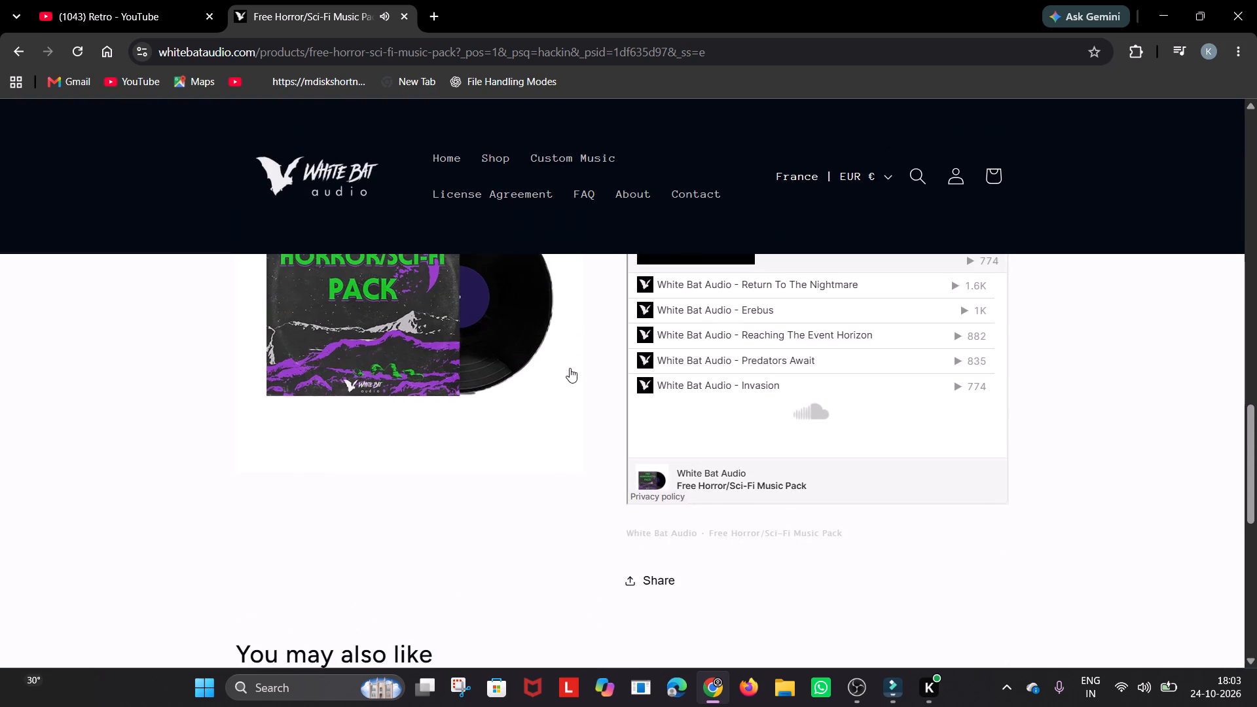
# Replay the "Return To The Nightmare" sample, skip forward through it in short jumps to about 0:37, and pause it.
pyautogui.scroll(1, 570, 368)
pyautogui.scroll(-2, 646, 402)
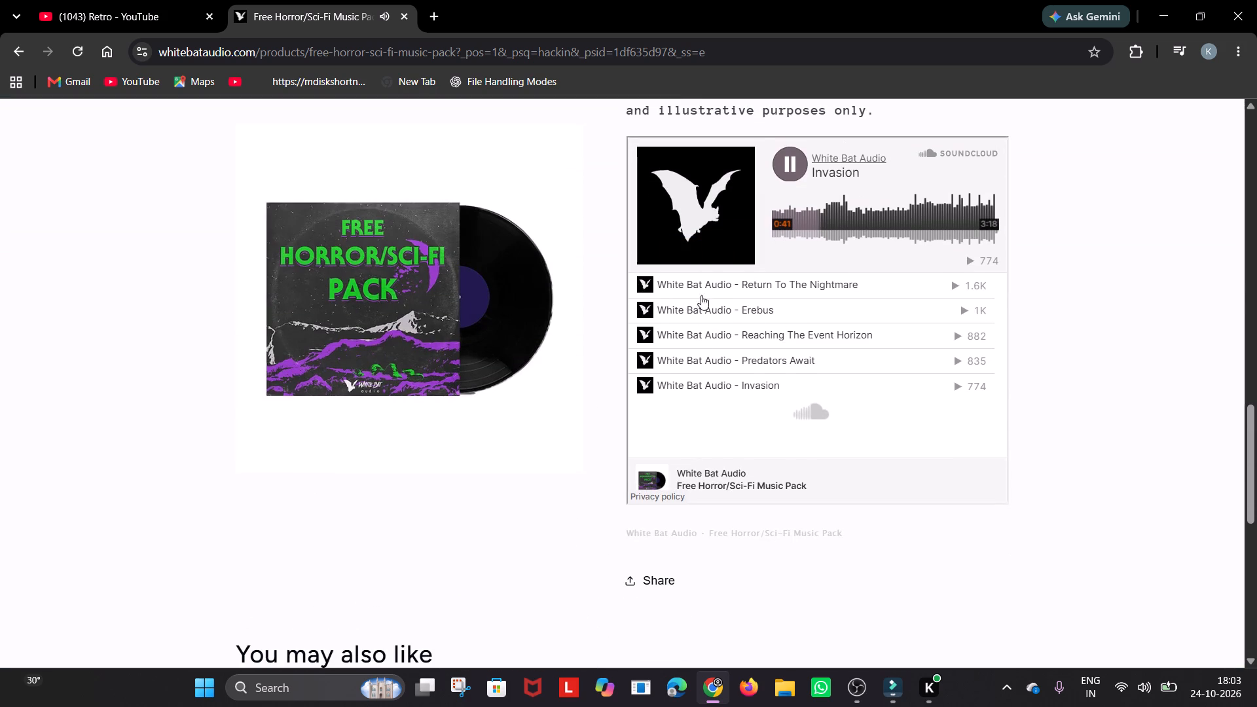
pyautogui.click(700, 282)
pyautogui.scroll(-2, 698, 373)
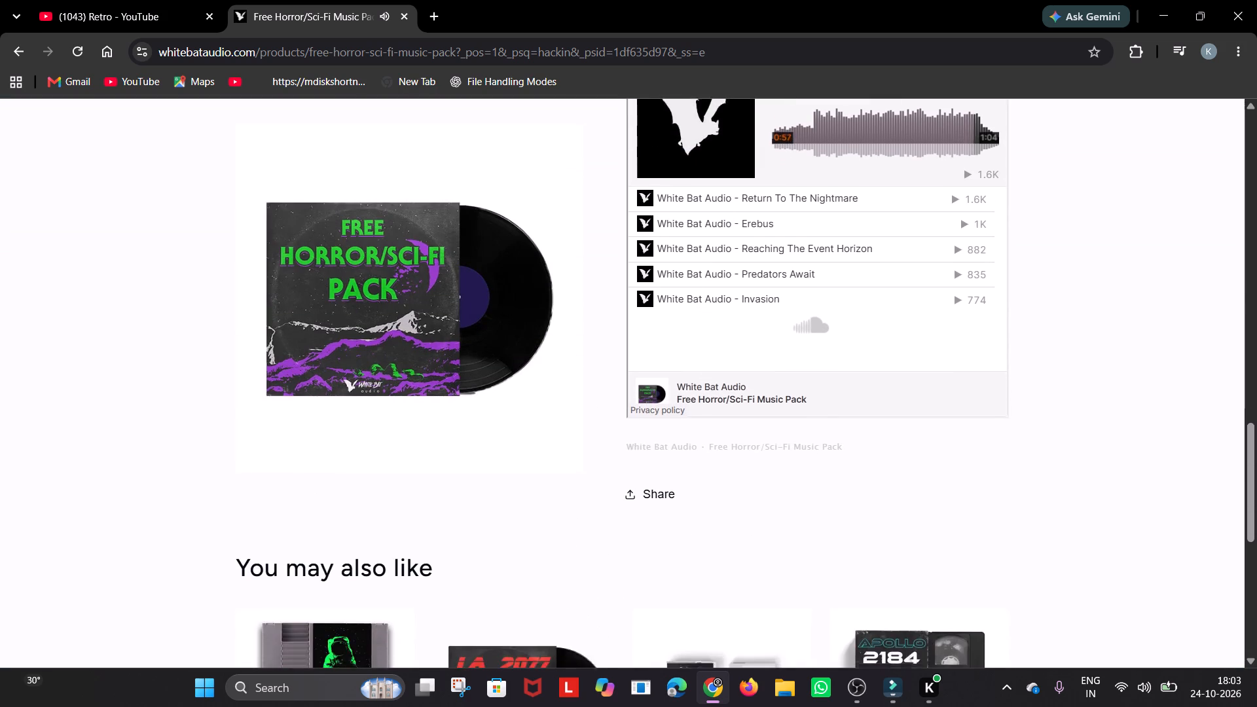
pyautogui.scroll(4, 698, 406)
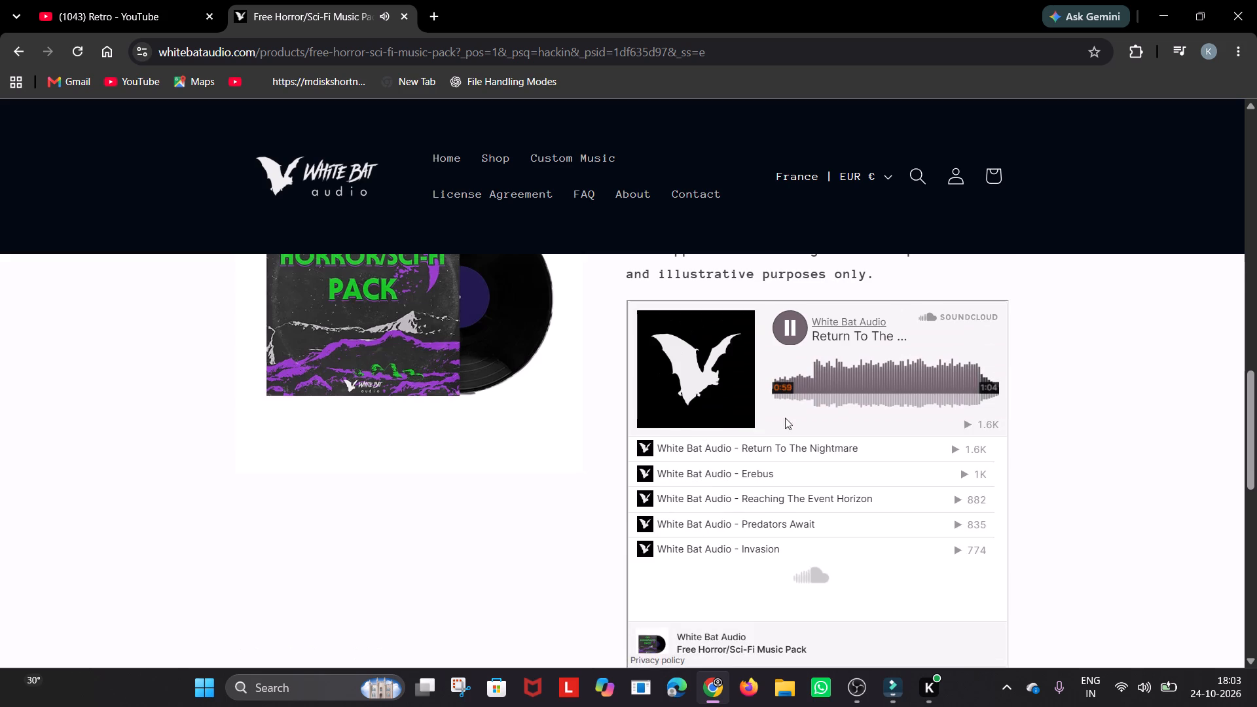
pyautogui.click(828, 381)
pyautogui.click(845, 381)
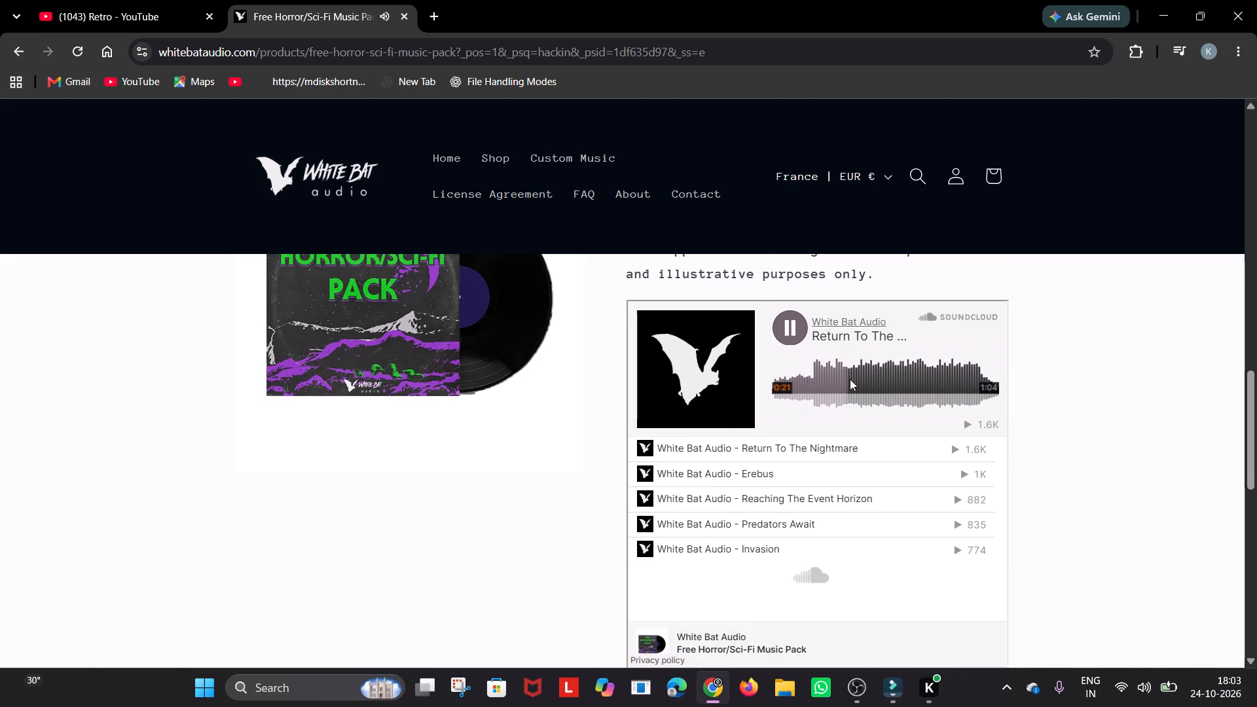
pyautogui.click(850, 379)
pyautogui.click(866, 382)
pyautogui.click(875, 382)
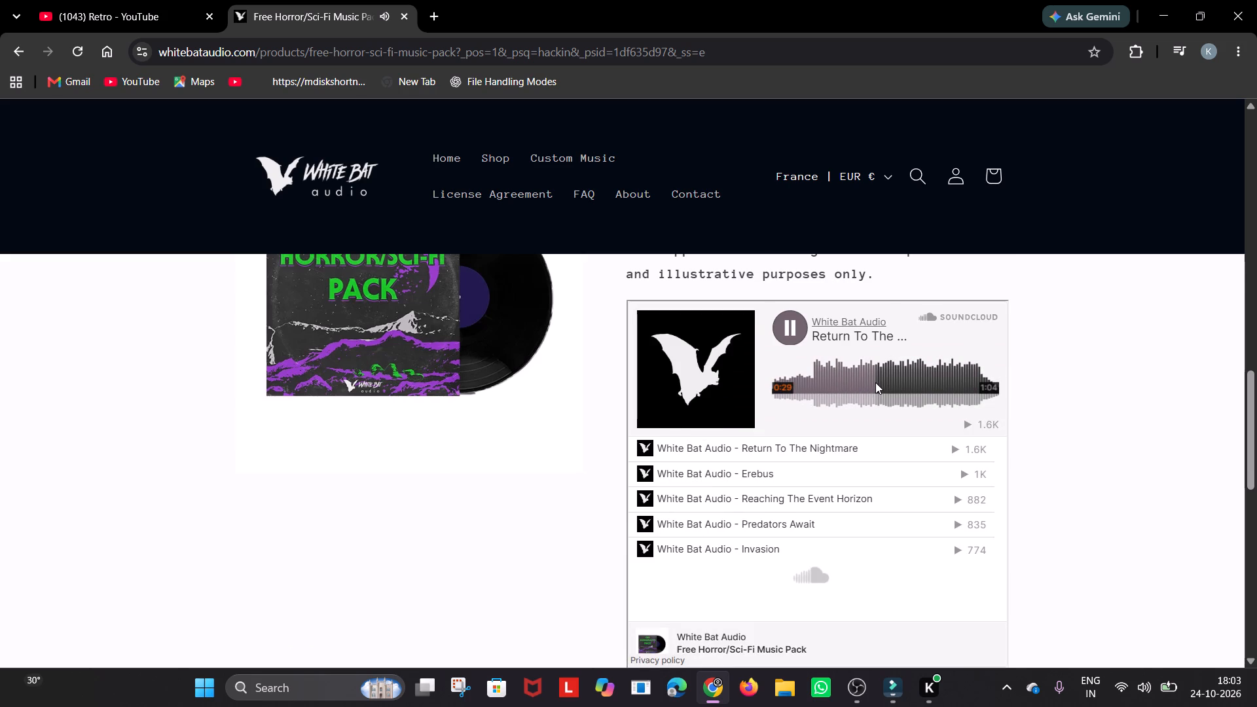
pyautogui.click(883, 380)
pyautogui.click(891, 381)
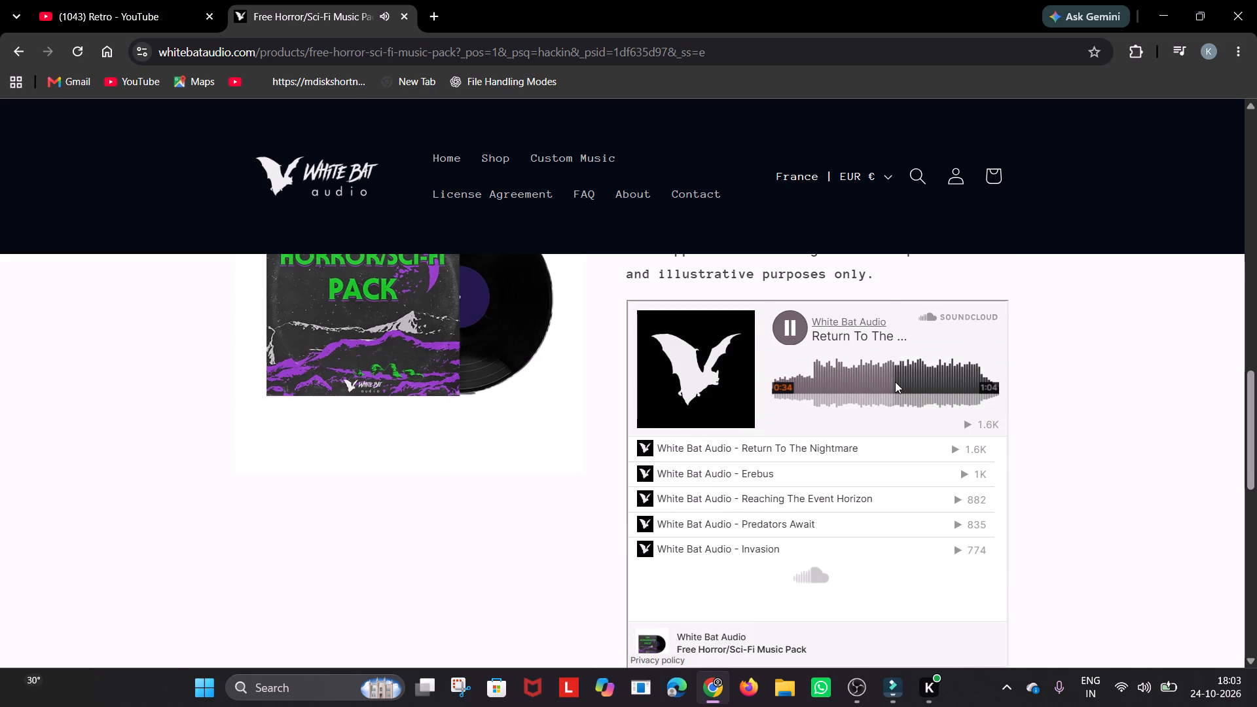
pyautogui.click(900, 382)
pyautogui.click(778, 449)
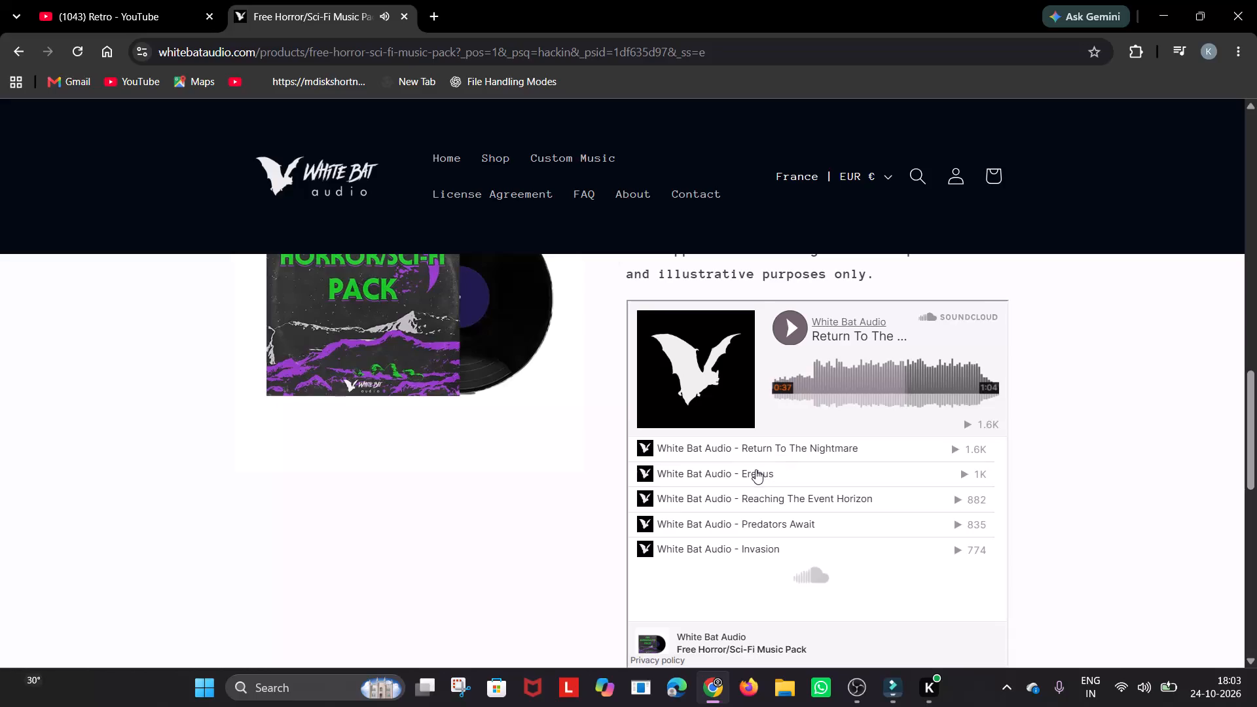
# Play the "Erebus" sample again and skip forward through it to hear several parts.
pyautogui.click(753, 474)
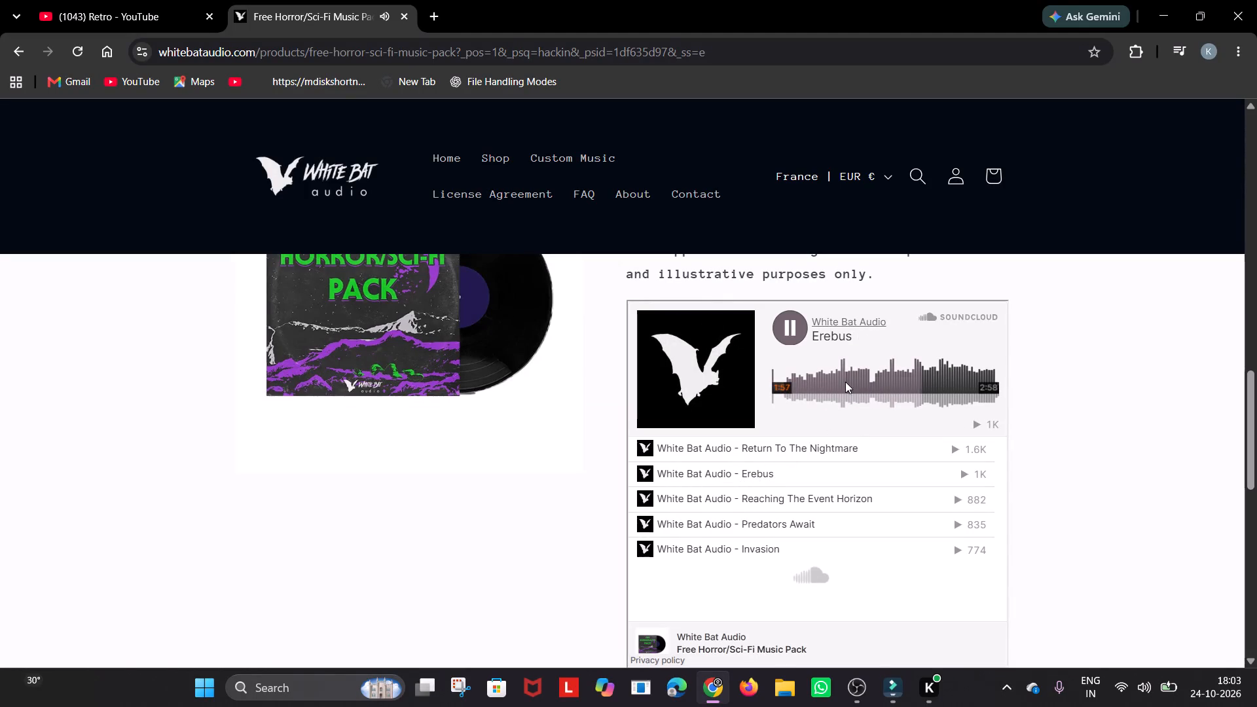
pyautogui.click(846, 382)
pyautogui.click(878, 384)
pyautogui.click(919, 378)
pyautogui.click(937, 380)
# Play the "Reaching The Event Horizon" sample while looking over the pack's price, purchase options and description.
pyautogui.click(729, 488)
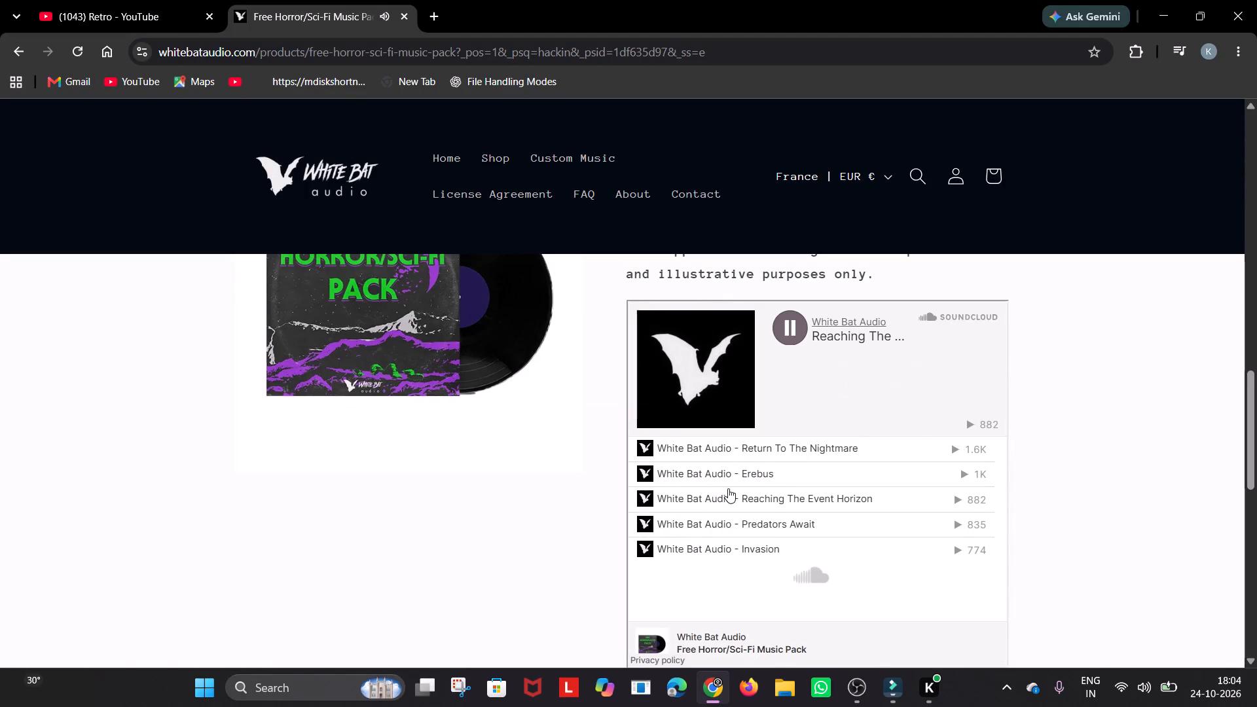
pyautogui.scroll(-5, 761, 435)
pyautogui.scroll(18, 762, 429)
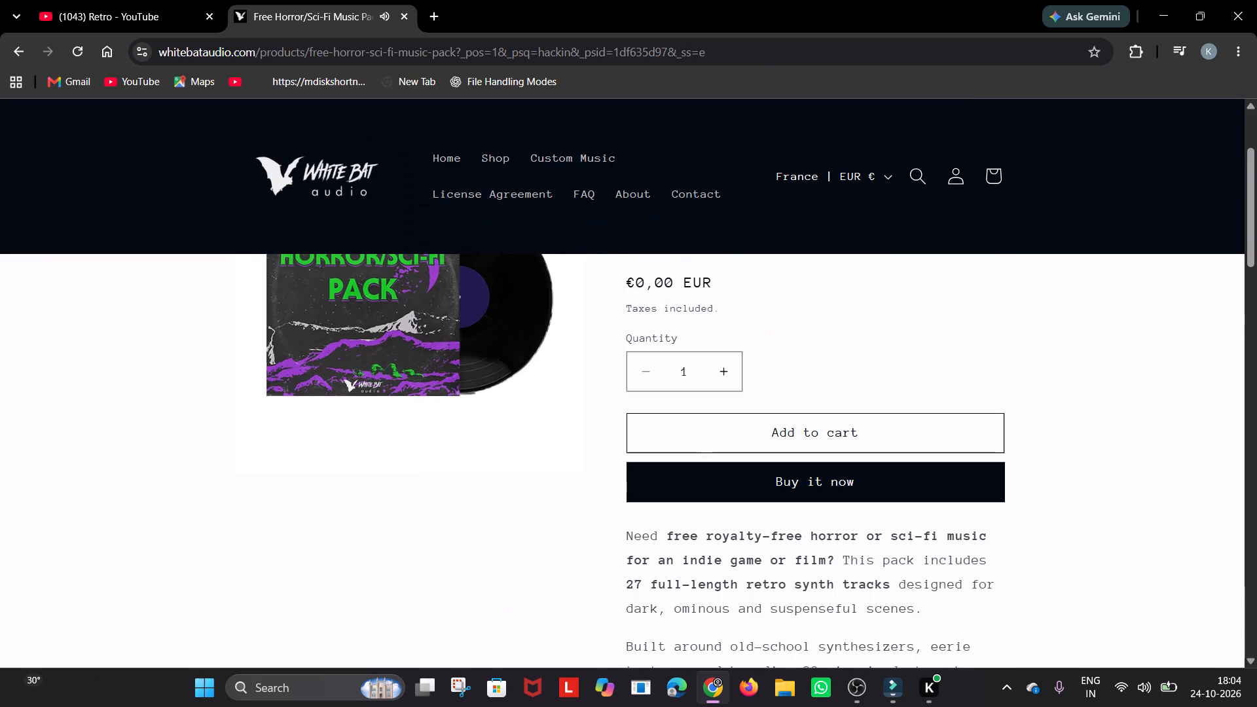
pyautogui.scroll(4, 849, 242)
pyautogui.scroll(-2, 853, 469)
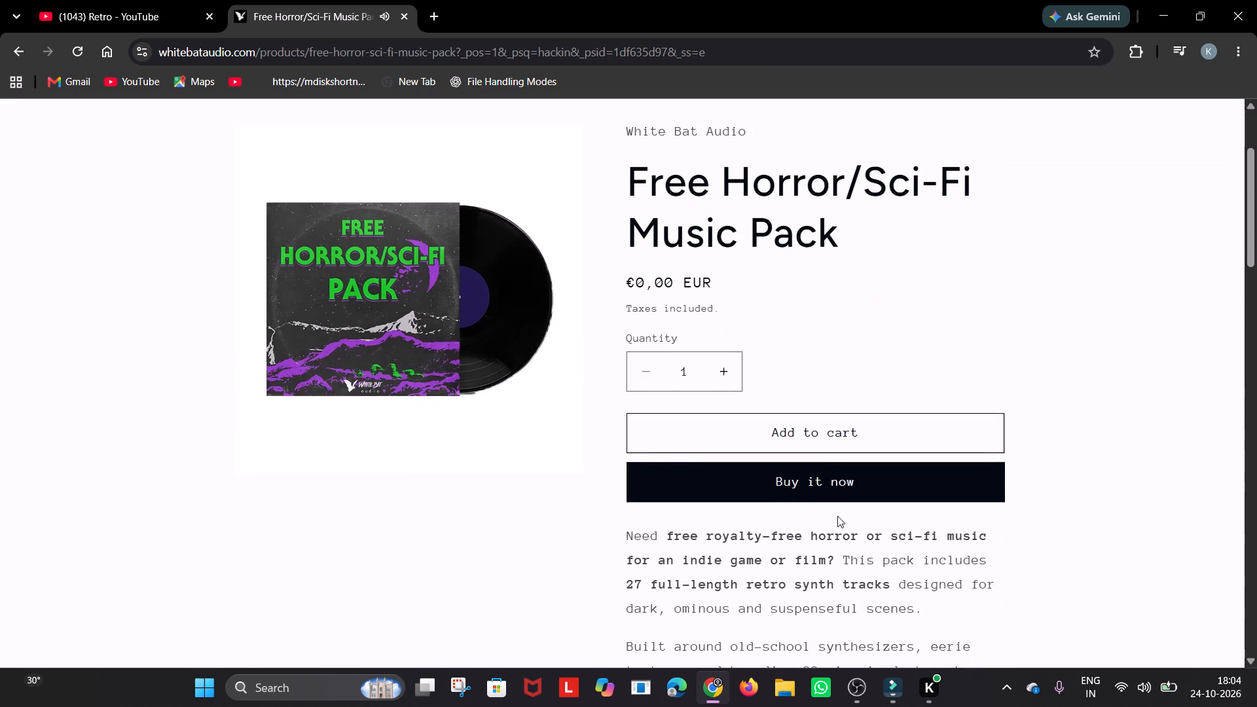
pyautogui.scroll(-13, 838, 480)
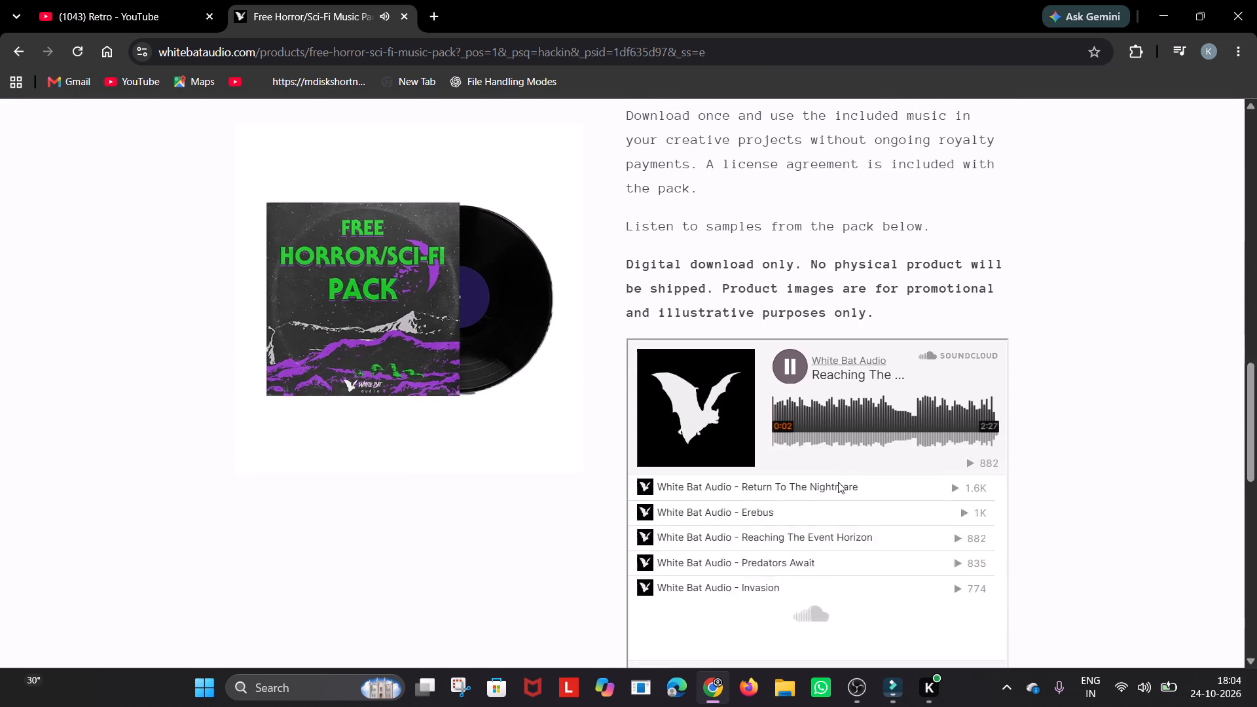
pyautogui.scroll(13, 838, 482)
# Search the White Bat Audio store for "terminal" and look through the products found.
pyautogui.click(913, 175)
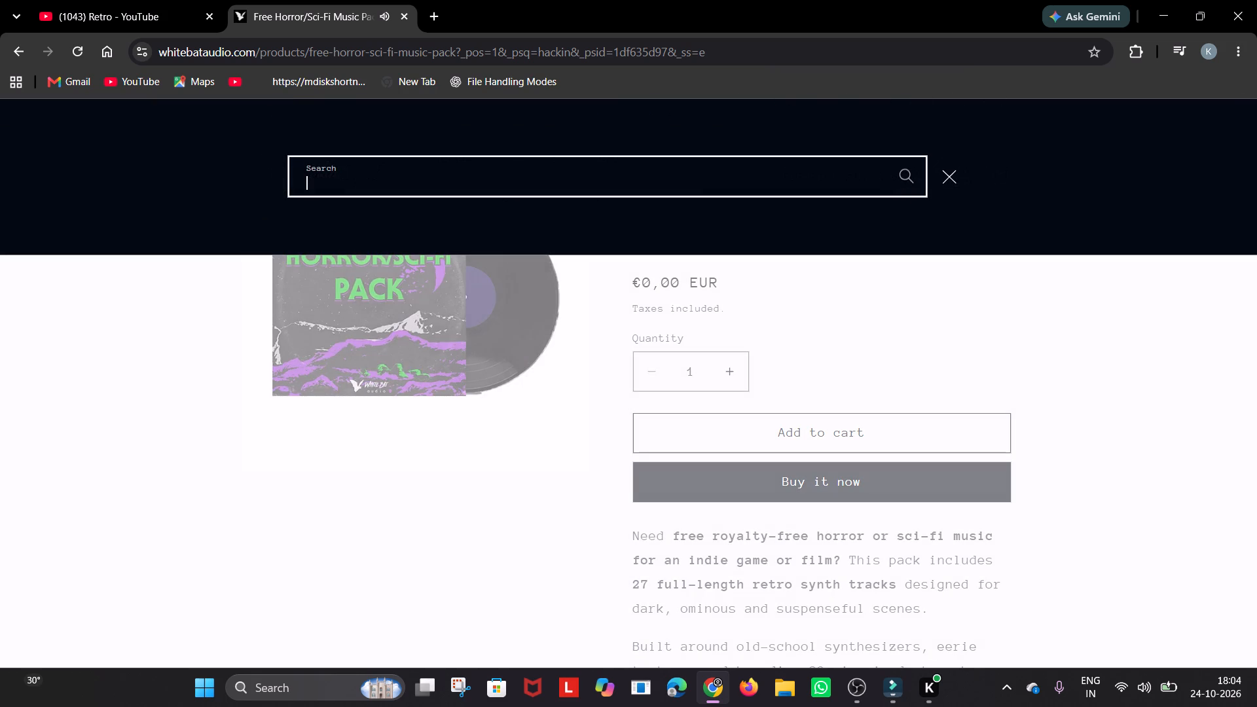
pyautogui.doubleClick(839, 179)
pyautogui.write('termin')
pyautogui.press('a')
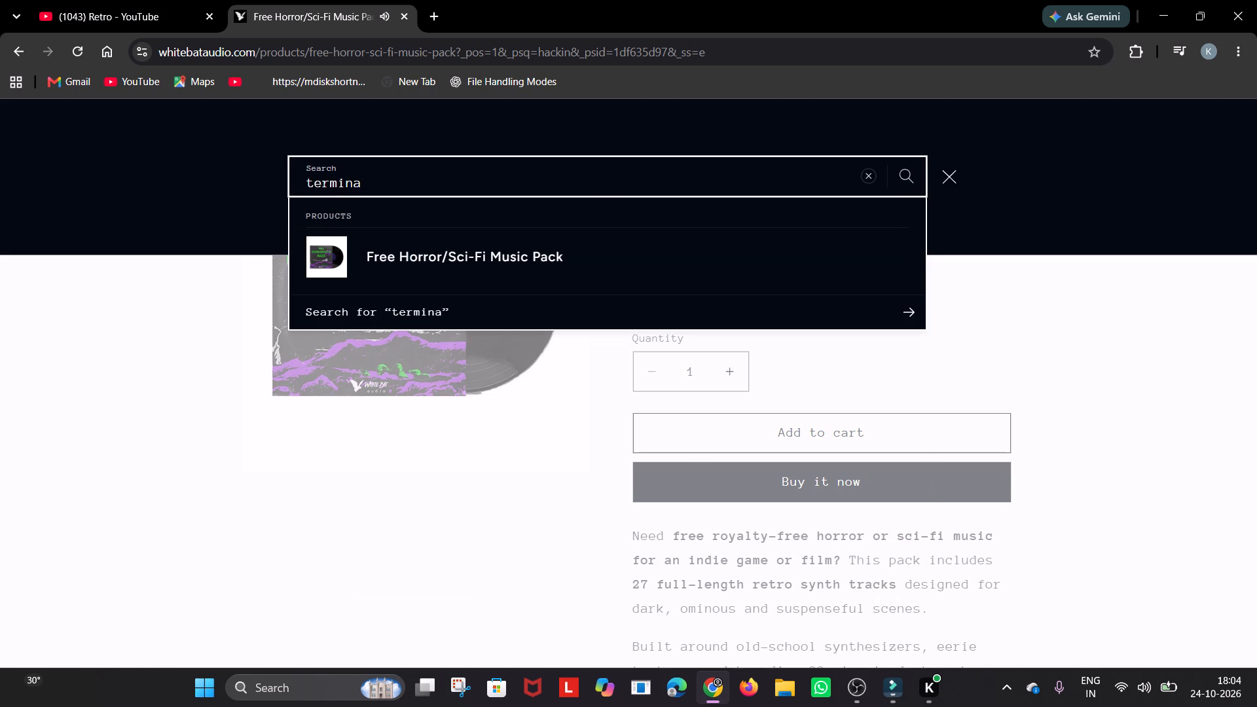
pyautogui.press('l')
pyautogui.press('Return')
pyautogui.scroll(-2, 598, 420)
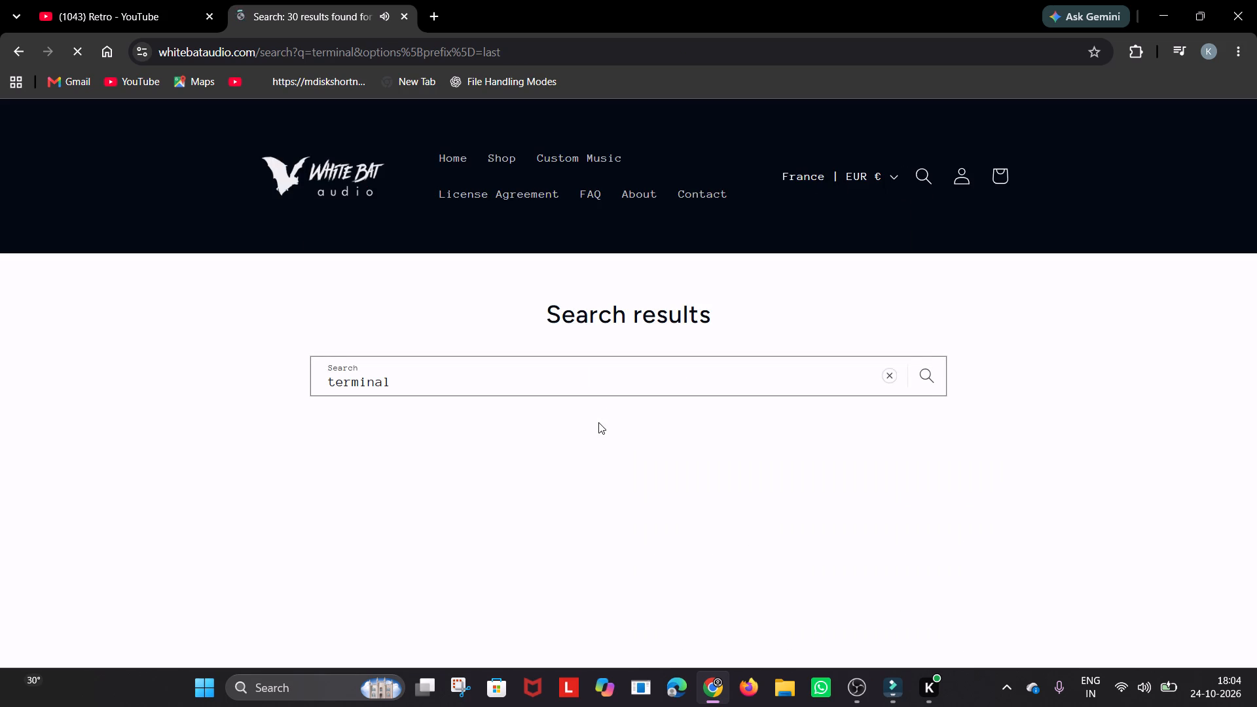
pyautogui.scroll(-5, 575, 422)
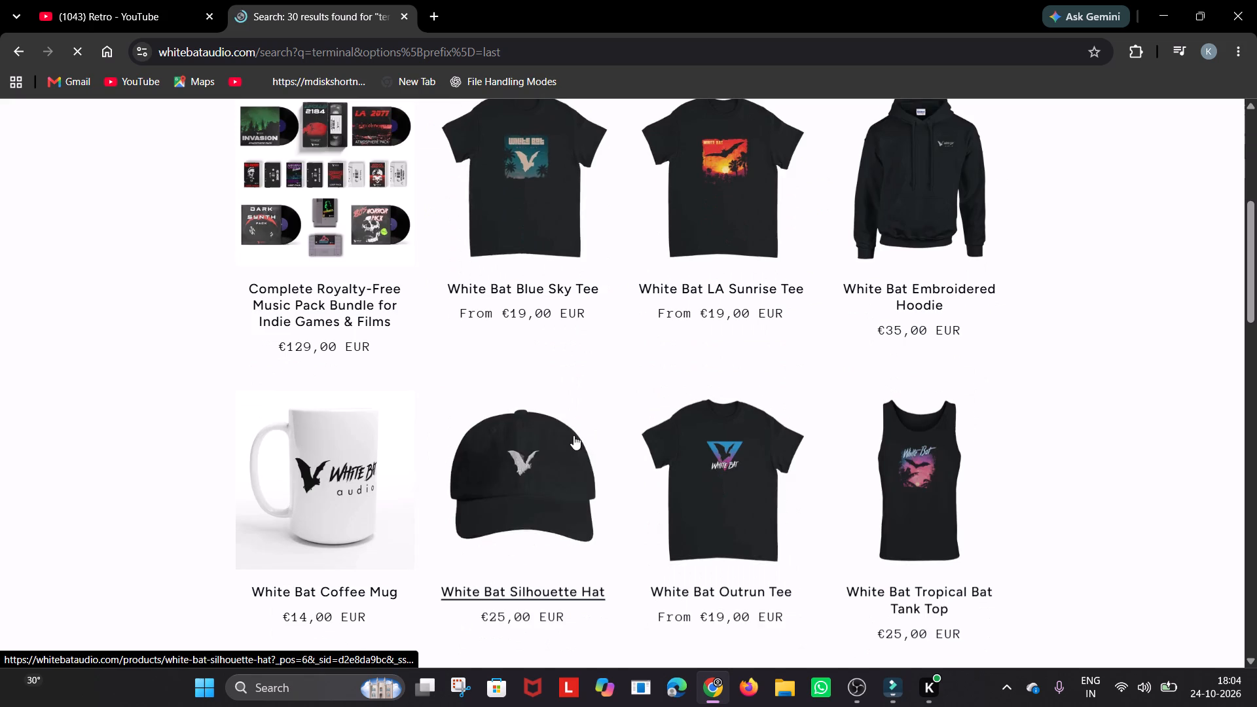
pyautogui.scroll(-4, 574, 435)
pyautogui.scroll(11, 574, 437)
pyautogui.scroll(2, 593, 352)
# Extend the store search to "terminal song" and look through the music packs found.
pyautogui.click(591, 385)
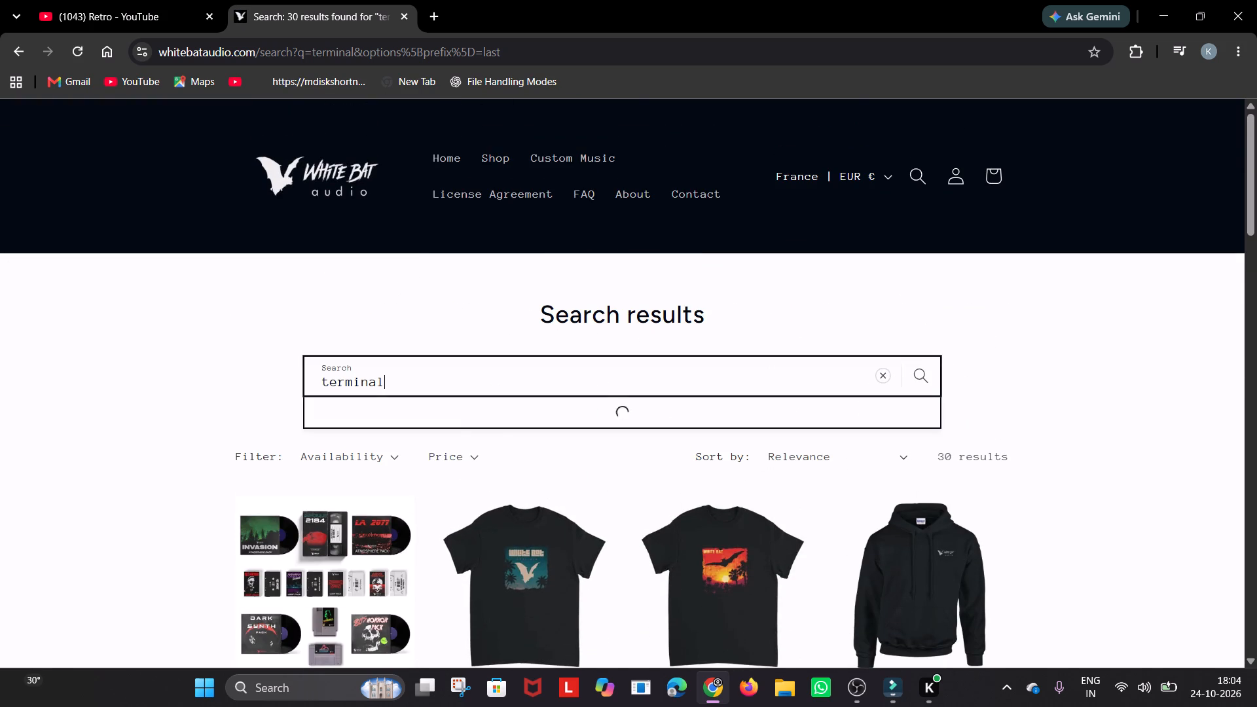
pyautogui.press('space')
pyautogui.write('song')
pyautogui.press('Return')
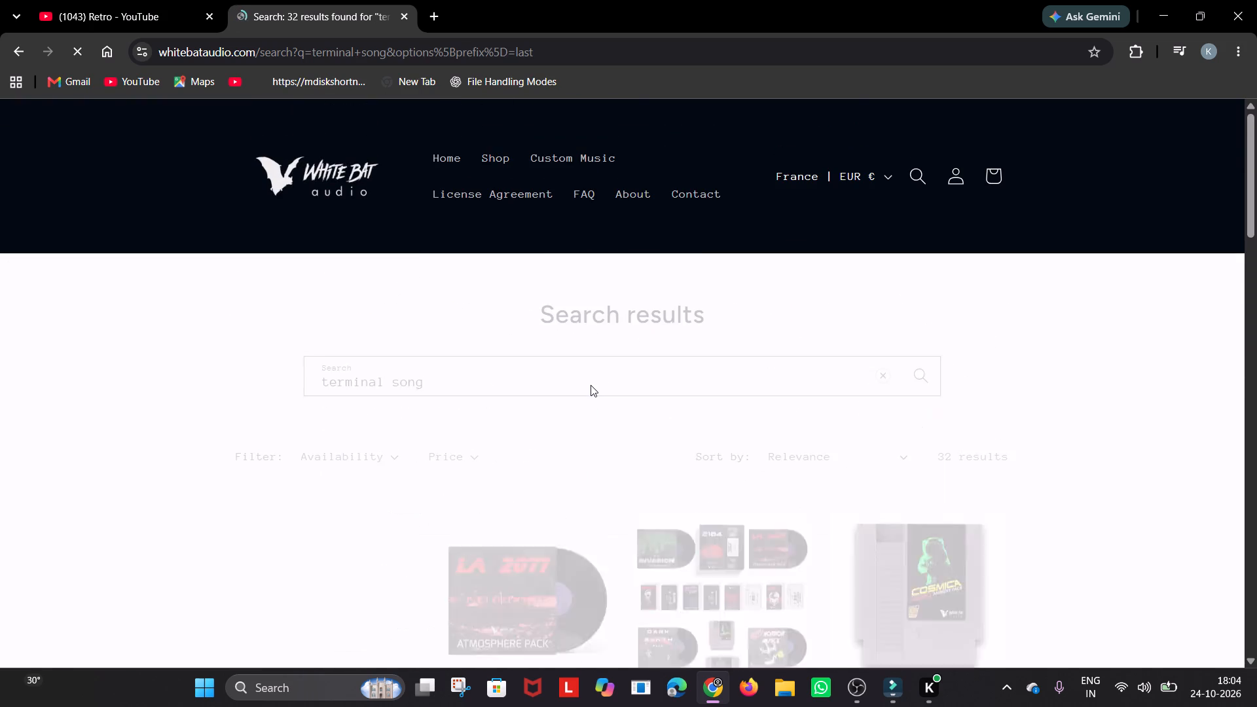
pyautogui.scroll(-5, 591, 386)
pyautogui.scroll(5, 568, 429)
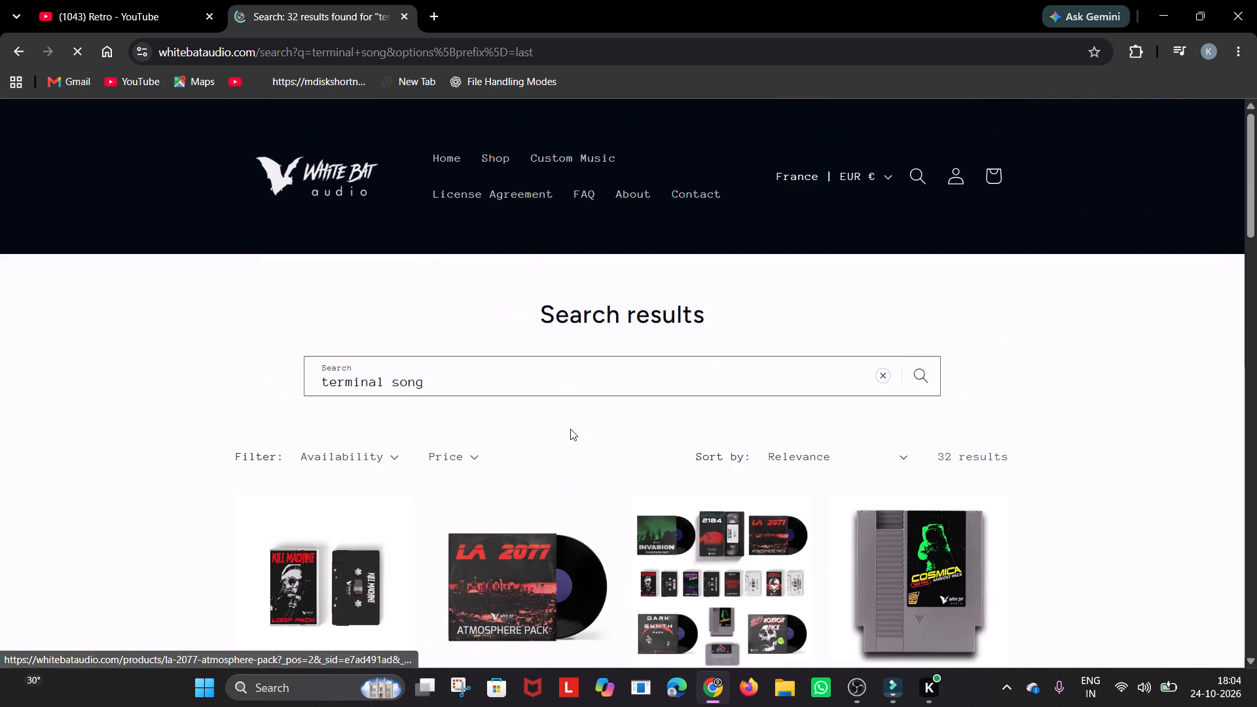
pyautogui.scroll(-4, 482, 477)
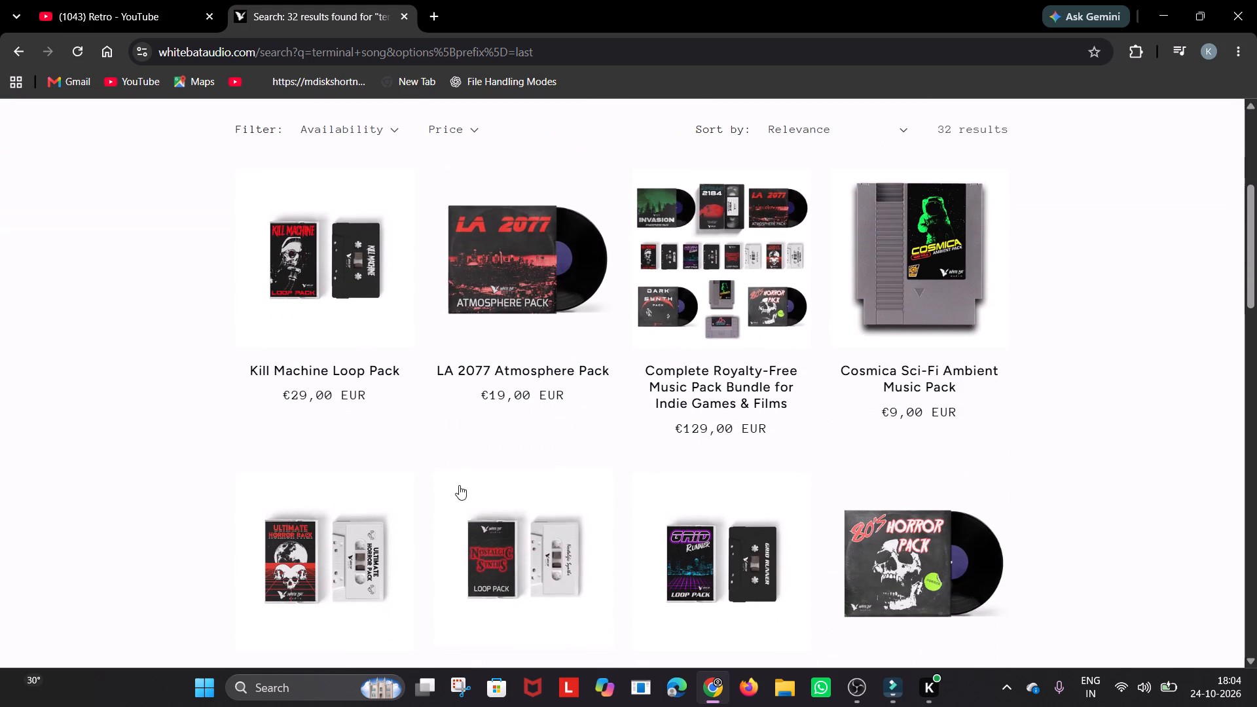
pyautogui.scroll(-4, 494, 483)
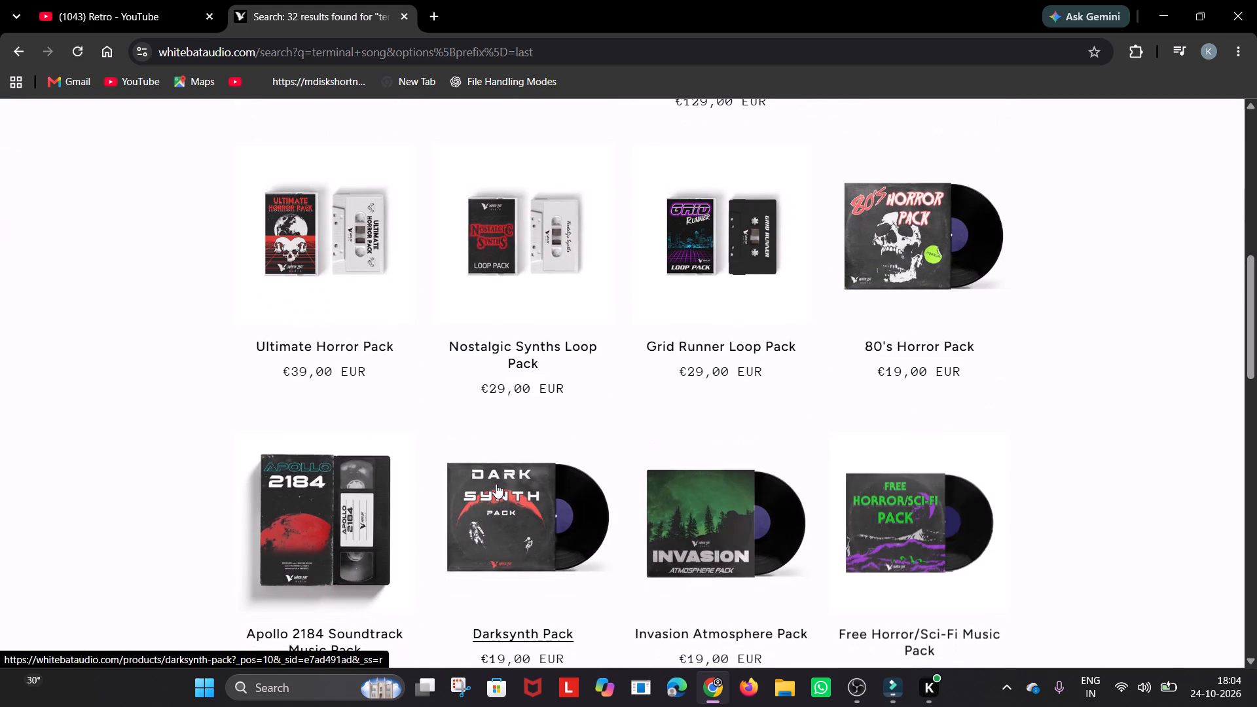
pyautogui.scroll(13, 506, 467)
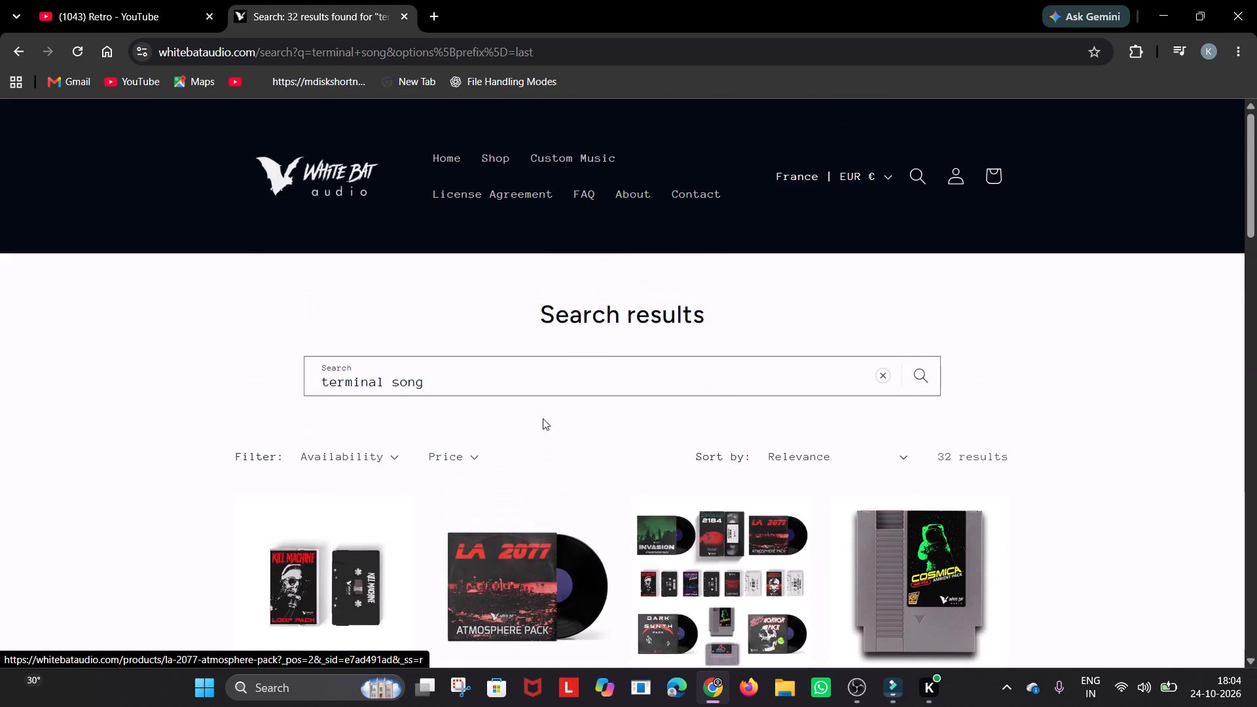
# Replace the store search term with "hacking" and look through the products found.
pyautogui.click(549, 387)
pyautogui.press('BackSpace')
pyautogui.press('BackSpace')
pyautogui.press('BackSpace')
pyautogui.press('BackSpace')
pyautogui.press('BackSpace')
pyautogui.press('BackSpace')
pyautogui.press('BackSpace')
pyautogui.press('BackSpace')
pyautogui.press('BackSpace')
pyautogui.press('BackSpace')
pyautogui.press('BackSpace')
pyautogui.press('BackSpace')
pyautogui.press('BackSpace')
pyautogui.press('BackSpace')
pyautogui.press('BackSpace')
pyautogui.press('BackSpace')
pyautogui.press('BackSpace')
pyautogui.press('BackSpace')
pyautogui.press('BackSpace')
pyautogui.press('BackSpace')
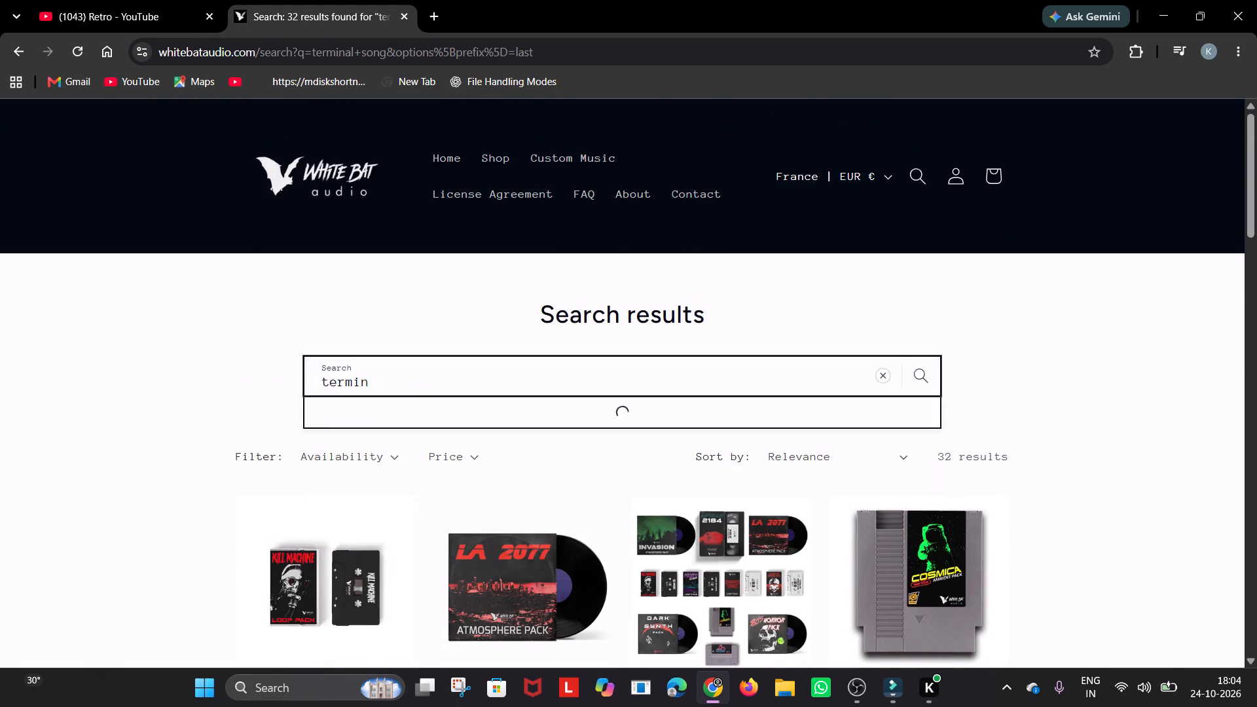
pyautogui.write('hacking')
pyautogui.press('Return')
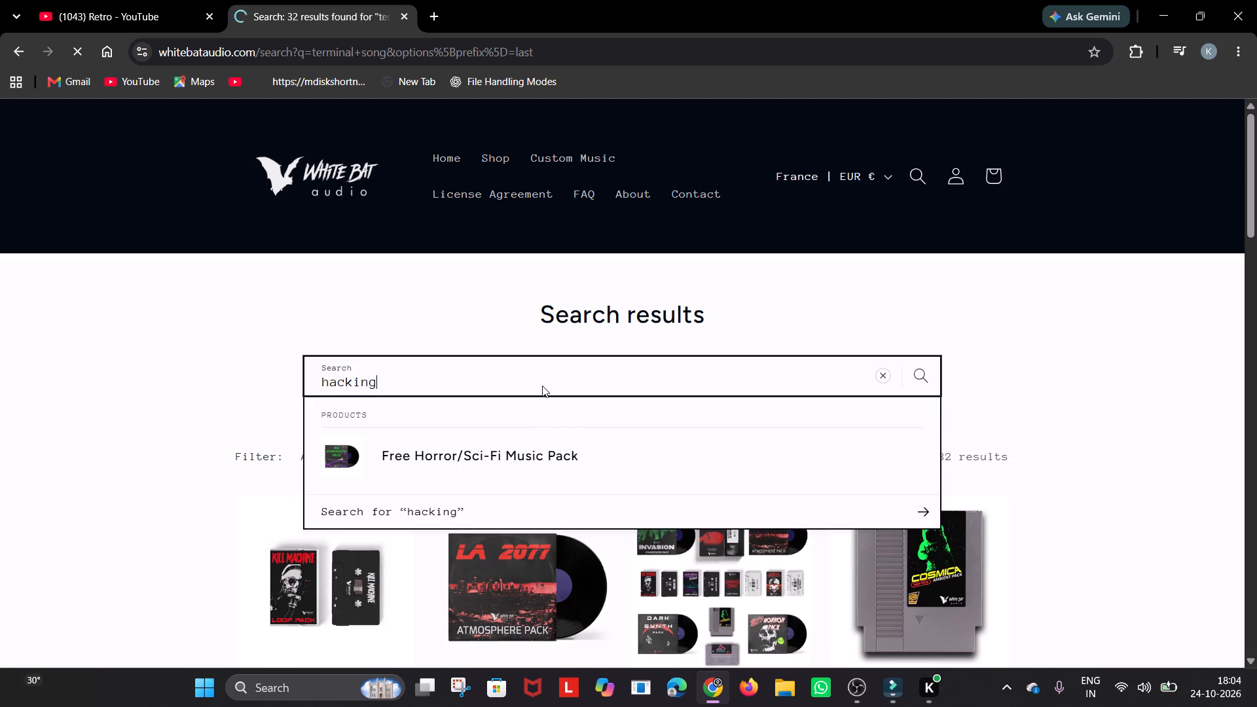
pyautogui.scroll(-4, 513, 410)
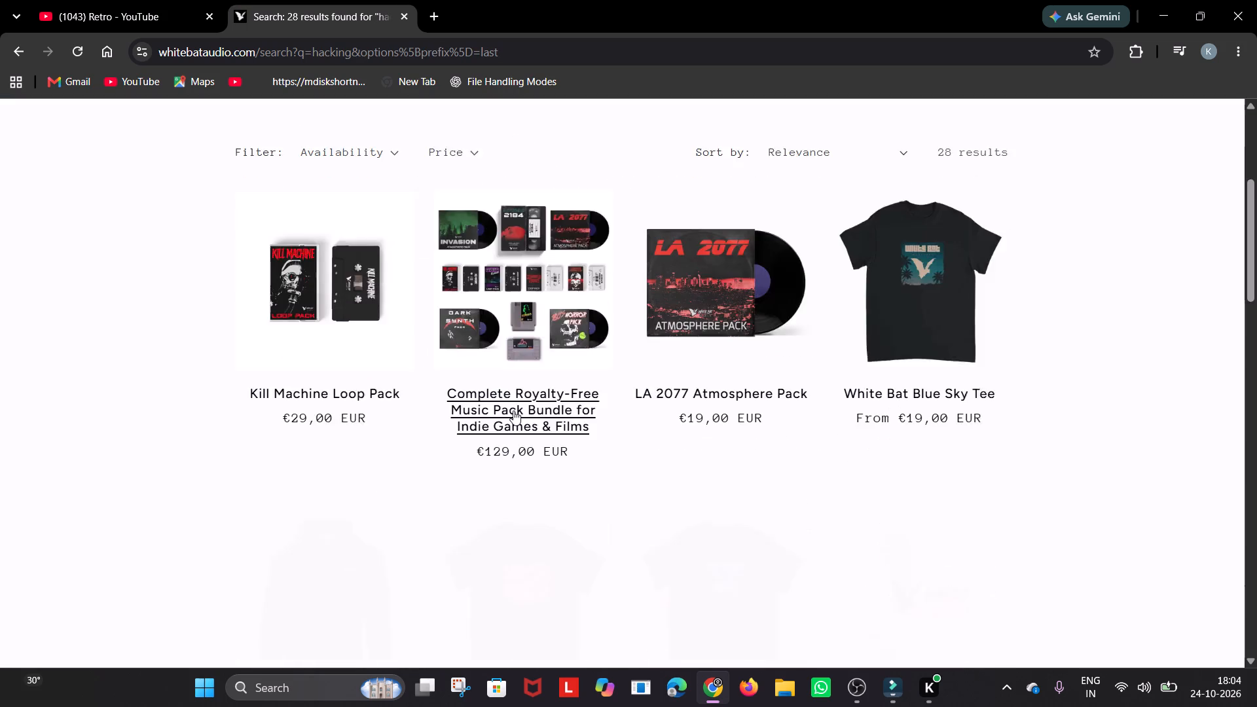
pyautogui.scroll(6, 467, 427)
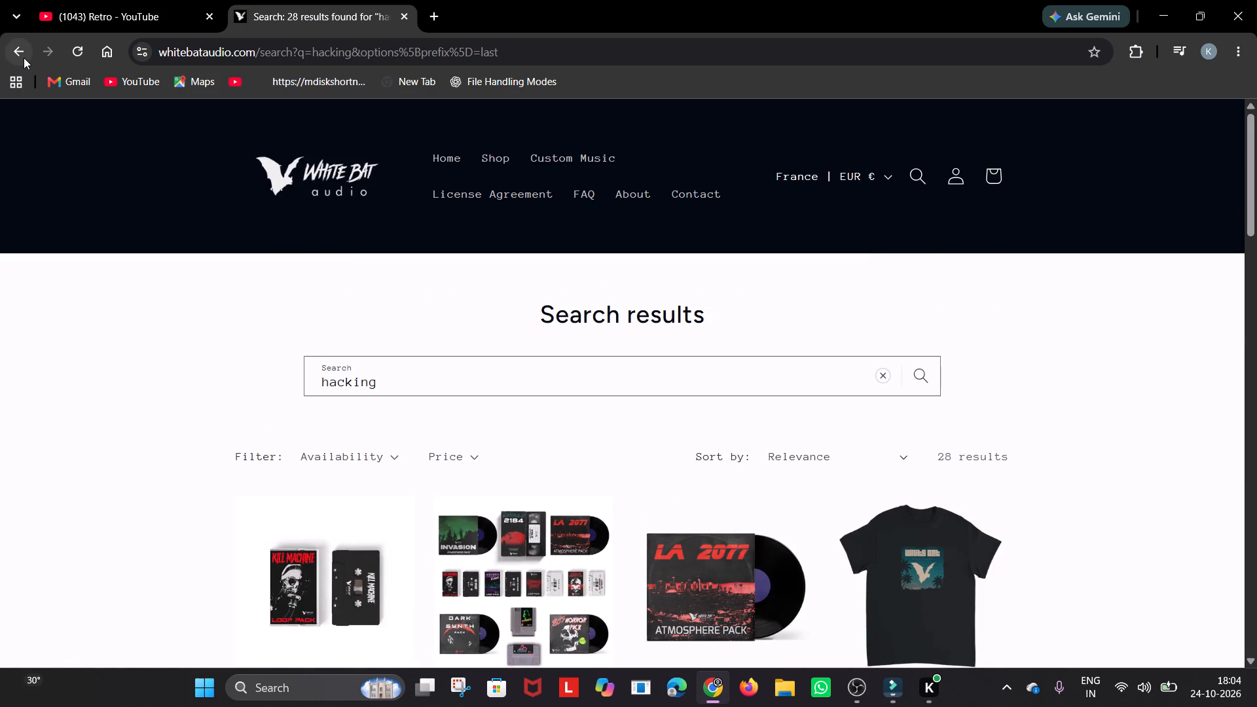
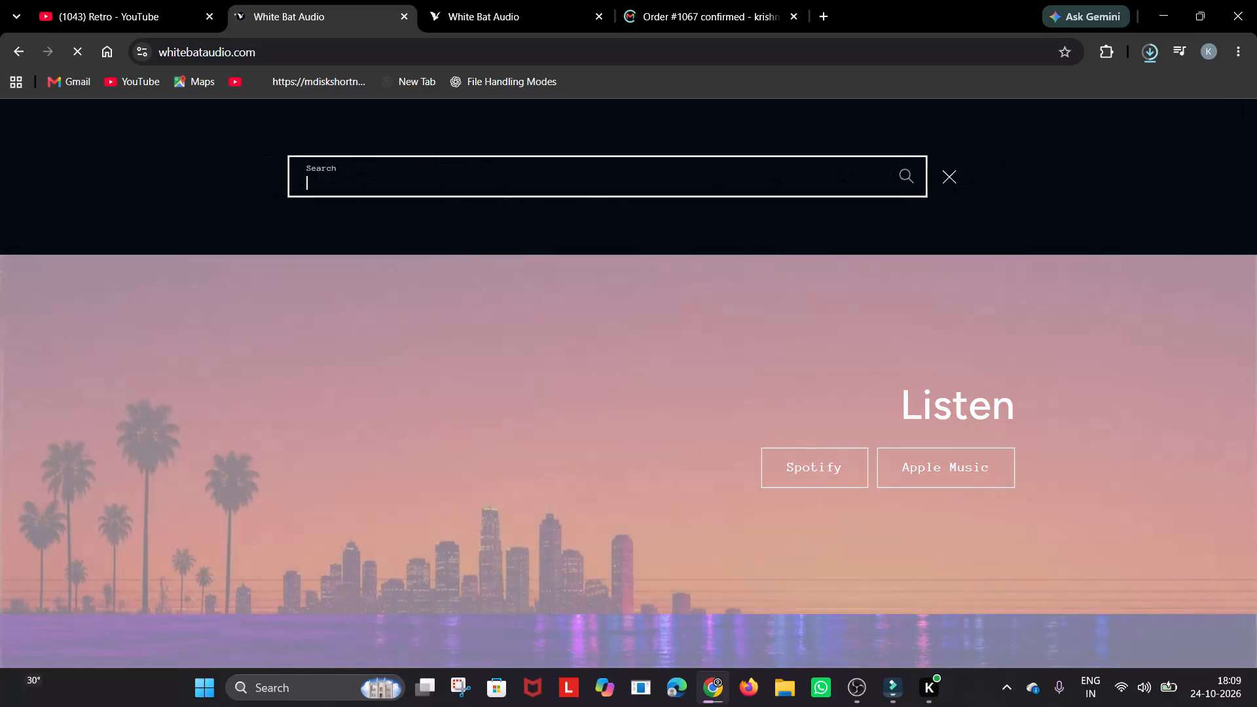
# Search the White Bat Audio store for "hacking" and look through the product results.
pyautogui.click(706, 190)
pyautogui.write('hacking')
pyautogui.press('Return')
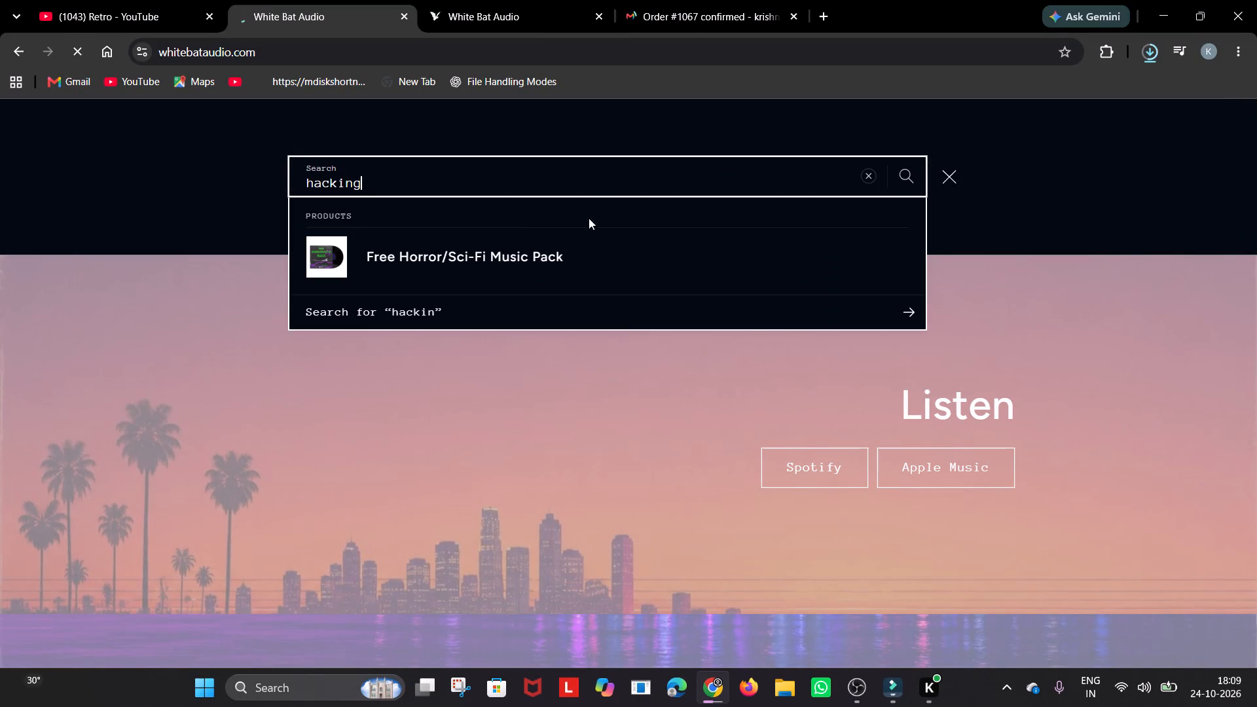
pyautogui.scroll(-4, 613, 506)
pyautogui.scroll(4, 510, 428)
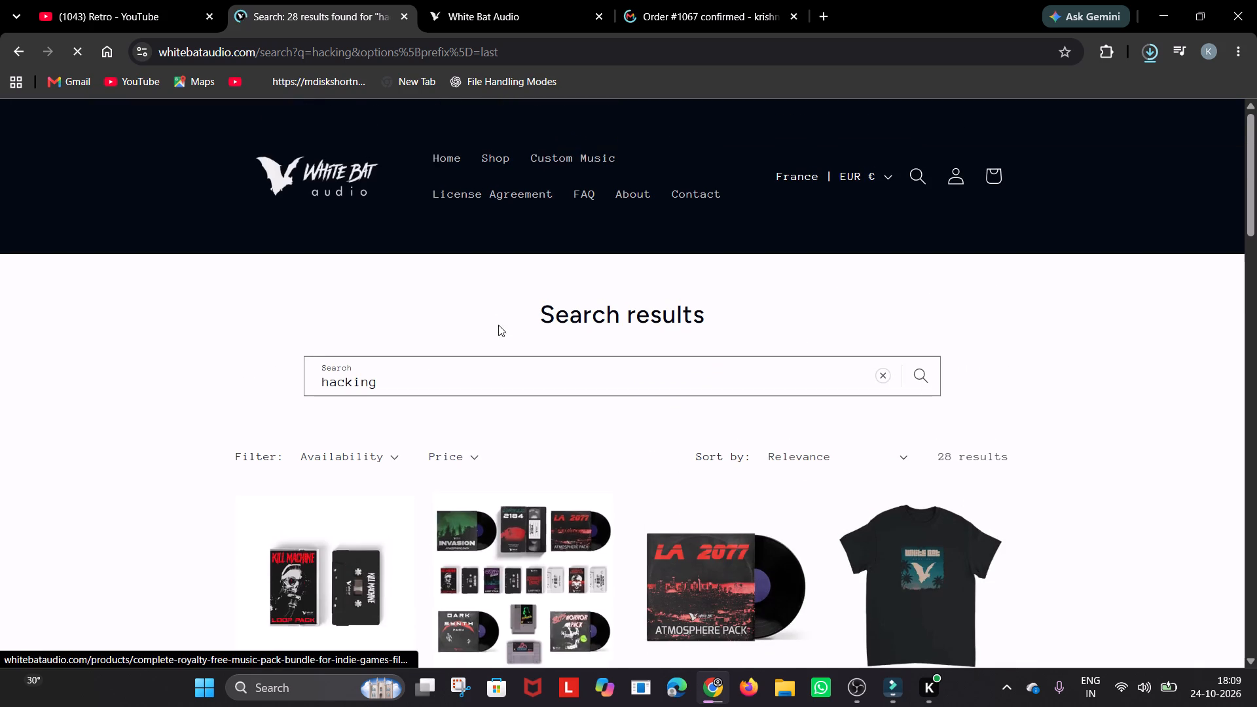
pyautogui.scroll(-3, 628, 458)
pyautogui.scroll(-2, 485, 486)
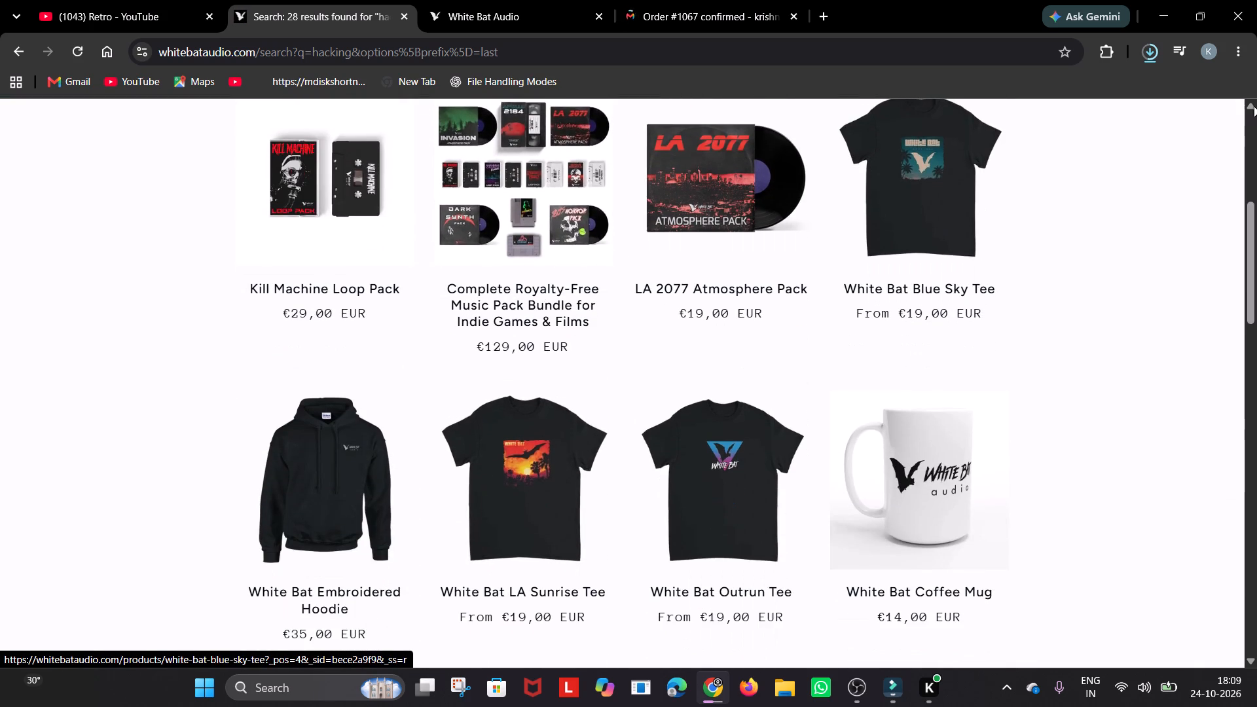
pyautogui.scroll(-6, 710, 388)
pyautogui.scroll(16, 706, 390)
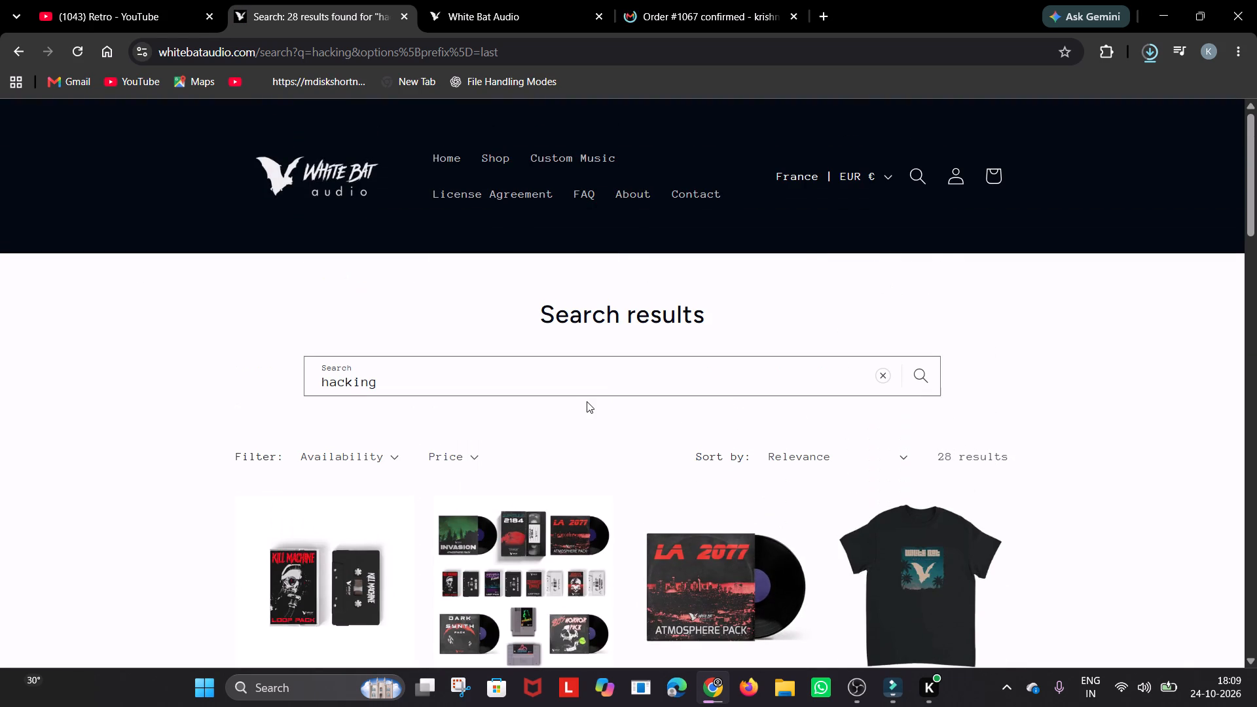
# Open the Free Horror/Sci-Fi Music Pack product page from the search suggestions for "hacking".
pyautogui.click(587, 401)
pyautogui.click(587, 382)
pyautogui.click(540, 446)
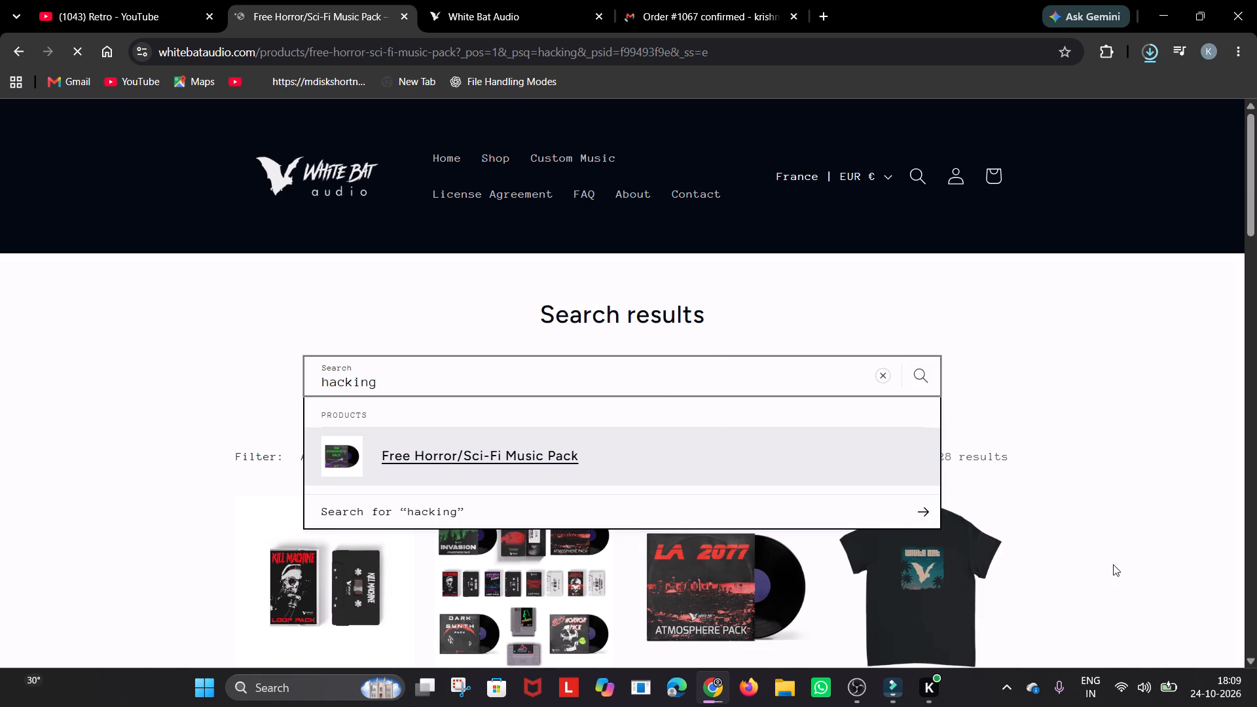
# Preview Return To The Nightmare from about 0:17, followed by Invasion, in the music pack's embedded track player.
pyautogui.scroll(-10, 792, 486)
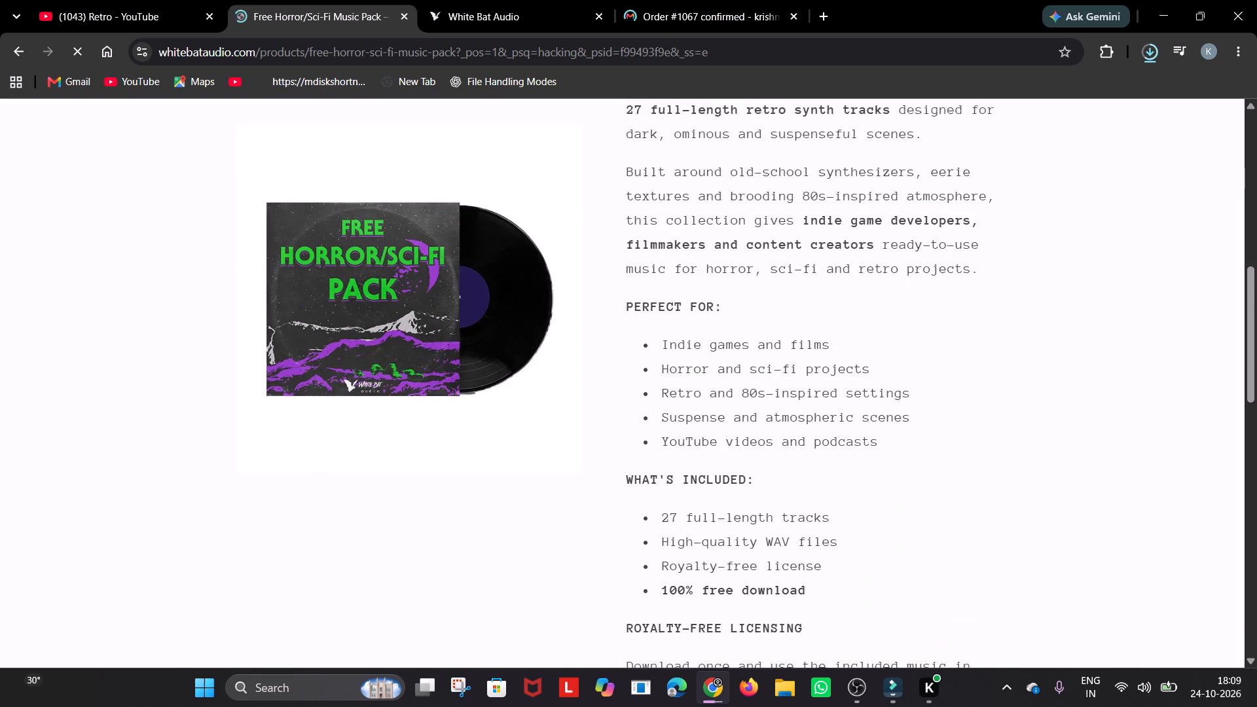
pyautogui.scroll(-10, 792, 490)
pyautogui.scroll(3, 792, 497)
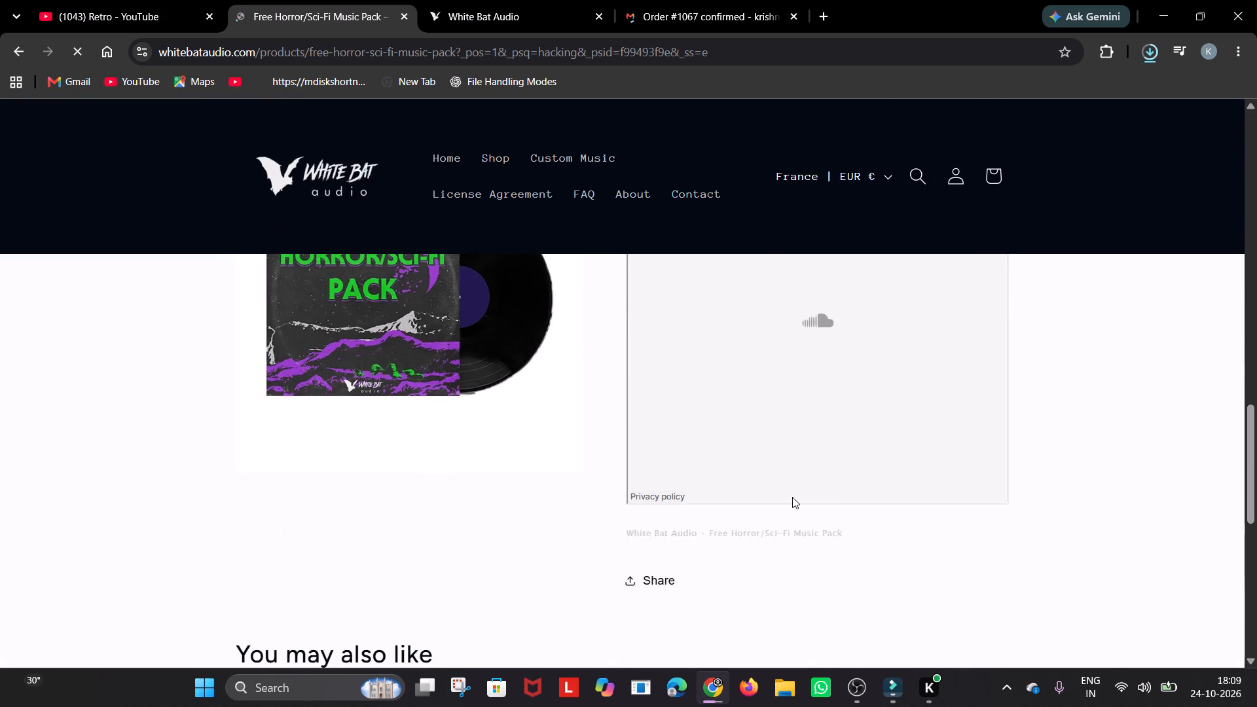
pyautogui.scroll(3, 792, 497)
pyautogui.scroll(-3, 792, 497)
pyautogui.click(801, 169)
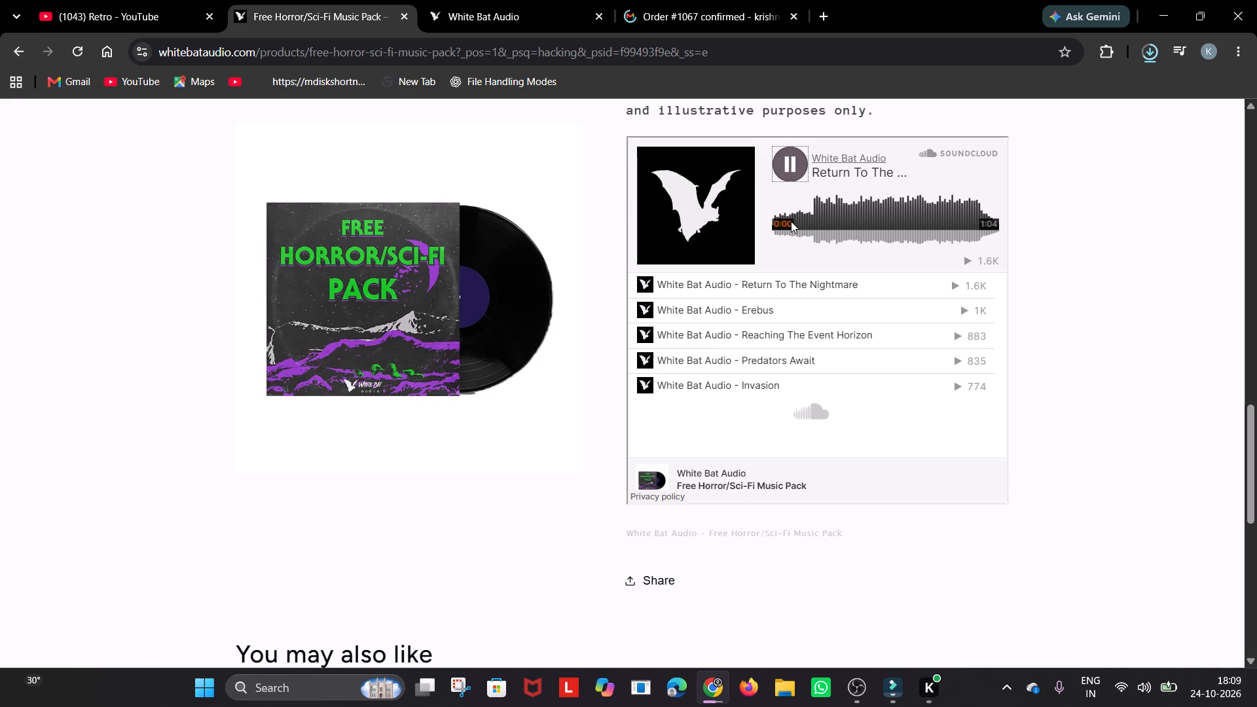
pyautogui.click(833, 216)
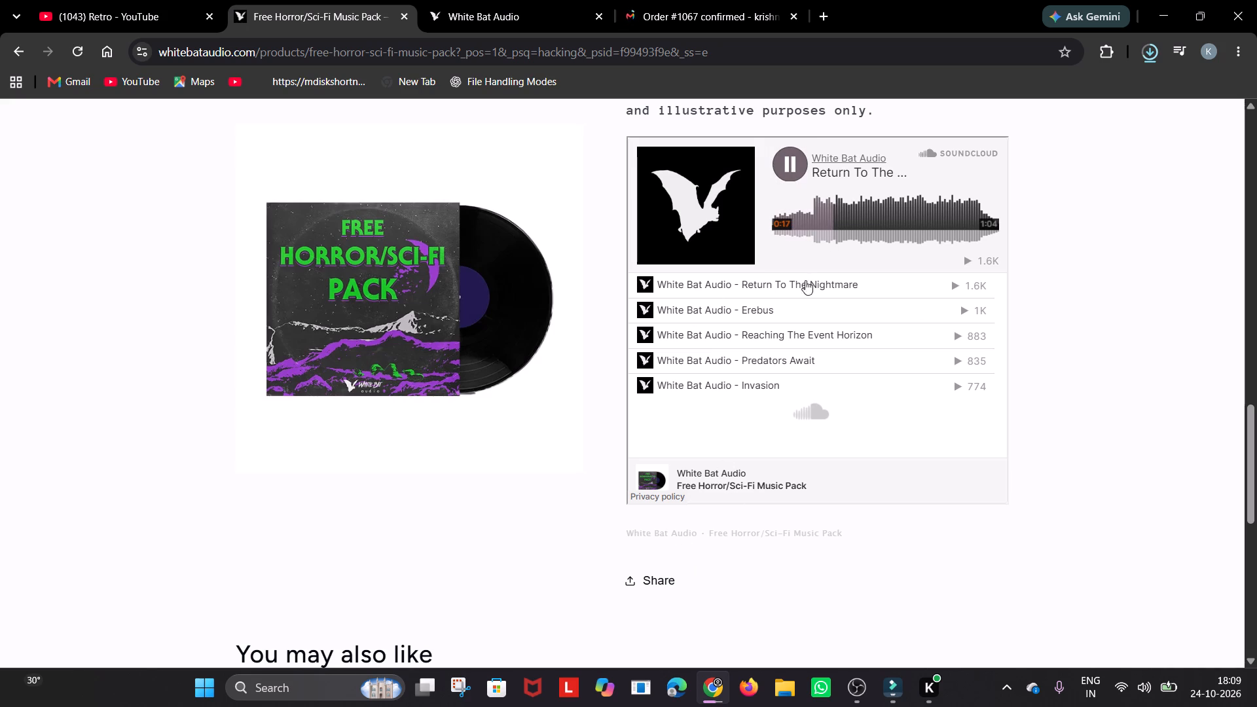
pyautogui.click(726, 388)
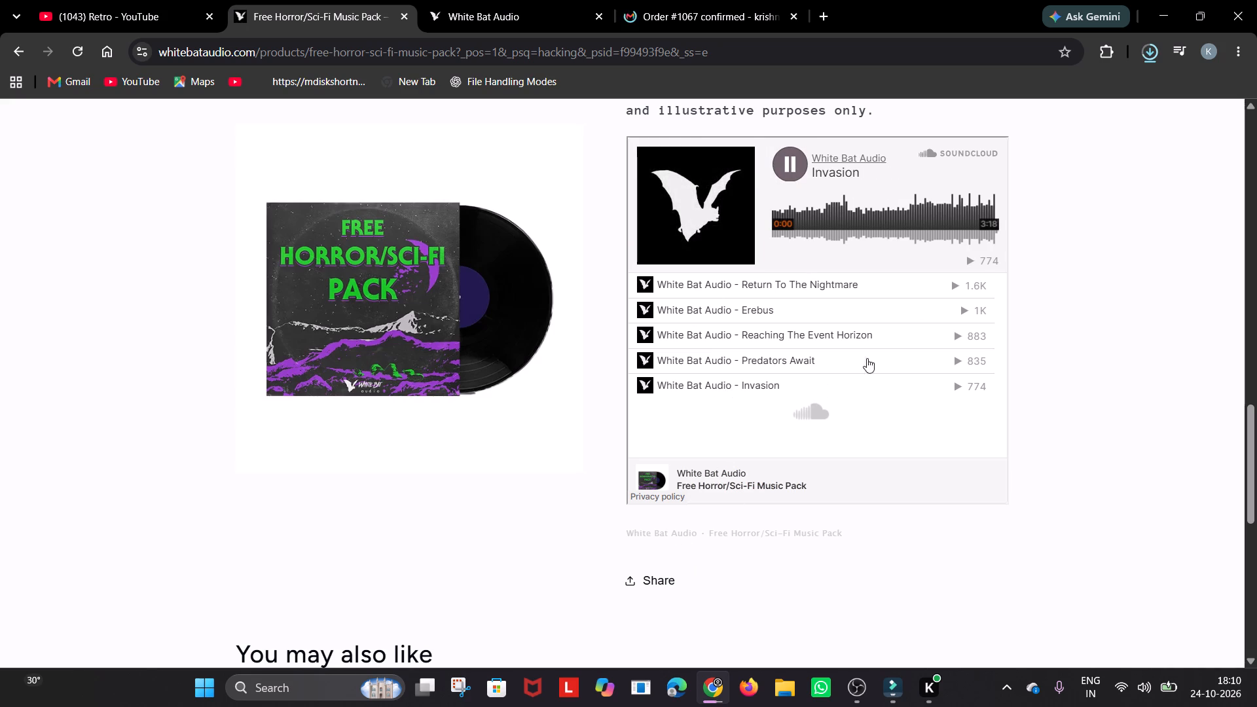
# Check the download progress of the Free Horror Sci-Fi Pack zip file.
pyautogui.click(1154, 62)
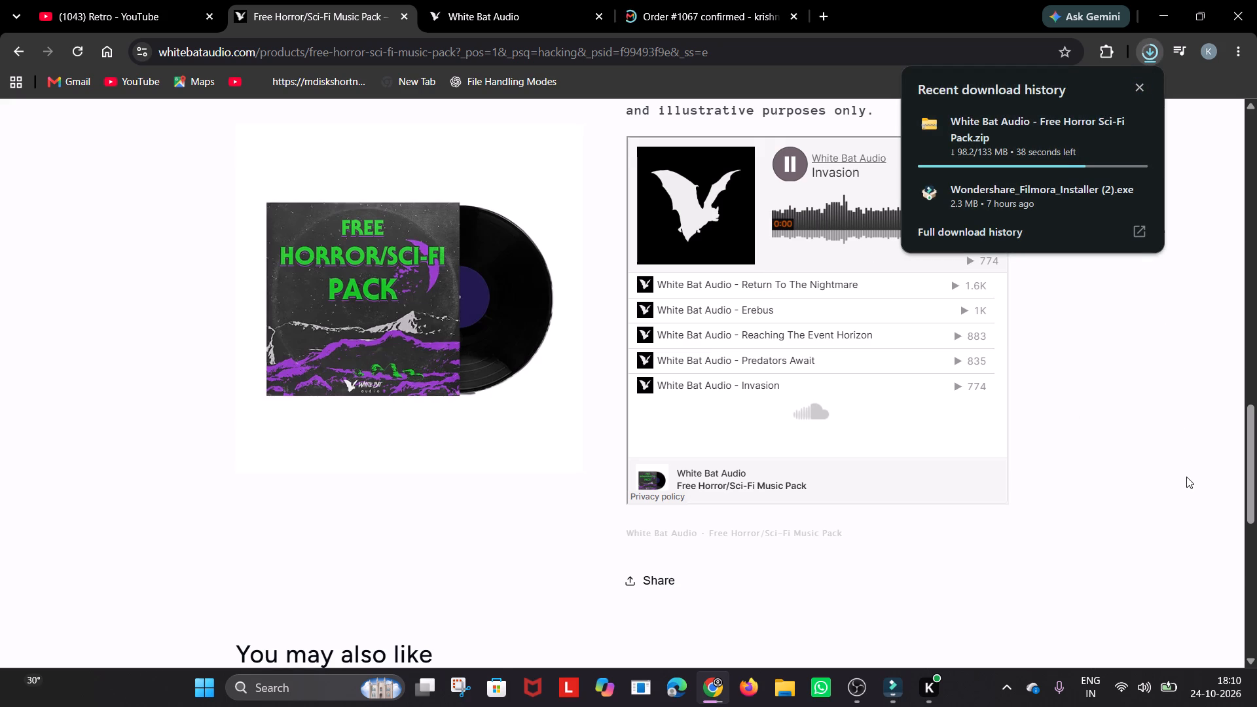
pyautogui.click(1131, 433)
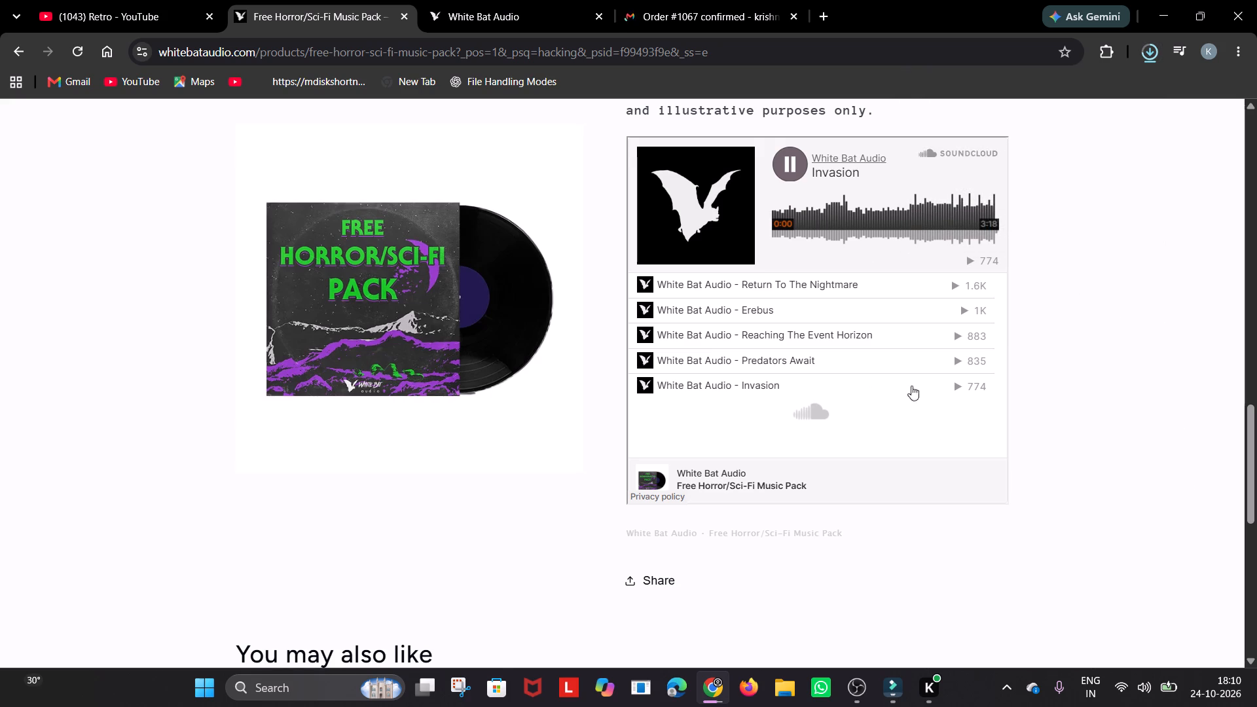
# Try to restart the Invasion preview and skip ahead near the start of its waveform.
pyautogui.click(792, 162)
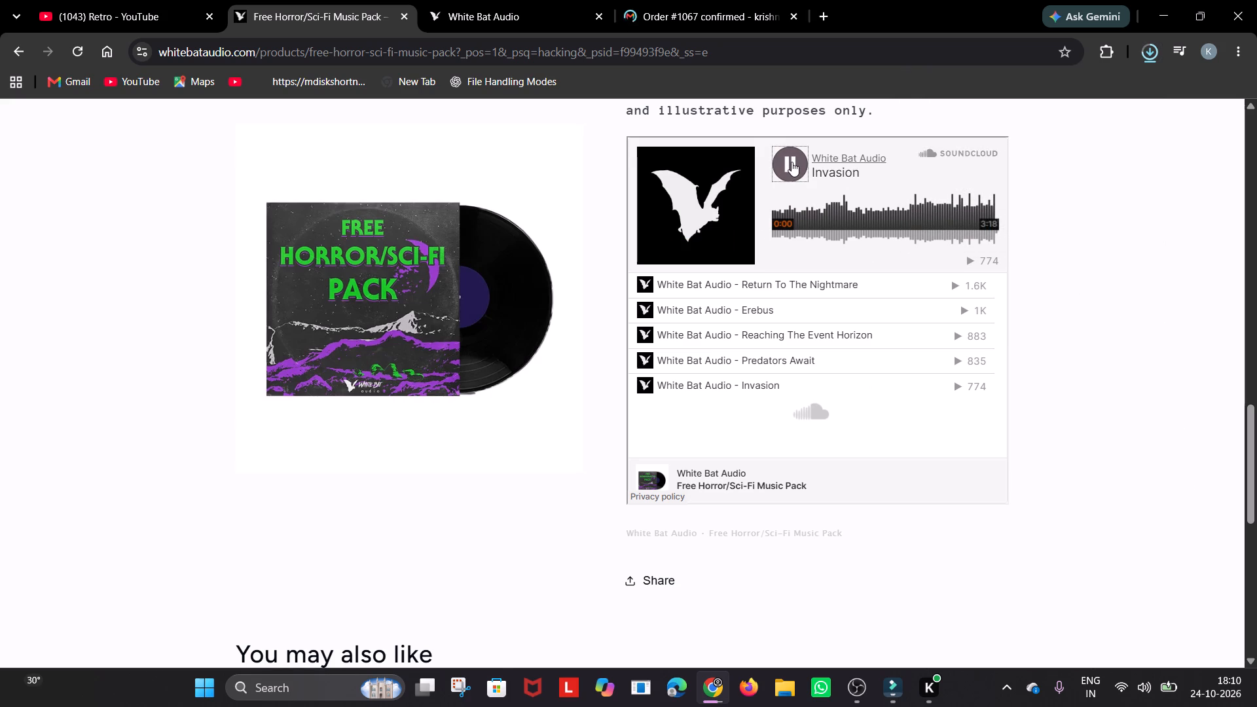
pyautogui.click(792, 162)
pyautogui.click(815, 211)
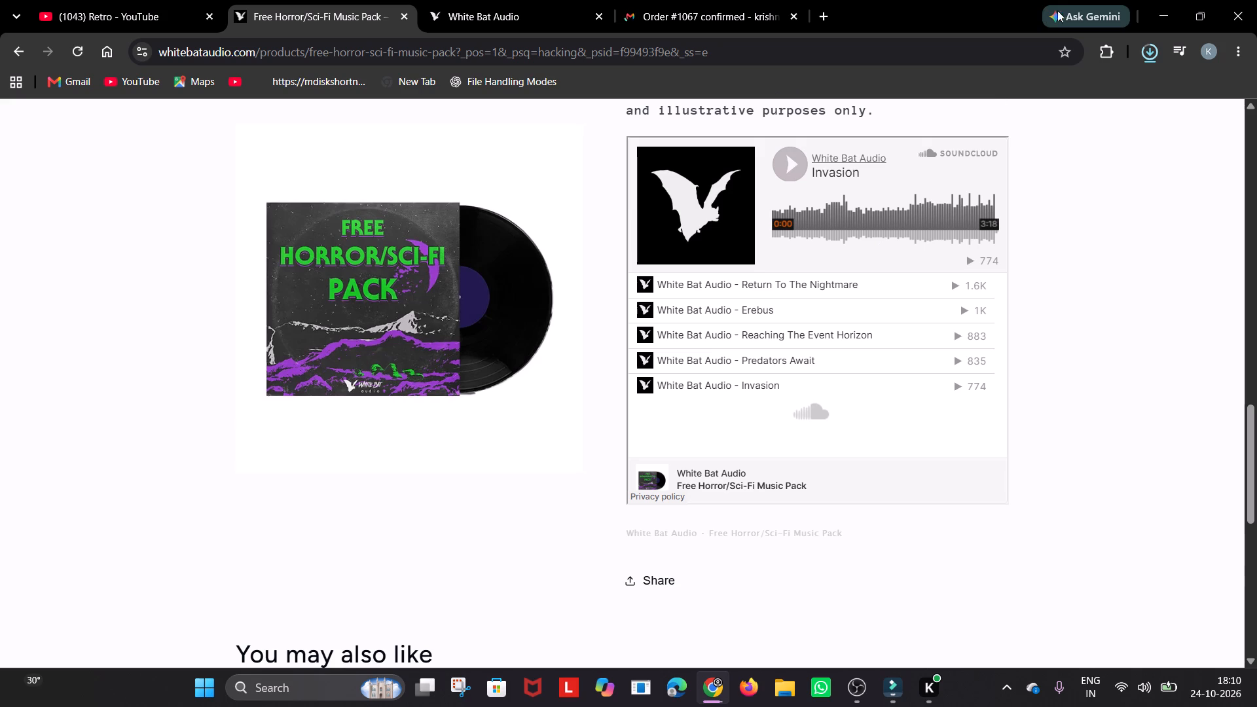
# Check the progress of the Free Horror Sci-Fi Pack zip download again.
pyautogui.click(1154, 56)
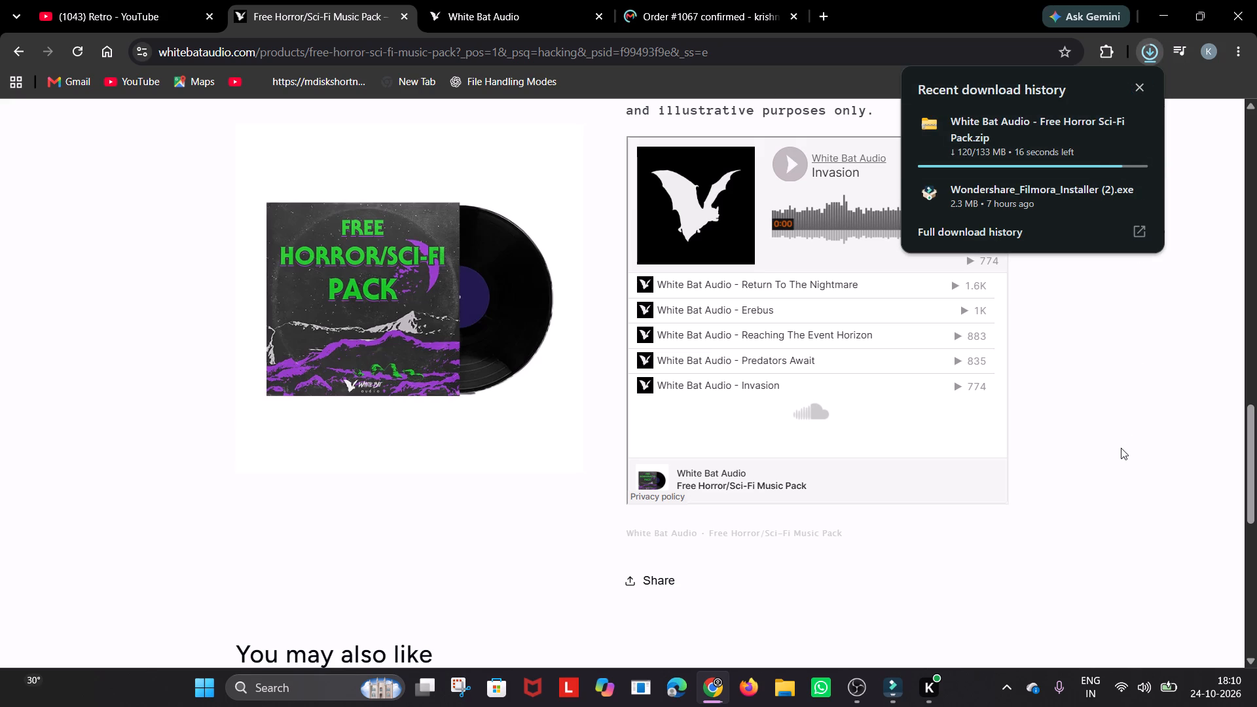
pyautogui.click(1085, 407)
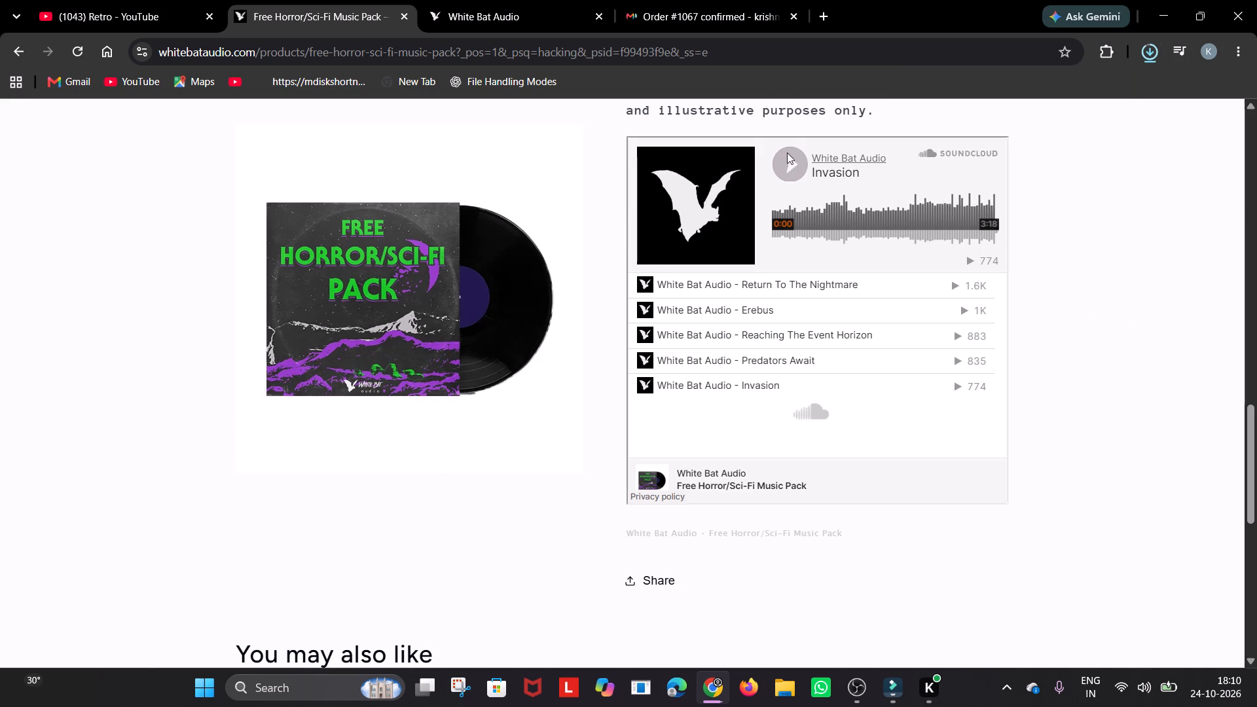
# Try to play the Invasion preview again from a point near the start of its waveform.
pyautogui.click(786, 171)
pyautogui.click(797, 215)
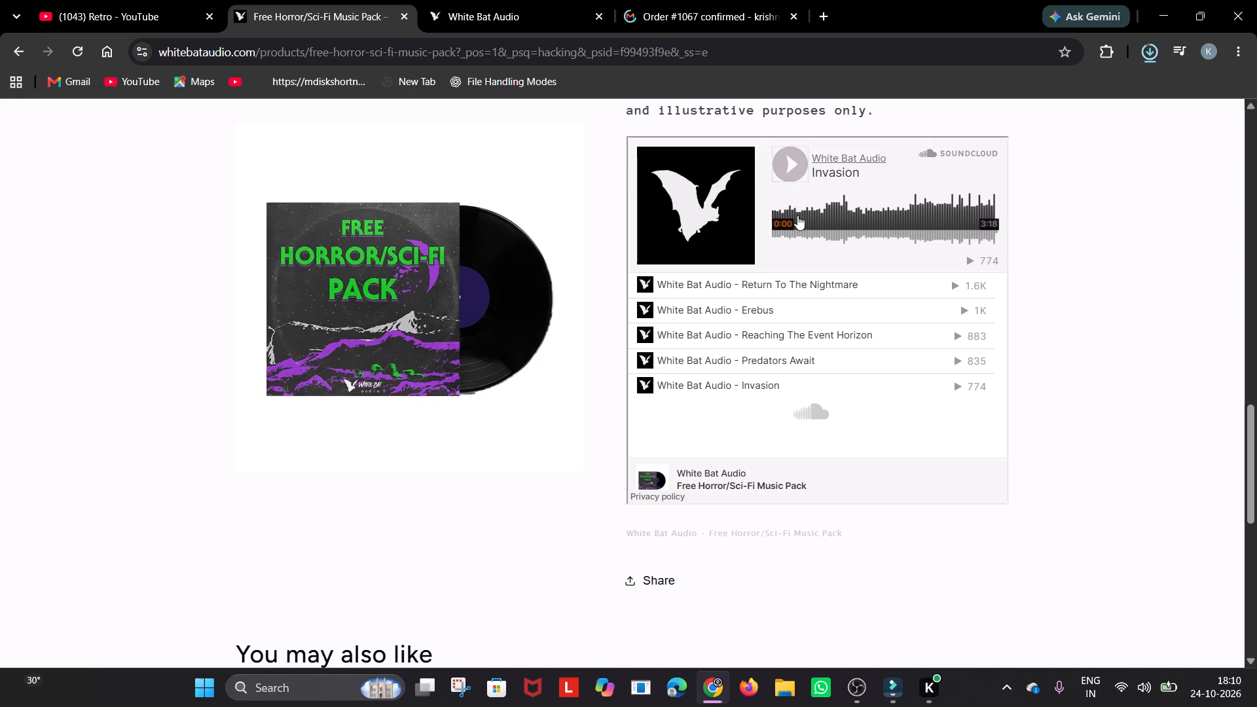
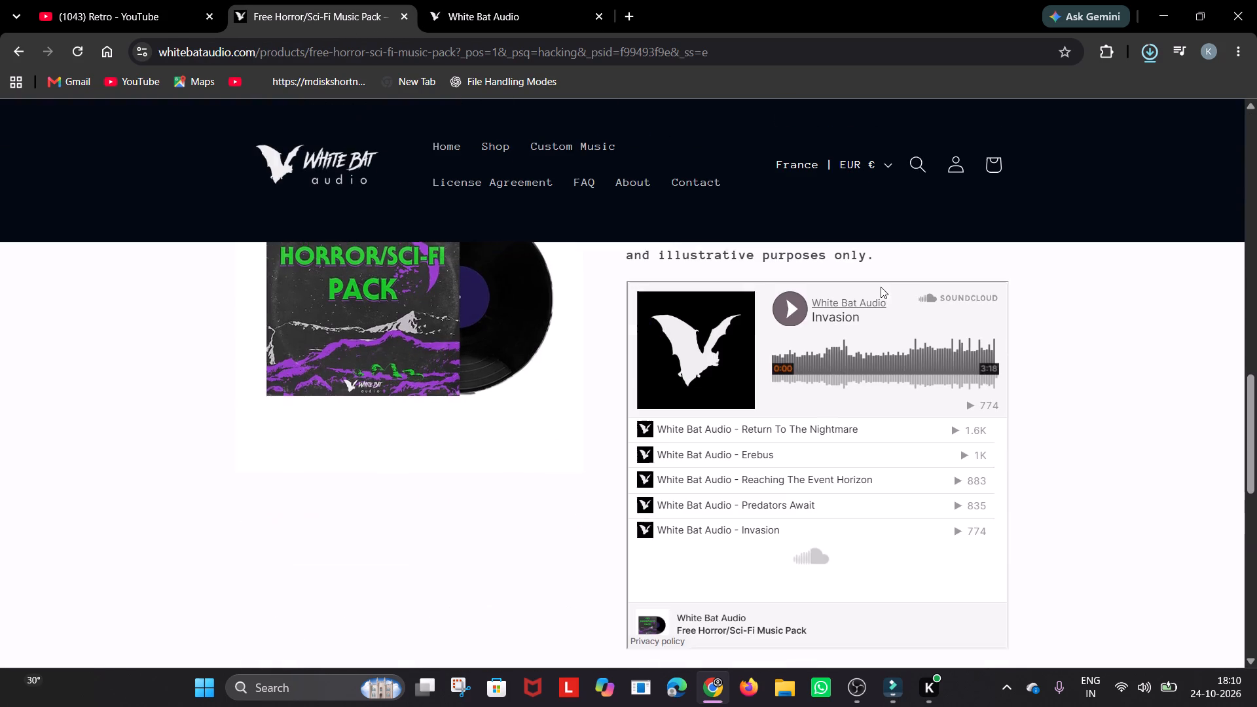
# Play the Erebus preview briefly while checking the Free Horror Sci-Fi Pack zip download, and pause the preview.
pyautogui.click(820, 464)
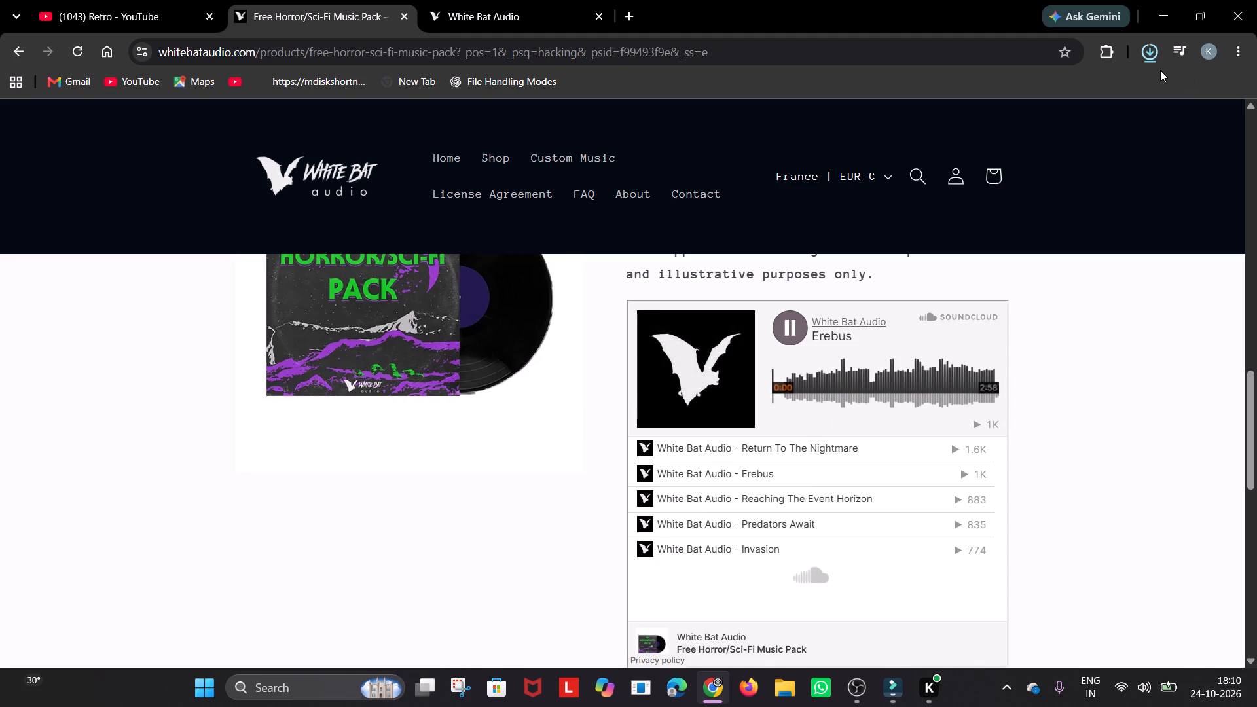
pyautogui.click(1152, 68)
pyautogui.click(1143, 54)
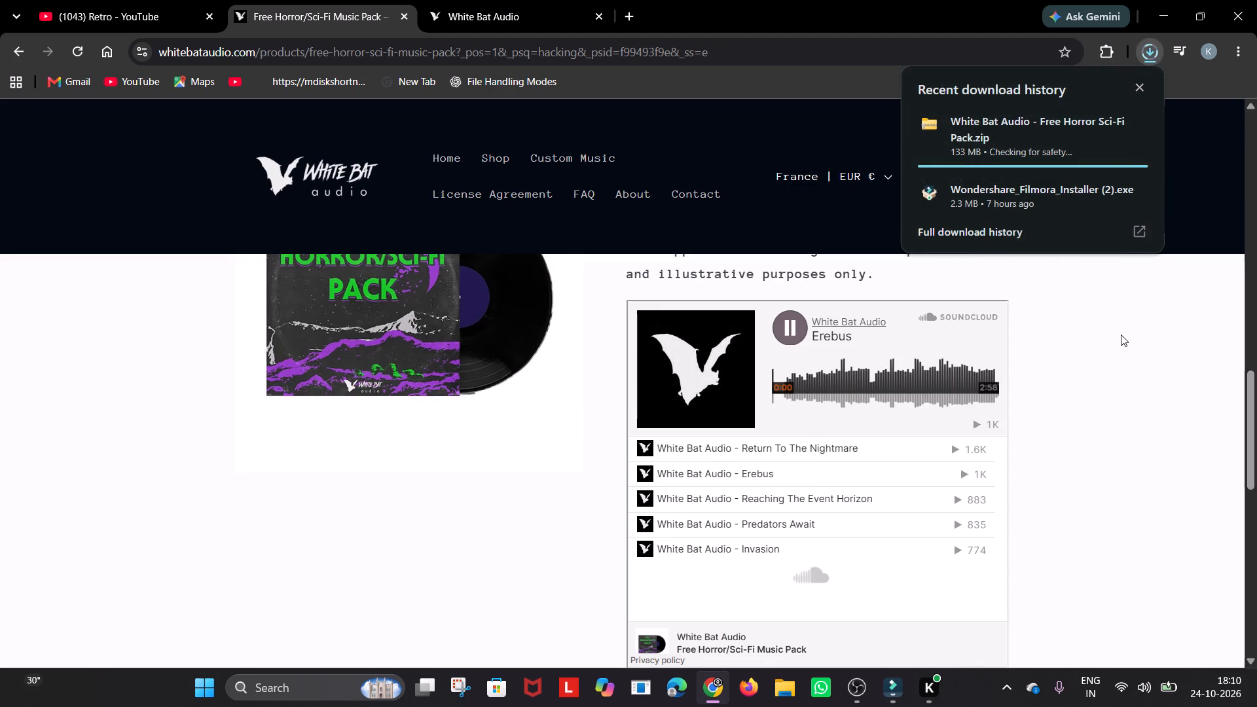
pyautogui.click(790, 321)
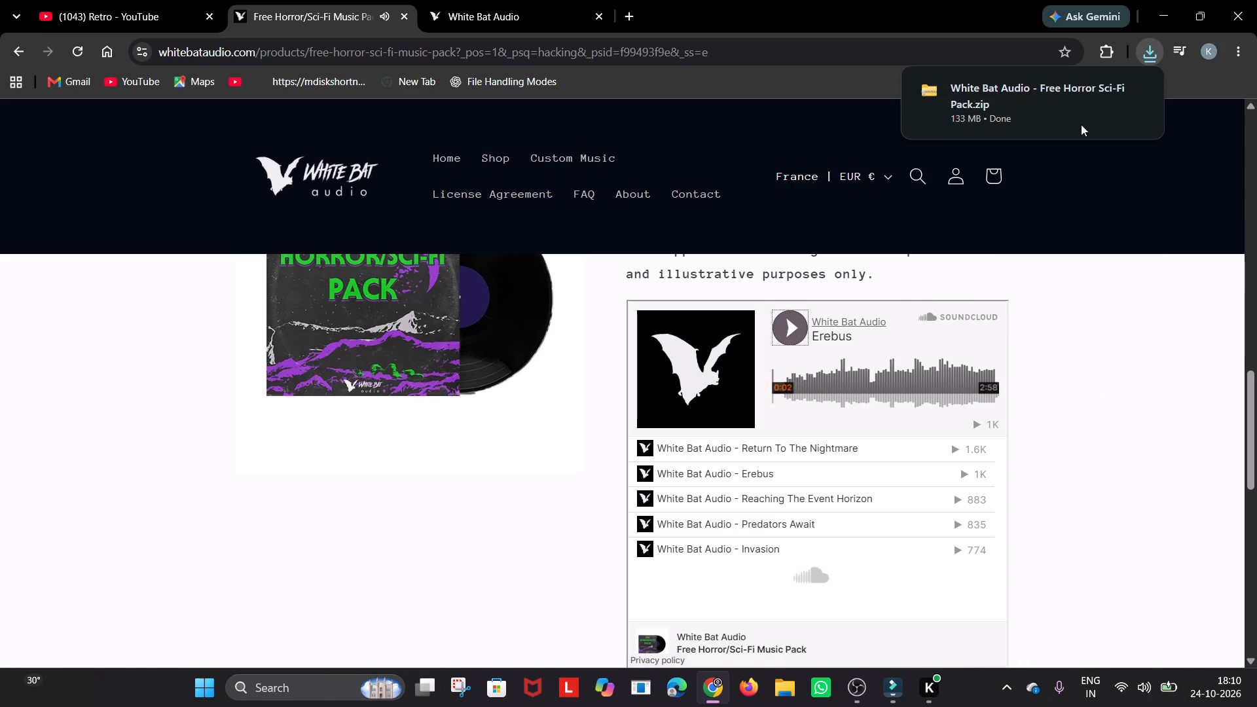
# Open the downloaded White Bat Audio - Free Horror Sci-Fi Pack zip in File Explorer.
pyautogui.click(1130, 95)
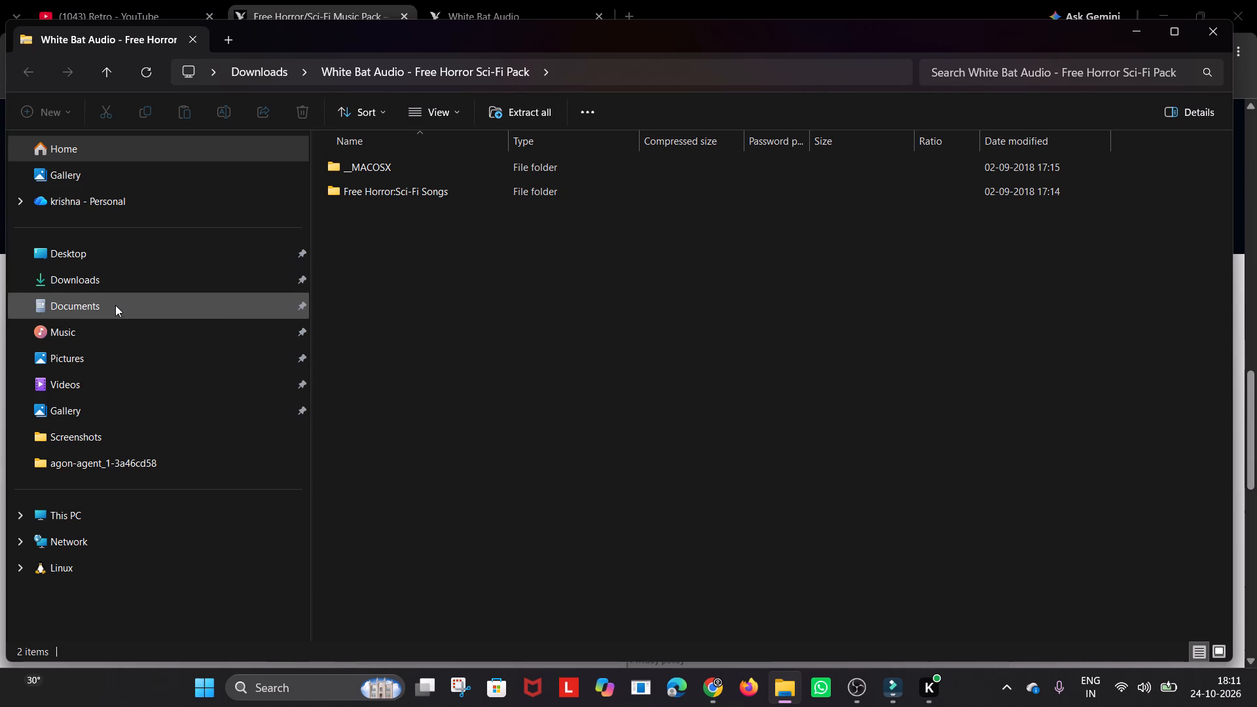
pyautogui.click(115, 287)
pyautogui.doubleClick(346, 188)
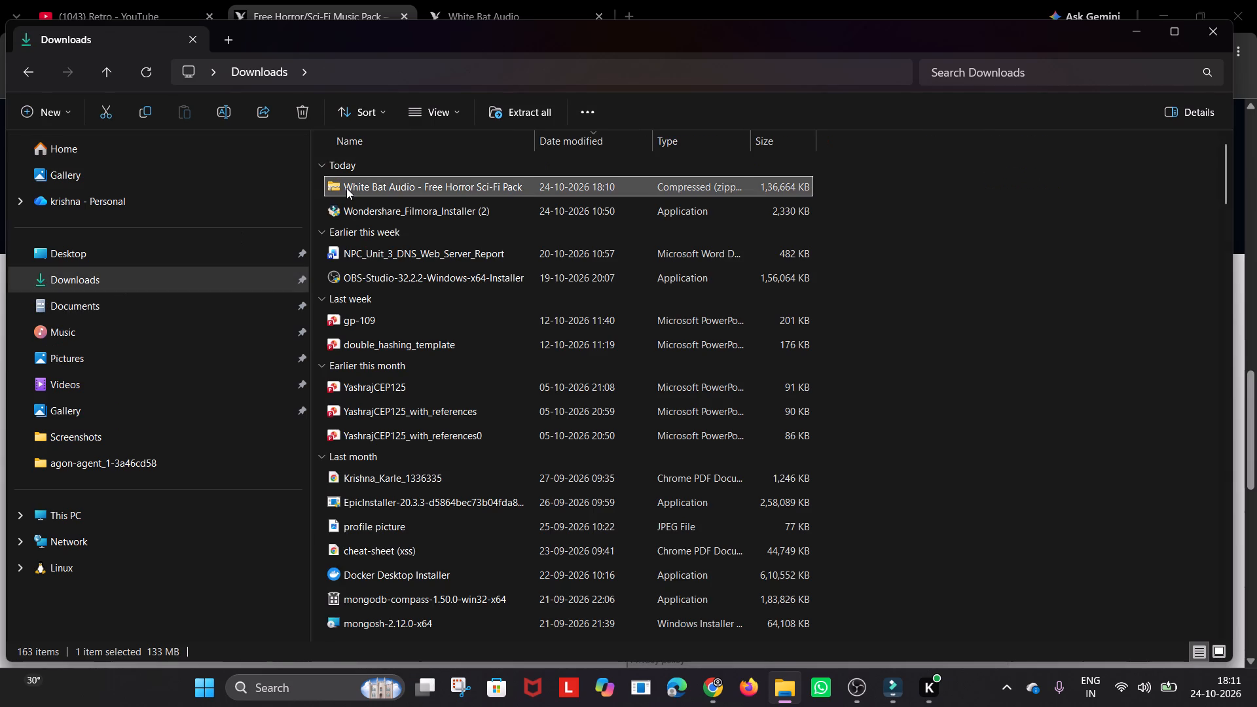
# Look through the zip's __MACOSX folder, try to open its ._DS_Store file, and return to the zip's top level.
pyautogui.doubleClick(361, 162)
pyautogui.doubleClick(361, 168)
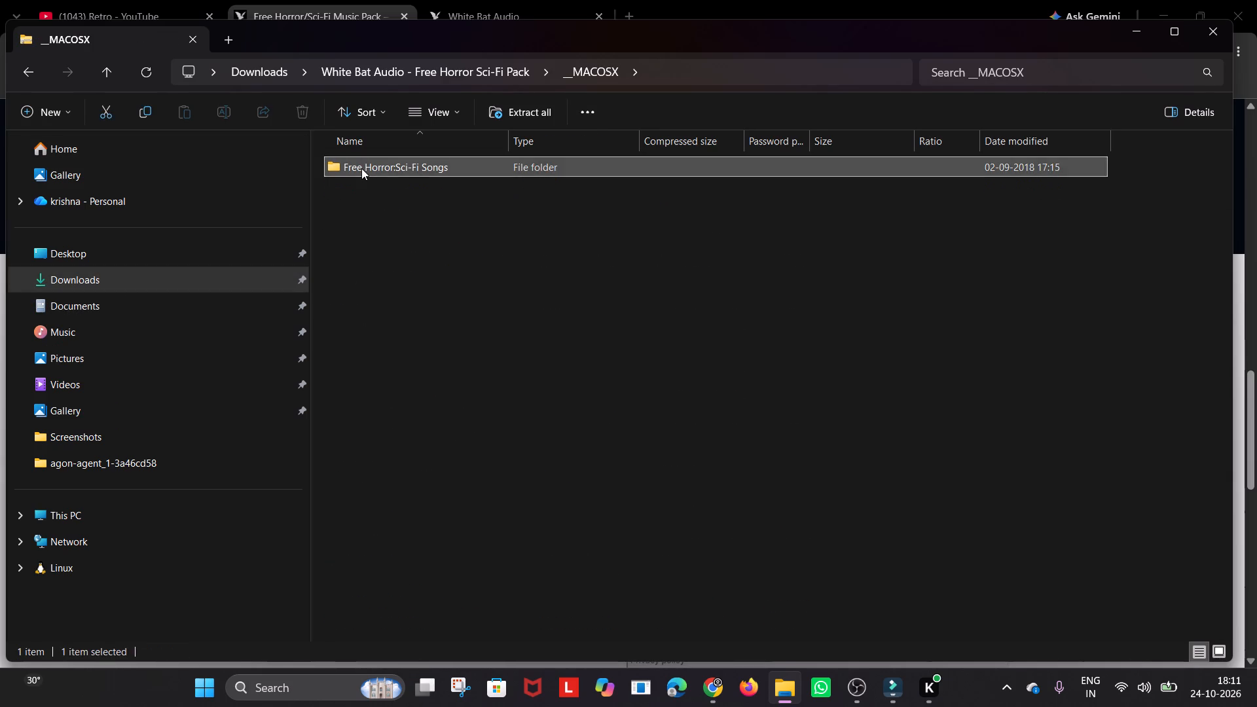
pyautogui.doubleClick(363, 174)
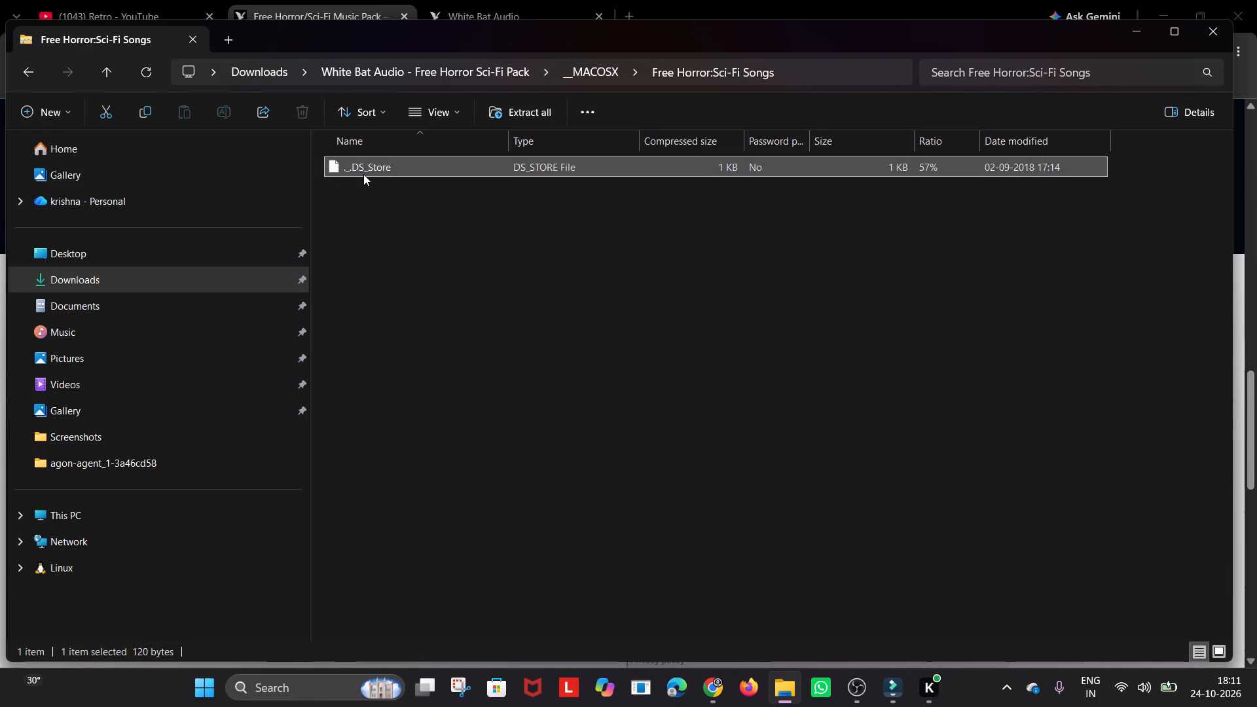
pyautogui.doubleClick(363, 174)
pyautogui.doubleClick(400, 172)
pyautogui.click(18, 79)
pyautogui.click(18, 79)
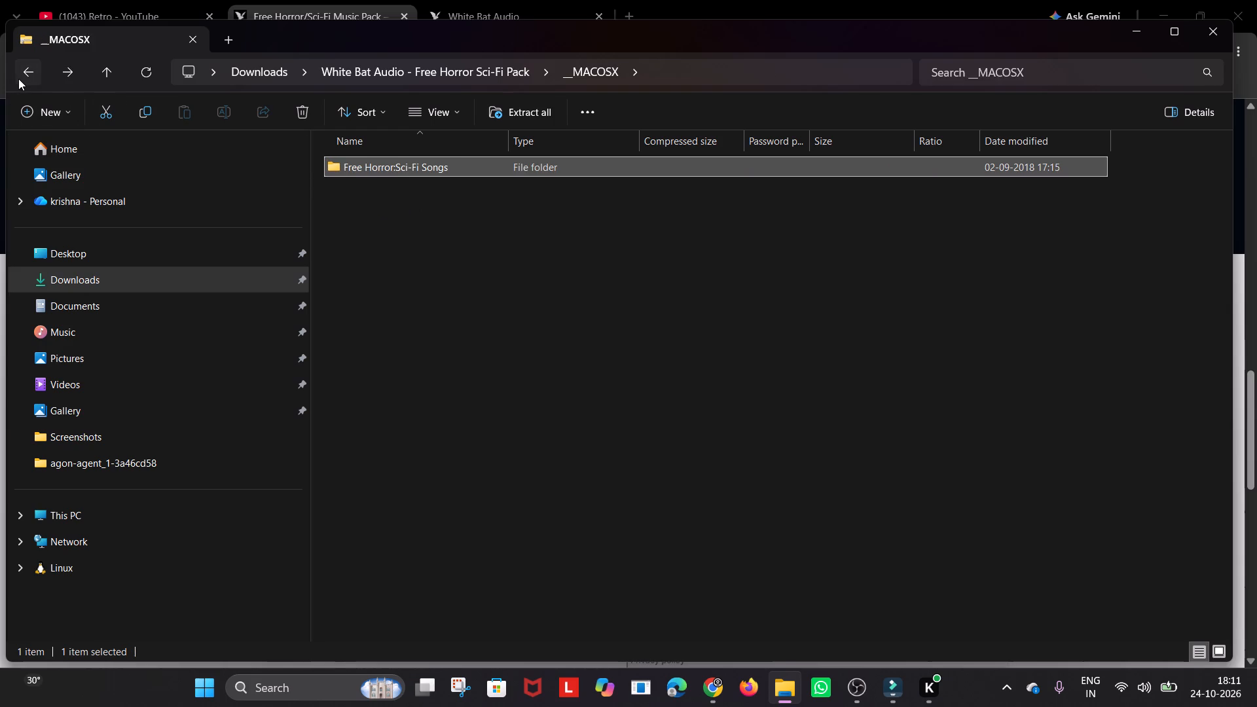
# Open the Free Horror:Sci-Fi Songs folder inside the zip and browse its tracks.
pyautogui.doubleClick(445, 190)
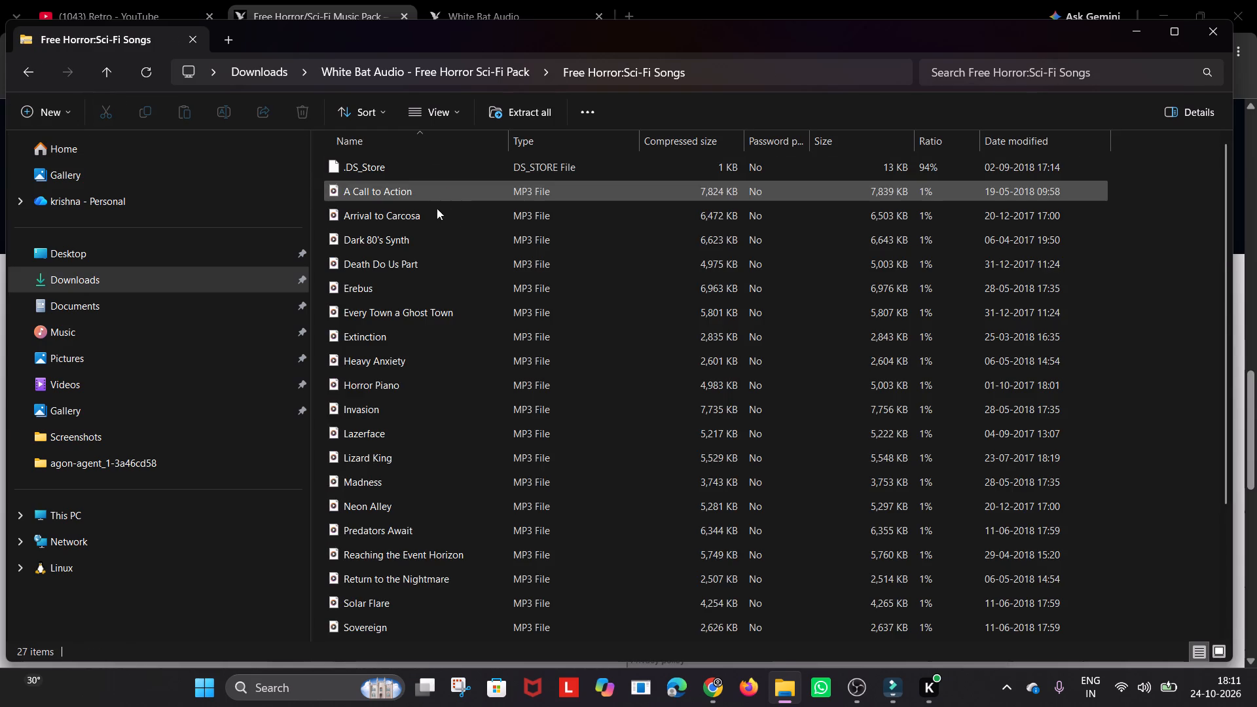
pyautogui.scroll(-12, 446, 417)
pyautogui.scroll(17, 446, 412)
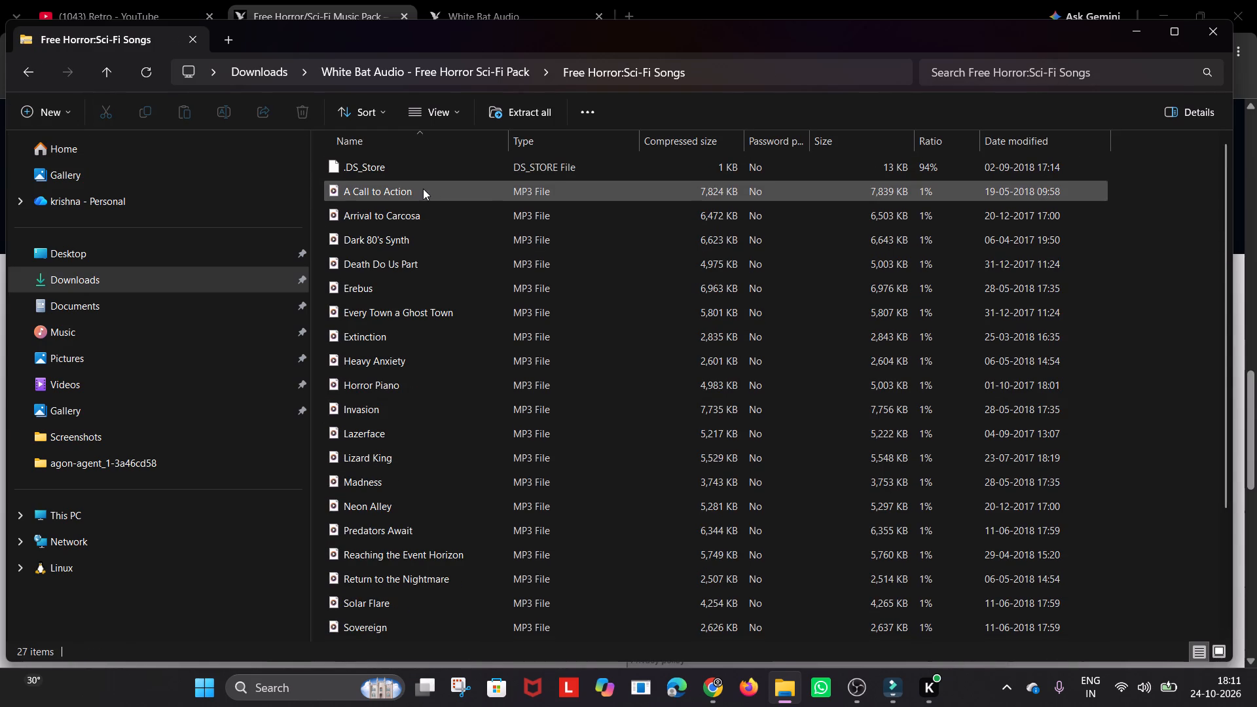
# Try to play the A Call to Action and Arrival to Carcosa MP3 files from the zip.
pyautogui.click(423, 192)
pyautogui.click(423, 192)
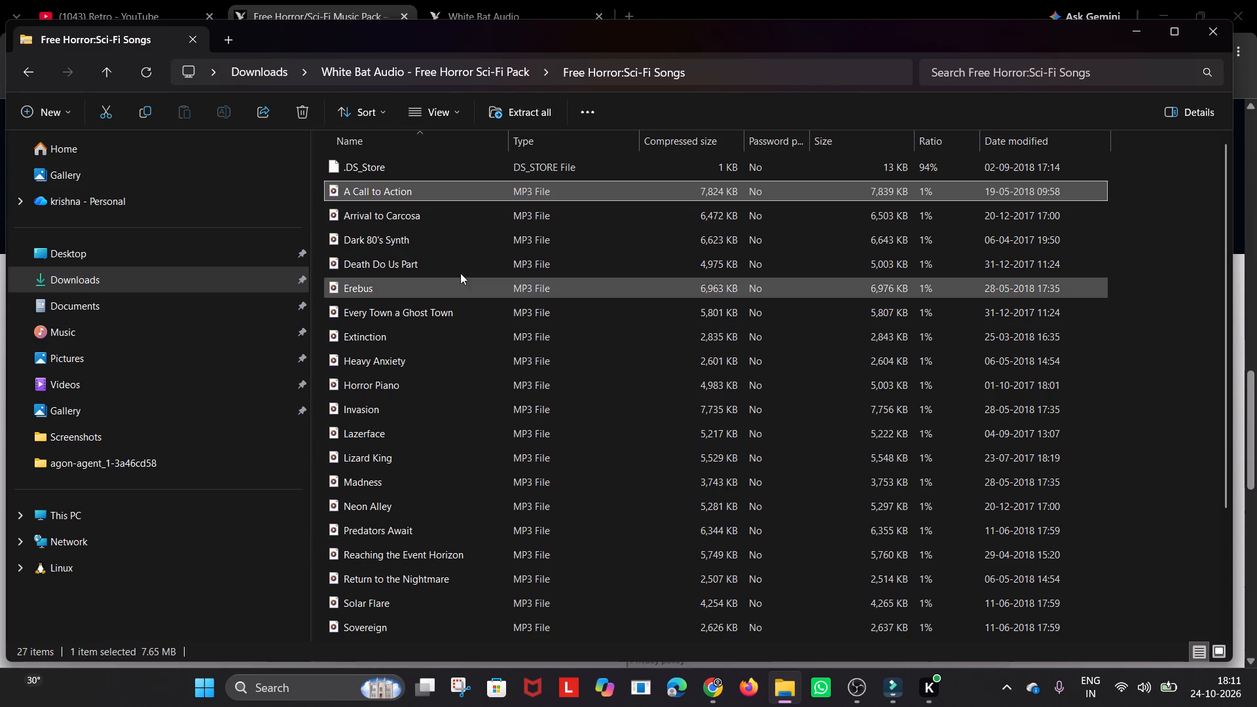
pyautogui.doubleClick(340, 187)
pyautogui.doubleClick(350, 208)
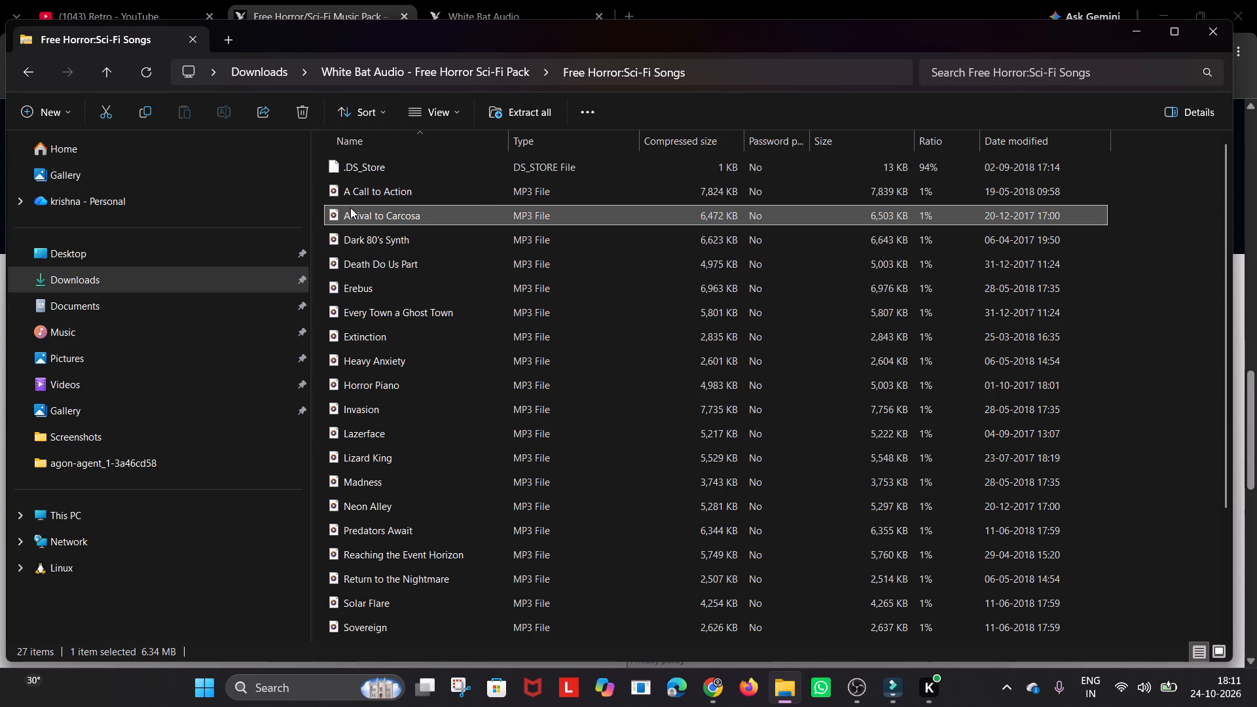
pyautogui.rightClick(350, 208)
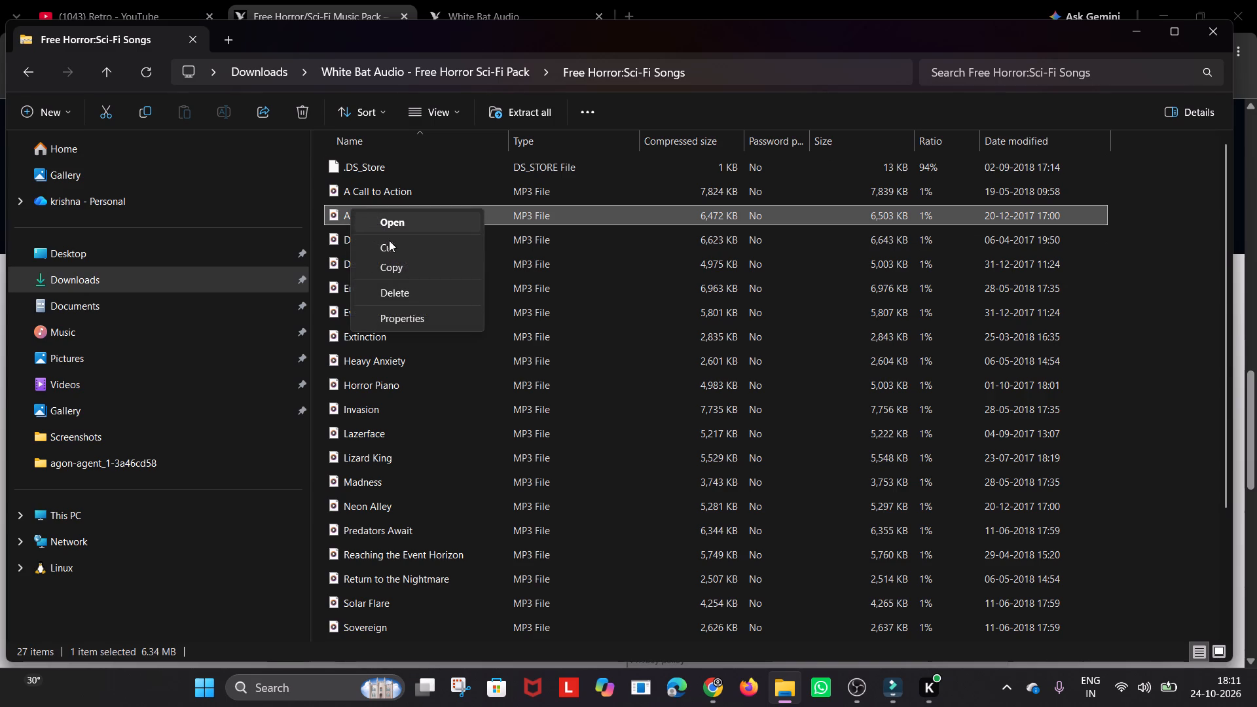
pyautogui.click(386, 223)
# Browse the track list and try to play The Evil Transforms MP3 file from the zip.
pyautogui.scroll(-3, 630, 374)
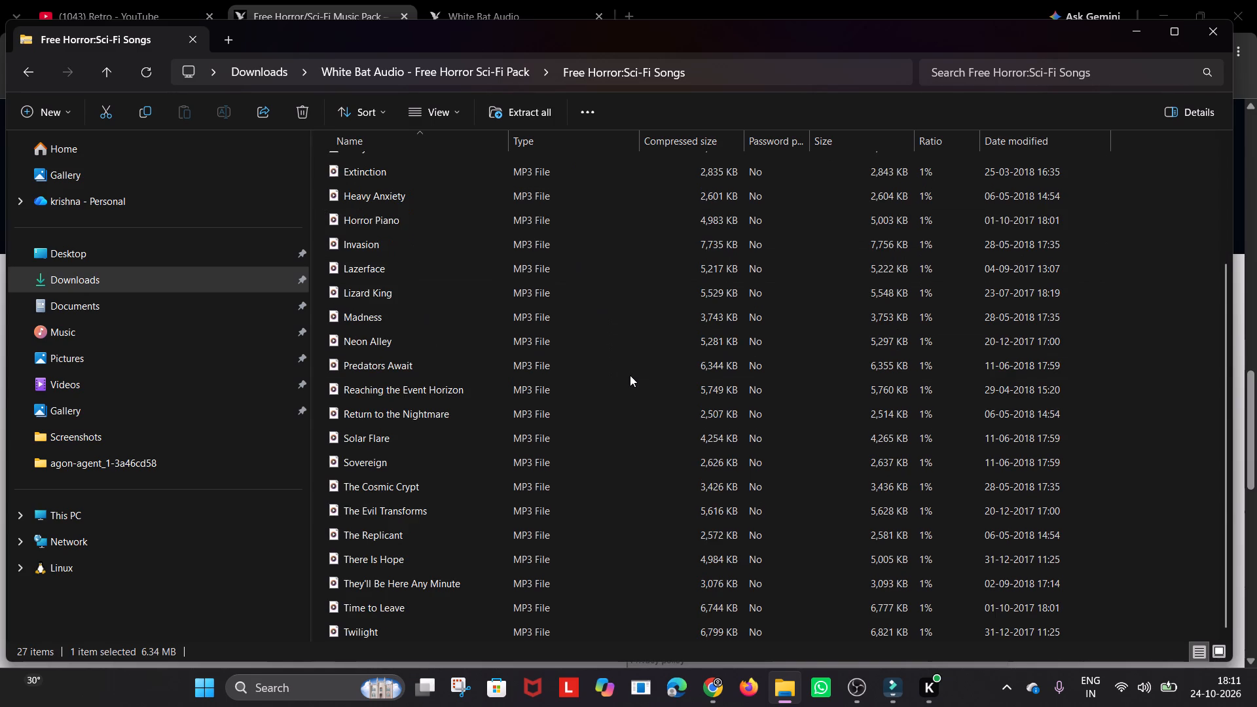
pyautogui.scroll(-8, 630, 375)
pyautogui.scroll(15, 619, 407)
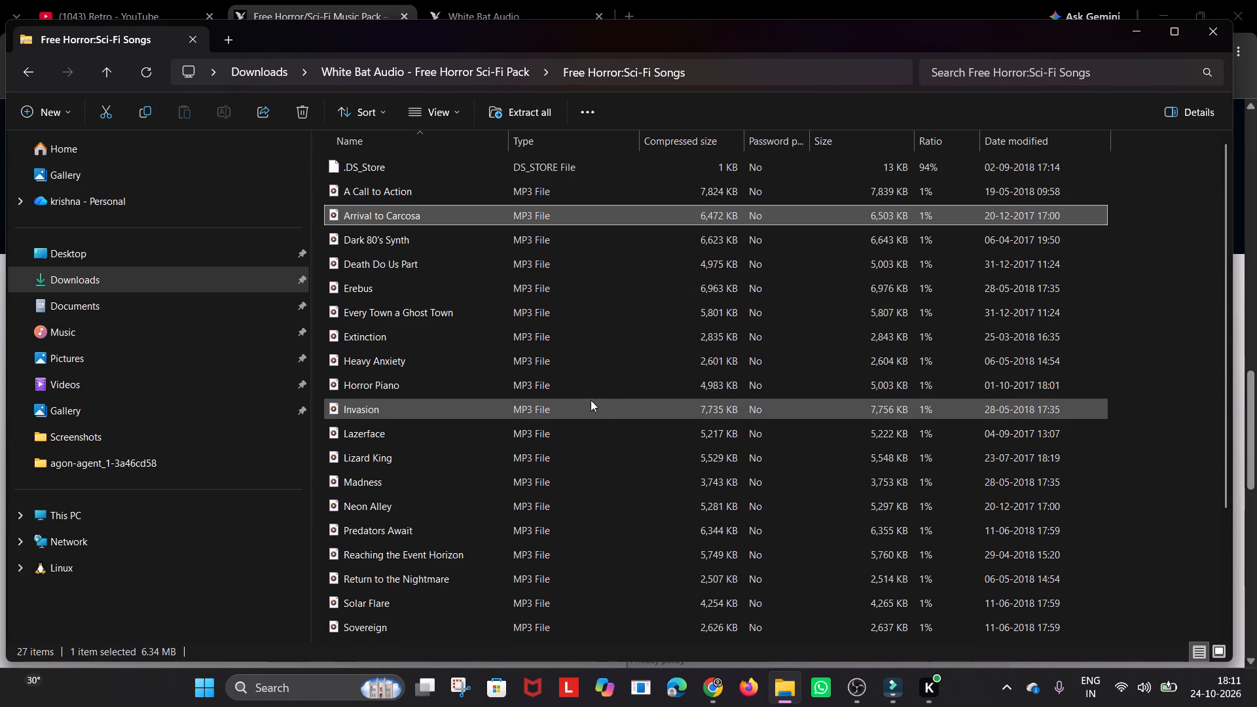
pyautogui.scroll(-4, 478, 535)
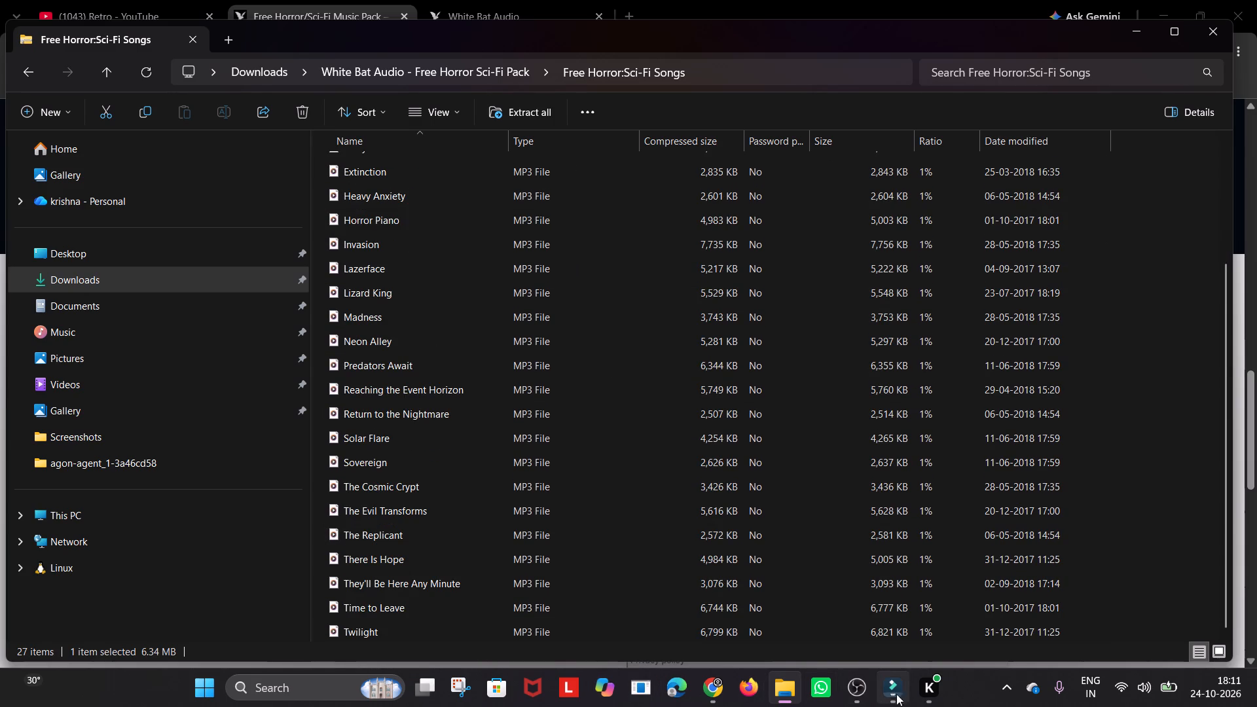
pyautogui.scroll(-5, 325, 393)
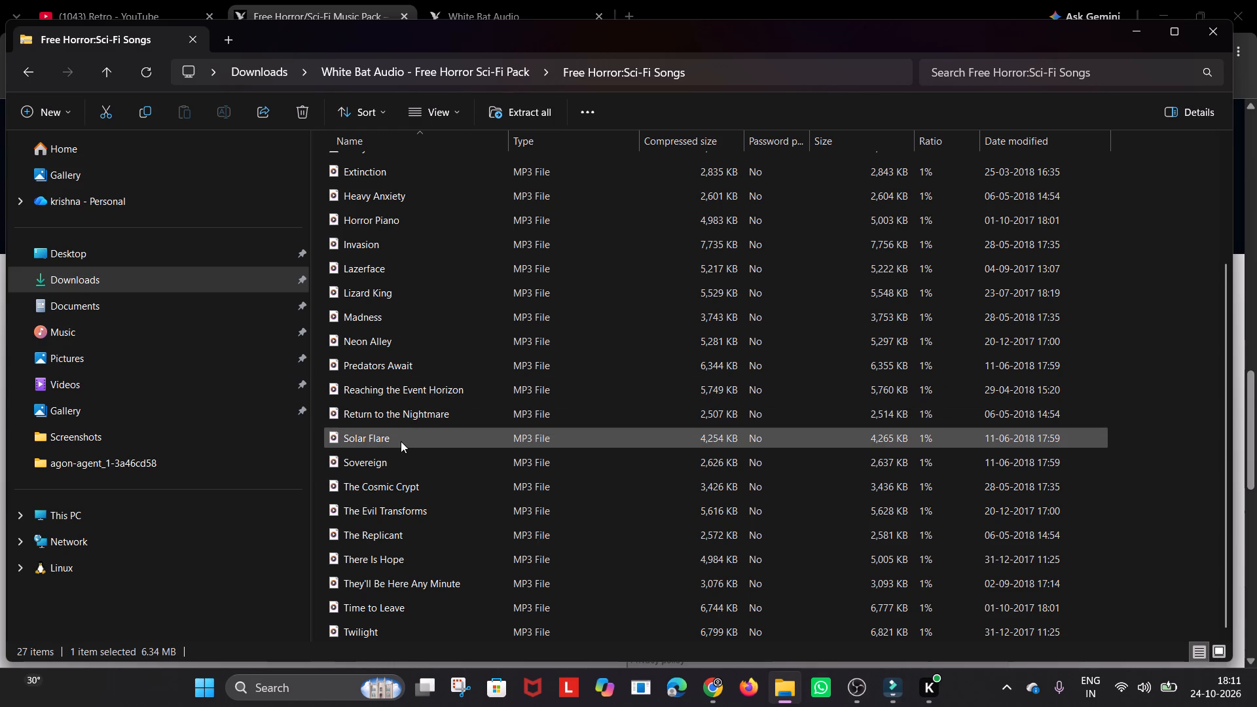
pyautogui.click(408, 487)
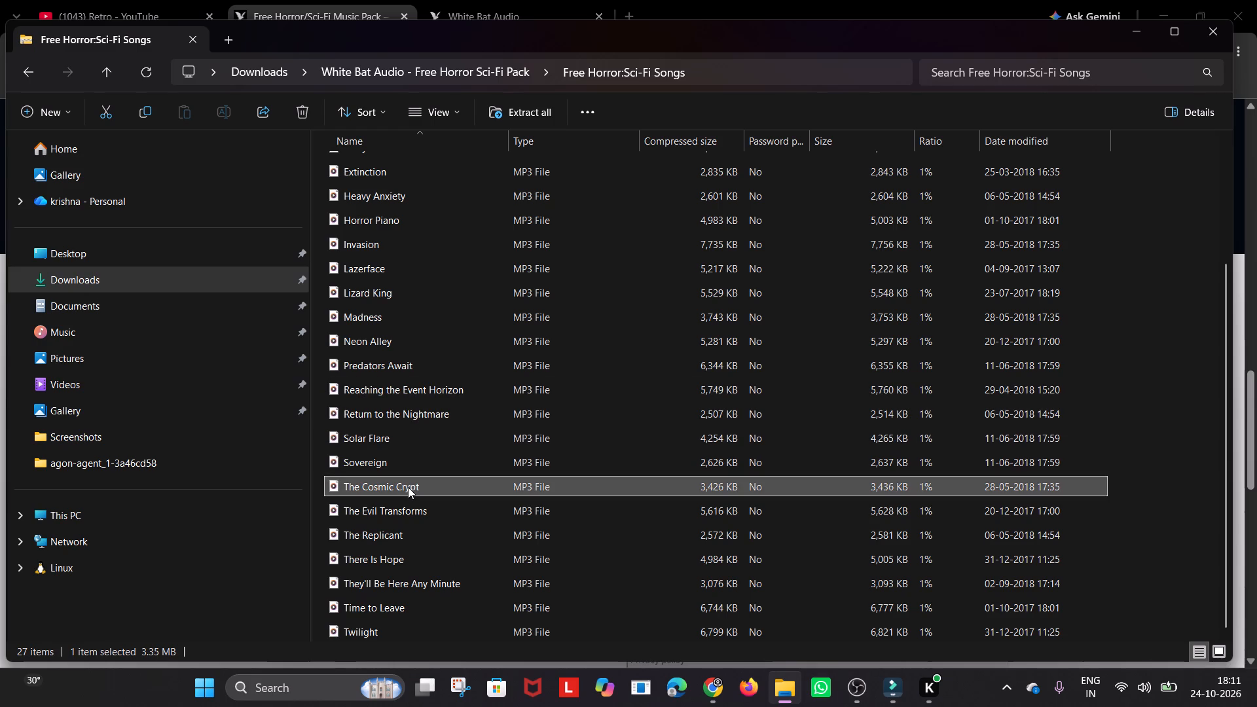
pyautogui.rightClick(408, 488)
pyautogui.click(382, 511)
pyautogui.rightClick(382, 511)
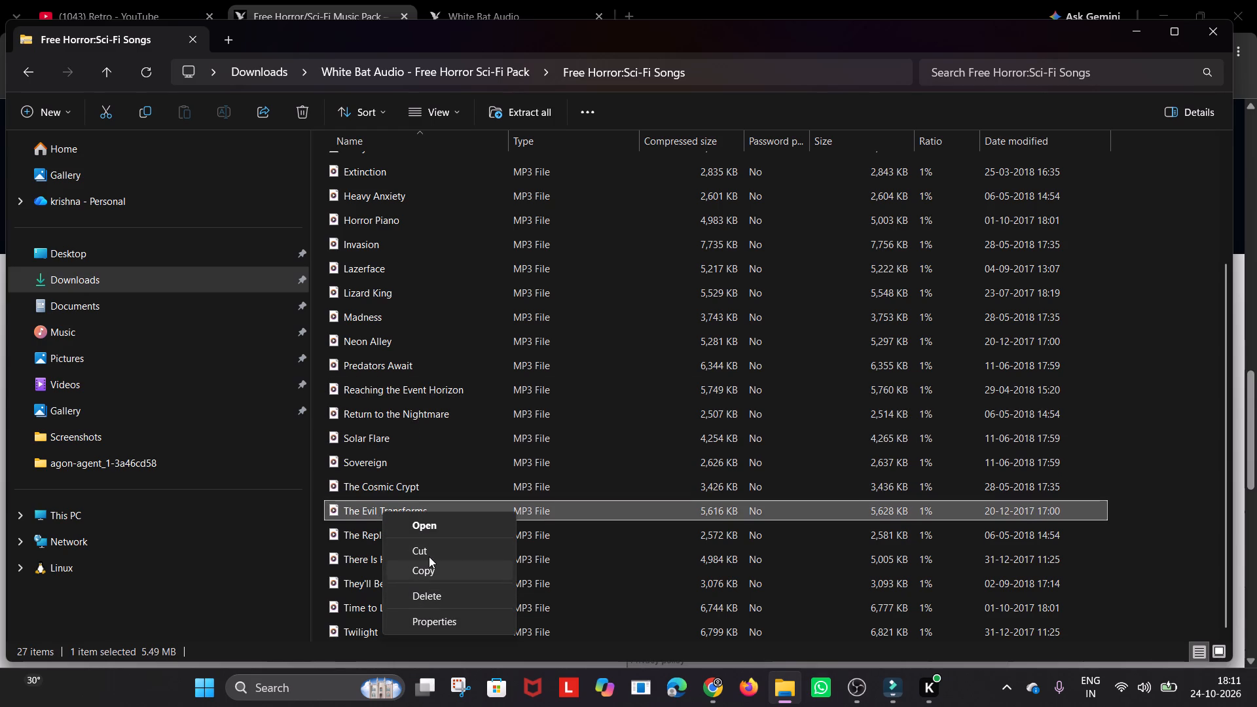
pyautogui.click(432, 530)
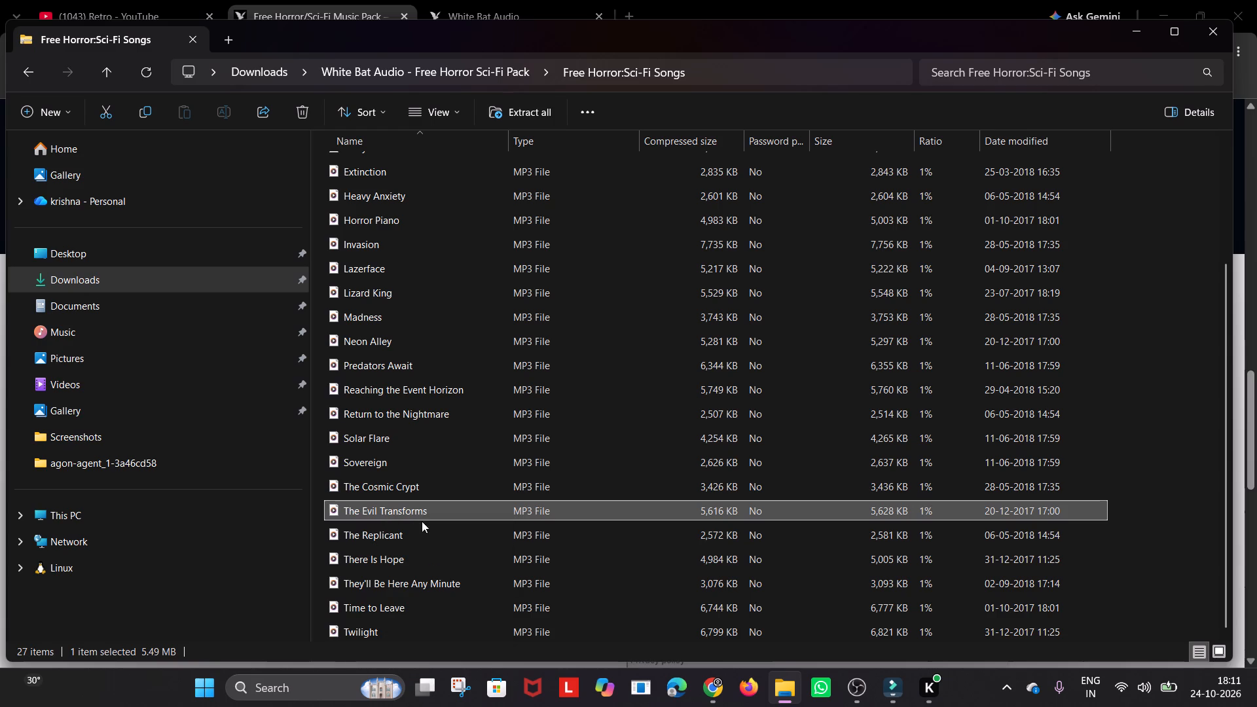
pyautogui.tripleClick(332, 507)
pyautogui.click(333, 507)
# Try again to play the A Call to Action MP3 file near the start of the track list.
pyautogui.scroll(2, 392, 448)
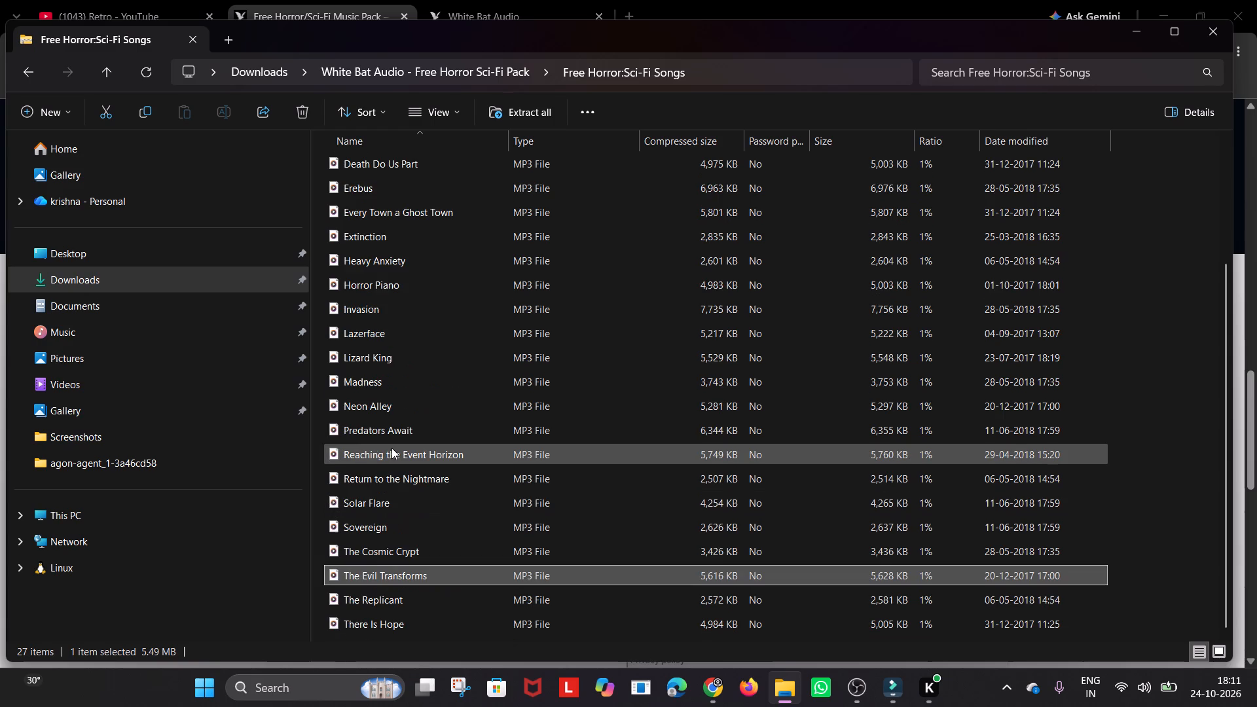
pyautogui.scroll(7, 392, 448)
pyautogui.tripleClick(338, 187)
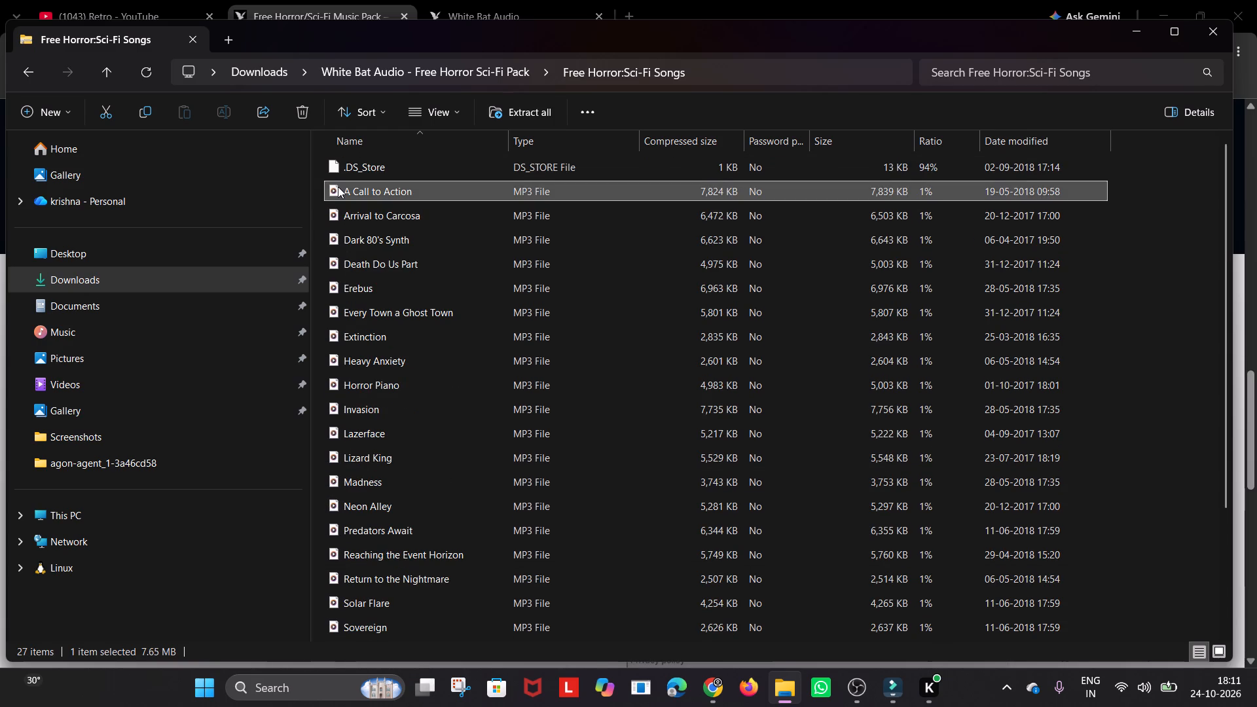
pyautogui.tripleClick(338, 187)
# Try to play the Twilight and There Is Hope MP3 files near the end of the track list.
pyautogui.scroll(4, 340, 223)
pyautogui.scroll(-4, 340, 223)
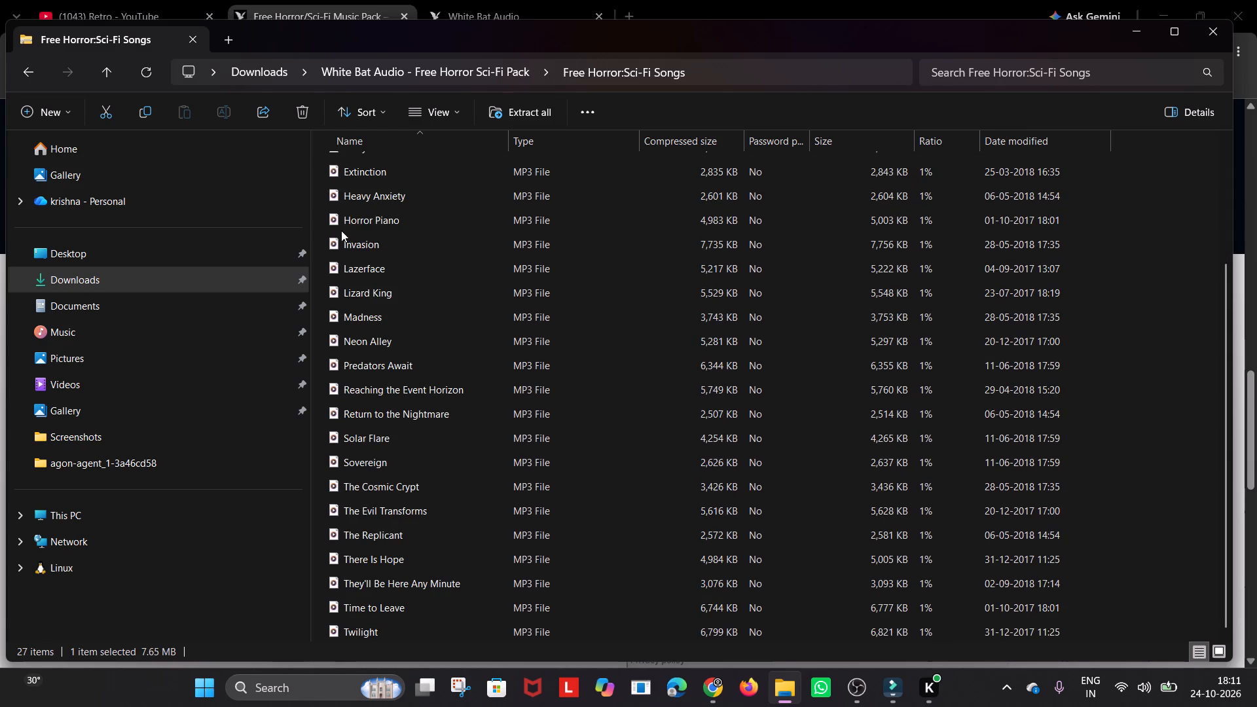
pyautogui.scroll(-8, 341, 230)
pyautogui.tripleClick(471, 638)
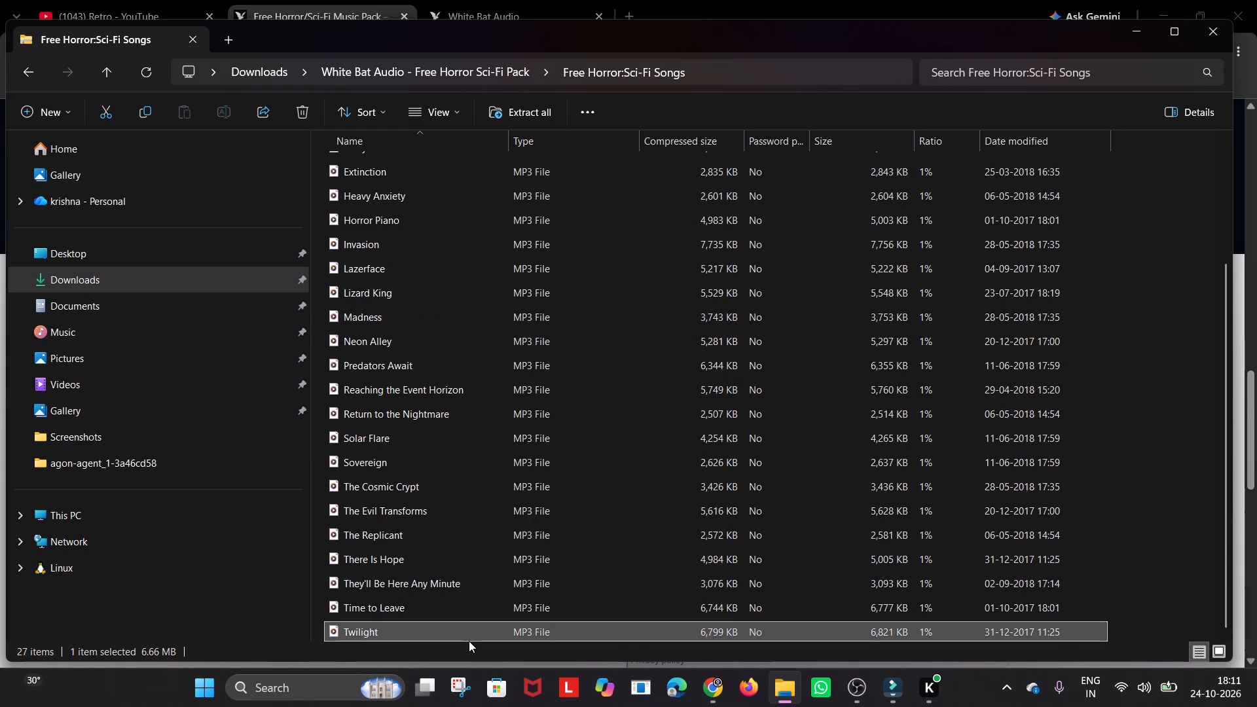
pyautogui.click(469, 641)
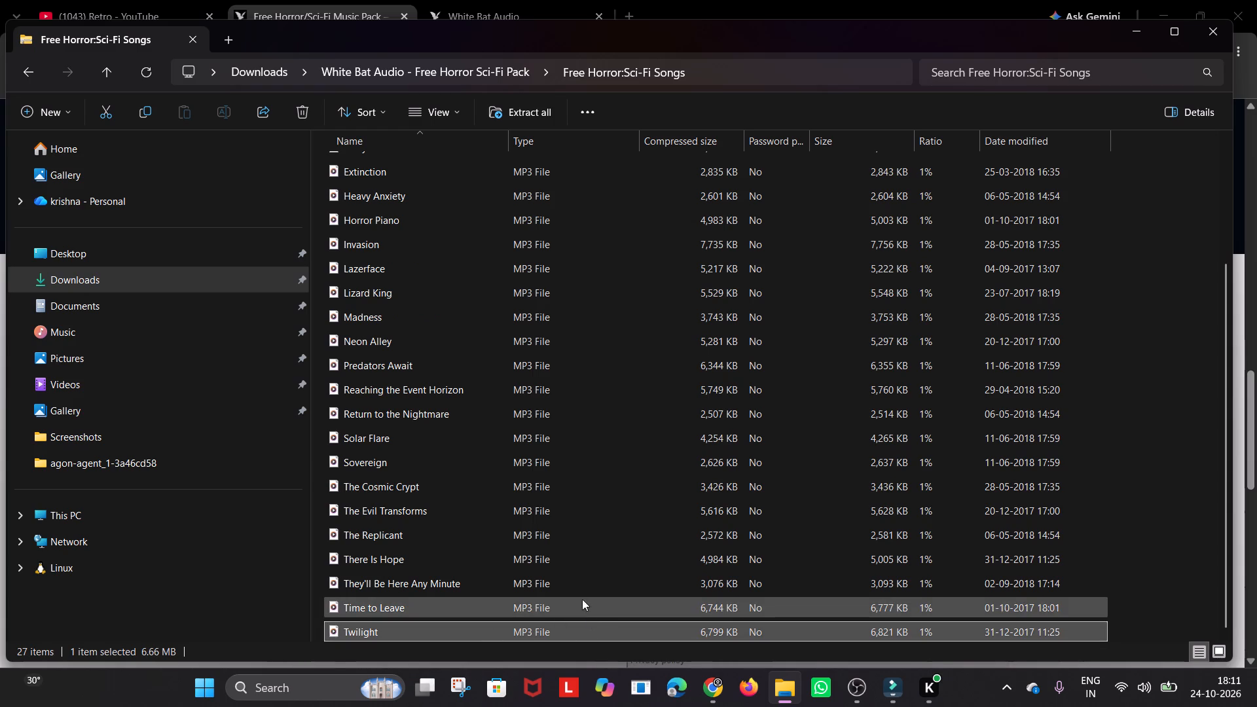
pyautogui.tripleClick(564, 559)
pyautogui.doubleClick(565, 498)
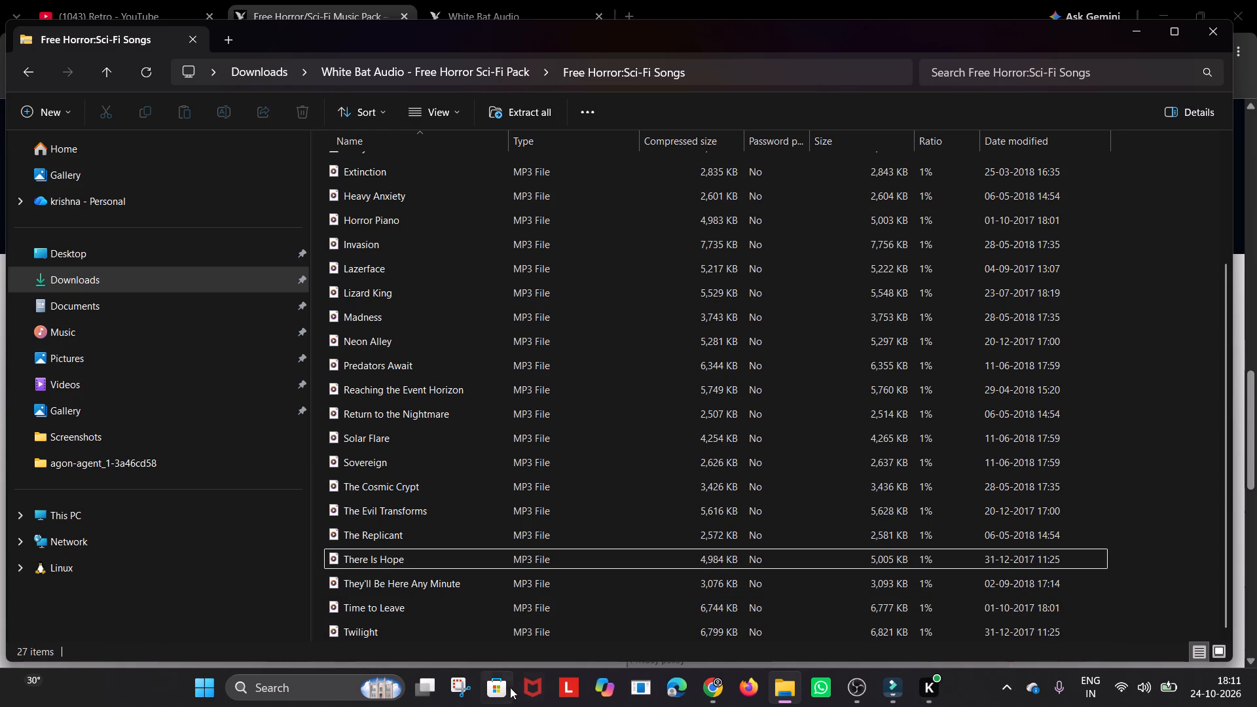
# Search Windows for "mu", launch Media Player and open its music library.
pyautogui.click(340, 689)
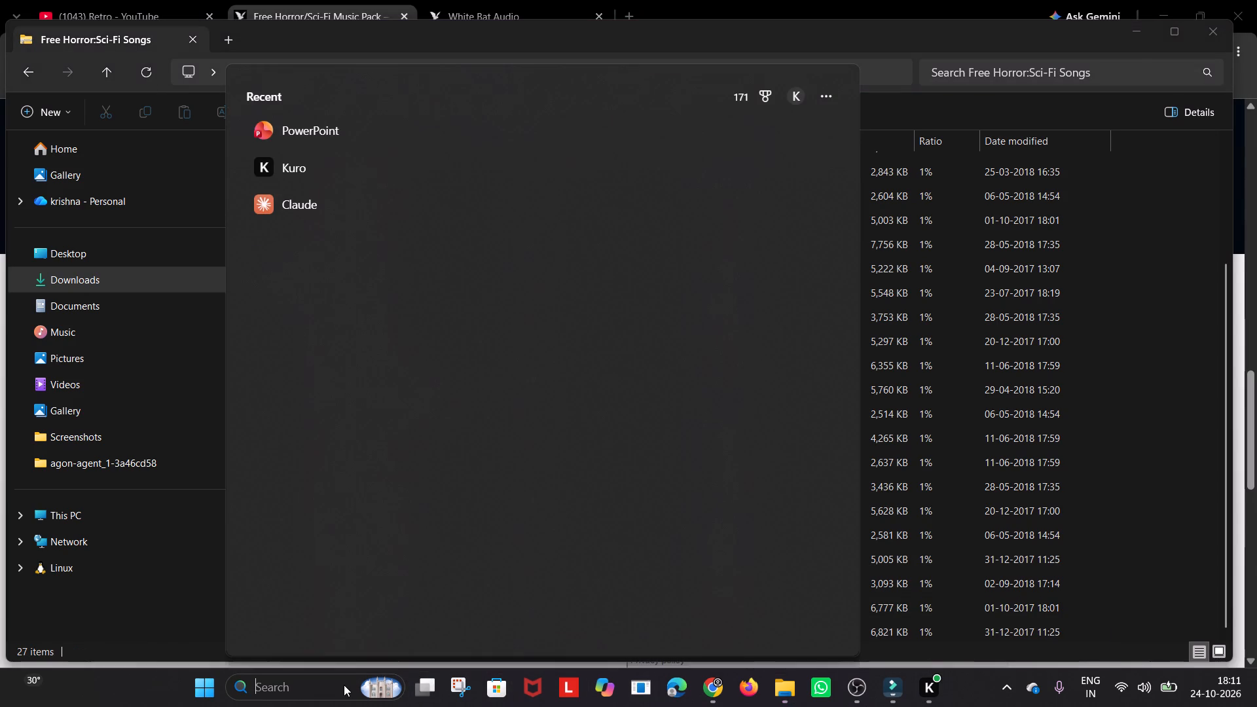
pyautogui.write('mu')
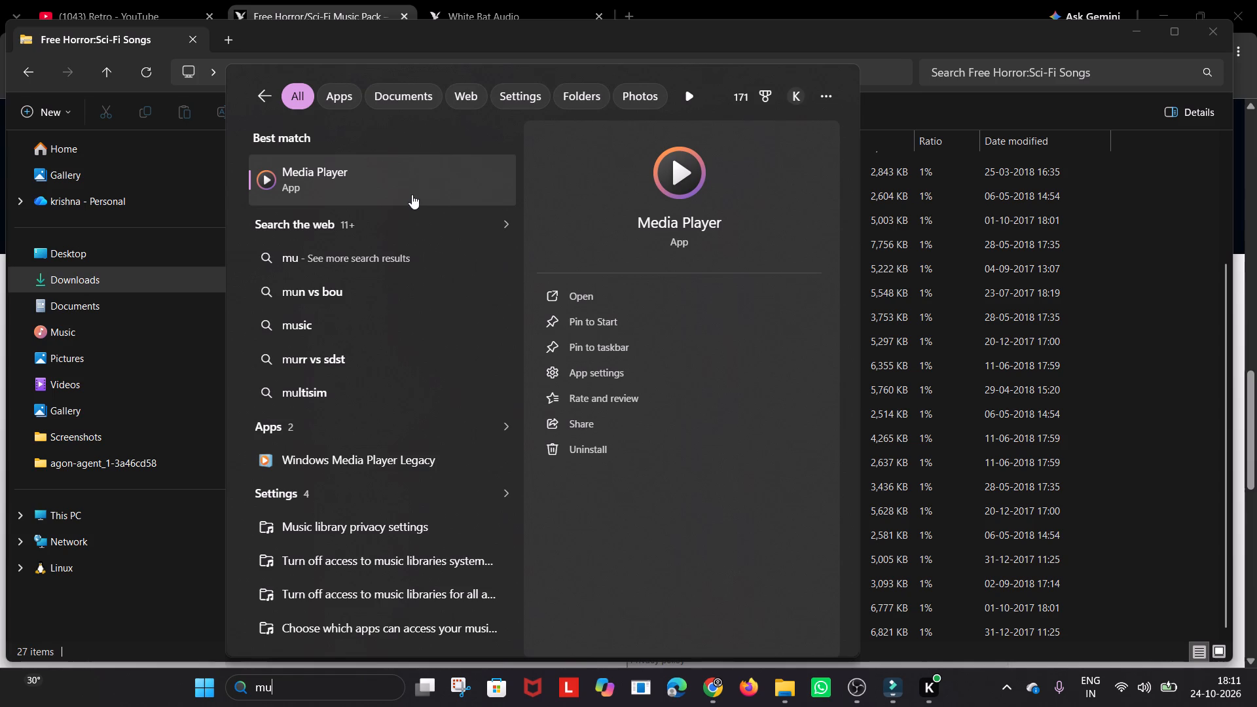
pyautogui.click(384, 189)
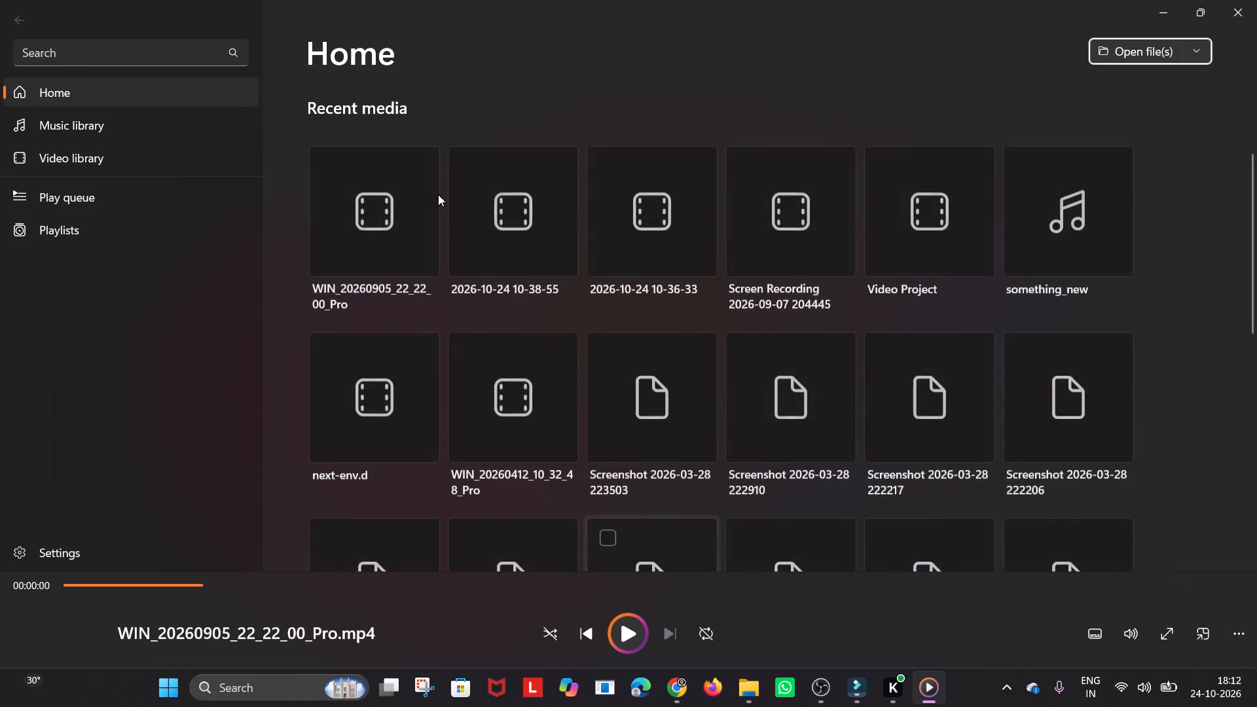
pyautogui.scroll(-2, 434, 327)
pyautogui.scroll(3, 404, 325)
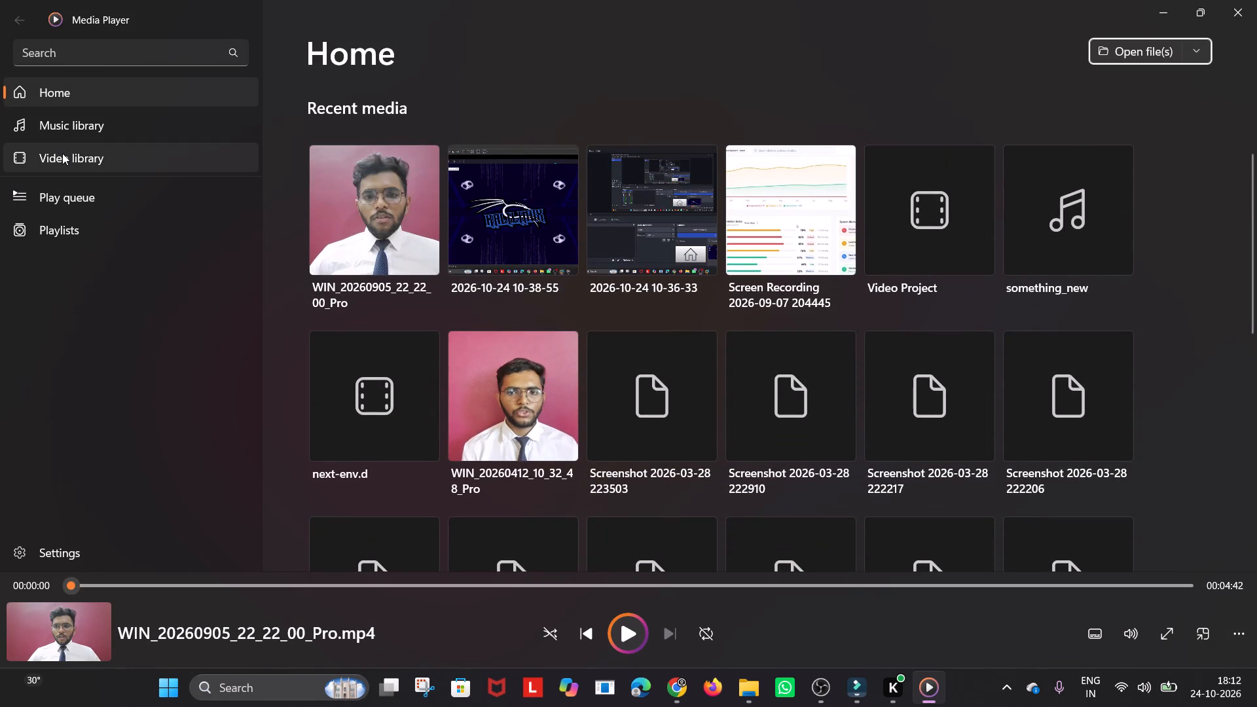
pyautogui.click(62, 156)
pyautogui.click(67, 132)
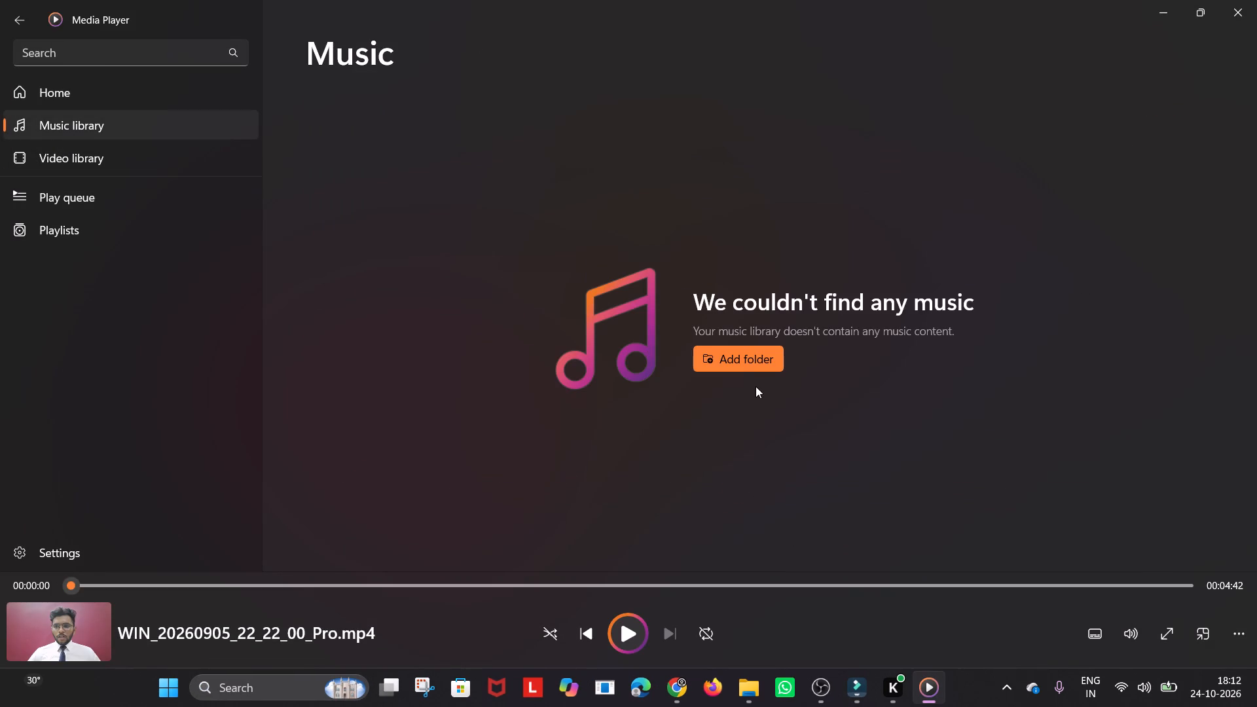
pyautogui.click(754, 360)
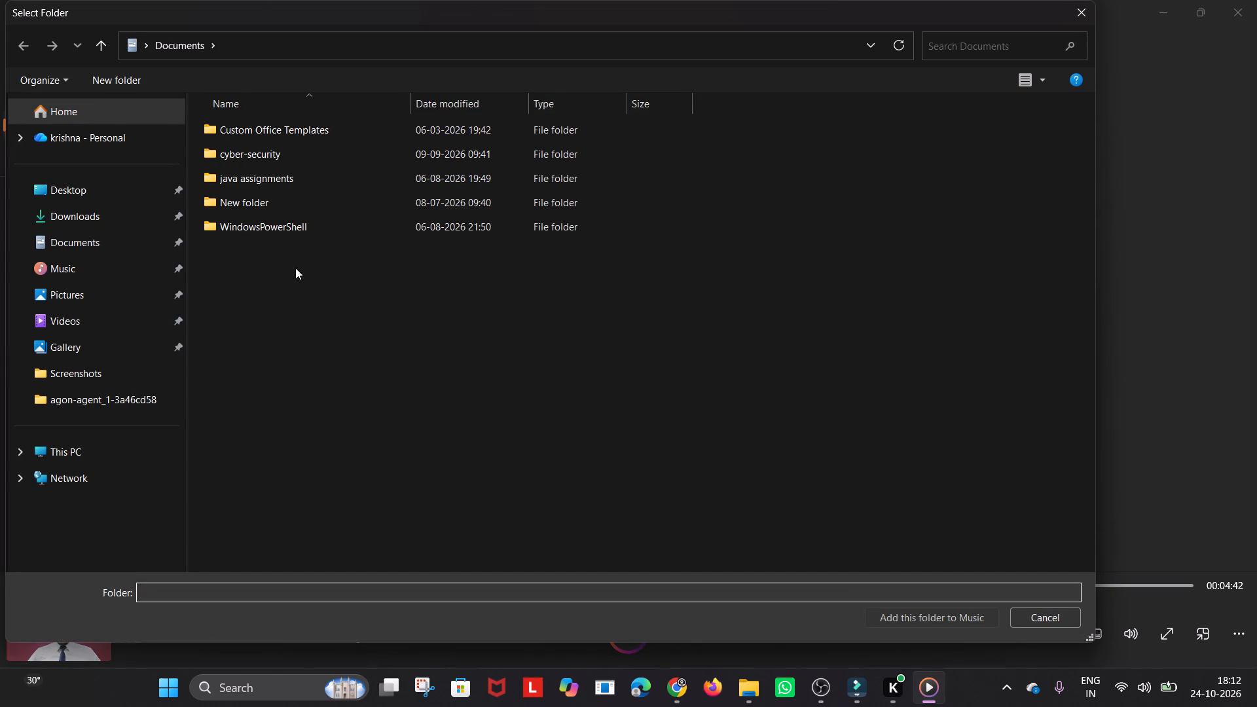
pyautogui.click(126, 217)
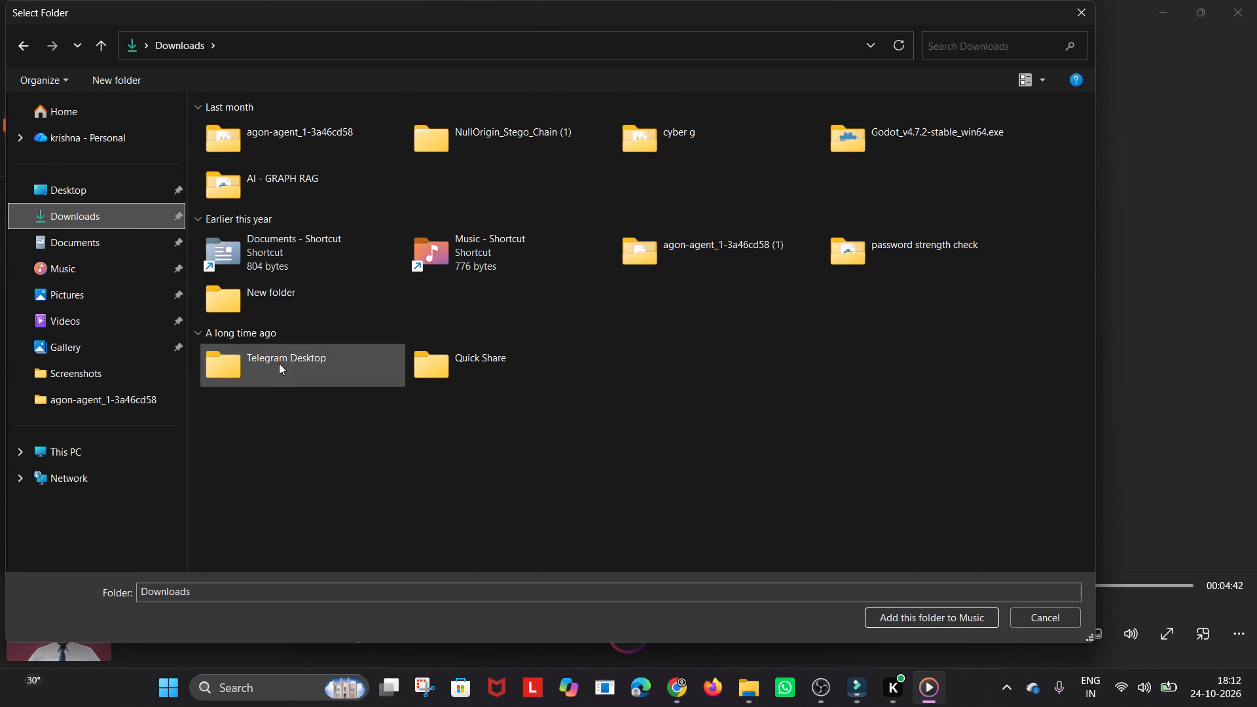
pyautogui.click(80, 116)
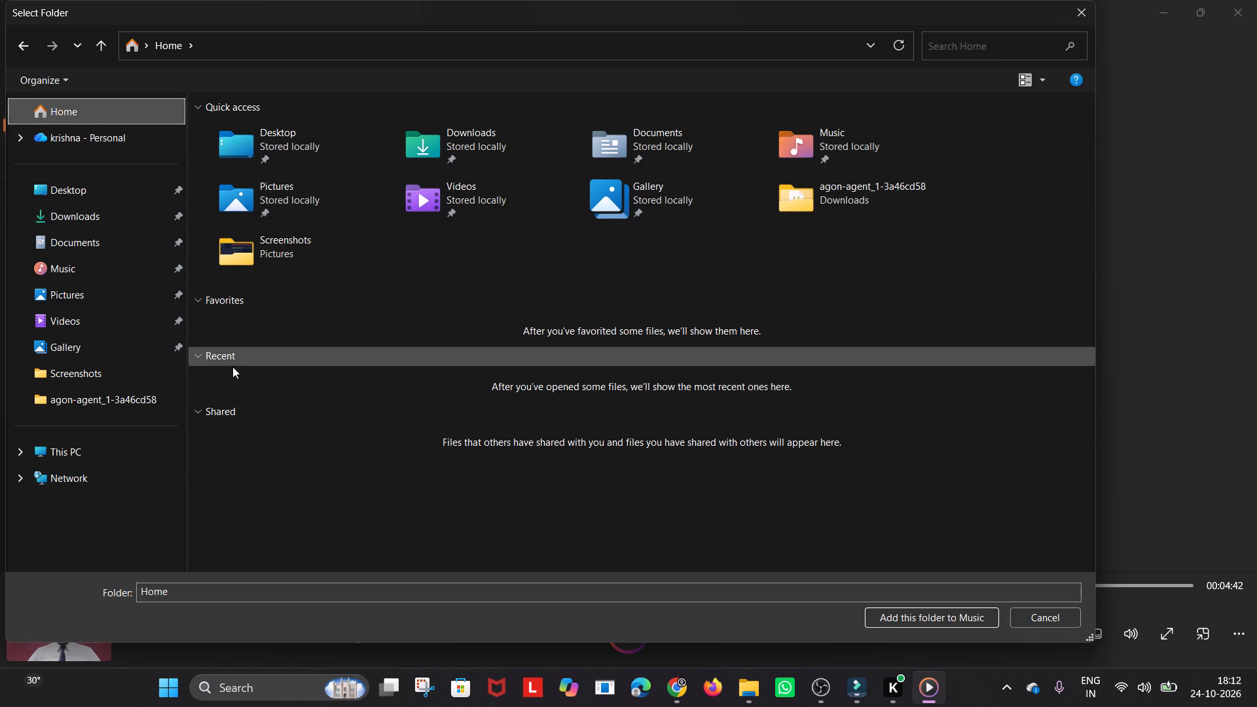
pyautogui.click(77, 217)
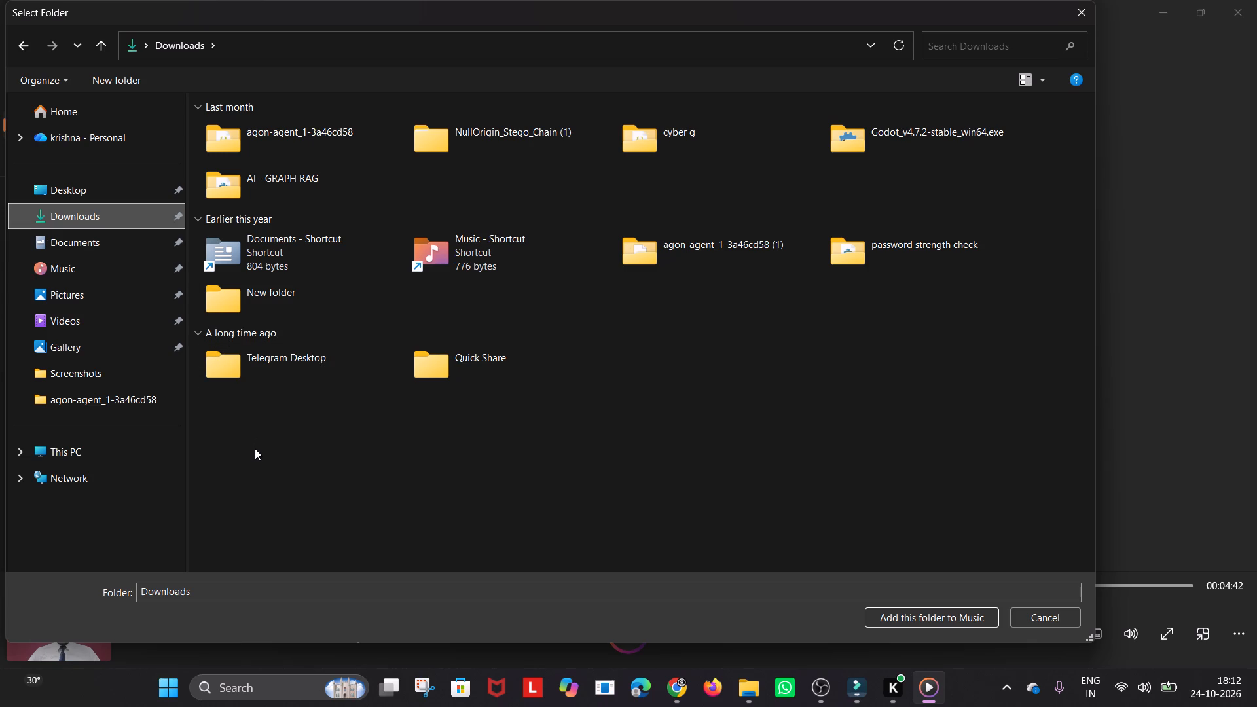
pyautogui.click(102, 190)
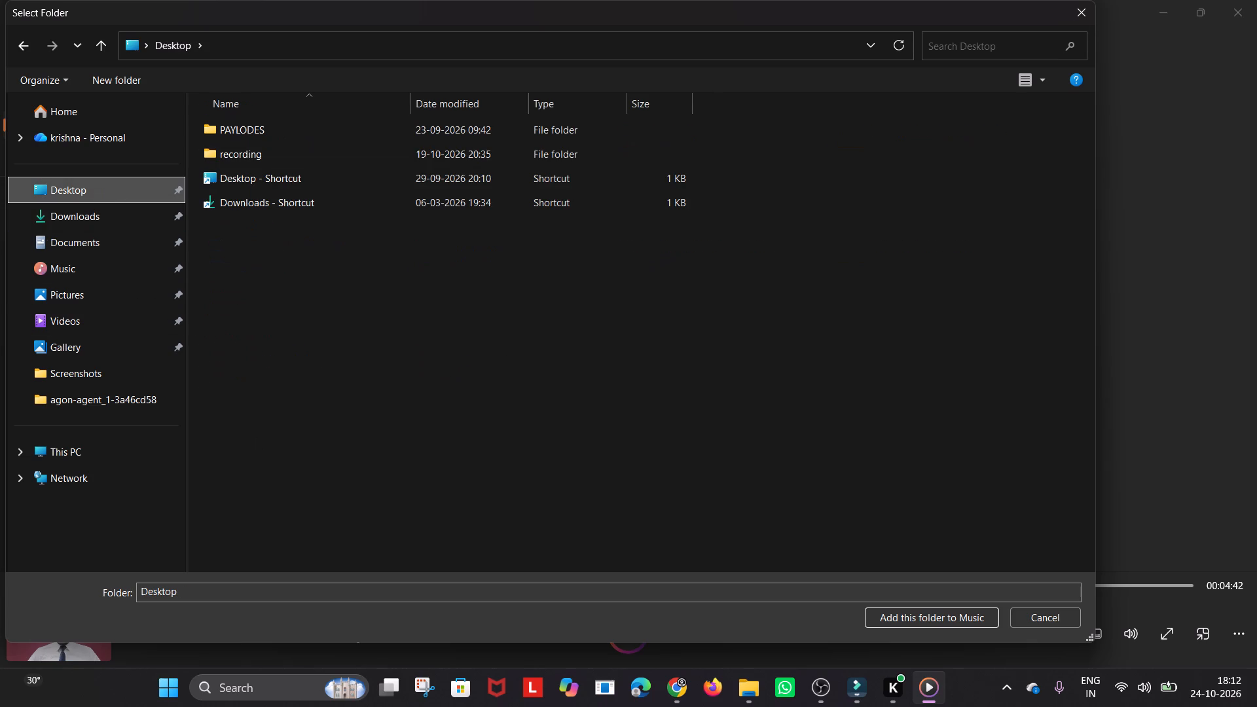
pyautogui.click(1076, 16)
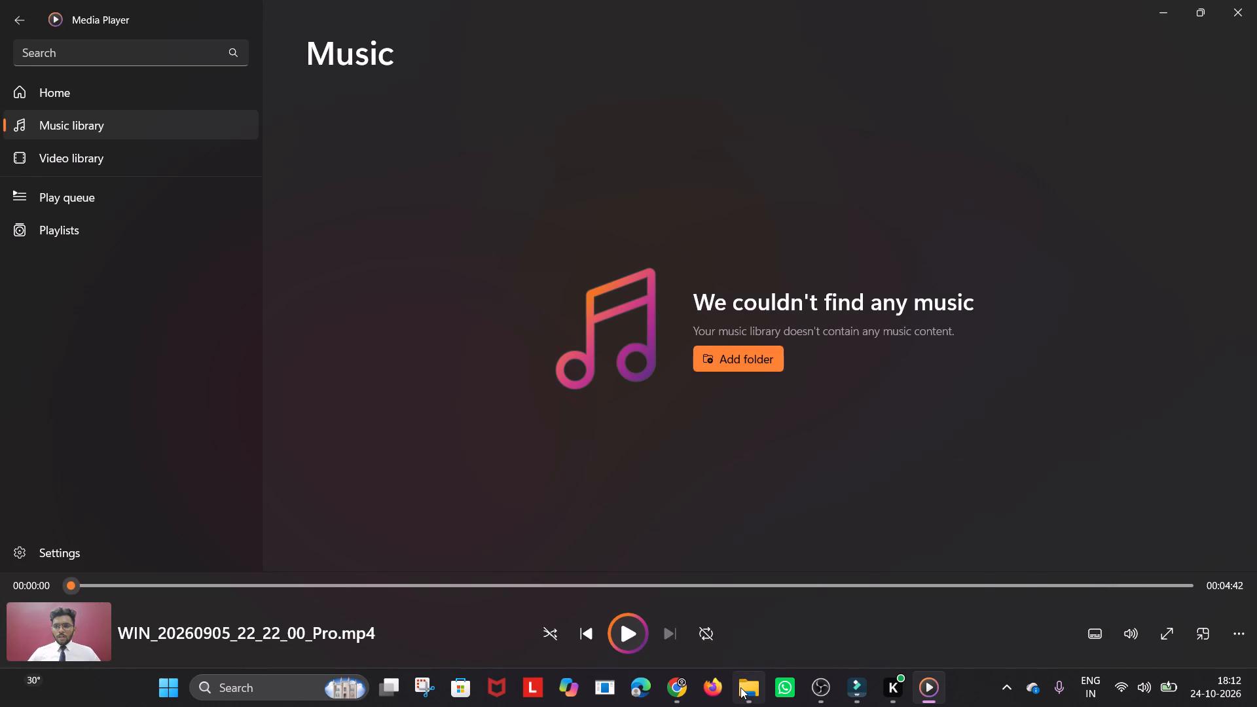
# Extract the White Bat Audio - Free Horror Sci-Fi Pack zip in the Downloads folder of File Explorer.
pyautogui.click(740, 687)
pyautogui.doubleClick(111, 286)
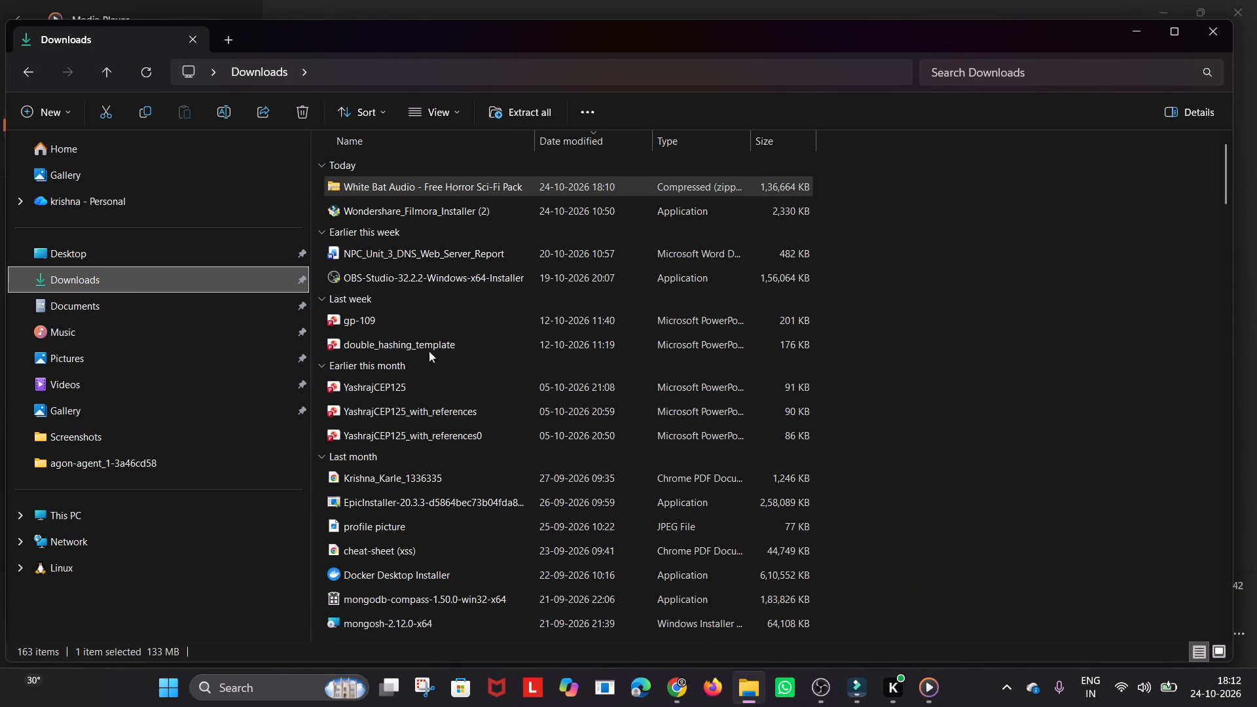
pyautogui.rightClick(361, 180)
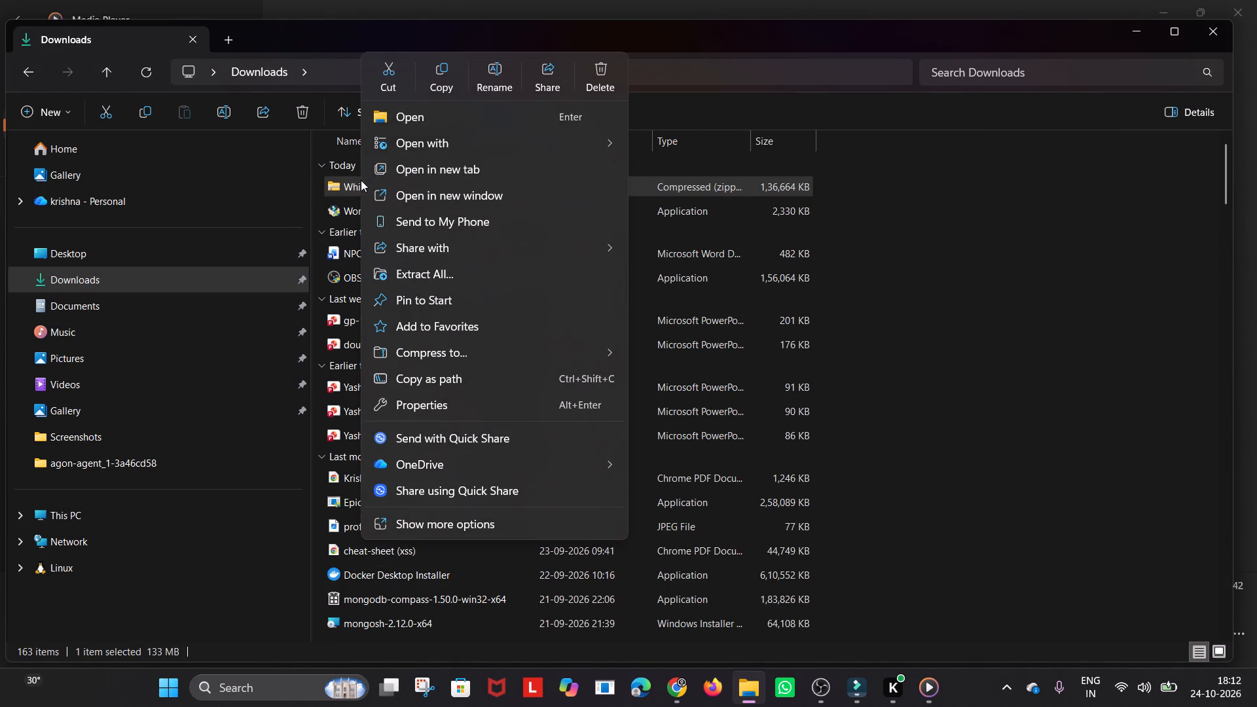
pyautogui.click(494, 273)
pyautogui.click(747, 512)
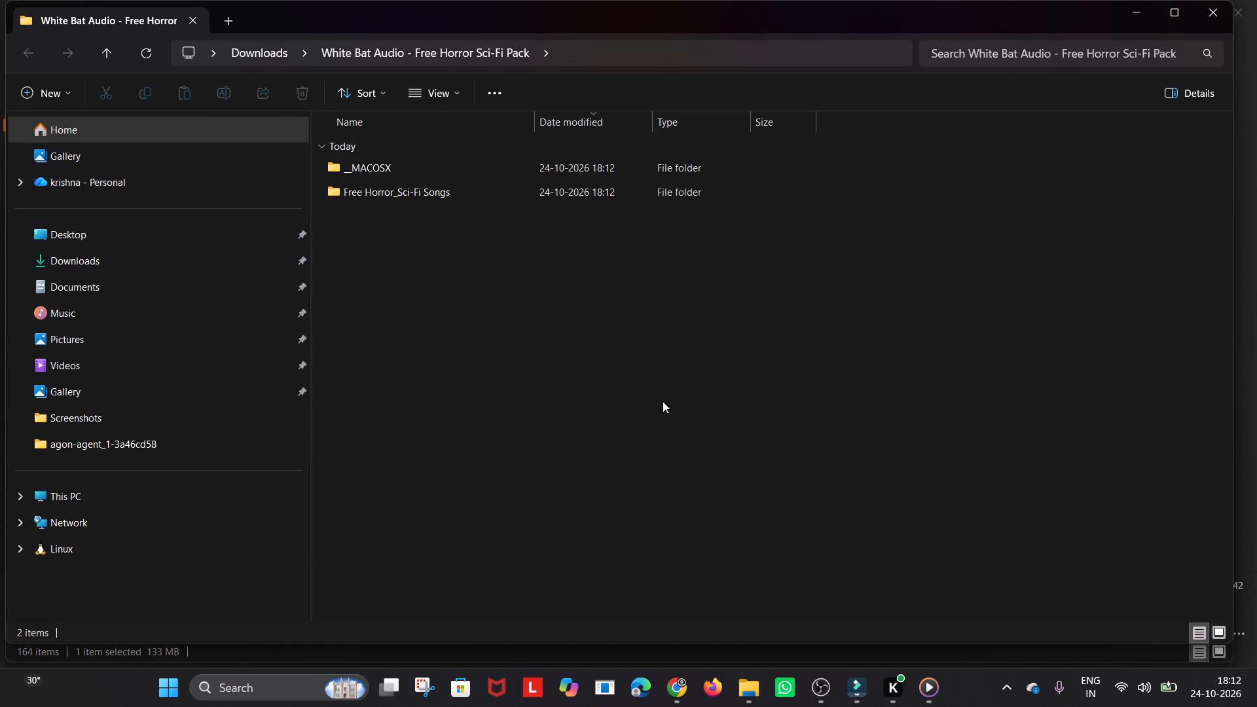
# Open the extracted Free Horror_Sci-Fi Songs folder and sample Extinction in Windows Media Player Legacy, chosen just once; close the player.
pyautogui.doubleClick(396, 197)
pyautogui.doubleClick(397, 231)
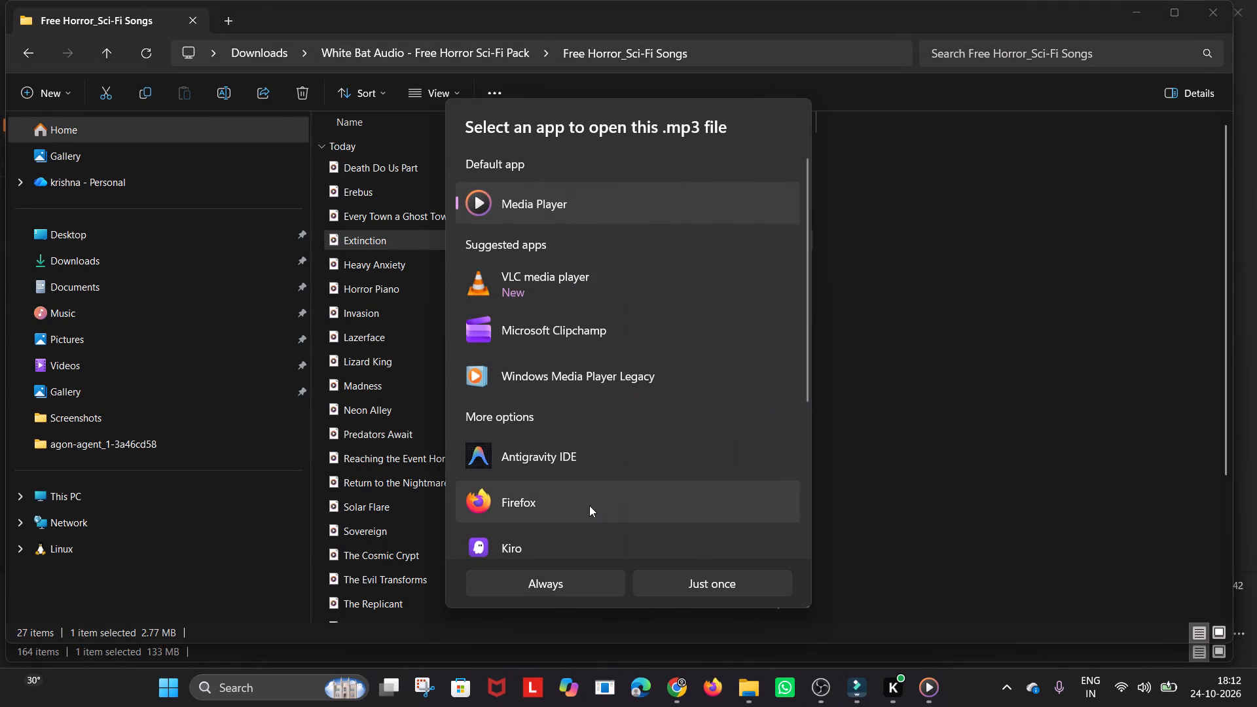
pyautogui.scroll(-1, 611, 420)
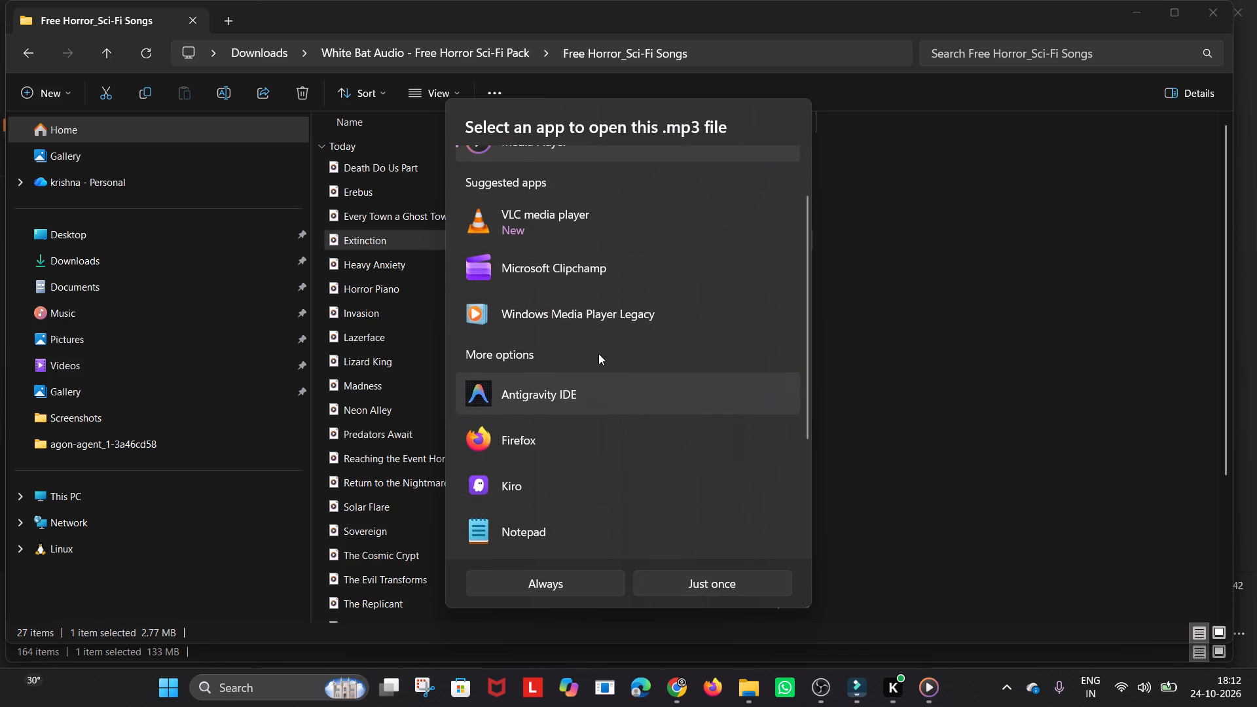
pyautogui.click(592, 325)
pyautogui.click(680, 585)
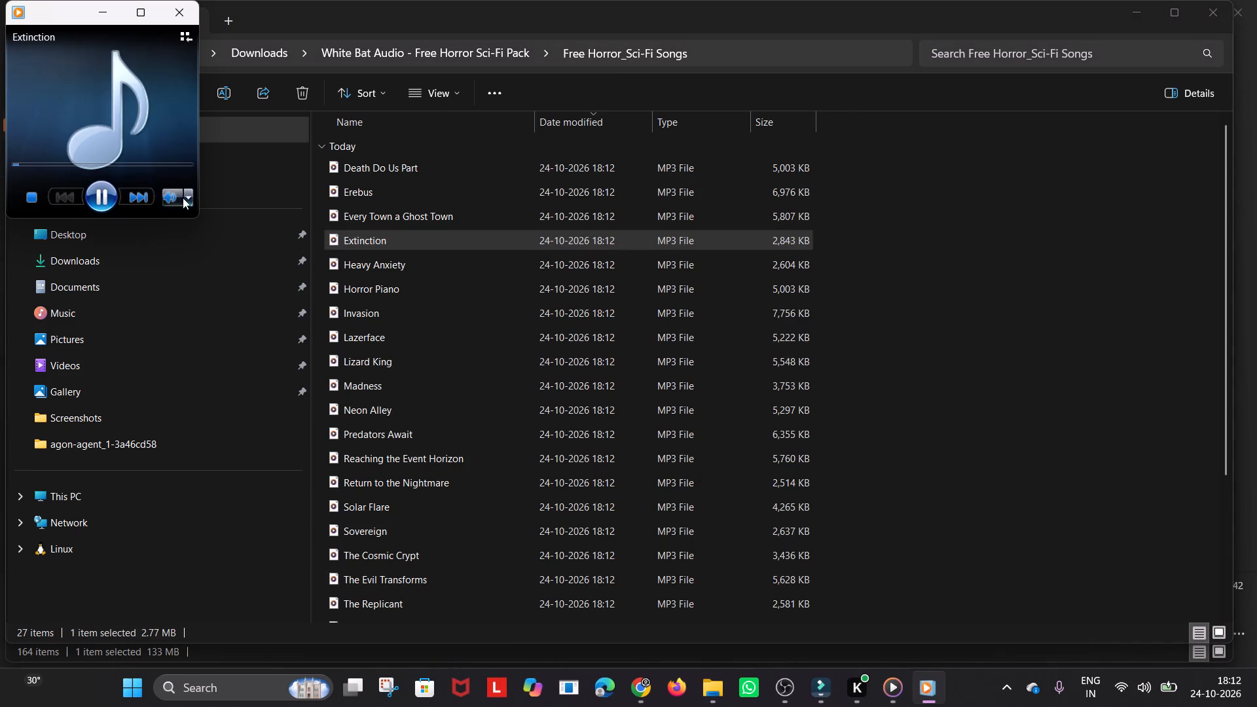
pyautogui.click(54, 167)
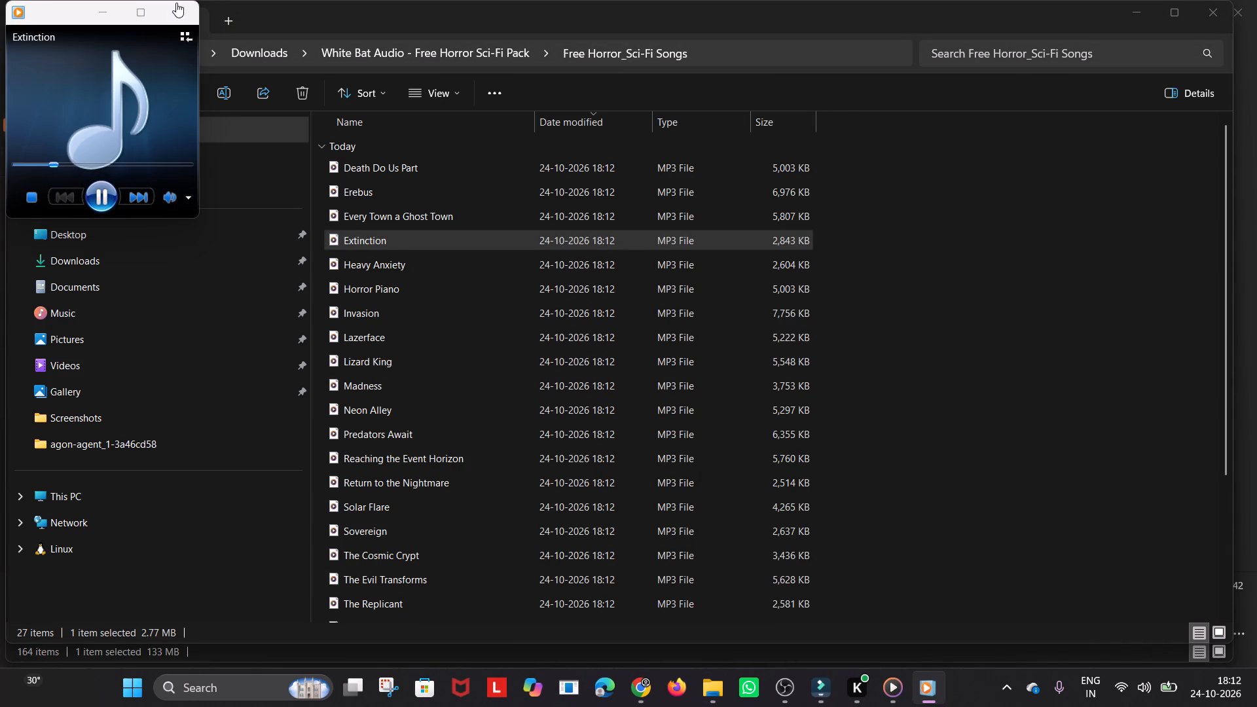
pyautogui.click(177, 14)
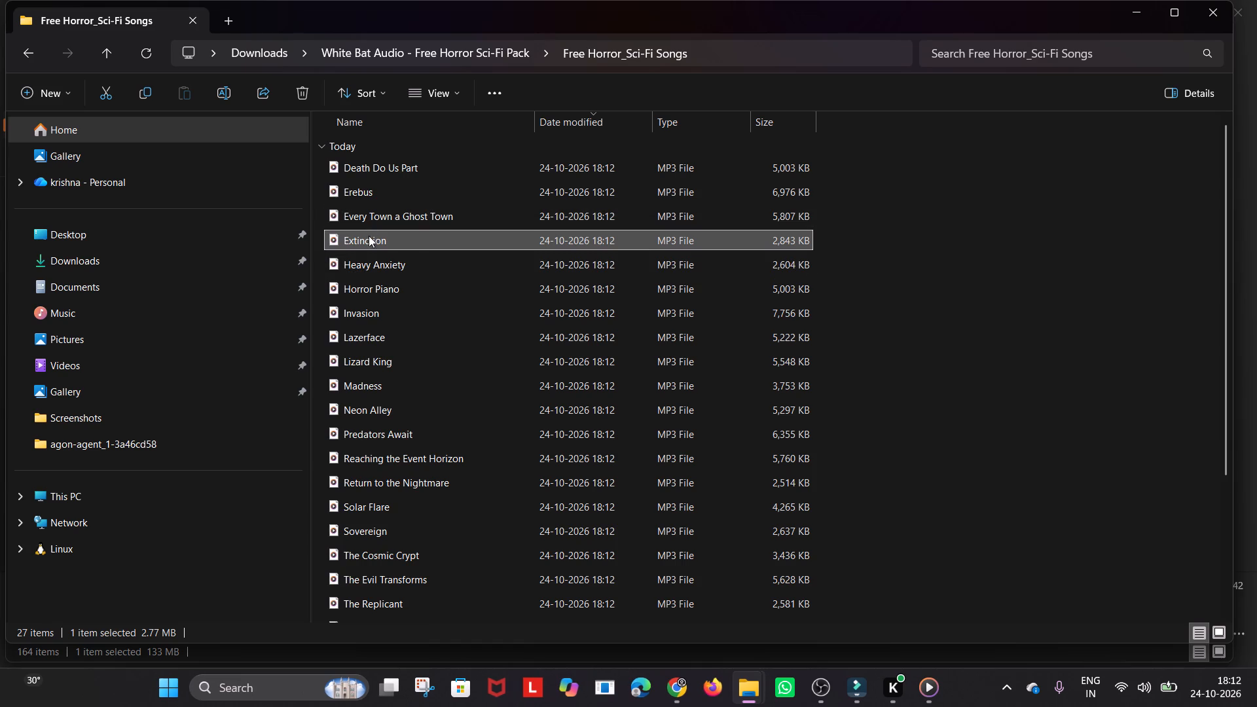
# Play Extinction in the default Media Player, skip through several points of the track, and close the player.
pyautogui.rightClick(370, 247)
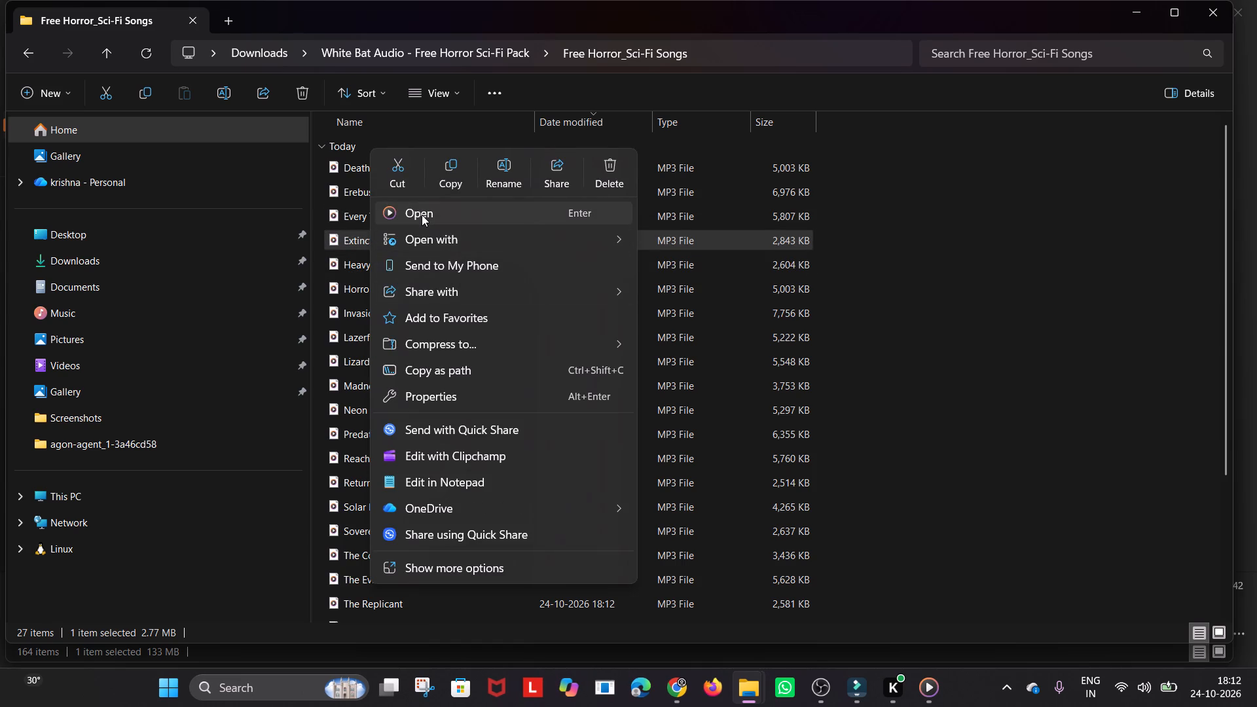
pyautogui.click(422, 215)
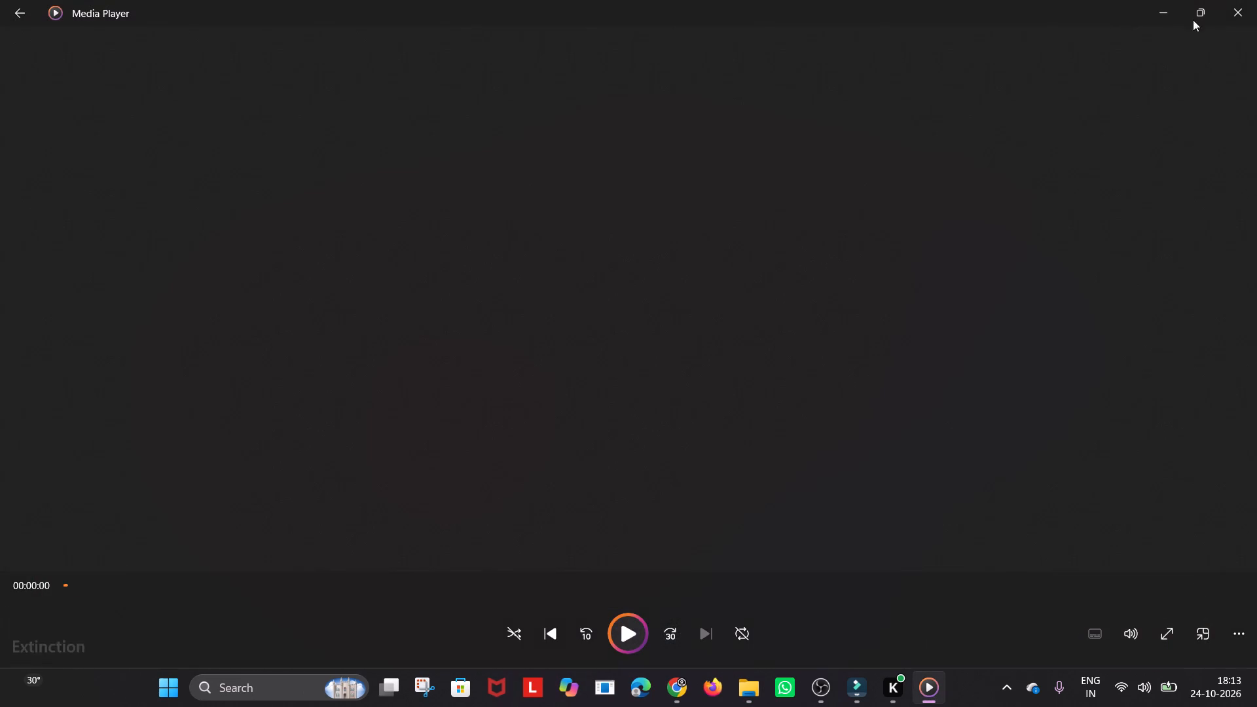
pyautogui.moveTo(365, 579); pyautogui.dragTo(372, 580)
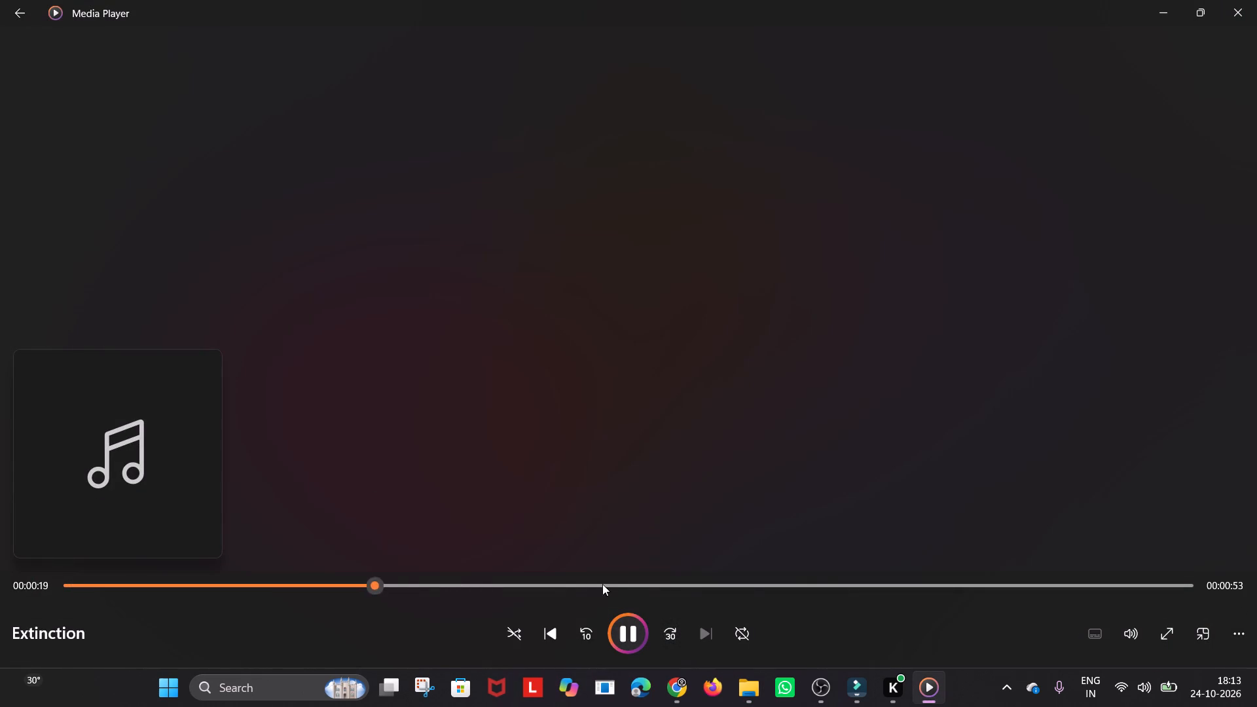
pyautogui.click(602, 585)
pyautogui.click(824, 573)
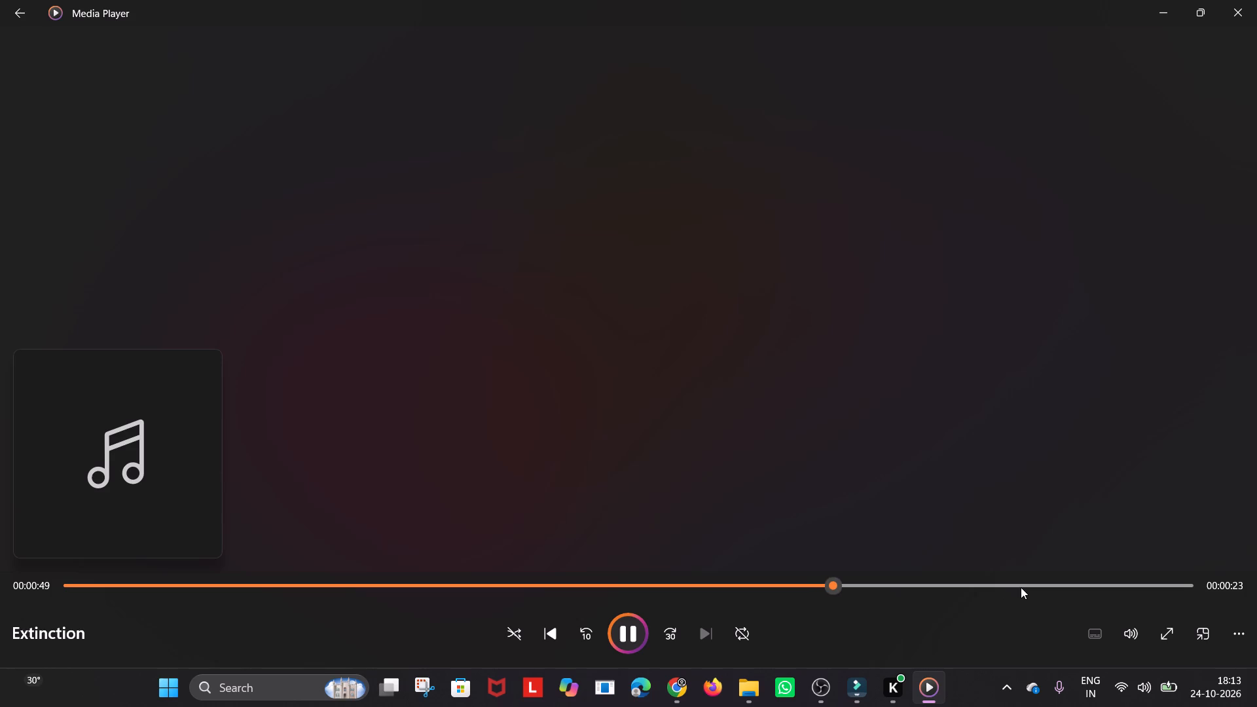
pyautogui.click(1021, 587)
pyautogui.click(1256, 0)
# Play the Lizard King track, skip ahead to about 0:38 and 1:32, and close the player.
pyautogui.click(412, 353)
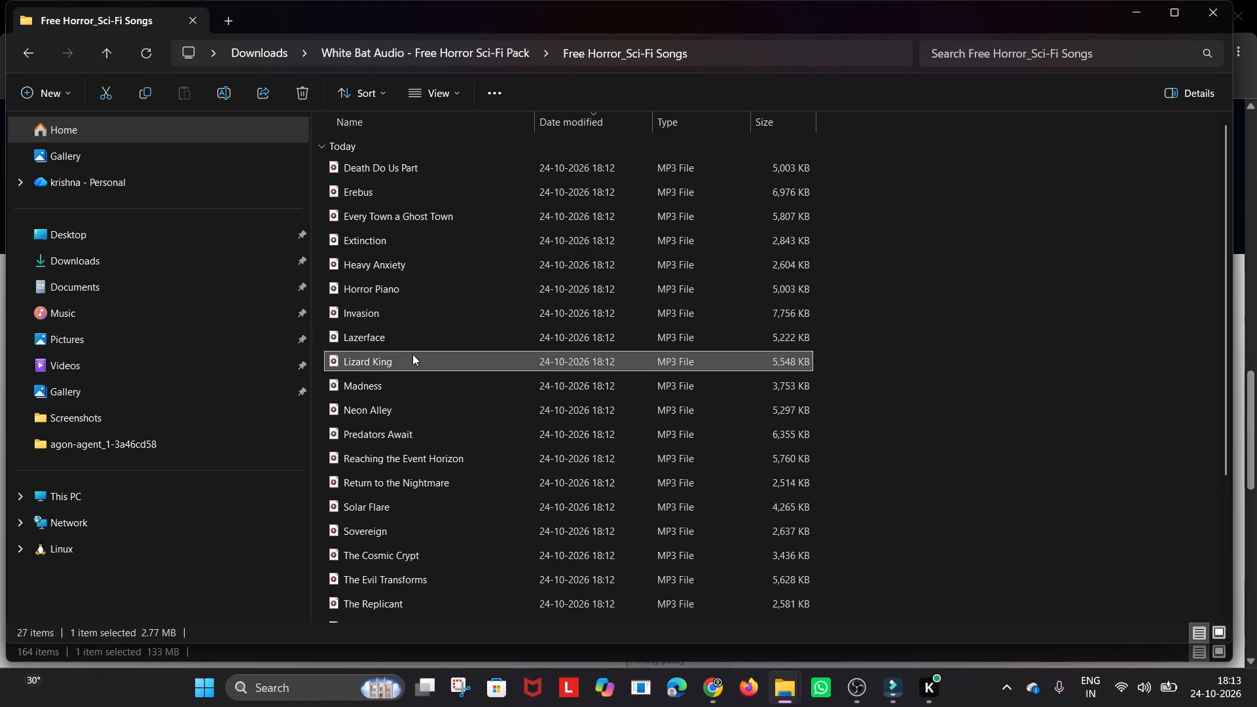
pyautogui.doubleClick(412, 354)
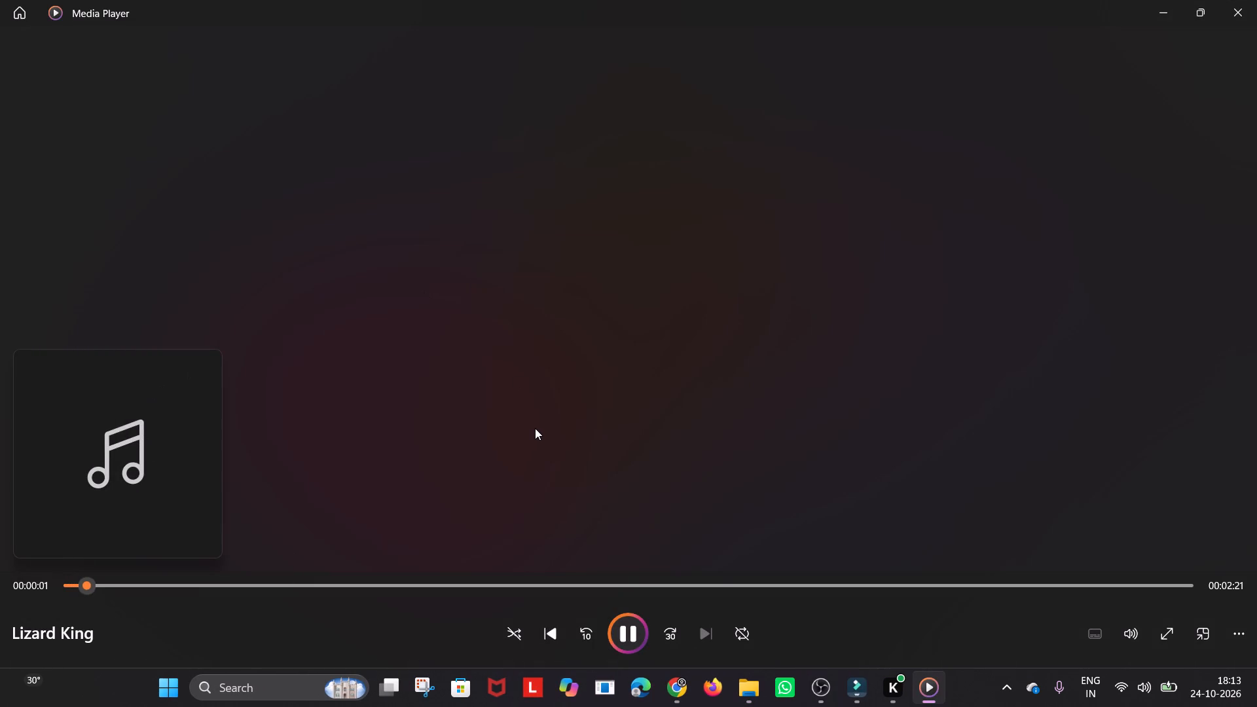
pyautogui.click(535, 428)
pyautogui.click(532, 531)
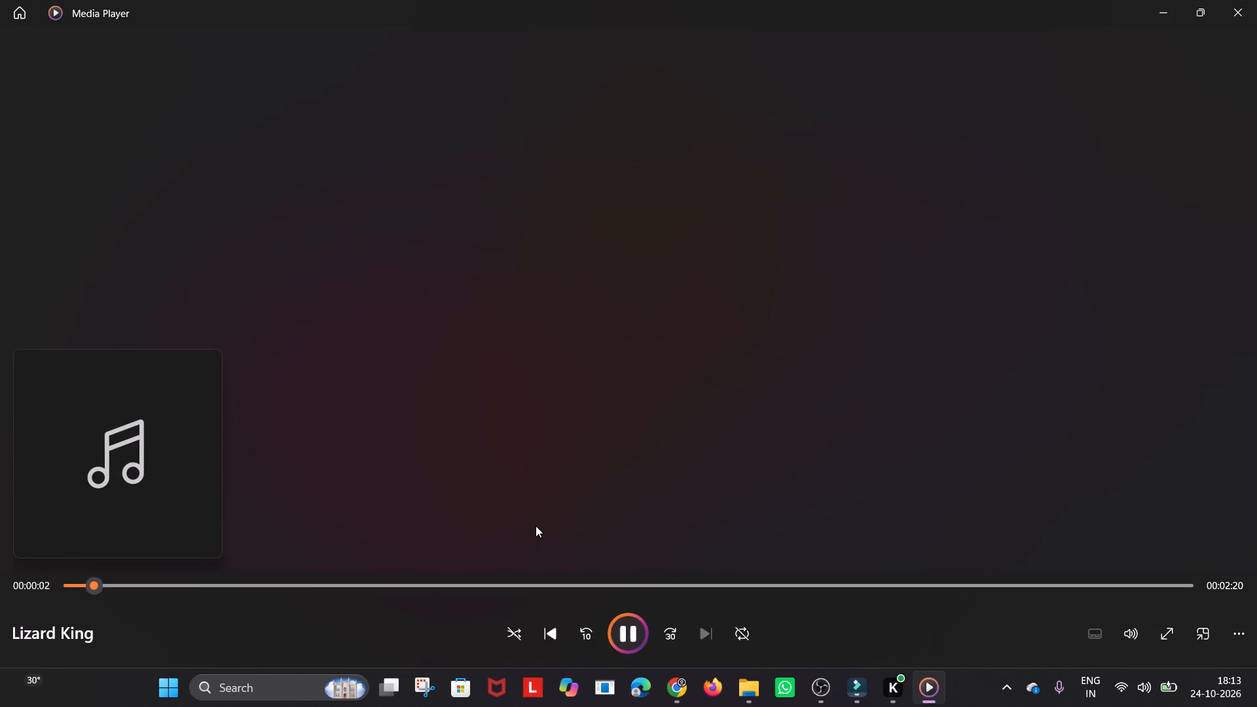
pyautogui.click(375, 580)
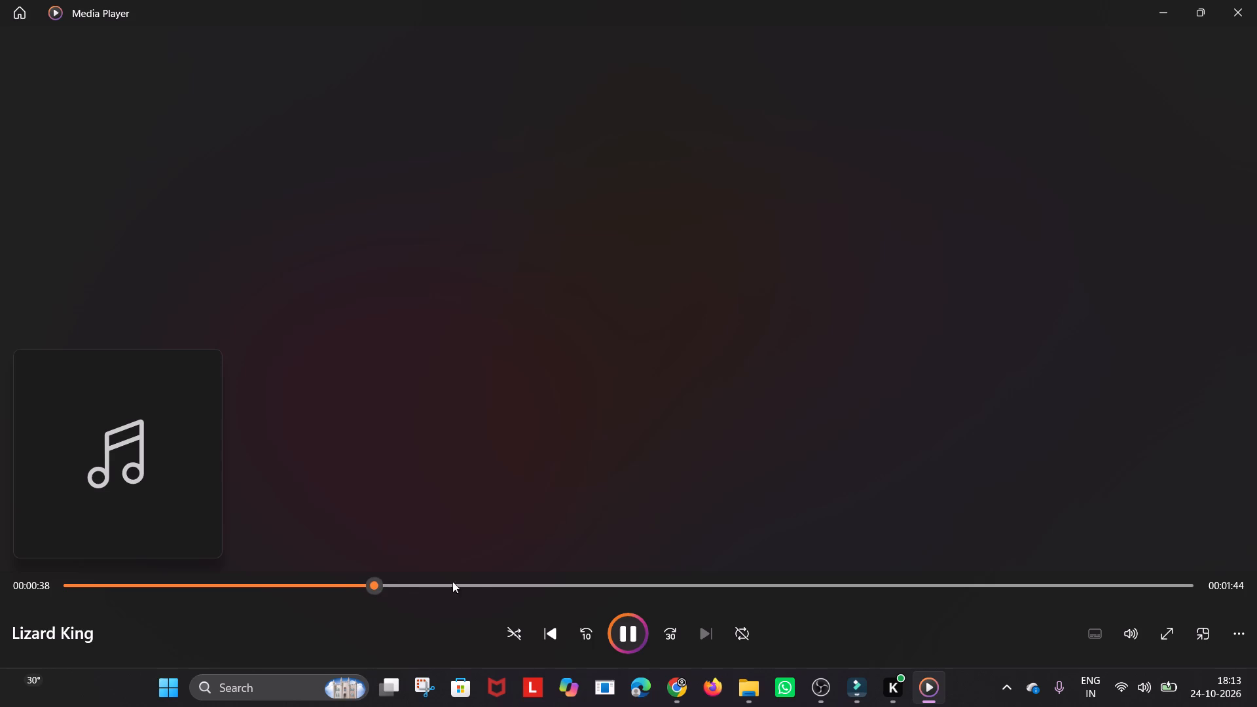
pyautogui.click(790, 585)
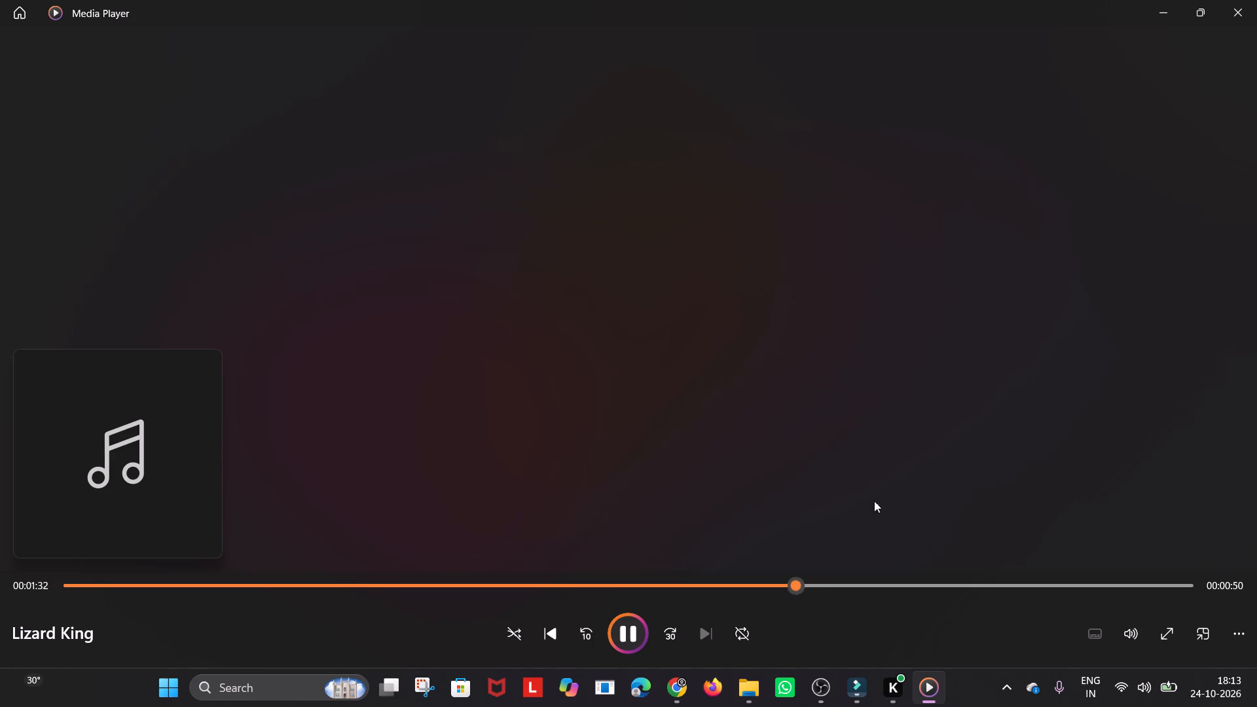
pyautogui.click(1256, 0)
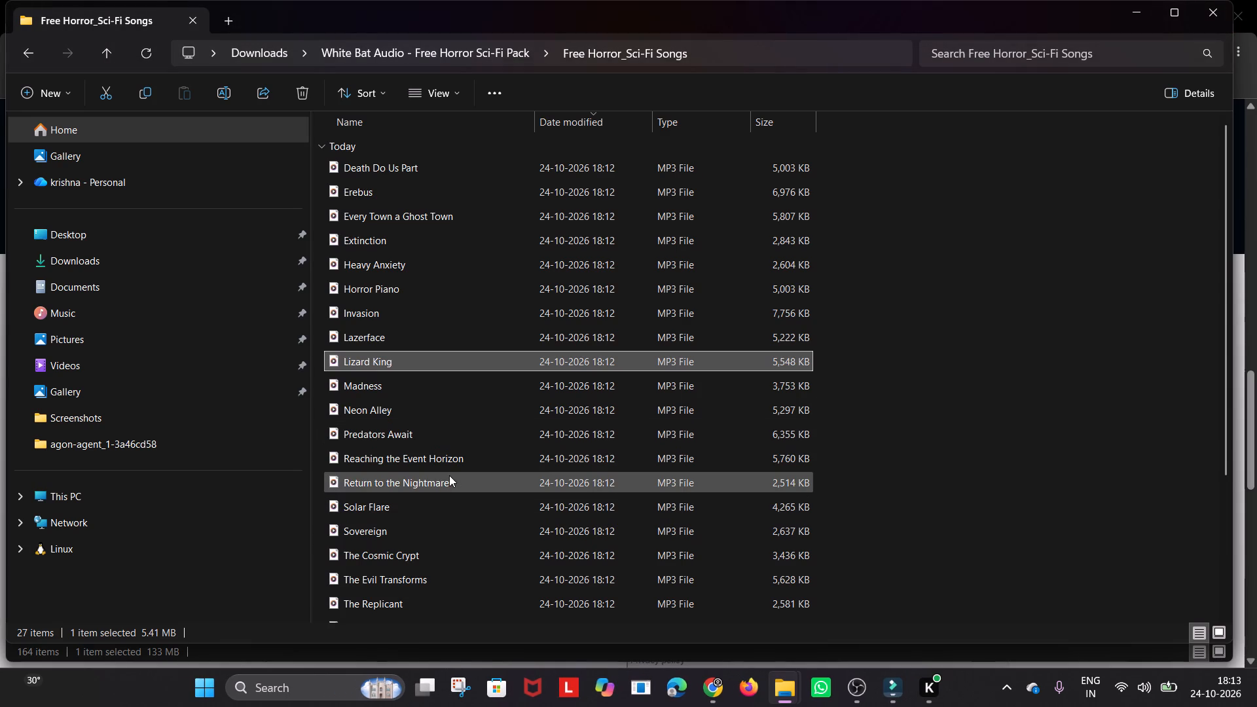
# Play the Twilight track near the end of the folder, skip ahead to about 0:38, and close the player.
pyautogui.scroll(-3, 458, 515)
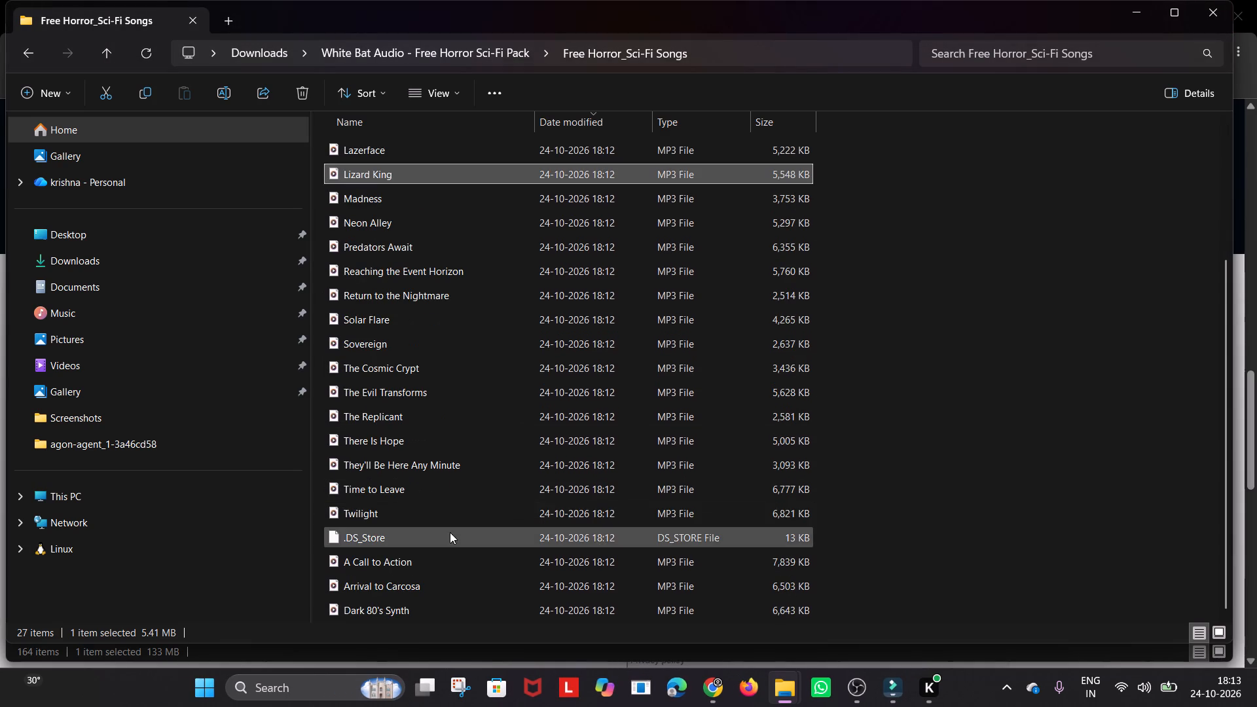
pyautogui.doubleClick(433, 513)
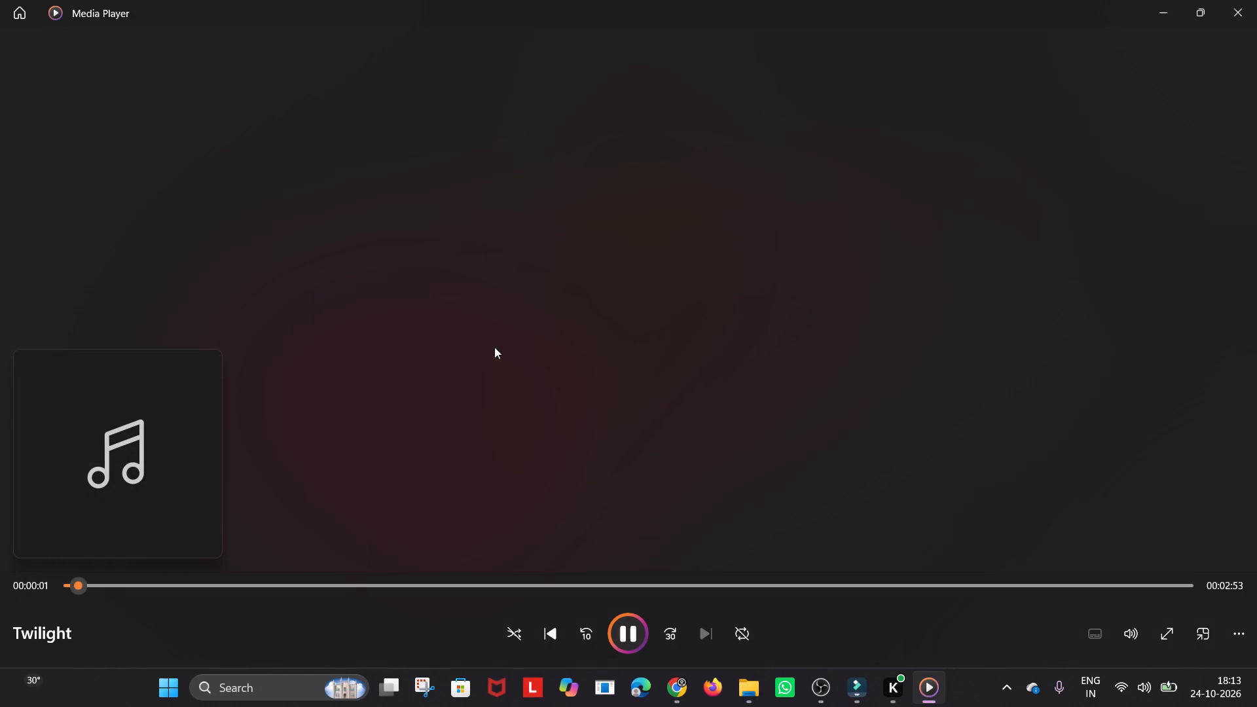
pyautogui.click(494, 347)
pyautogui.click(358, 499)
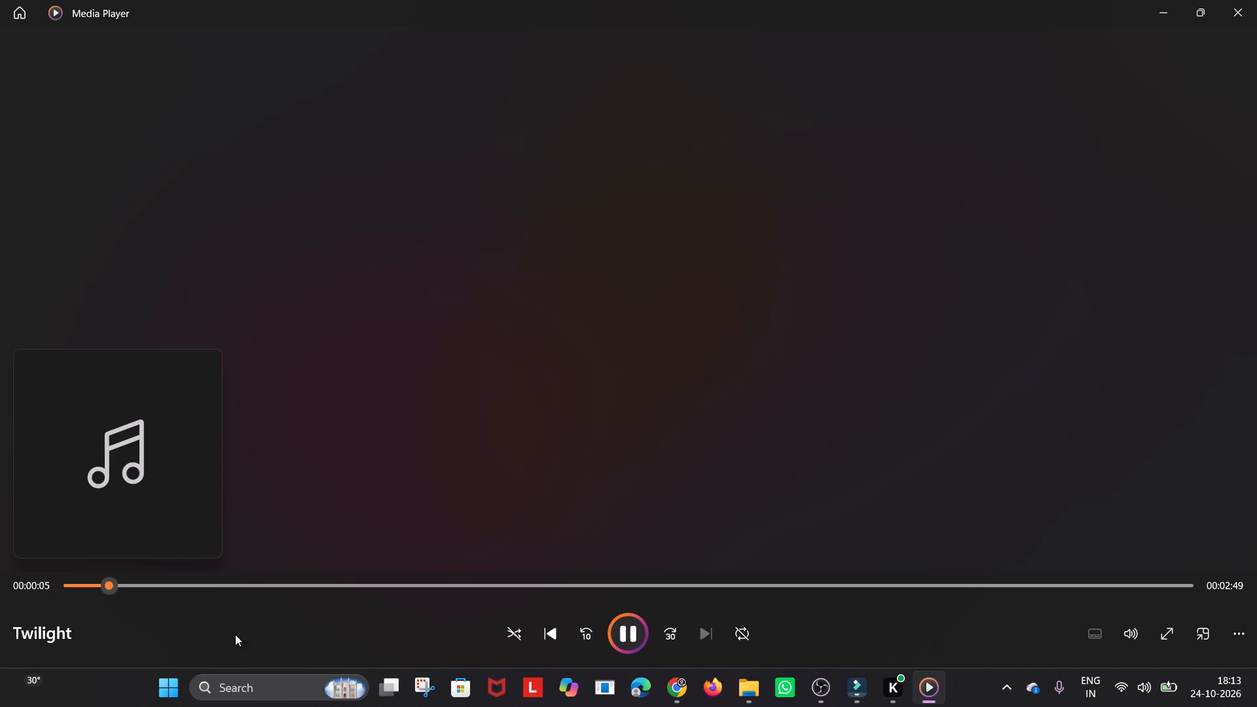
pyautogui.click(221, 589)
pyautogui.click(314, 587)
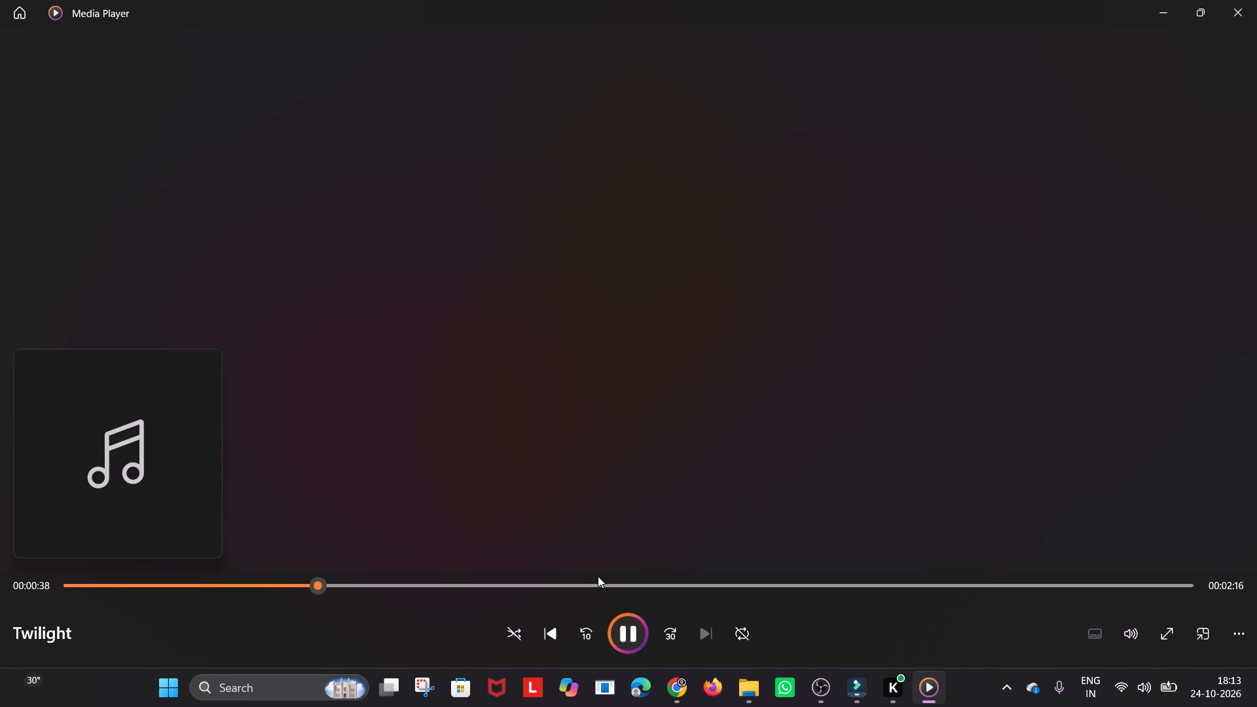
pyautogui.click(1256, 0)
# Play The Evil Transforms track, skip ahead to about 0:31 and further, and close the player.
pyautogui.click(543, 581)
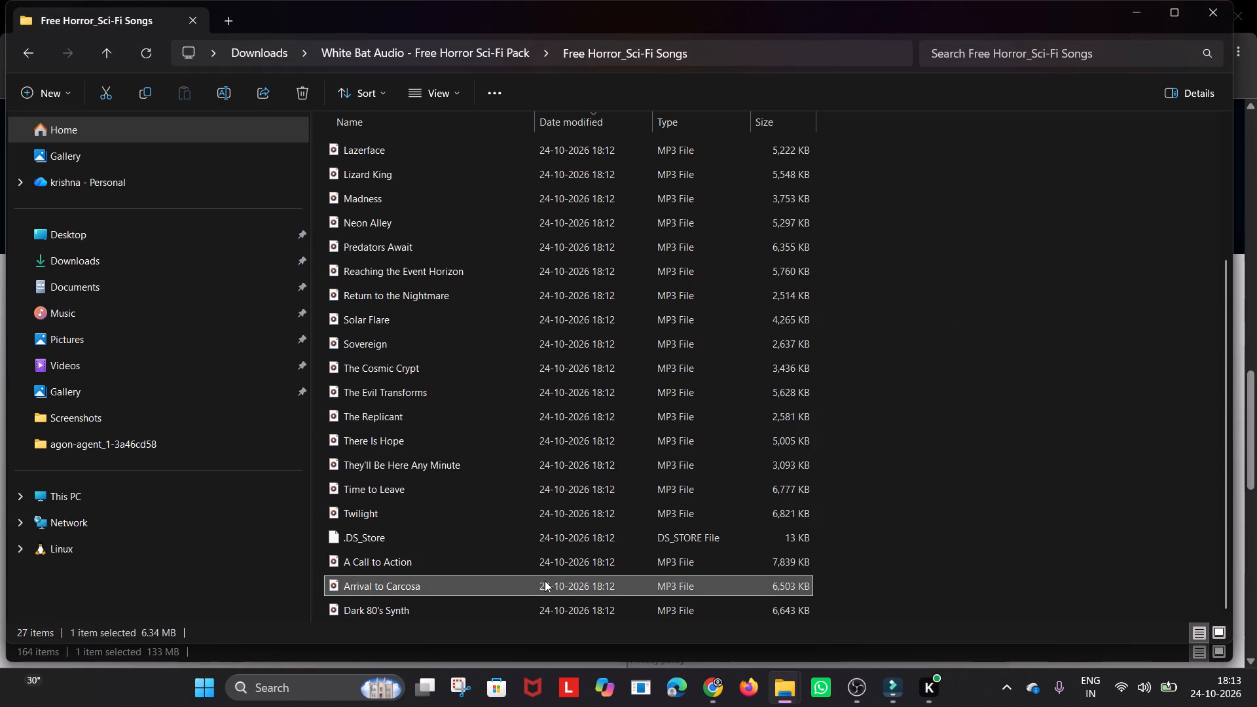
pyautogui.scroll(-2, 523, 507)
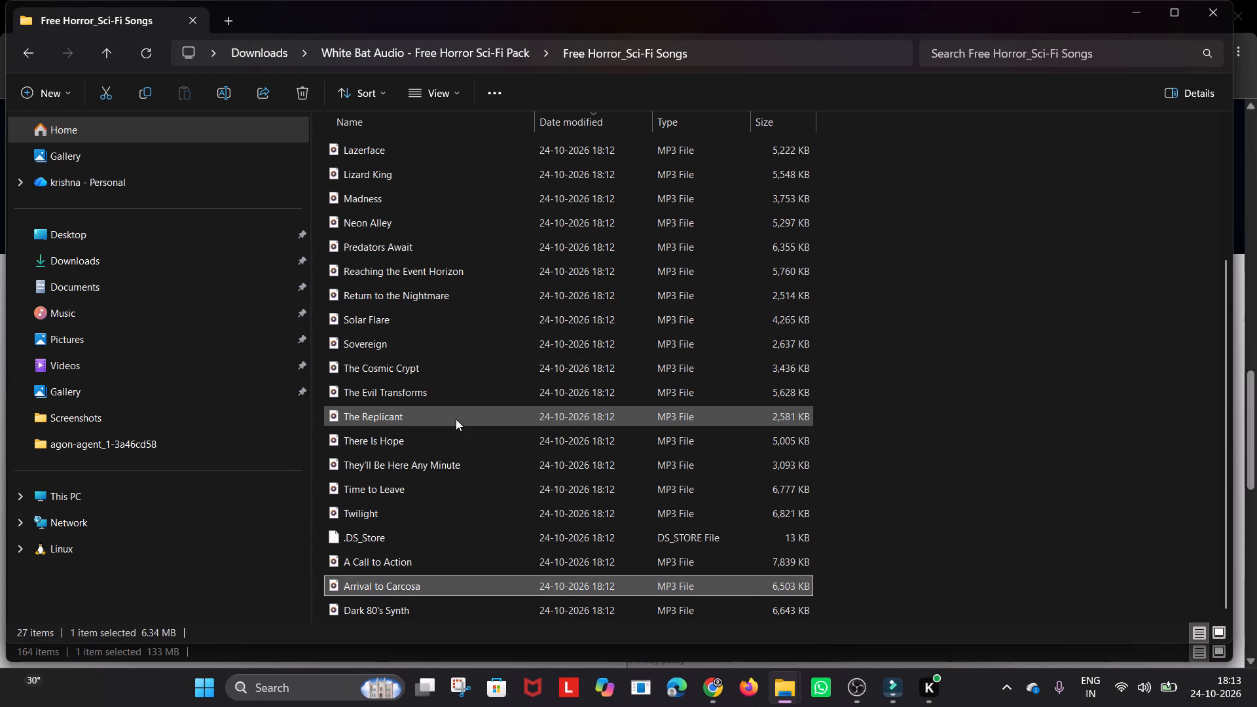
pyautogui.doubleClick(448, 388)
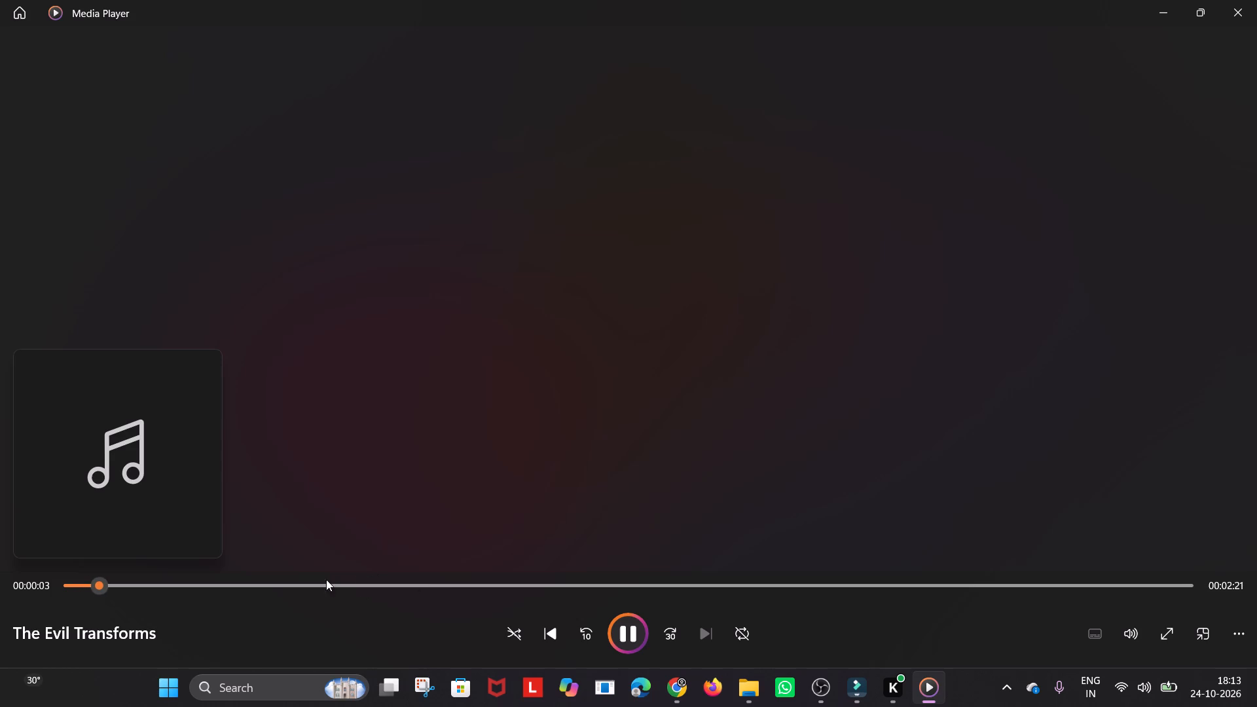
pyautogui.click(306, 583)
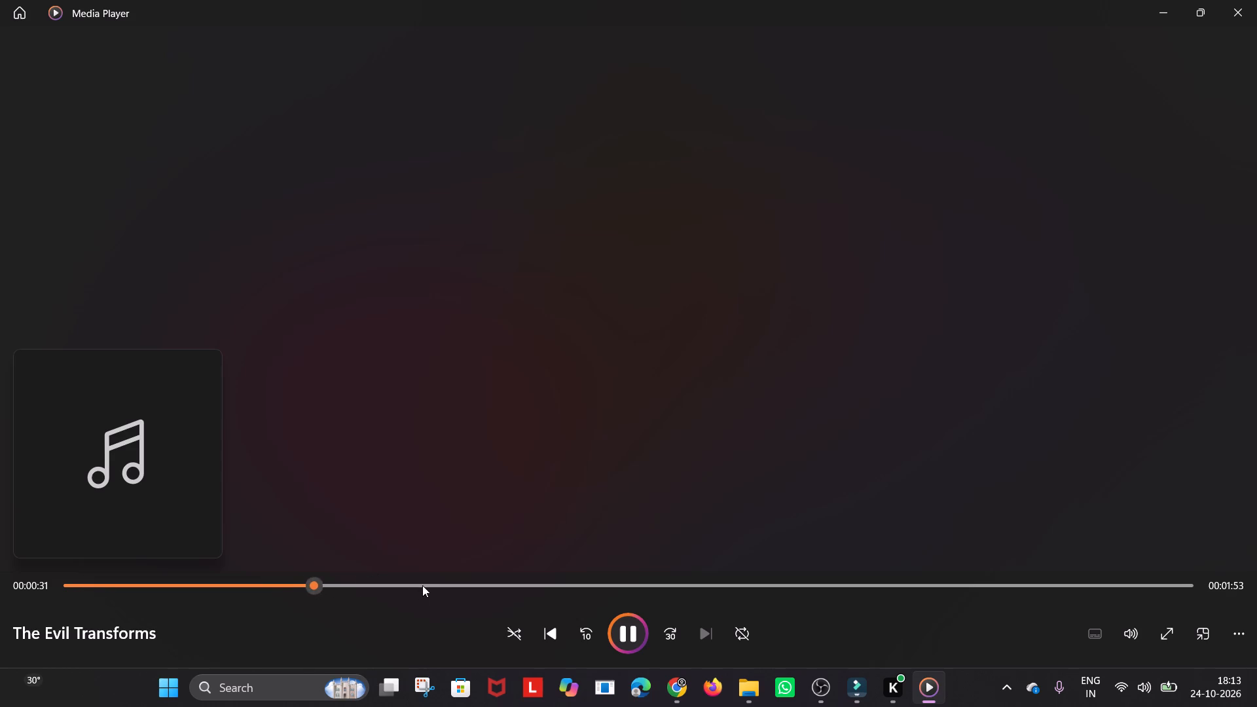
pyautogui.click(422, 585)
pyautogui.click(1256, 0)
# Play the opening seconds of the Solar Flare track and close the player.
pyautogui.doubleClick(524, 313)
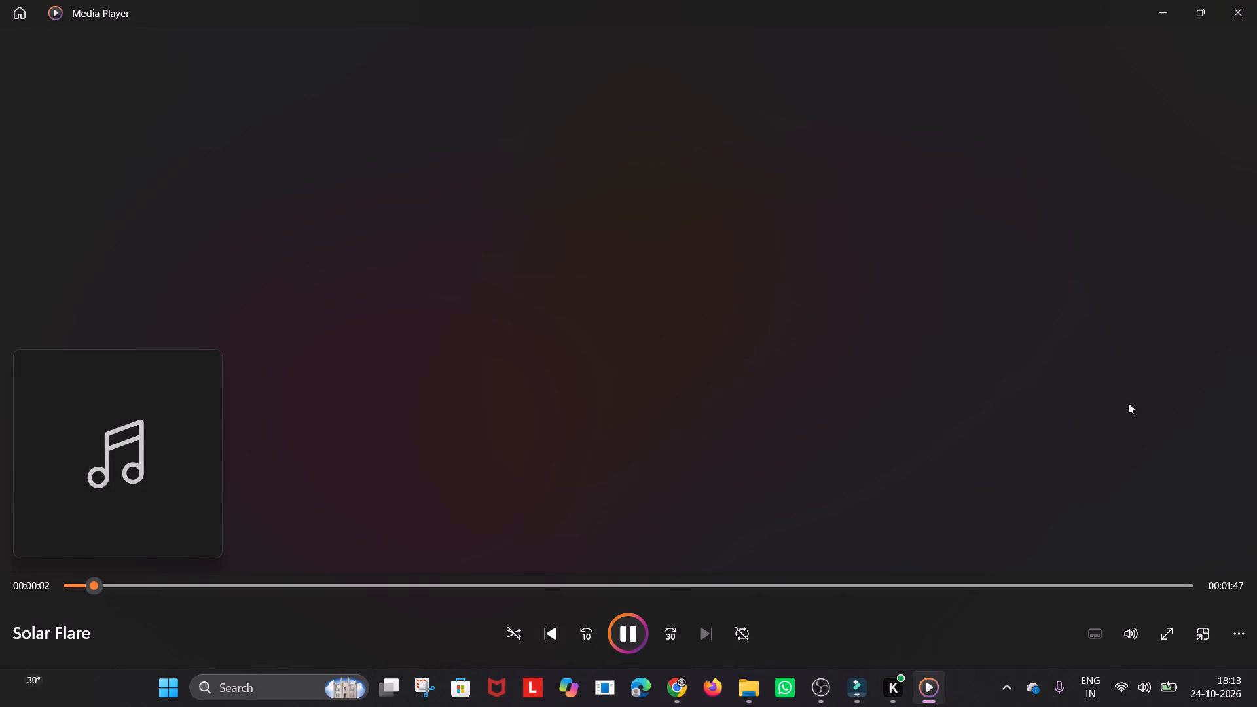
pyautogui.click(1256, 0)
# Switch to Filmora and import Death Do Us Part from the downloaded Free Horror_Sci-Fi Songs folder into My music.
pyautogui.click(886, 697)
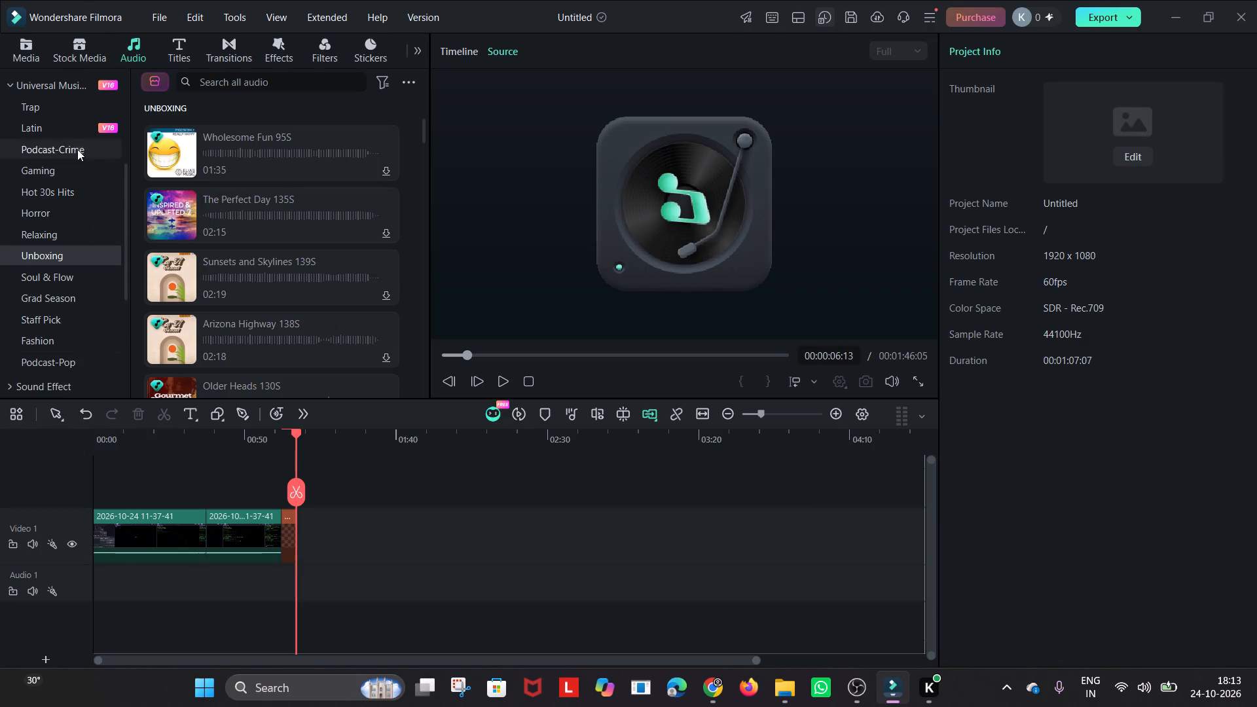
pyautogui.scroll(3, 42, 101)
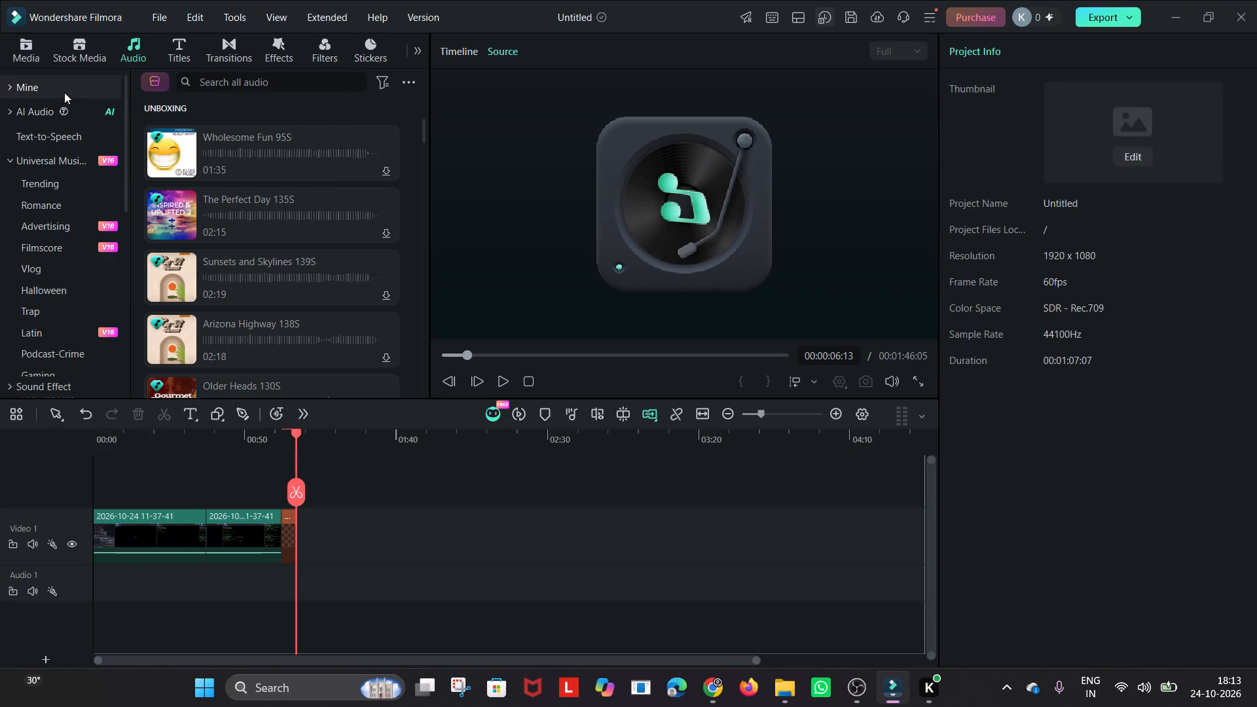
pyautogui.click(64, 92)
pyautogui.click(69, 148)
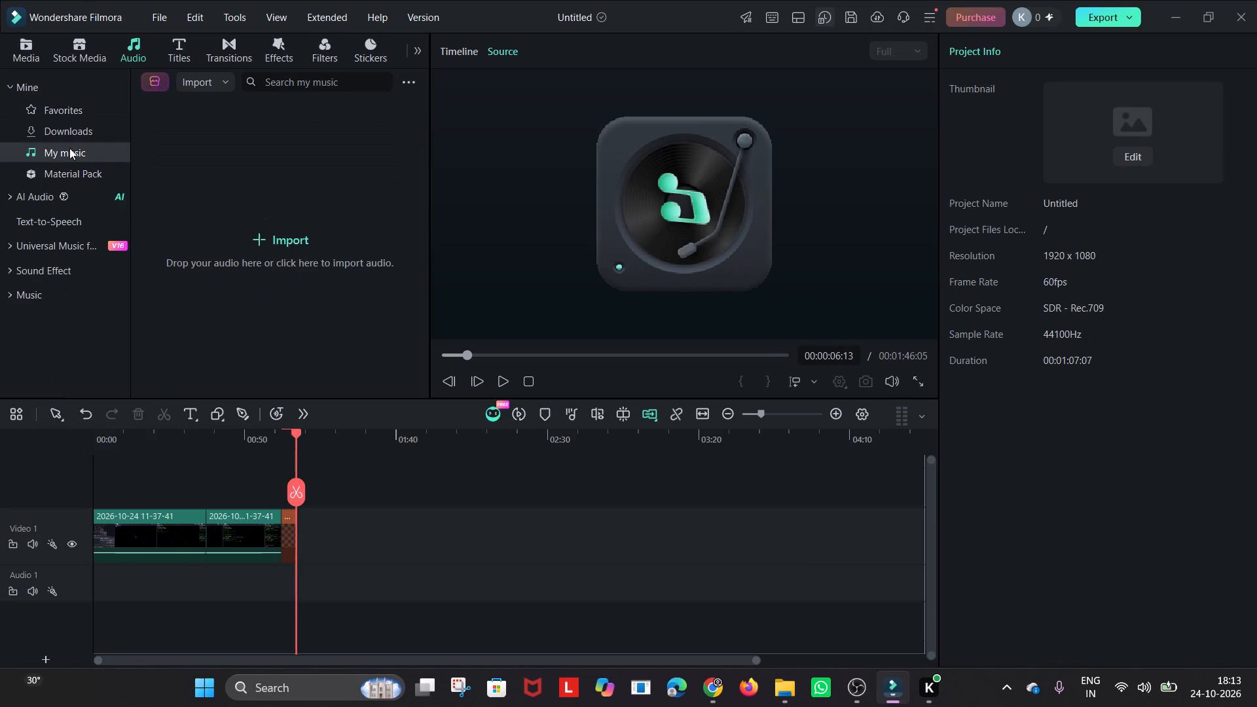
pyautogui.click(317, 239)
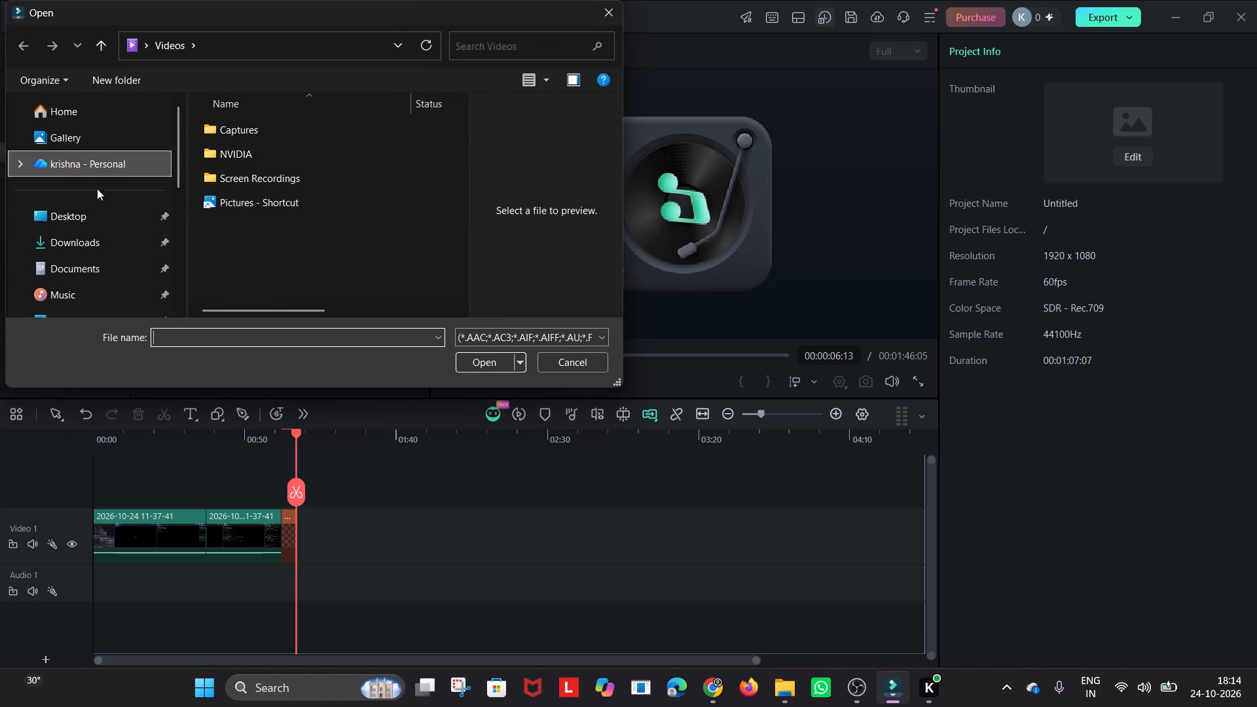
pyautogui.click(102, 239)
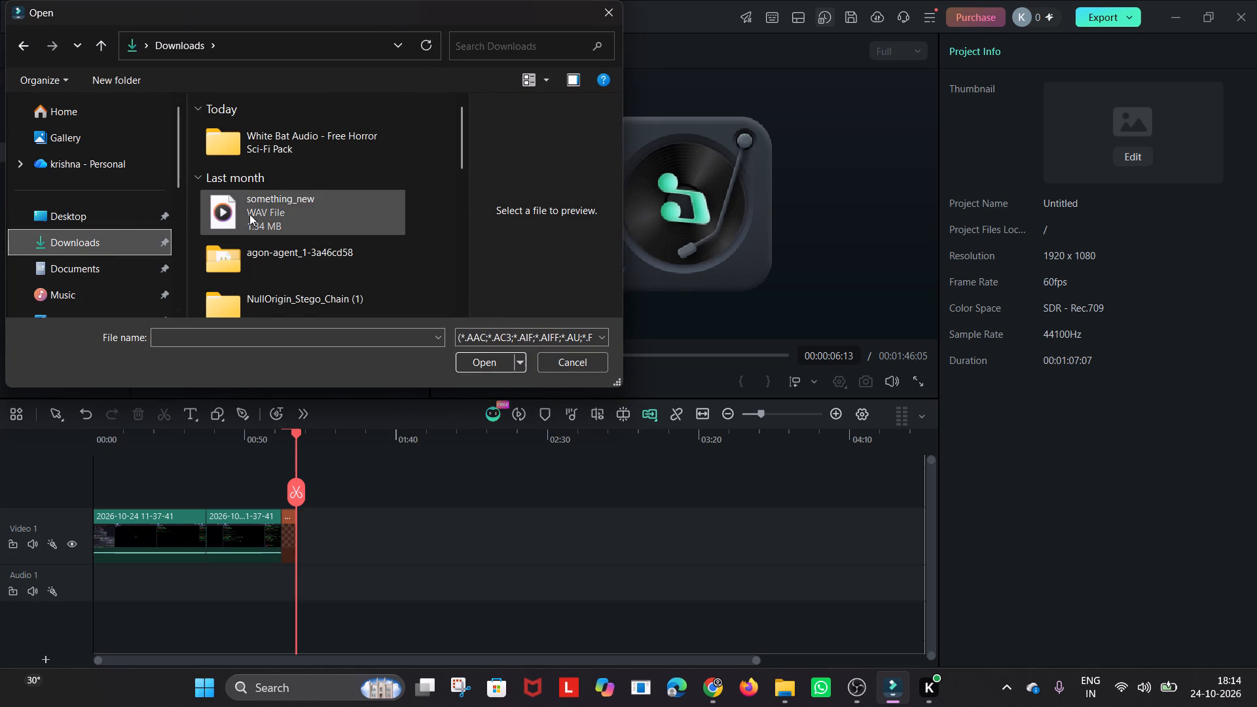
pyautogui.doubleClick(275, 153)
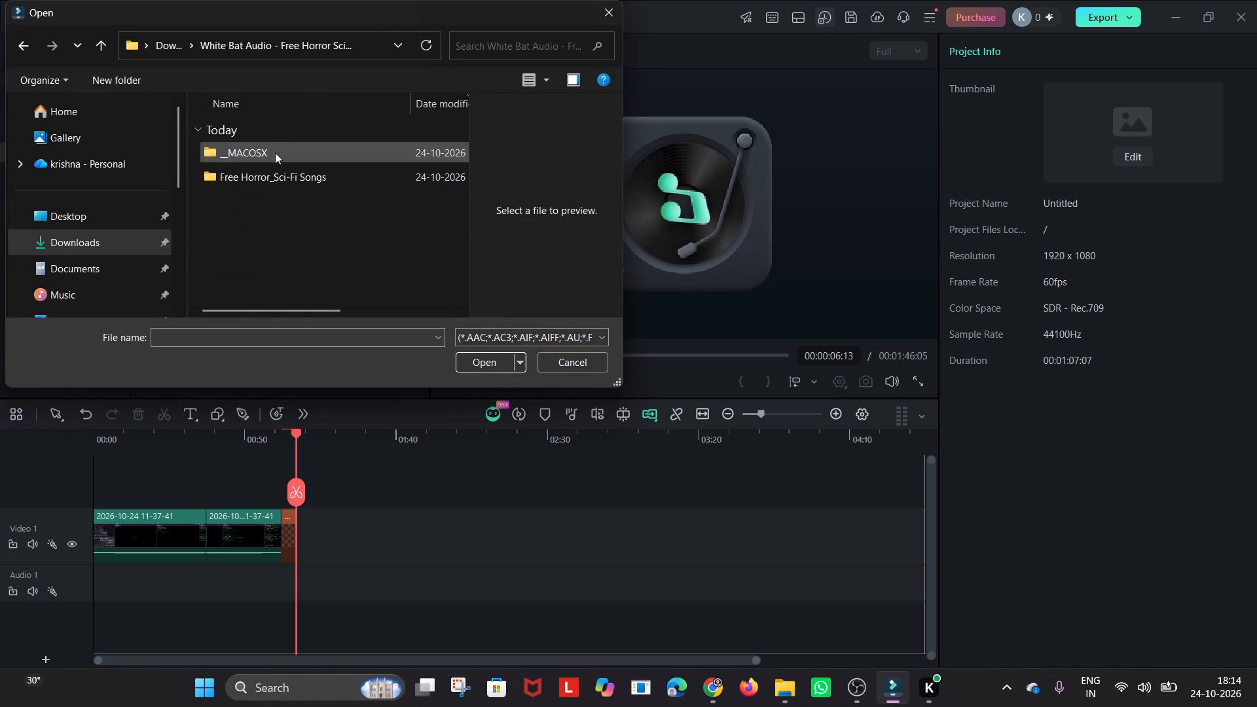
pyautogui.doubleClick(273, 179)
pyautogui.scroll(-2, 274, 227)
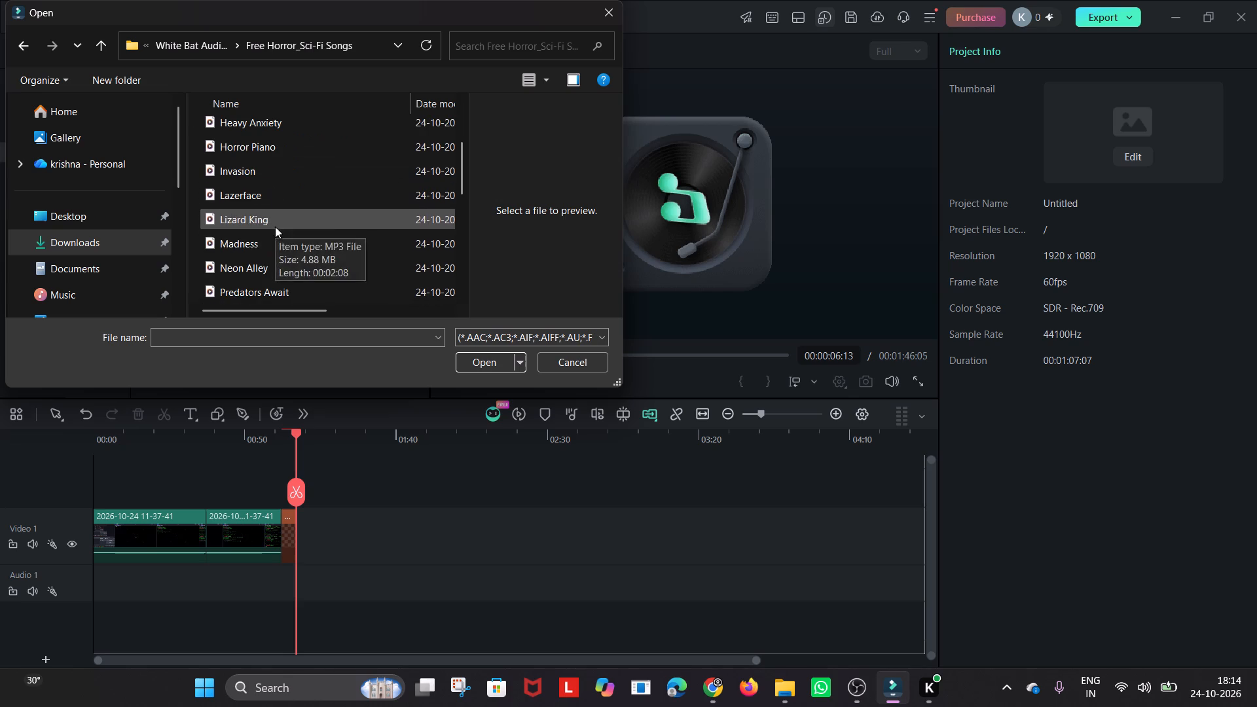
pyautogui.click(272, 234)
pyautogui.scroll(-2, 270, 239)
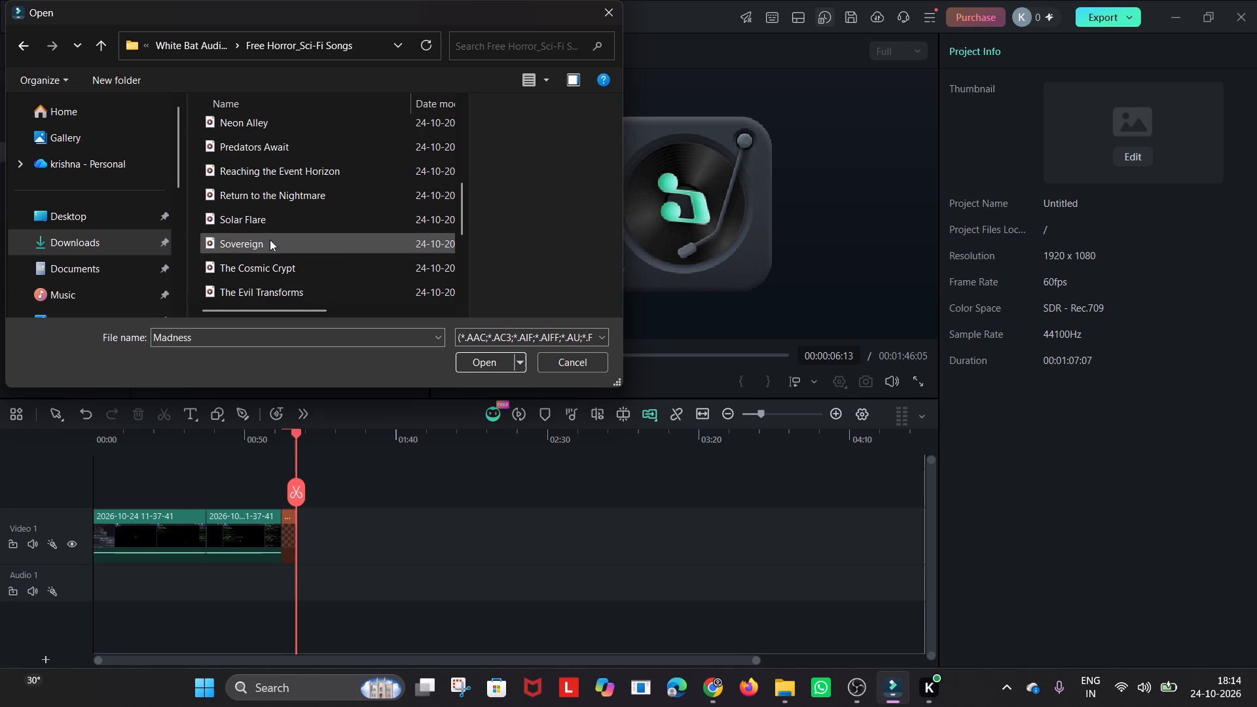
pyautogui.scroll(8, 261, 252)
pyautogui.click(240, 161)
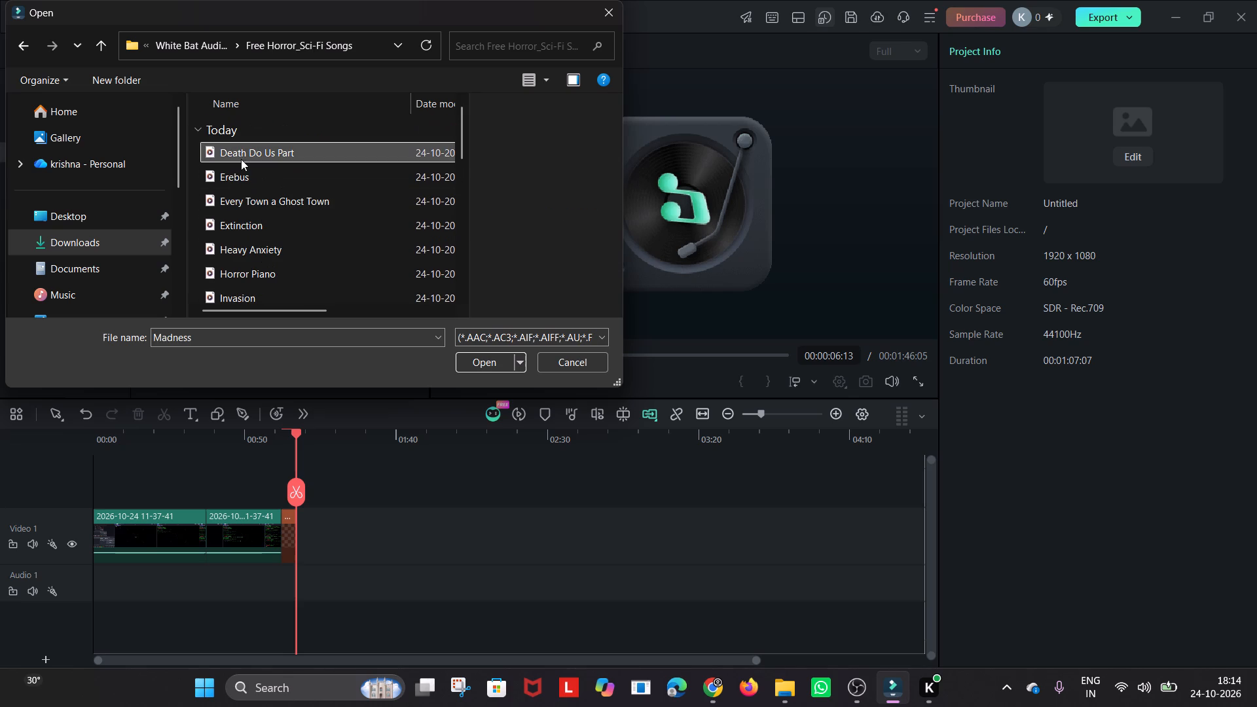
pyautogui.click(476, 357)
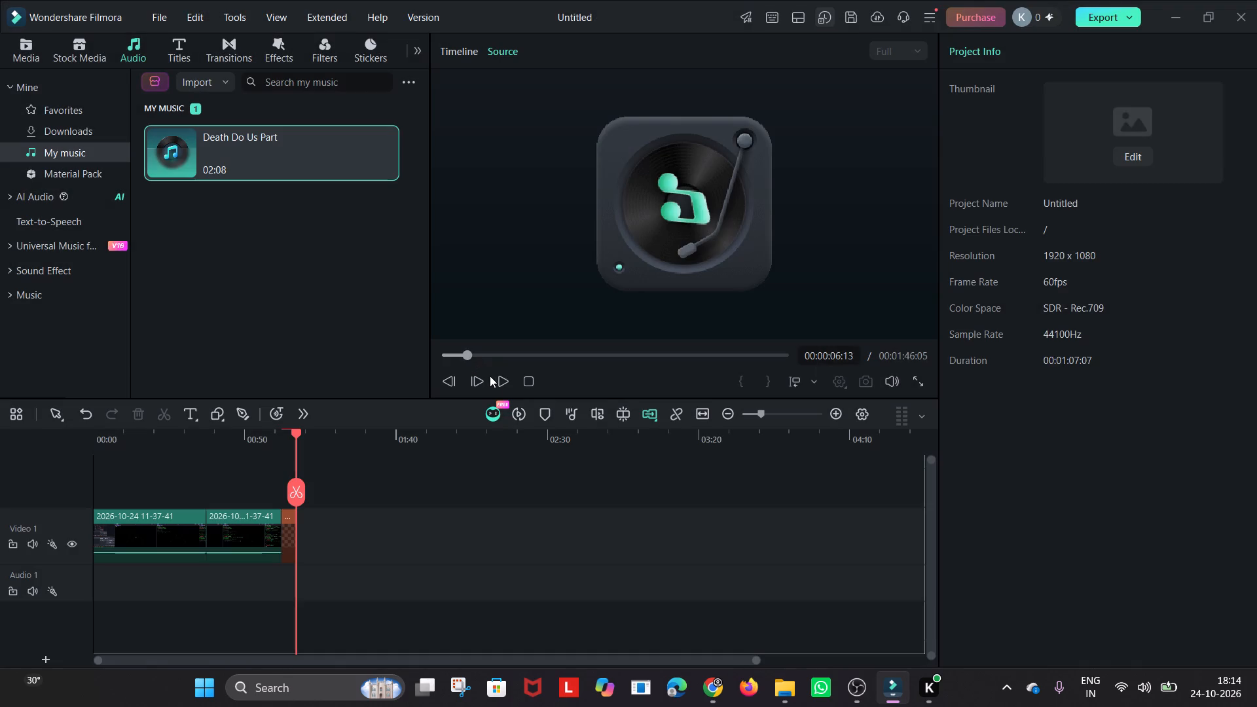
# Play the audio loaded in the source preview, skipping ahead to about 0:12 and further.
pyautogui.click(495, 380)
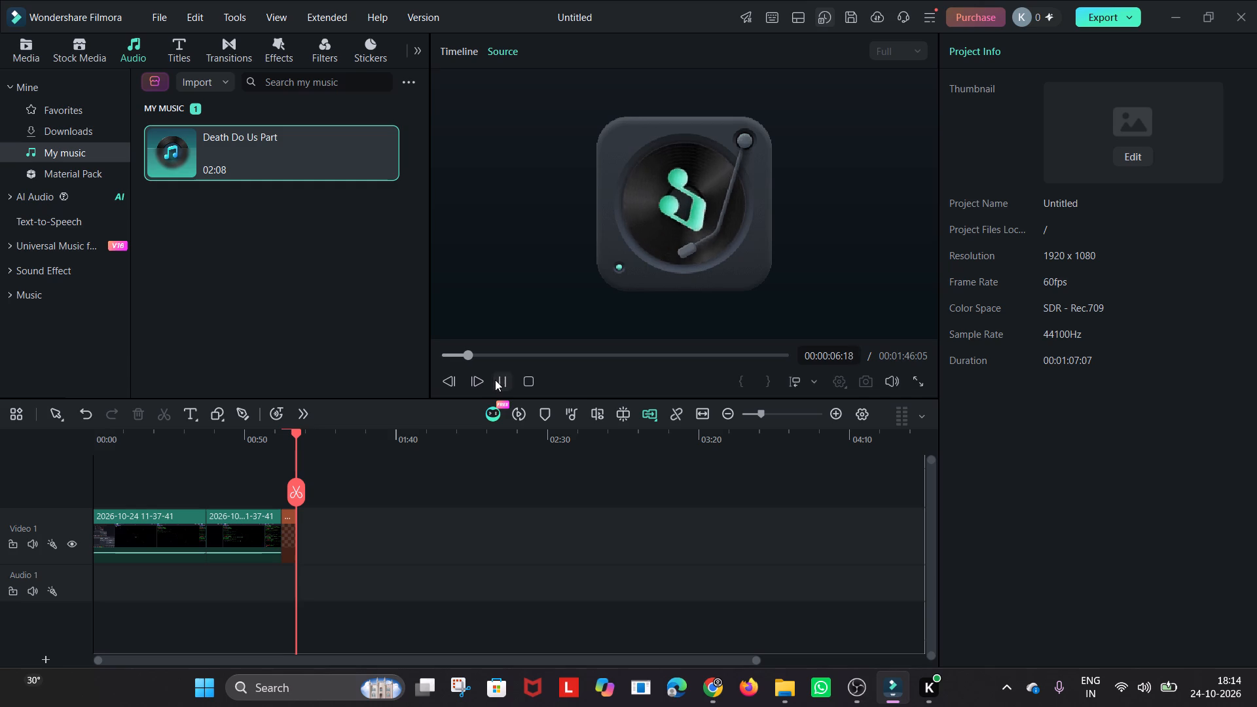
pyautogui.moveTo(462, 355); pyautogui.dragTo(432, 360)
pyautogui.click(487, 351)
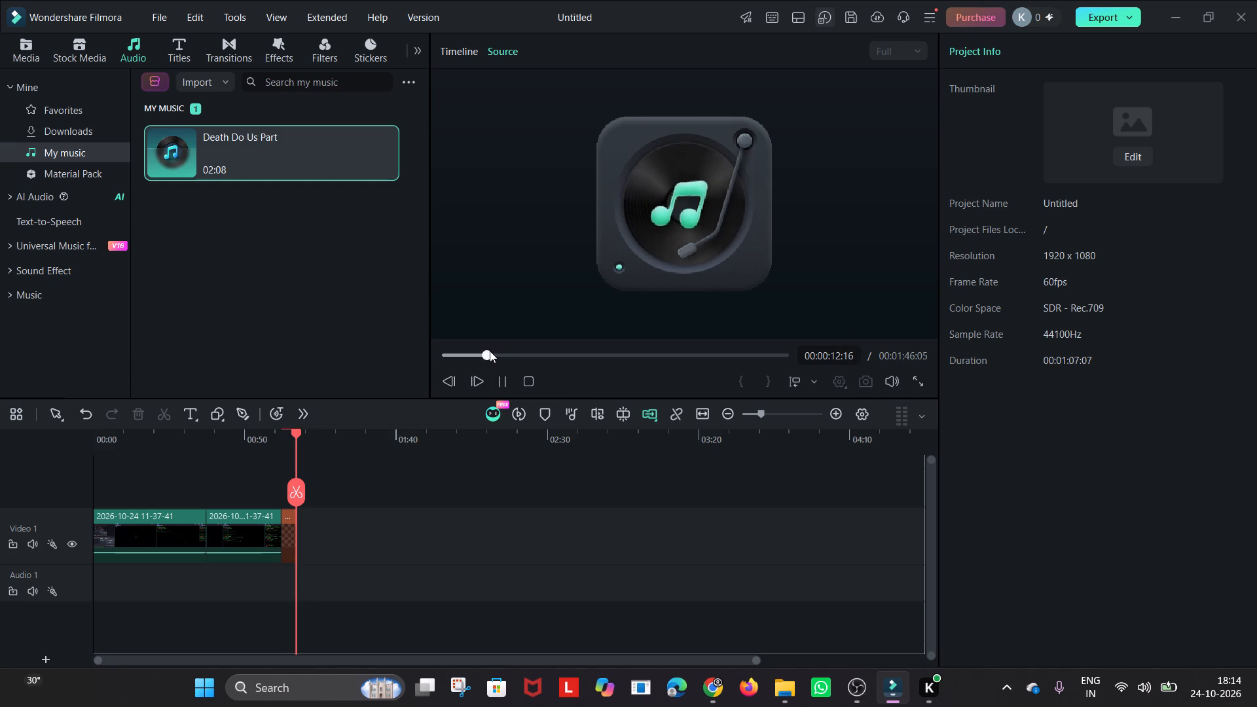
pyautogui.click(527, 357)
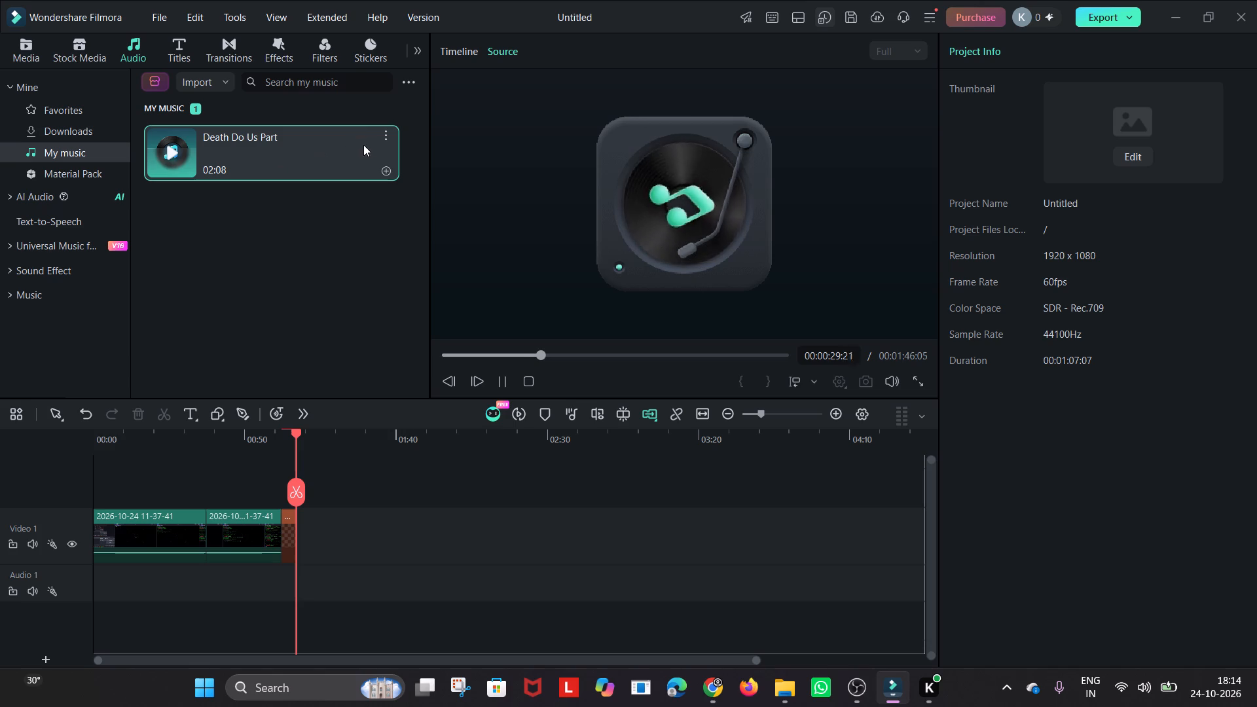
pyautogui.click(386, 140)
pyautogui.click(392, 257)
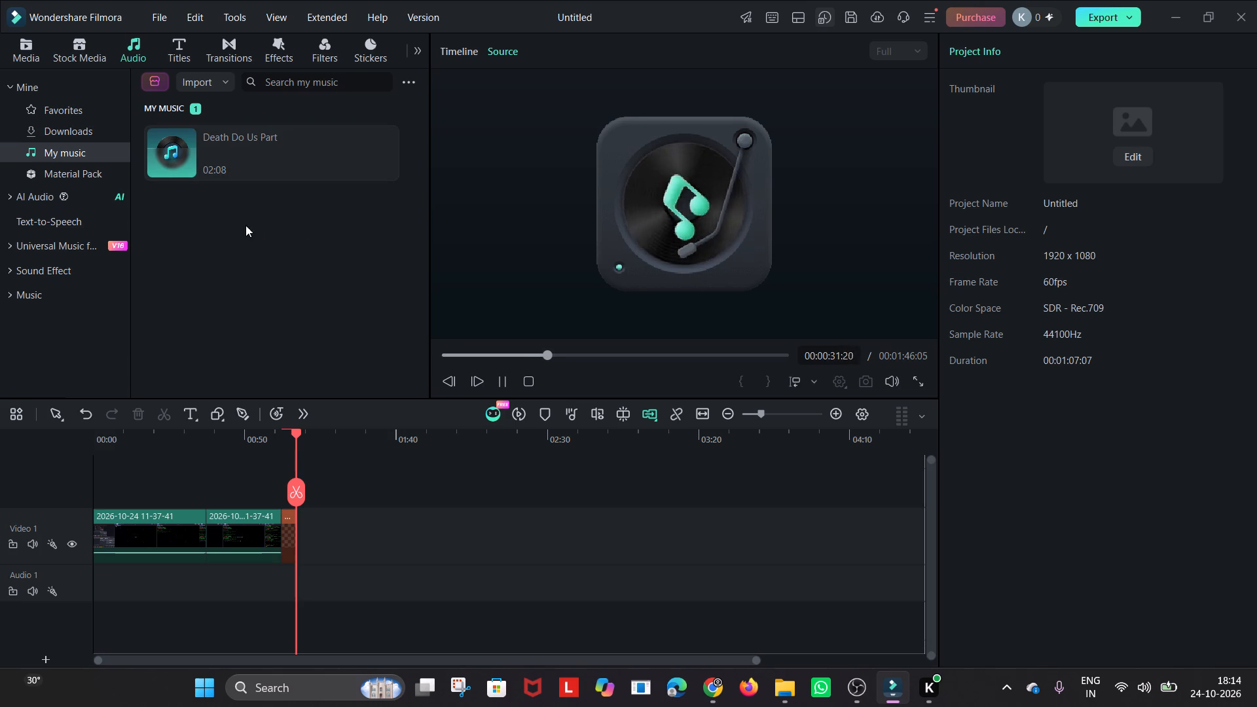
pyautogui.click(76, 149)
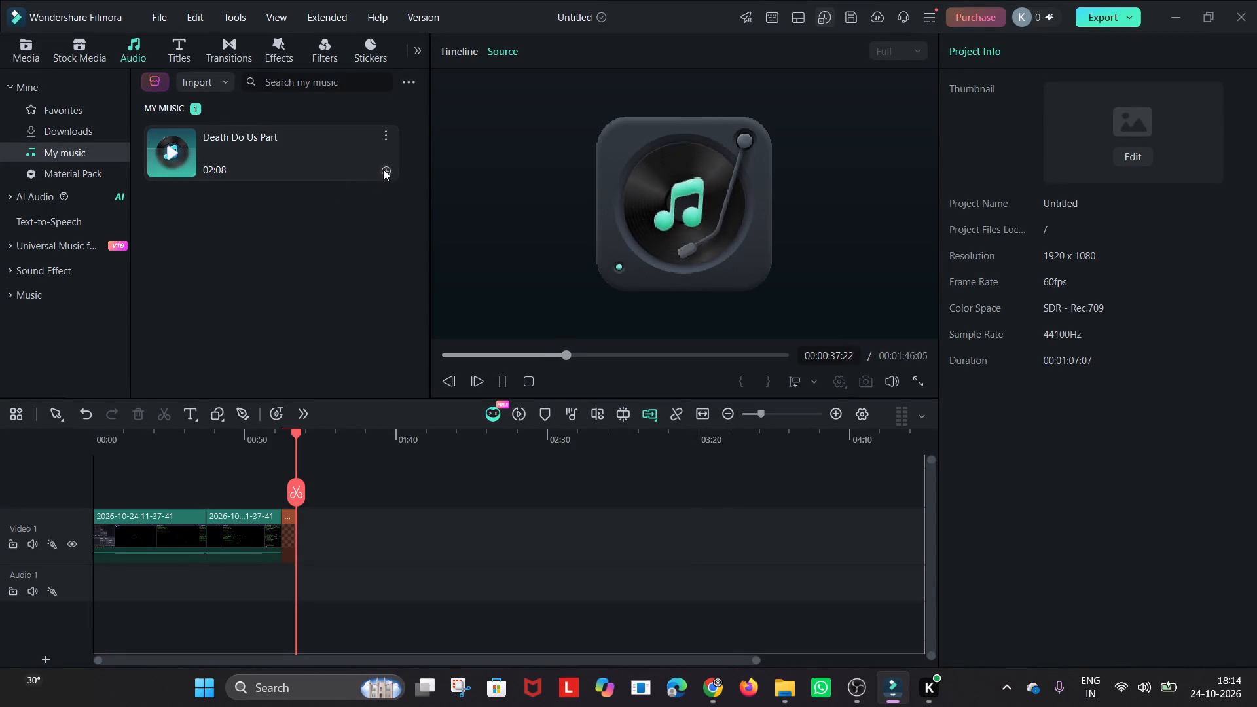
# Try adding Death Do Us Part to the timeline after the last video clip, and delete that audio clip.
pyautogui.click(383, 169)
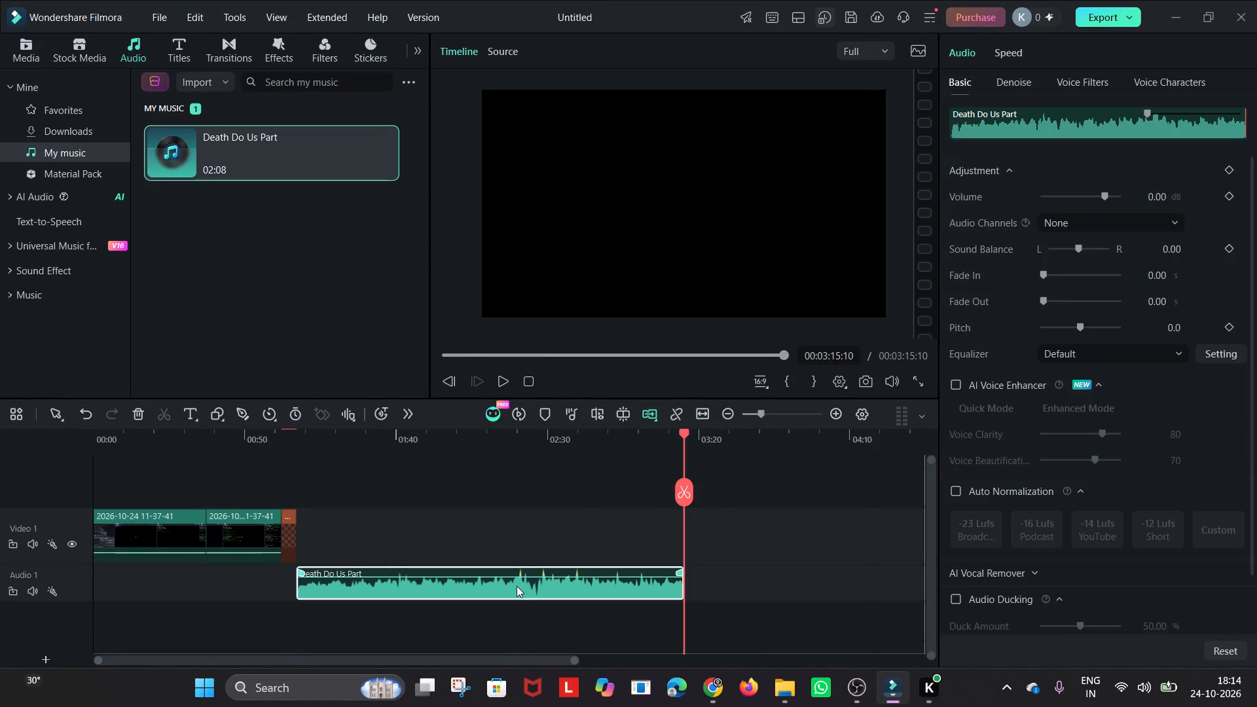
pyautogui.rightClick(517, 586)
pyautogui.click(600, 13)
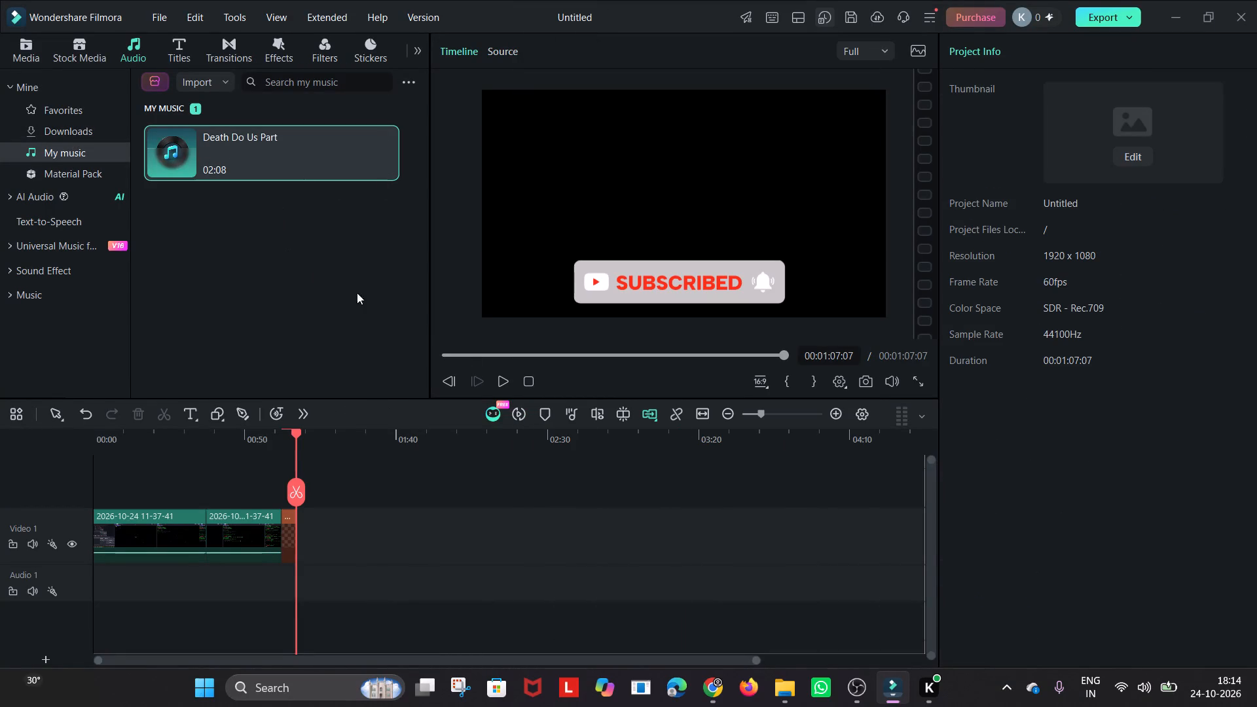
# Move the playhead to the start of the timeline.
pyautogui.moveTo(298, 636); pyautogui.dragTo(288, 635)
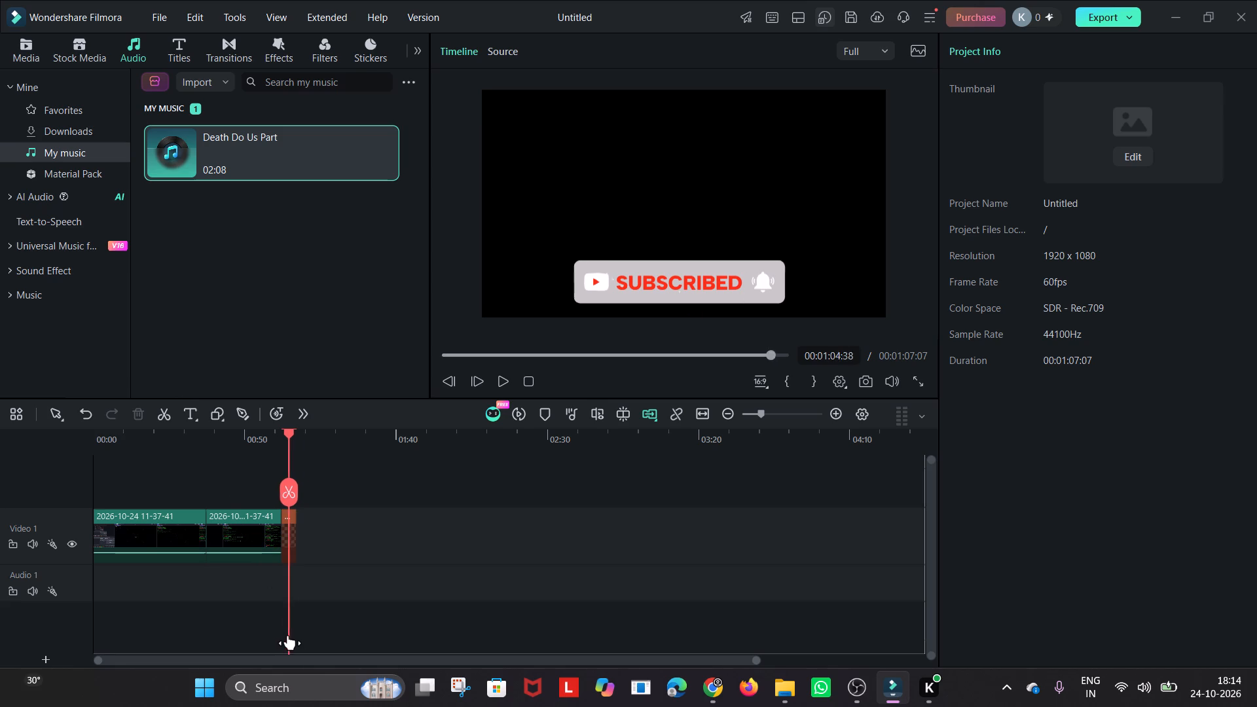
pyautogui.moveTo(288, 635); pyautogui.dragTo(54, 633)
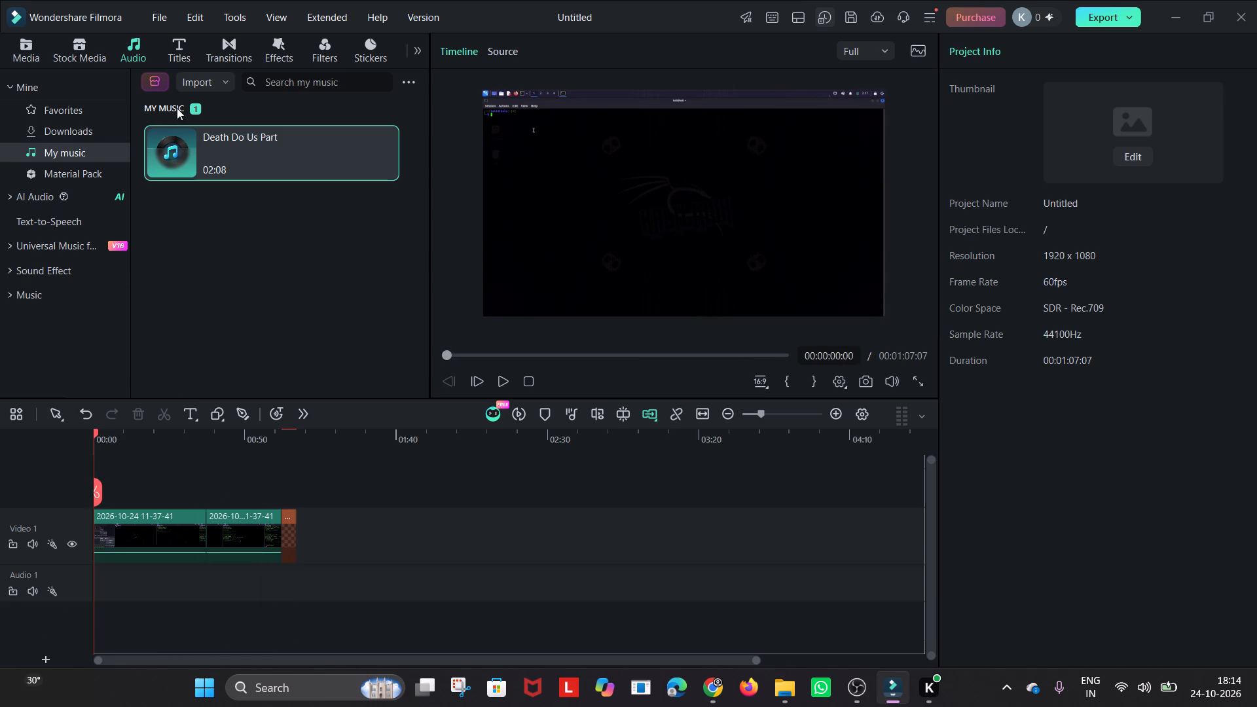
# Open the audio import dialog, switch to File Explorer, play Death Do Us Part from about 0:50, and close the player.
pyautogui.click(212, 86)
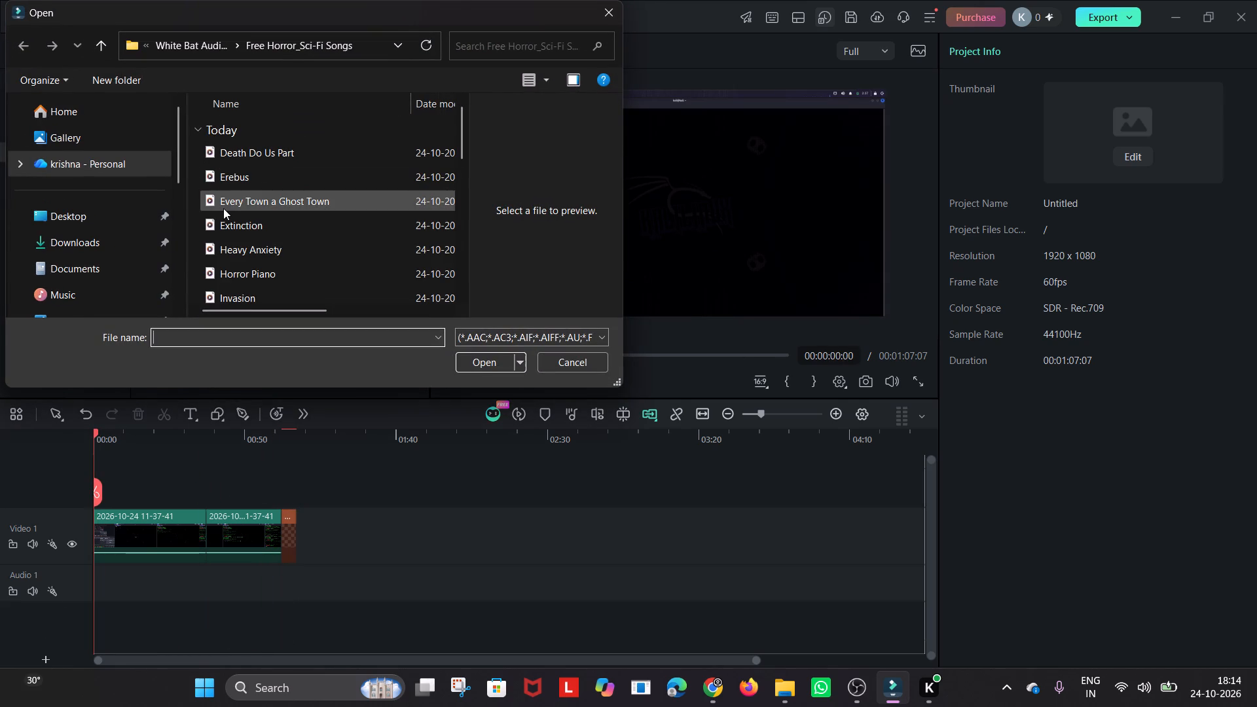
pyautogui.click(784, 691)
pyautogui.click(824, 623)
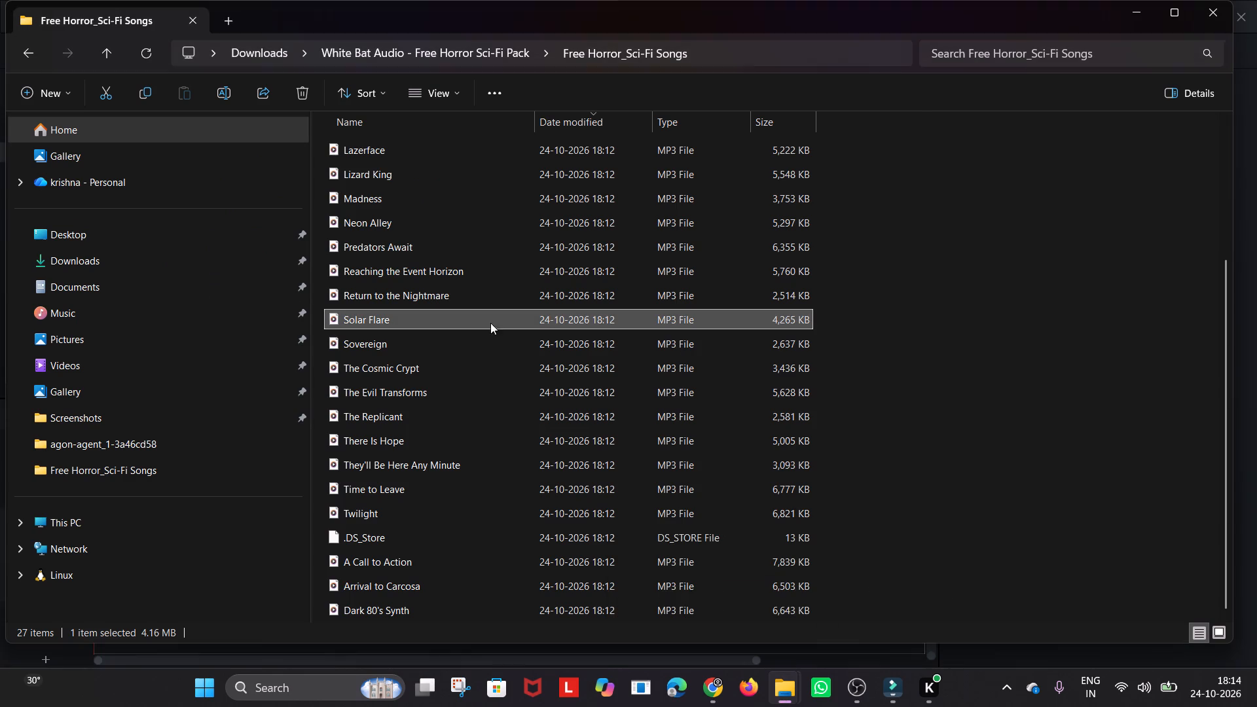
pyautogui.scroll(8, 392, 209)
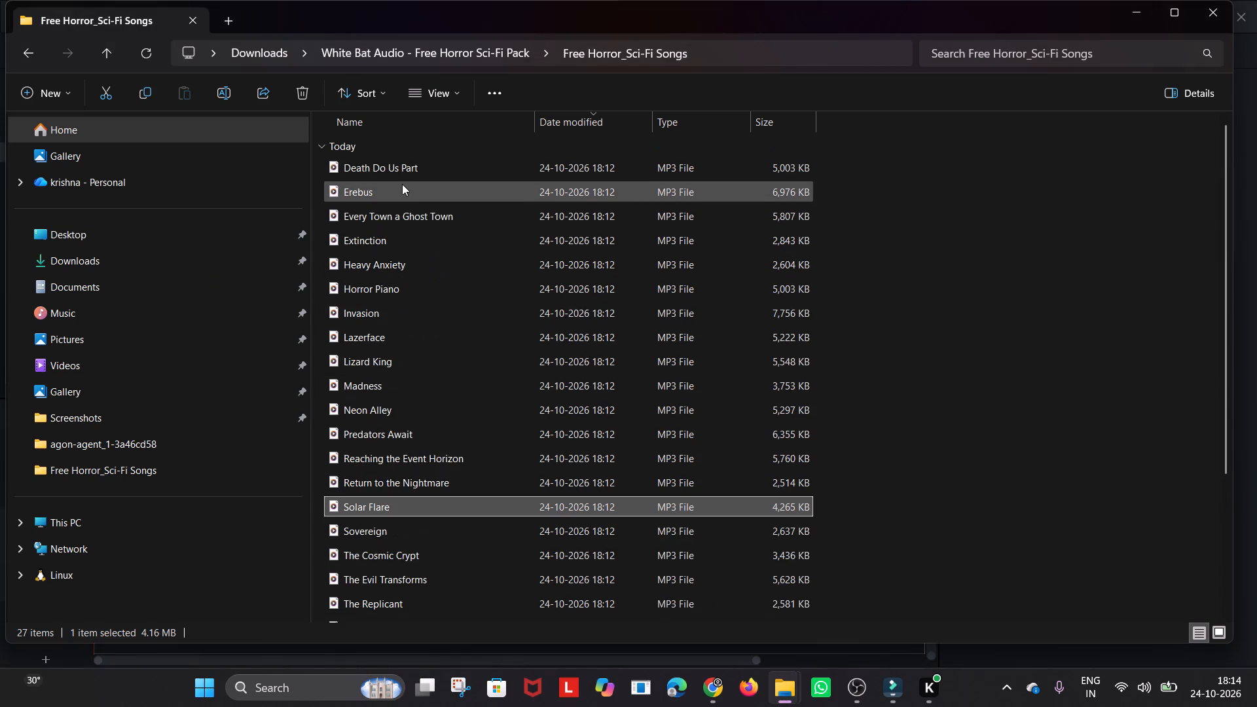
pyautogui.doubleClick(400, 172)
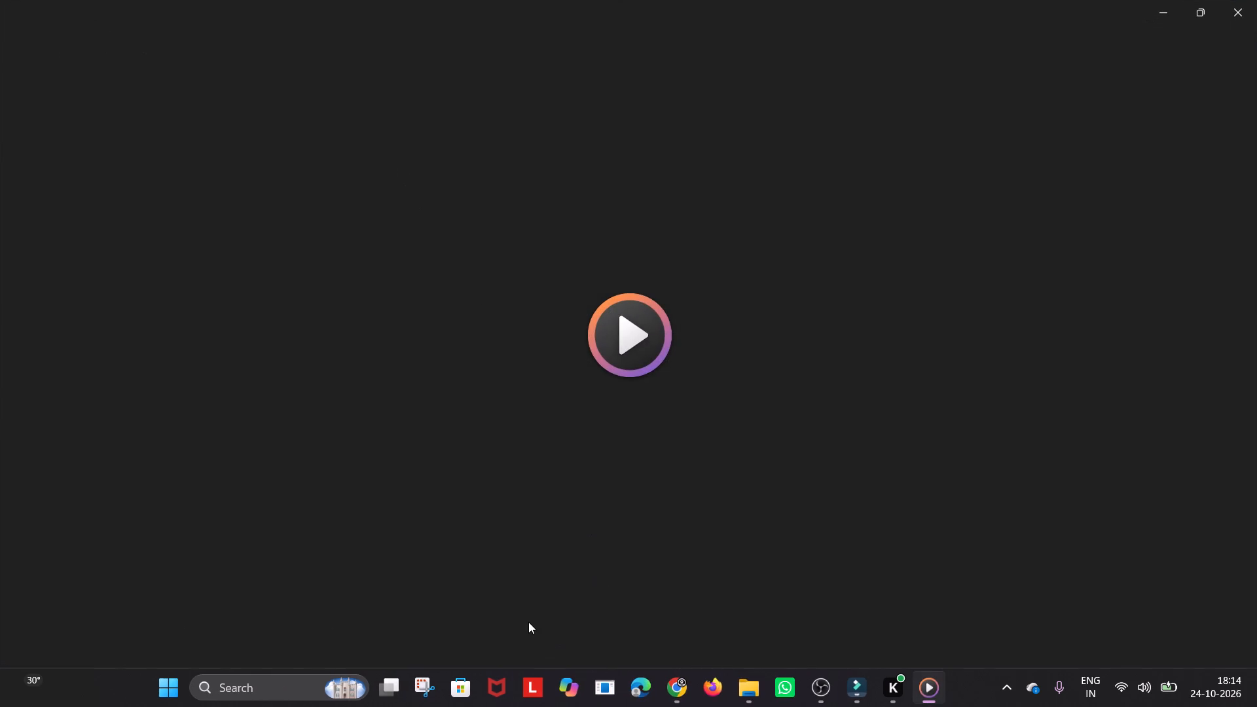
pyautogui.click(514, 587)
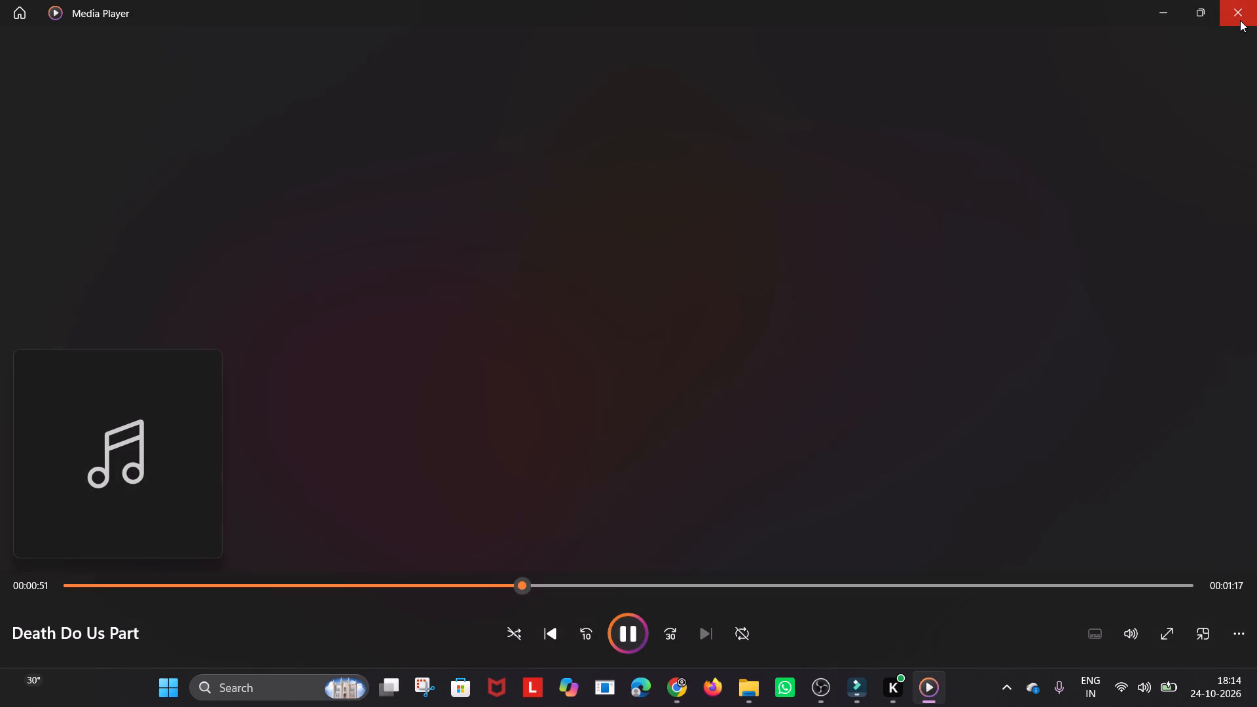
pyautogui.click(1240, 20)
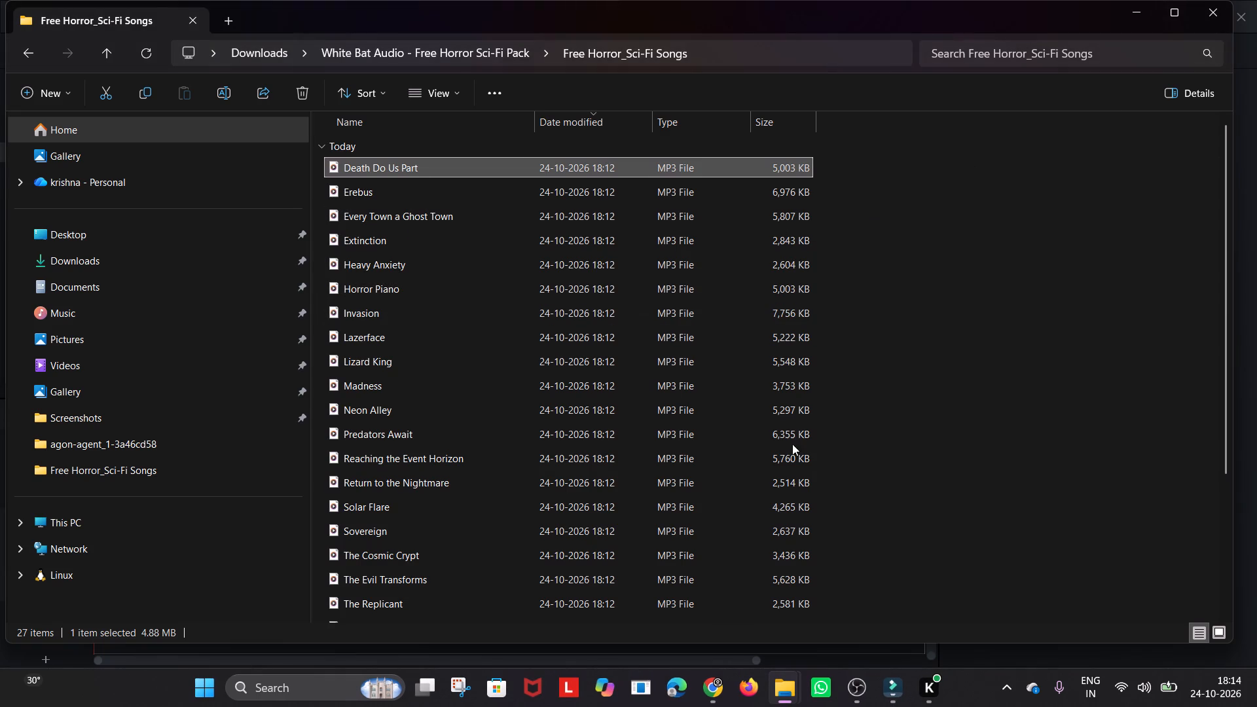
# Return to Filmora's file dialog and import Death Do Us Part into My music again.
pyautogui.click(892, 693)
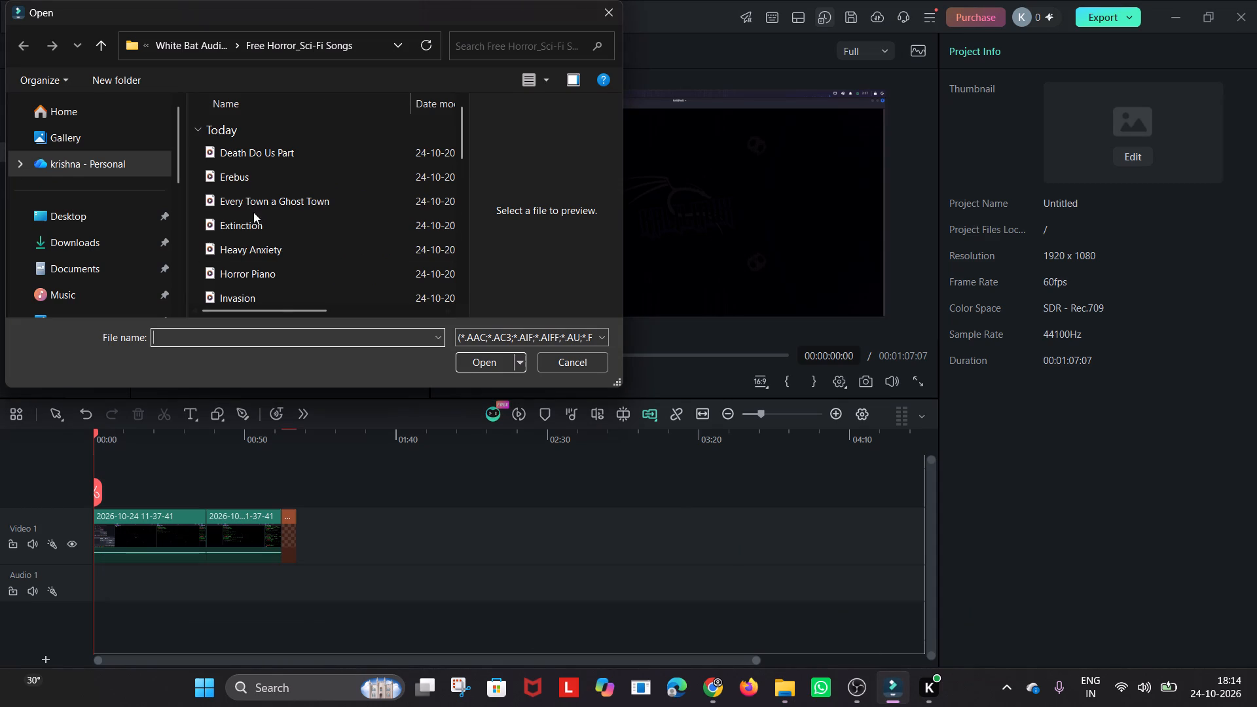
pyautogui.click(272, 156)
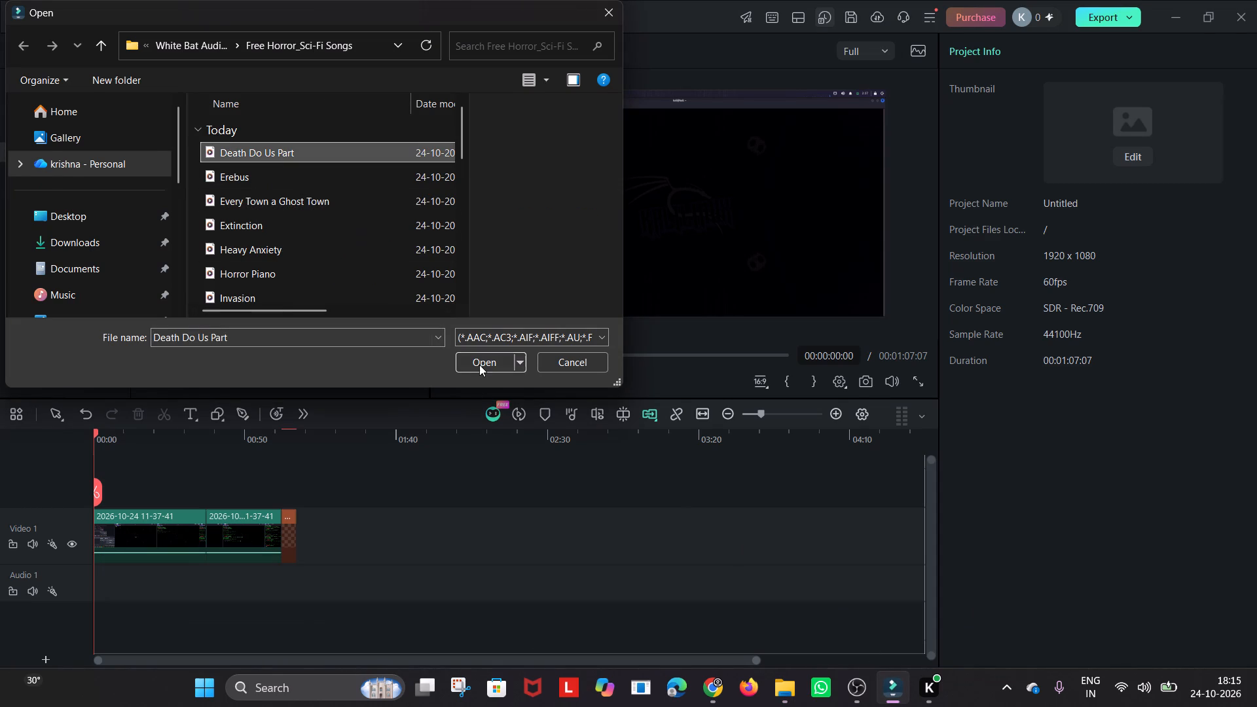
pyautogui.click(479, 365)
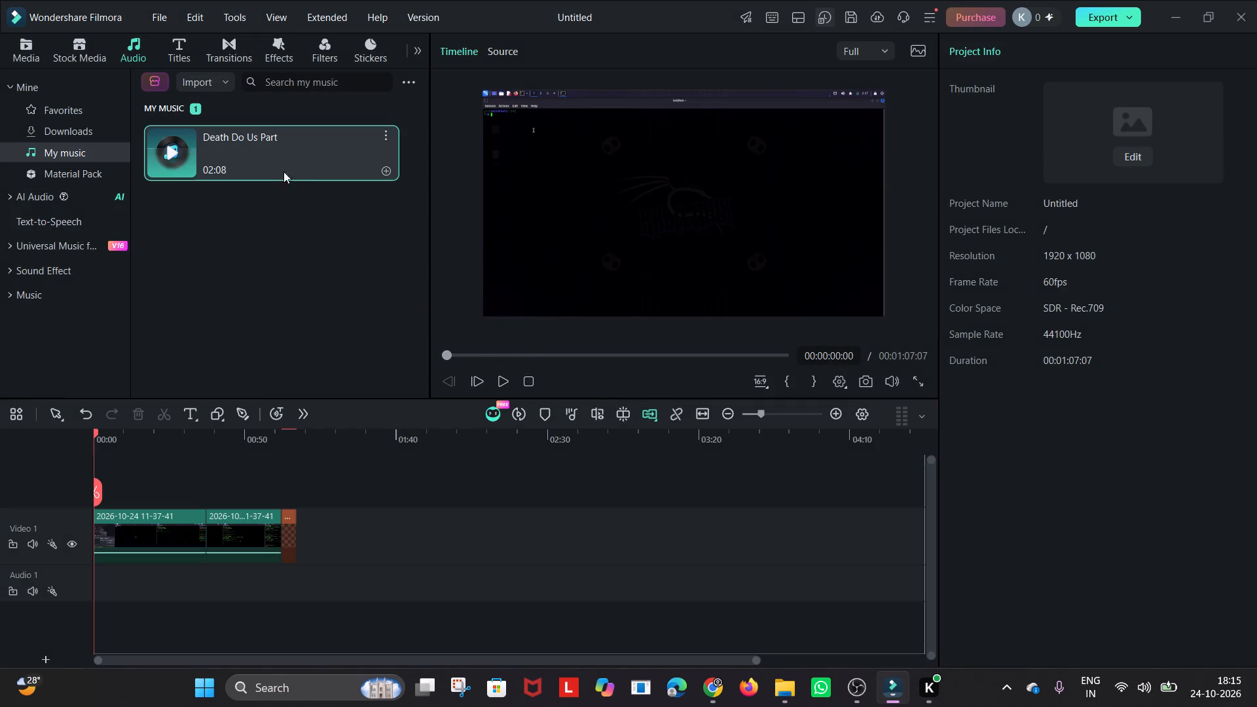
# Preview Death Do Us Part from My music and add it to Audio 1 at the start of the timeline.
pyautogui.click(255, 151)
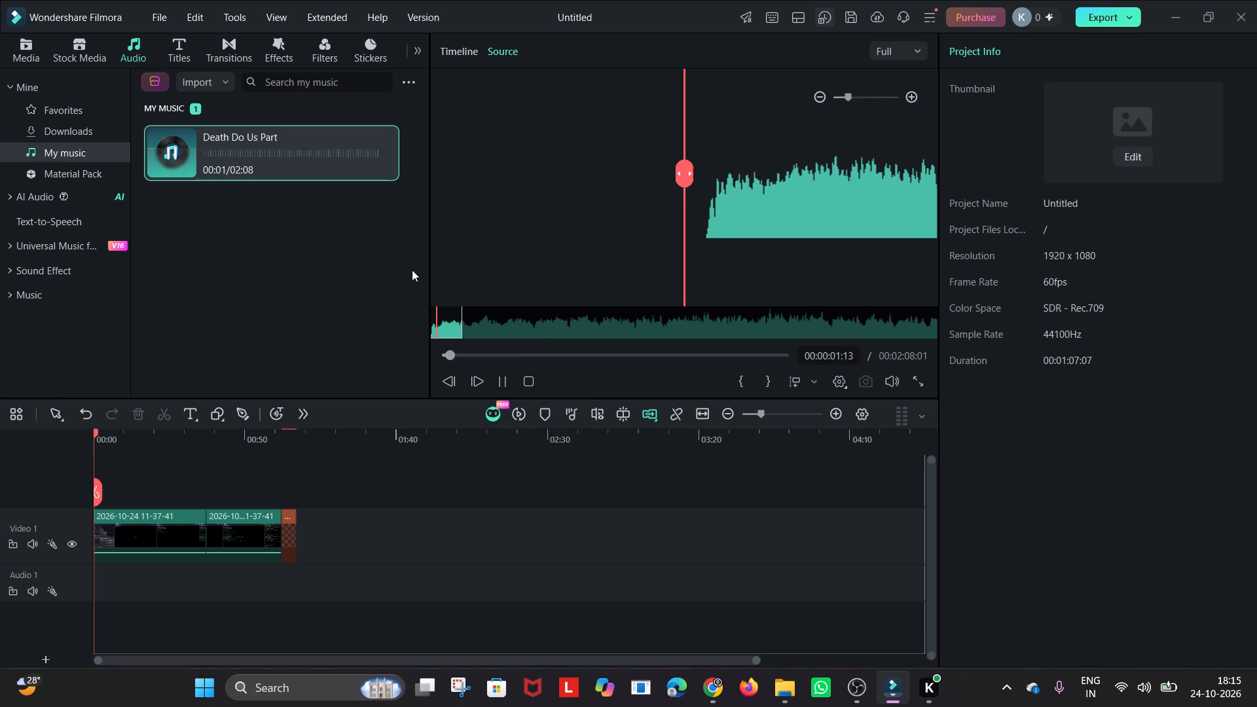
pyautogui.click(386, 167)
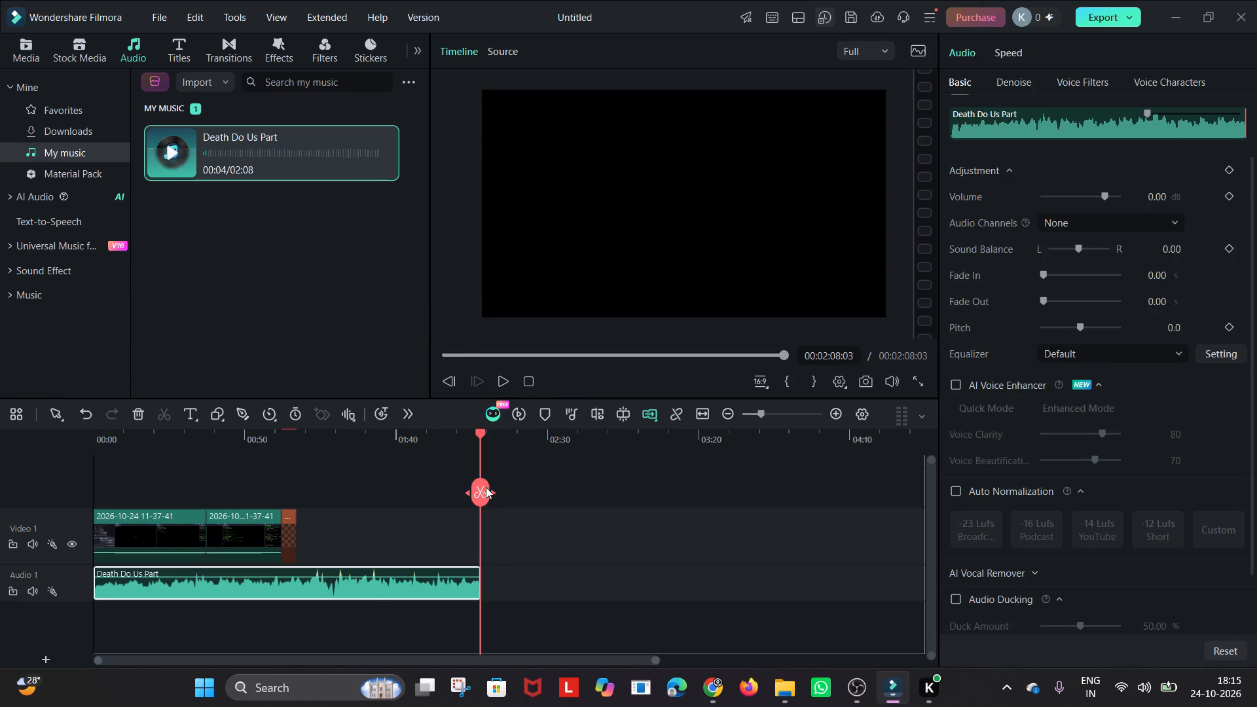
# Return the playhead to the start and play the video together with the added music.
pyautogui.moveTo(486, 487); pyautogui.dragTo(39, 433)
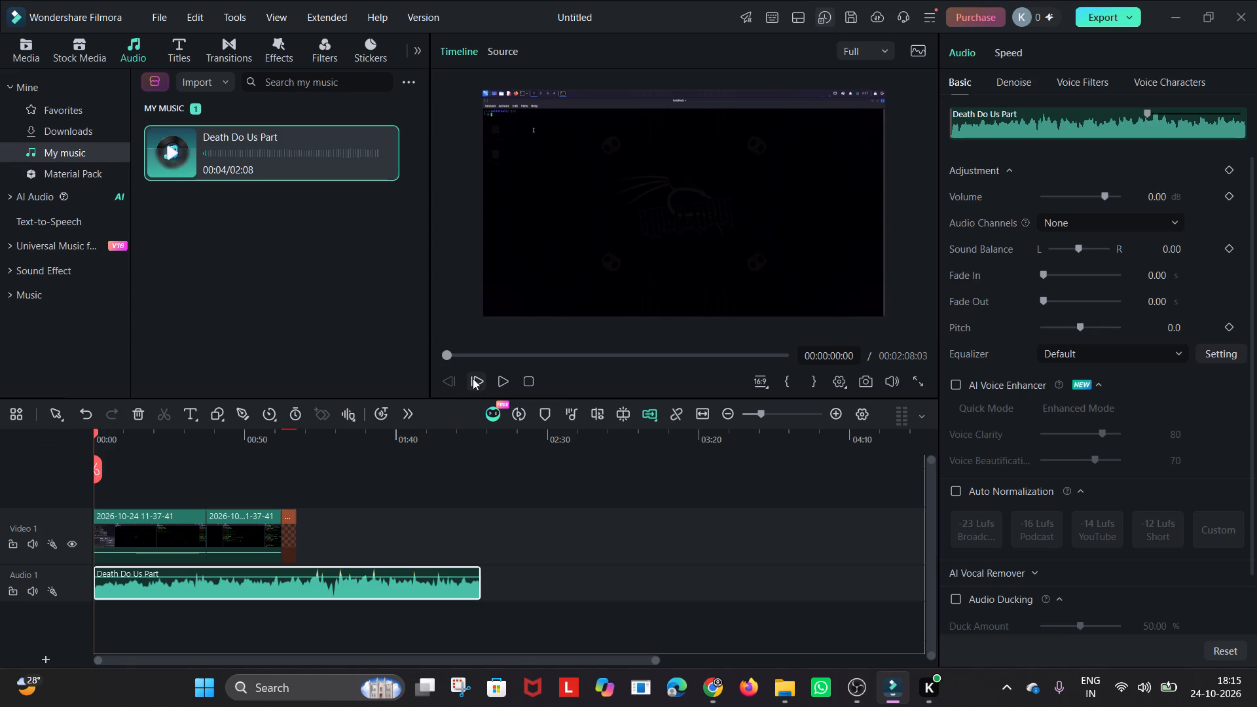
pyautogui.click(500, 378)
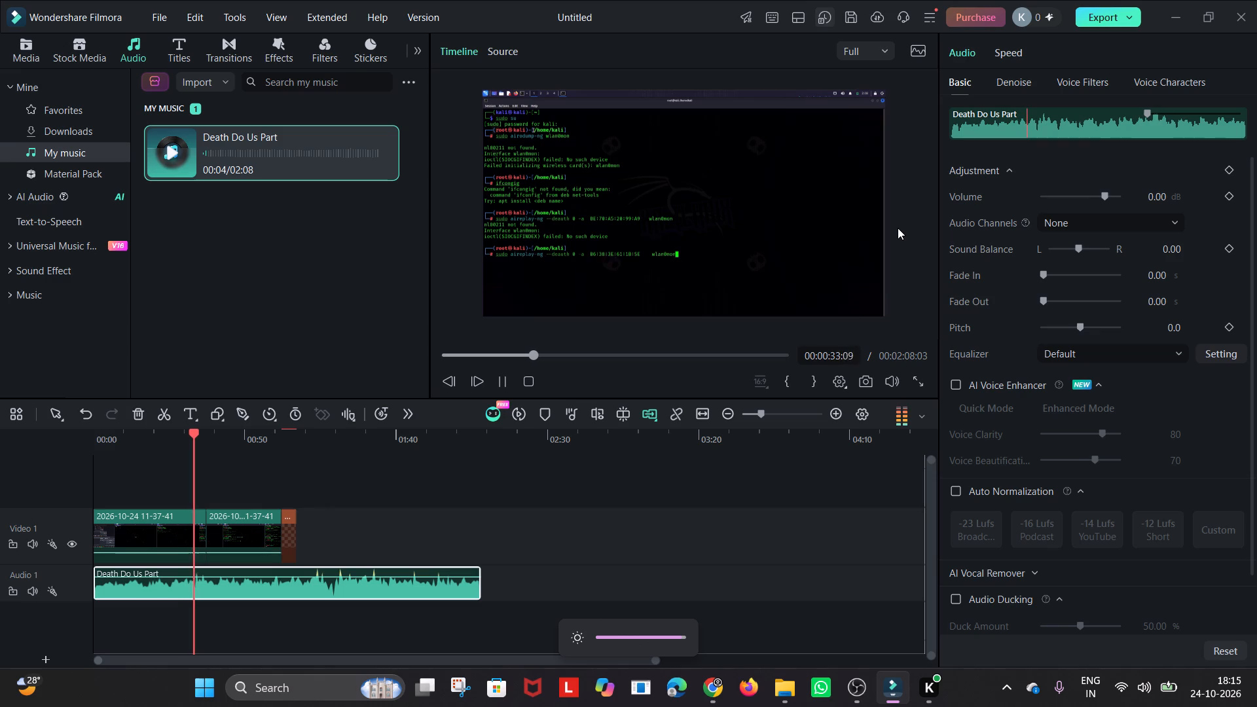
# Adjust the system volume to slightly below half while the video plays.
pyautogui.click(1171, 697)
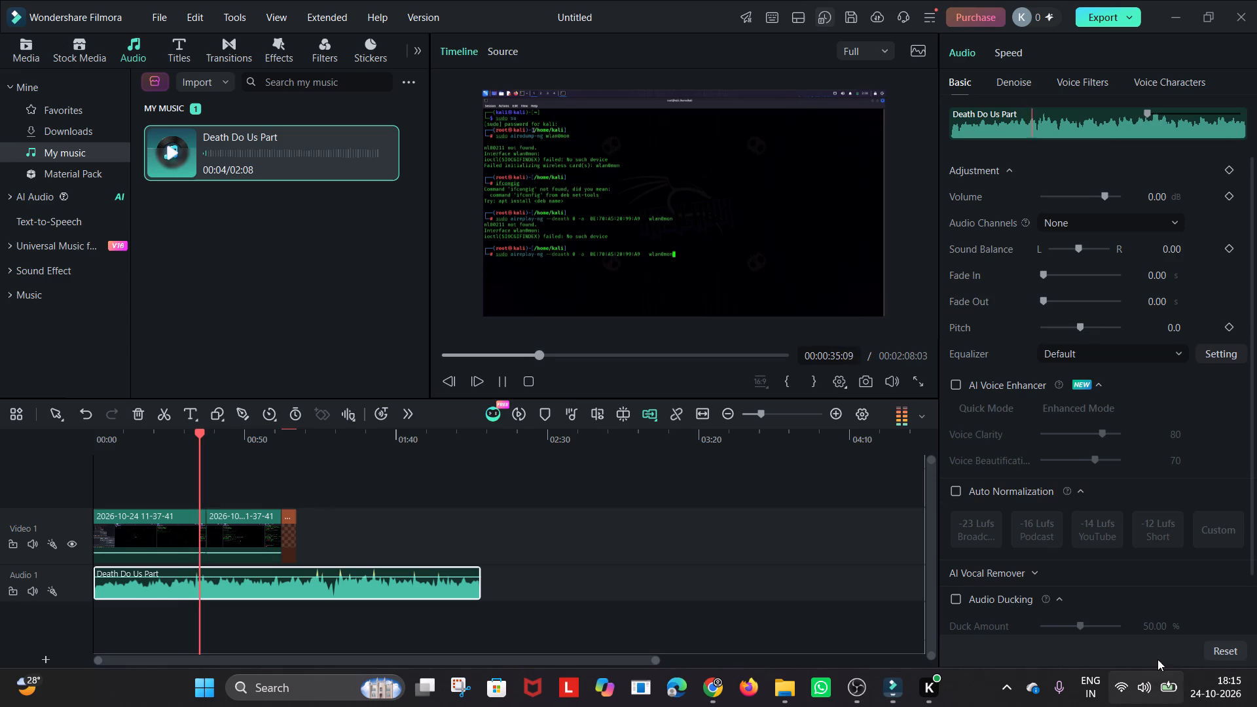
pyautogui.click(1085, 590)
pyautogui.click(1099, 594)
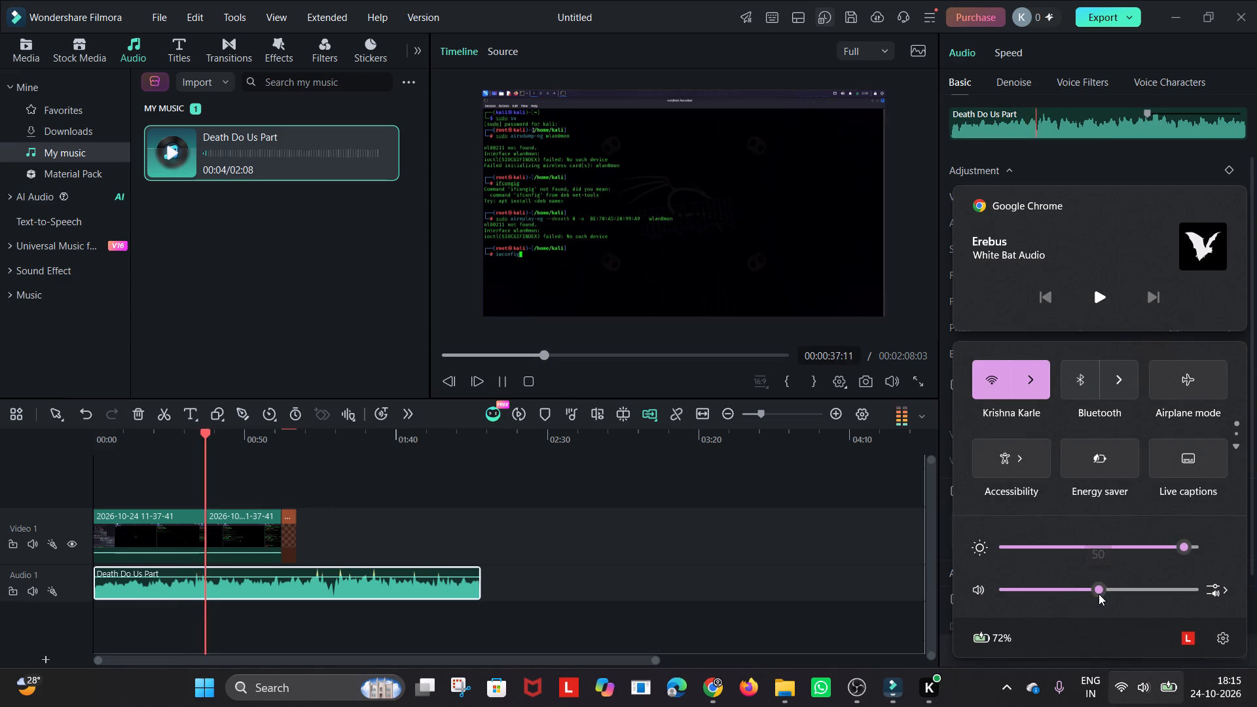
pyautogui.click(1085, 600)
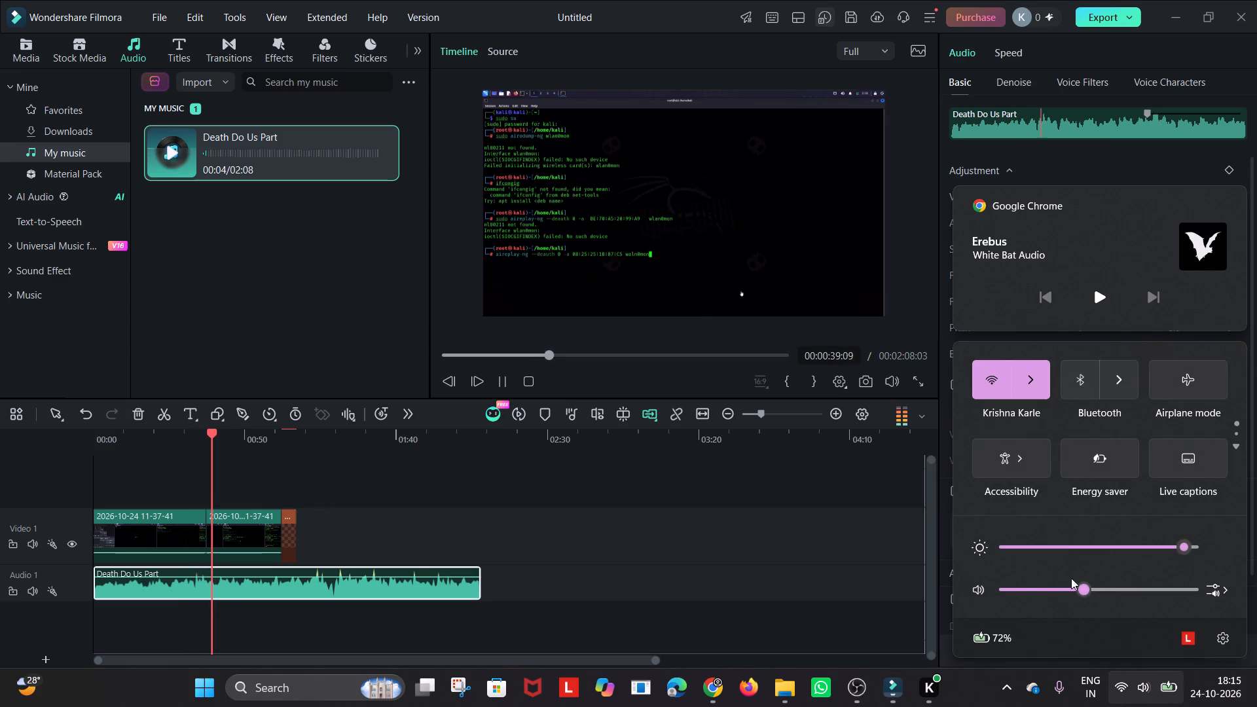
# Trim the end of Death Do Us Part on Audio 1 so it finishes just before the last Video 1 clip ends.
pyautogui.click(418, 275)
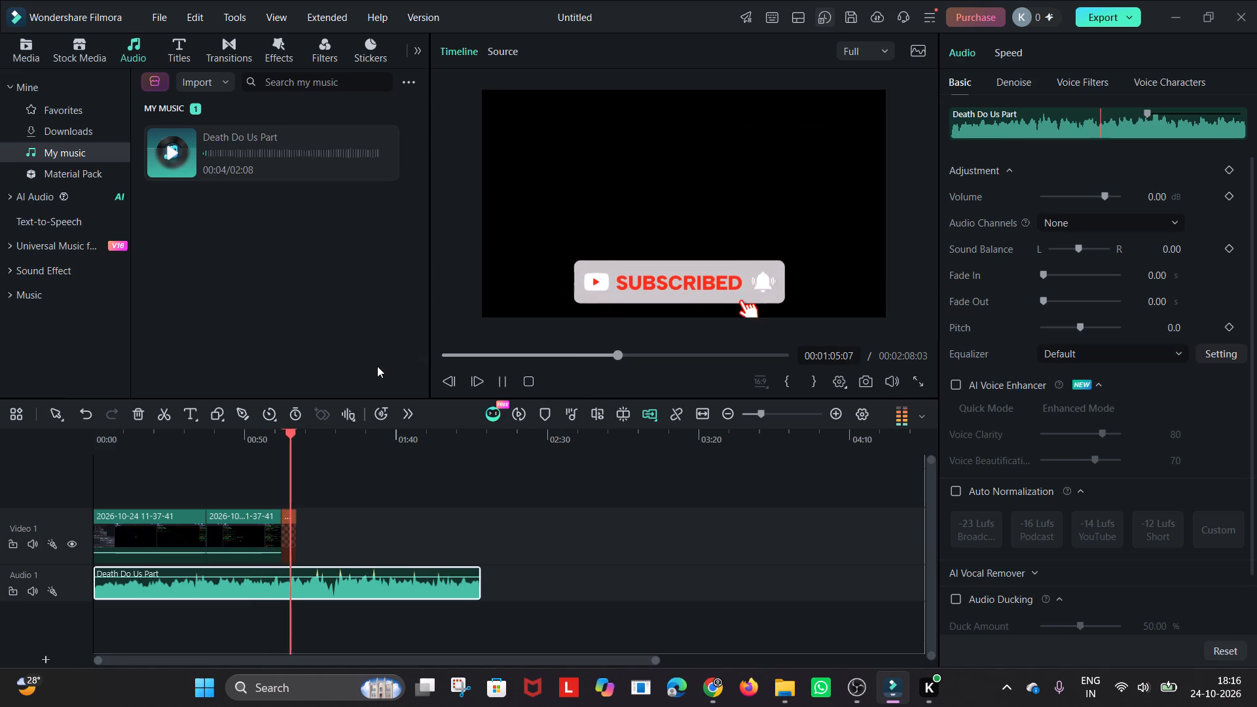
pyautogui.click(469, 578)
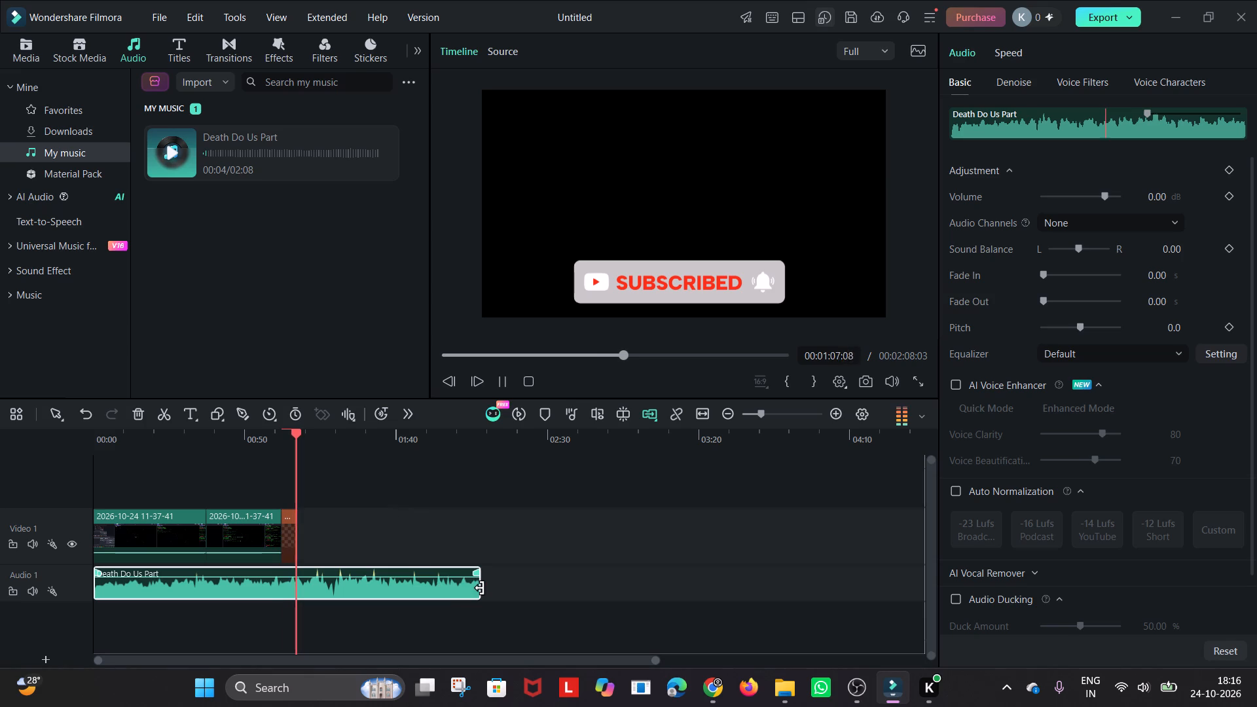
pyautogui.moveTo(480, 588); pyautogui.dragTo(454, 578)
pyautogui.moveTo(454, 578); pyautogui.dragTo(324, 604)
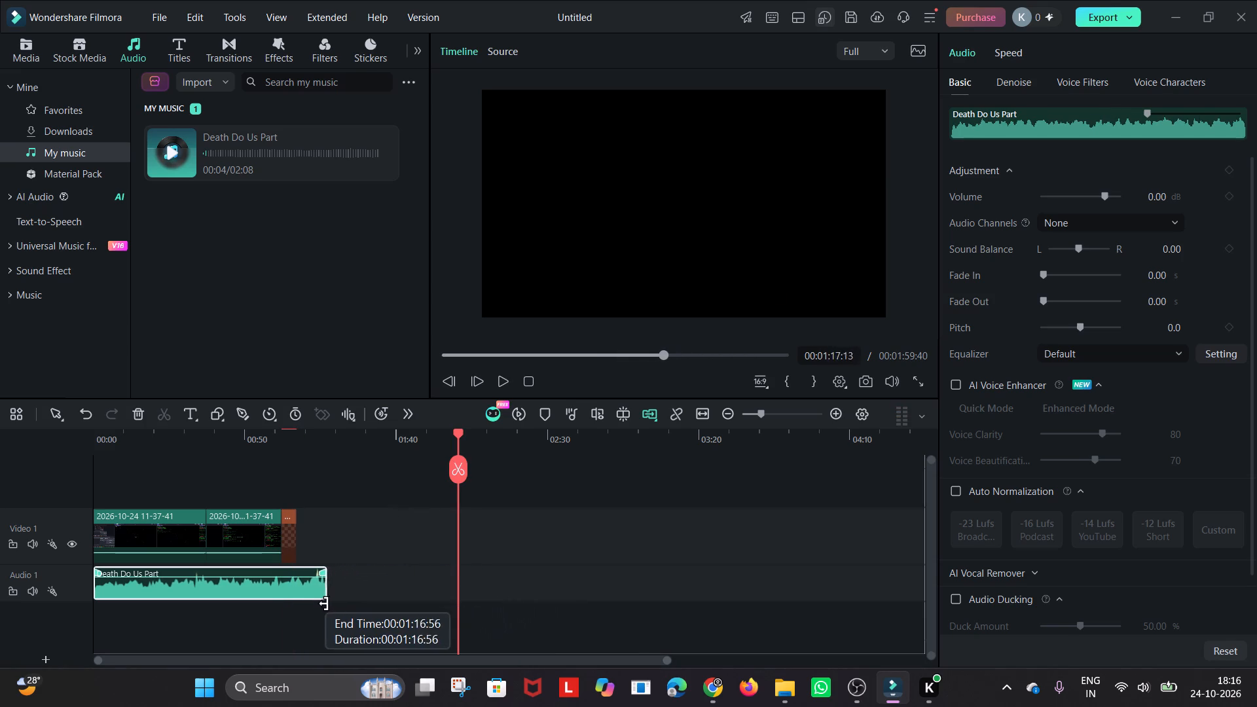
pyautogui.moveTo(324, 604); pyautogui.dragTo(300, 607)
pyautogui.click(300, 607)
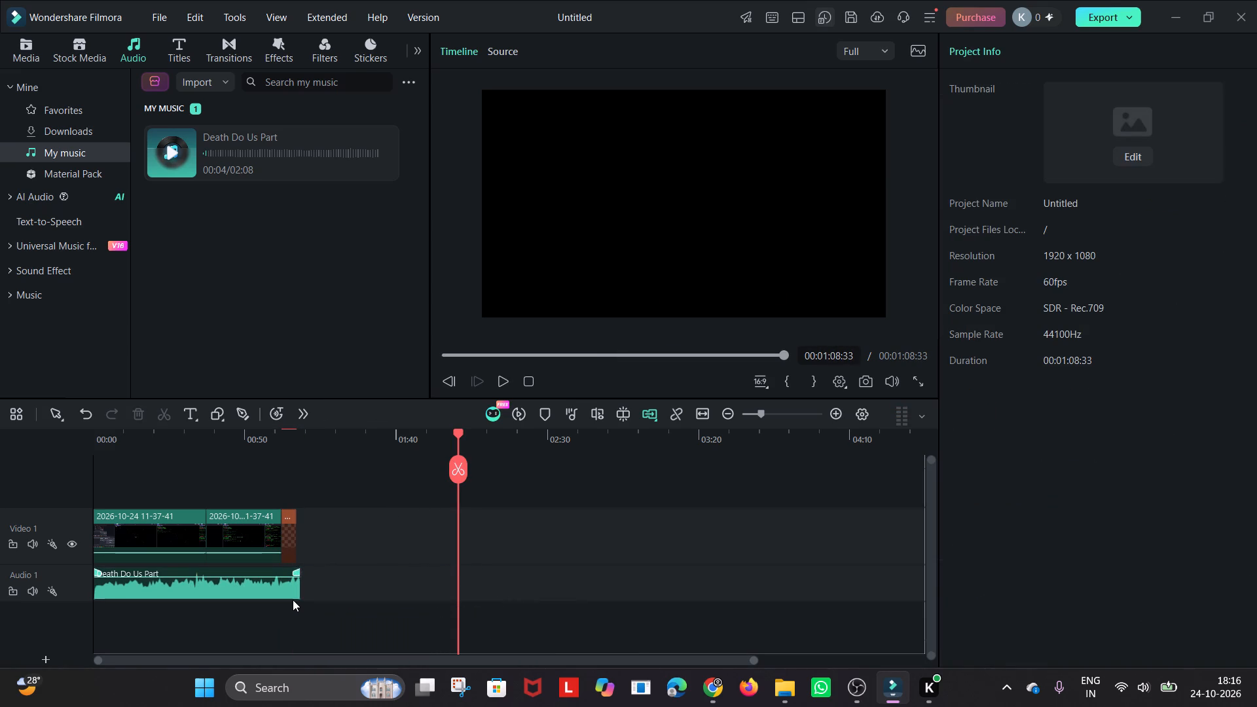
pyautogui.click(288, 590)
pyautogui.moveTo(297, 584); pyautogui.dragTo(295, 584)
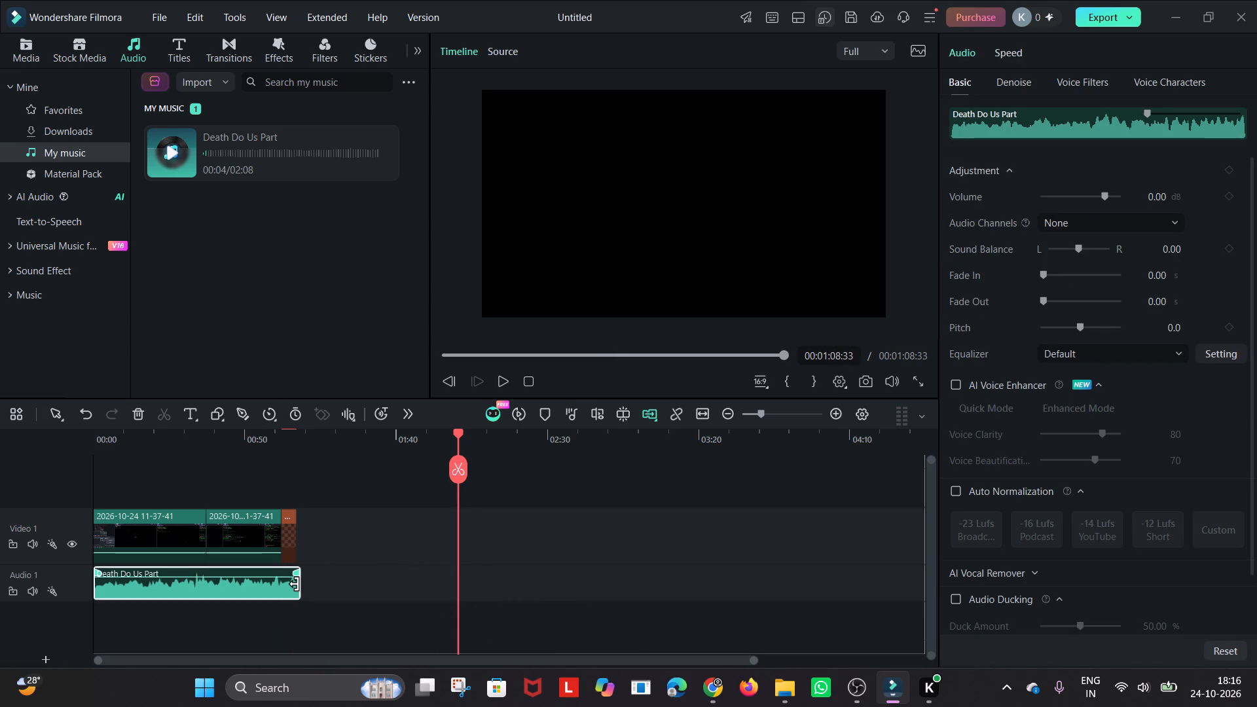
pyautogui.moveTo(295, 584); pyautogui.dragTo(289, 584)
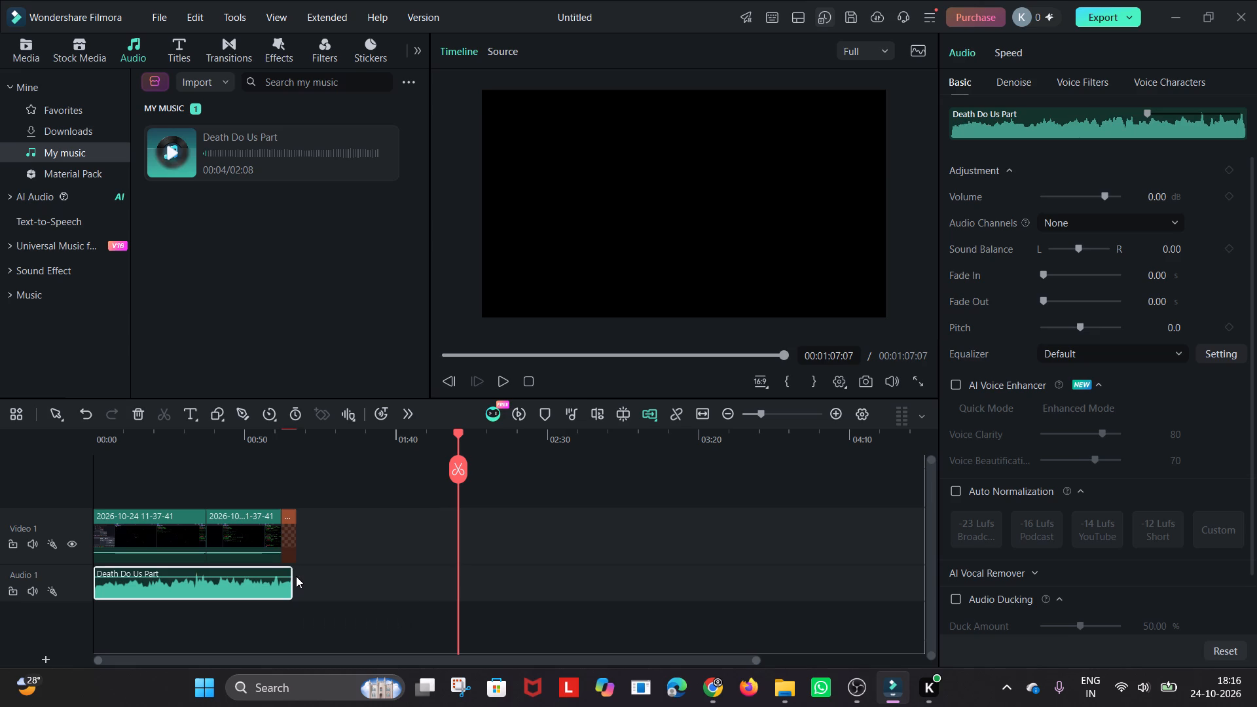
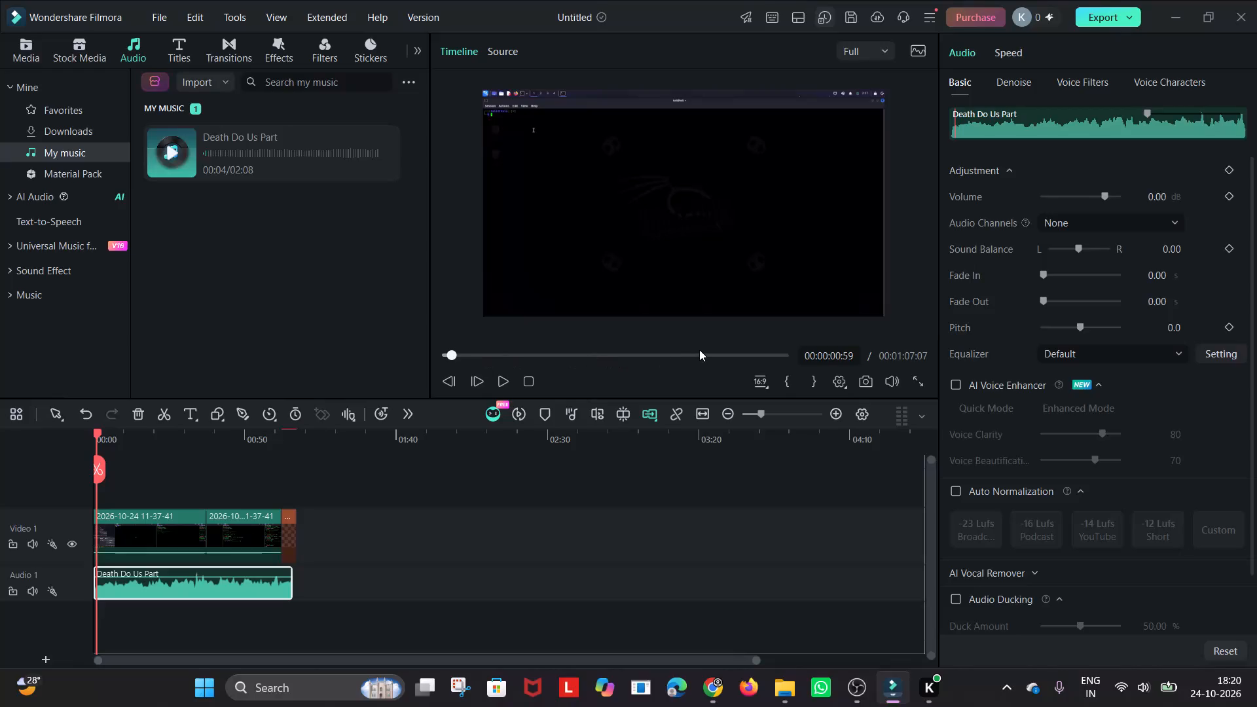
# Move the playhead to about 50 seconds and play the video with the trimmed music from there.
pyautogui.click(699, 348)
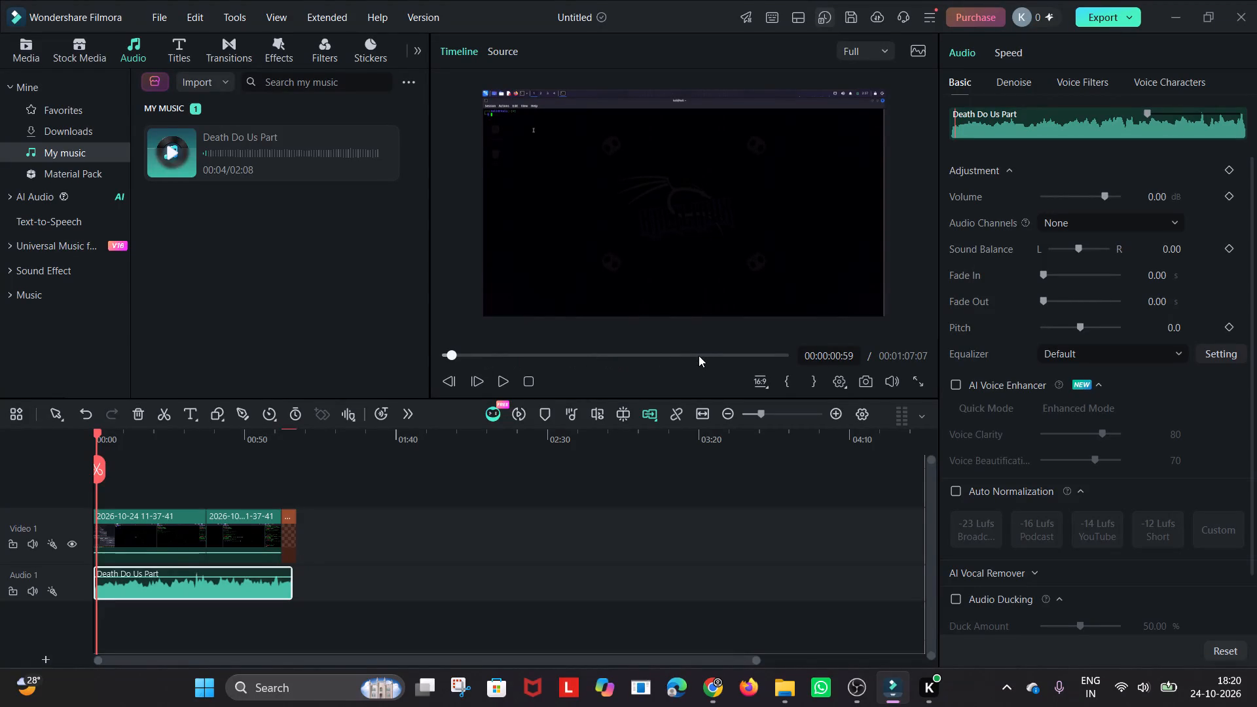
pyautogui.click(699, 355)
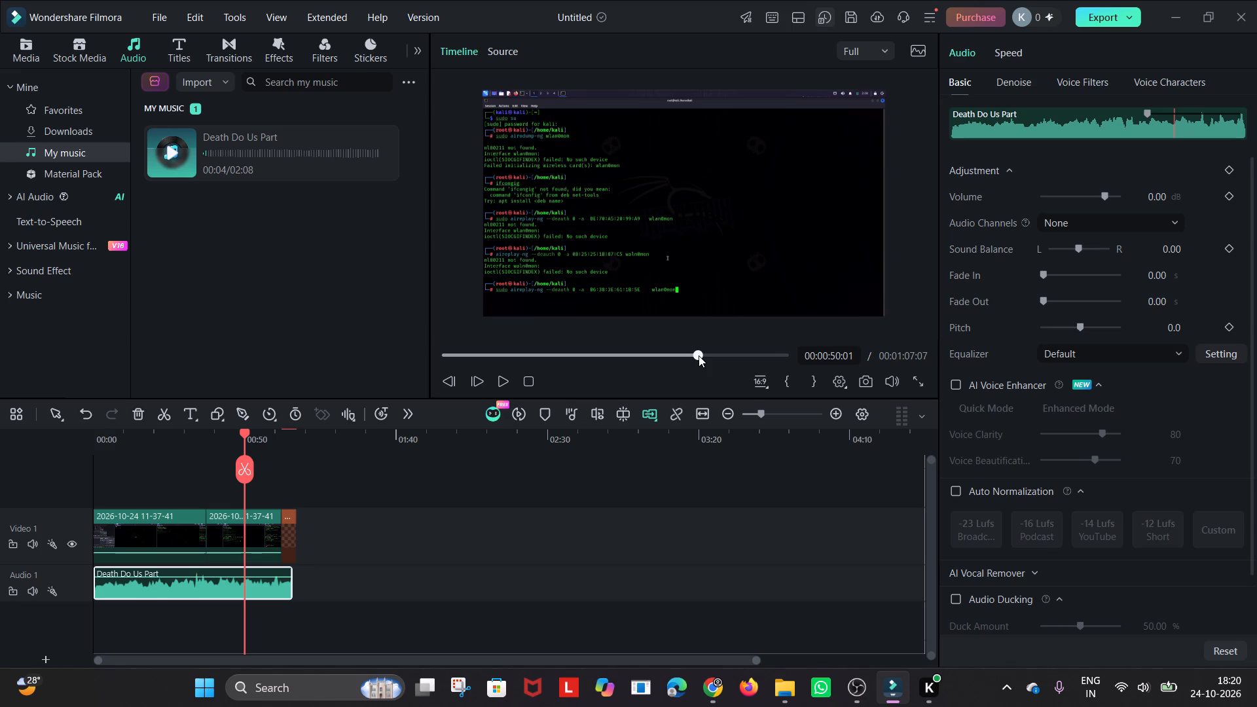
pyautogui.click(496, 386)
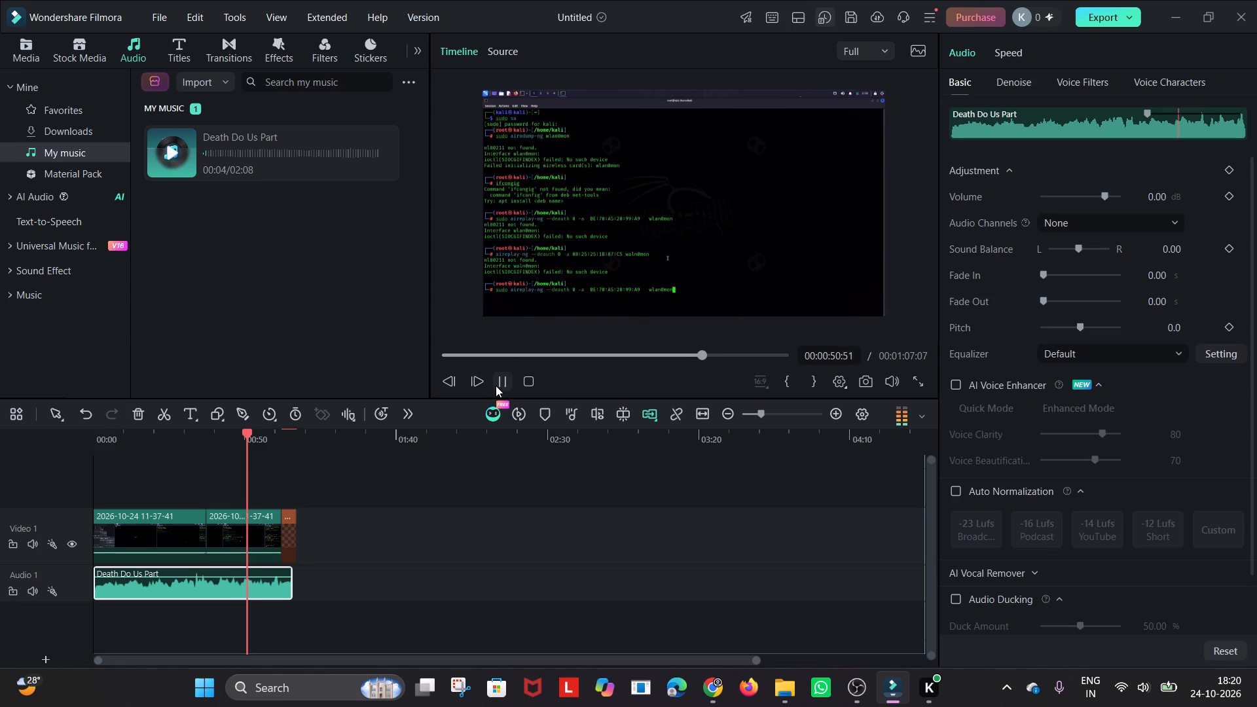
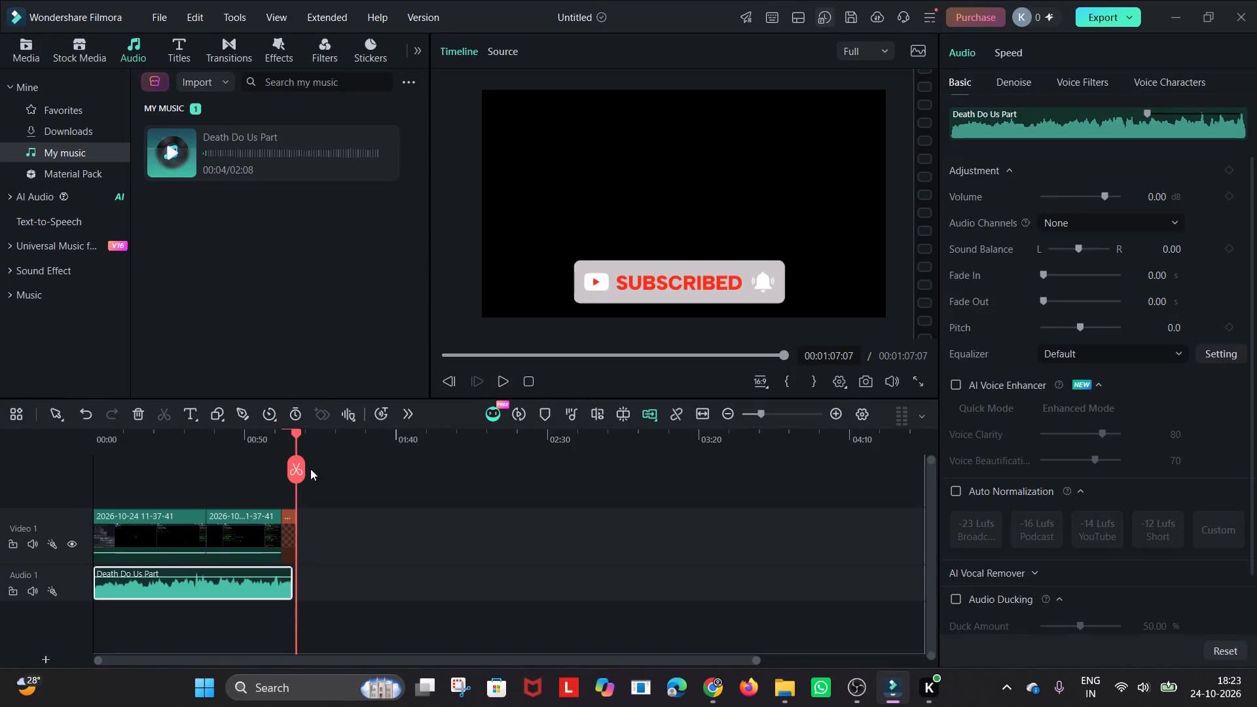
# Return the playhead to the start of the timeline and play the video with the trimmed music.
pyautogui.click(445, 360)
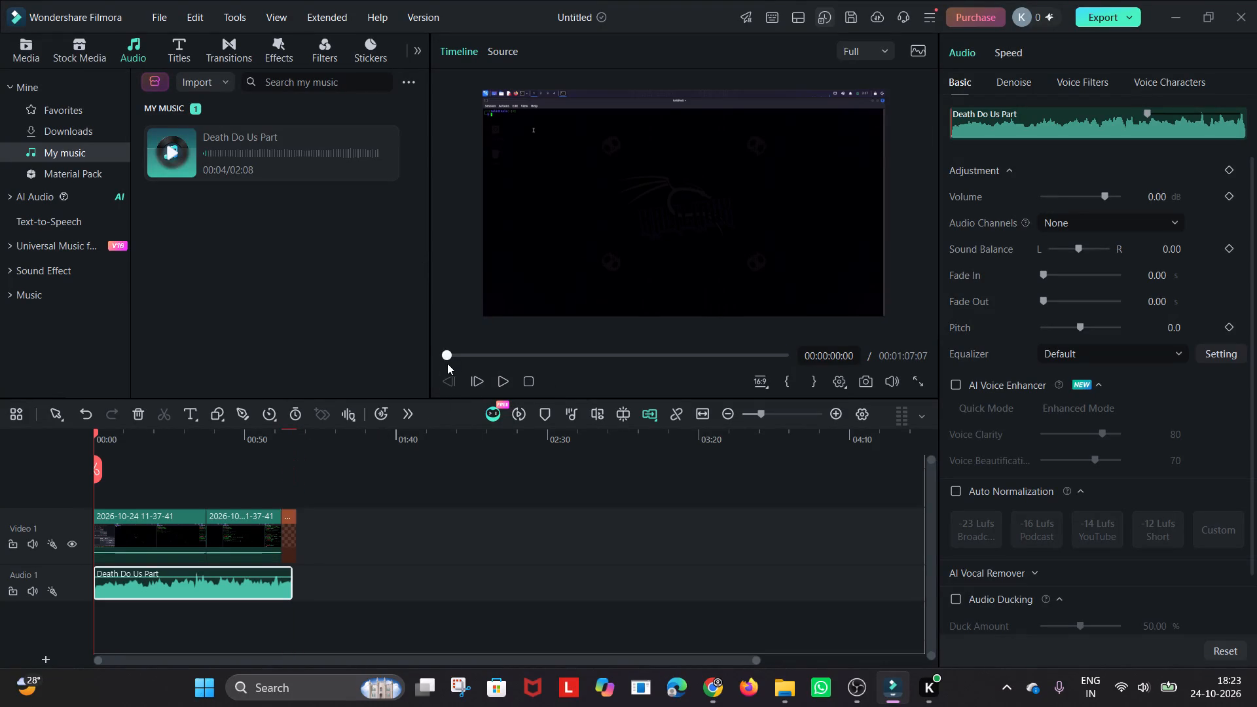
pyautogui.click(503, 384)
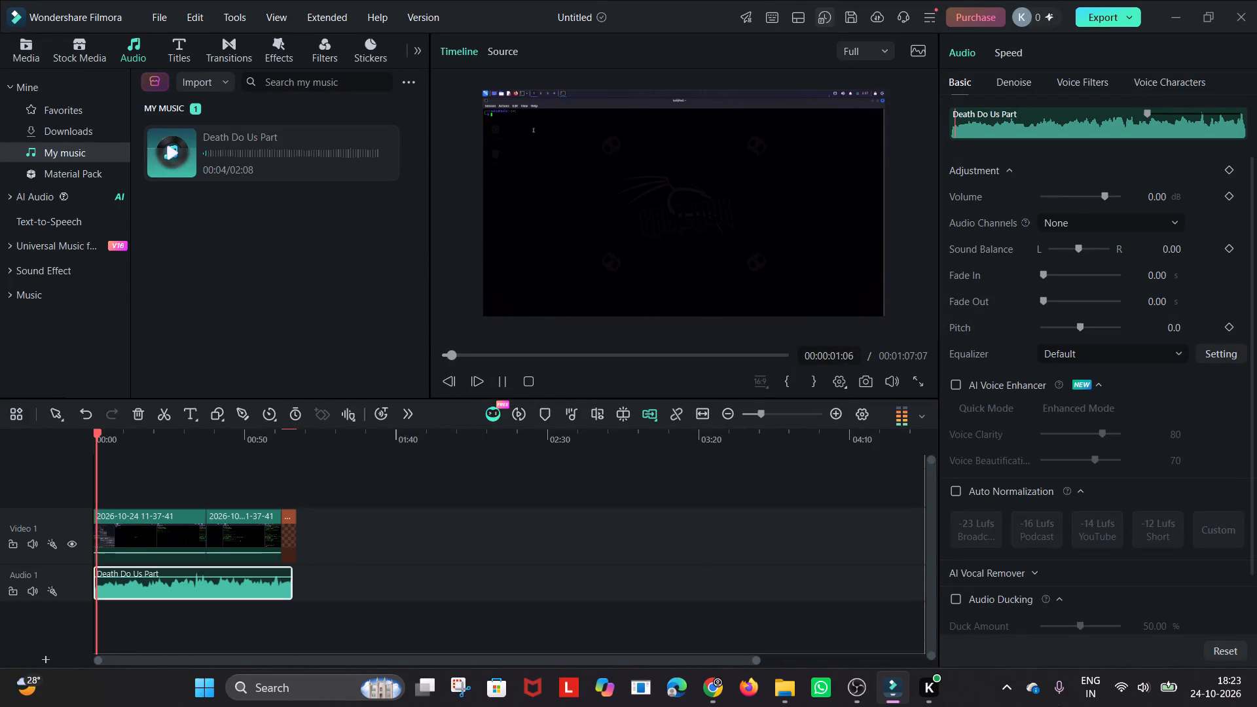
# Lower the system volume to about a quarter while the video plays.
pyautogui.click(1144, 691)
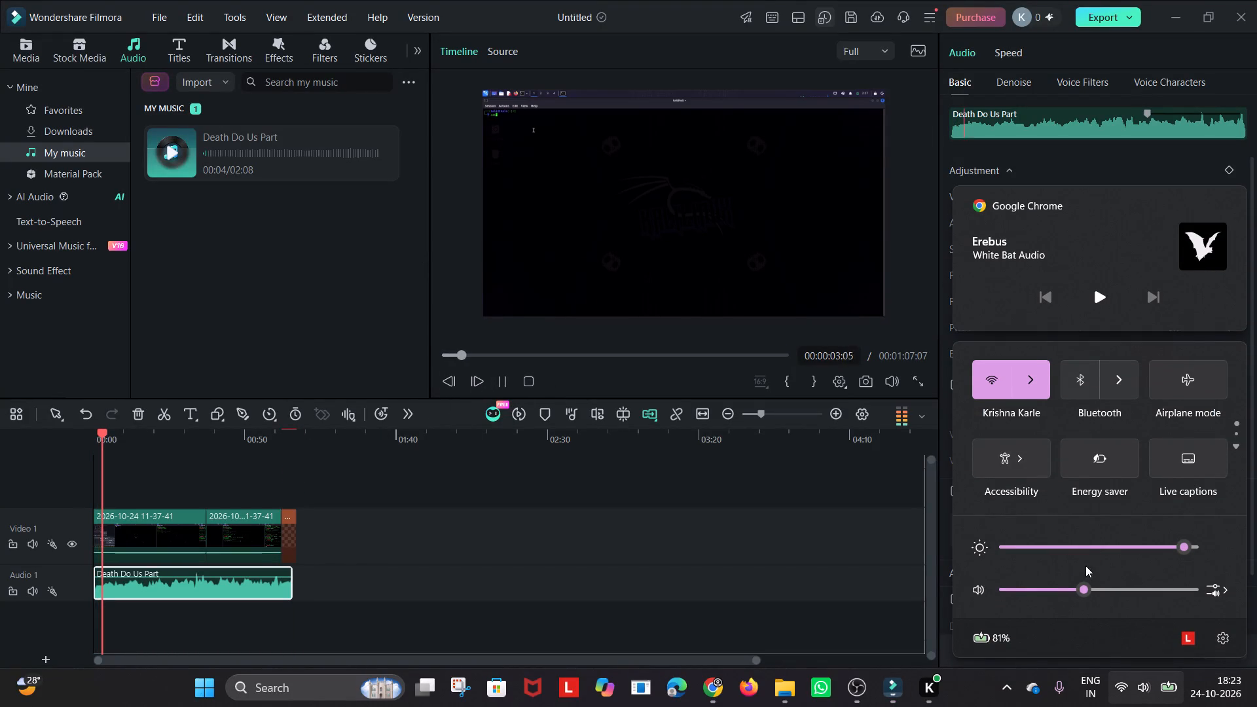
pyautogui.click(1064, 590)
pyautogui.click(1048, 587)
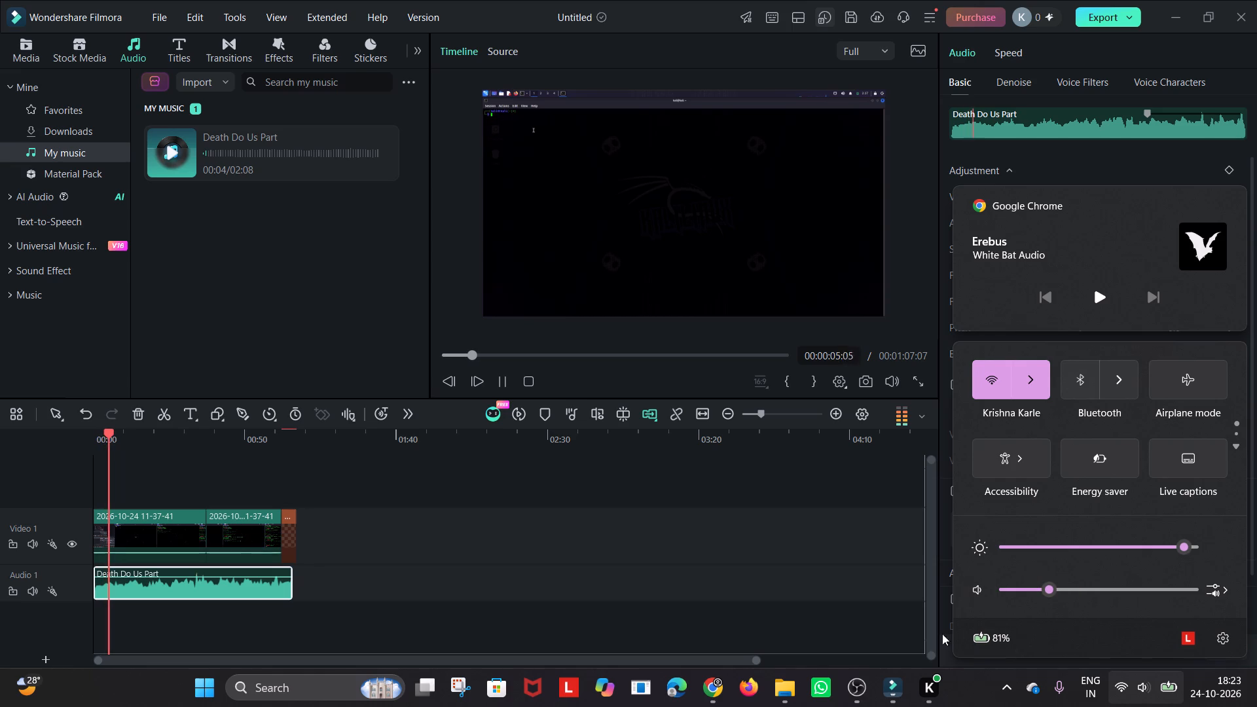
pyautogui.click(957, 698)
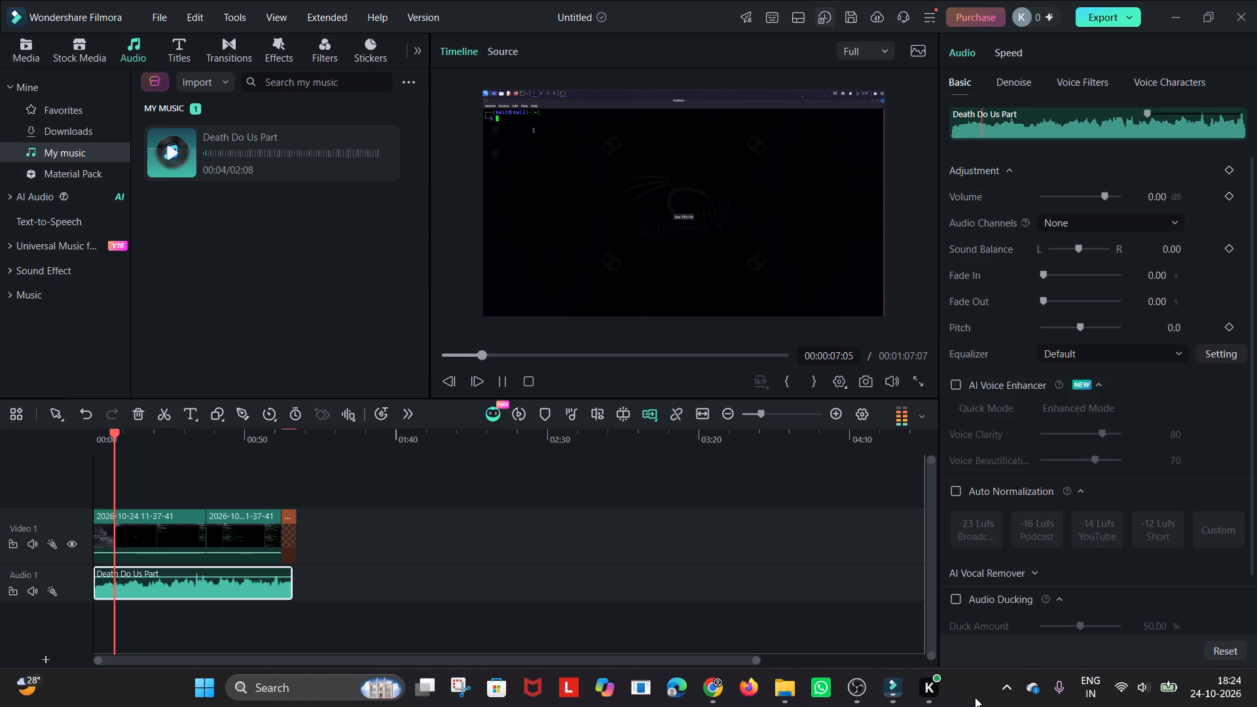